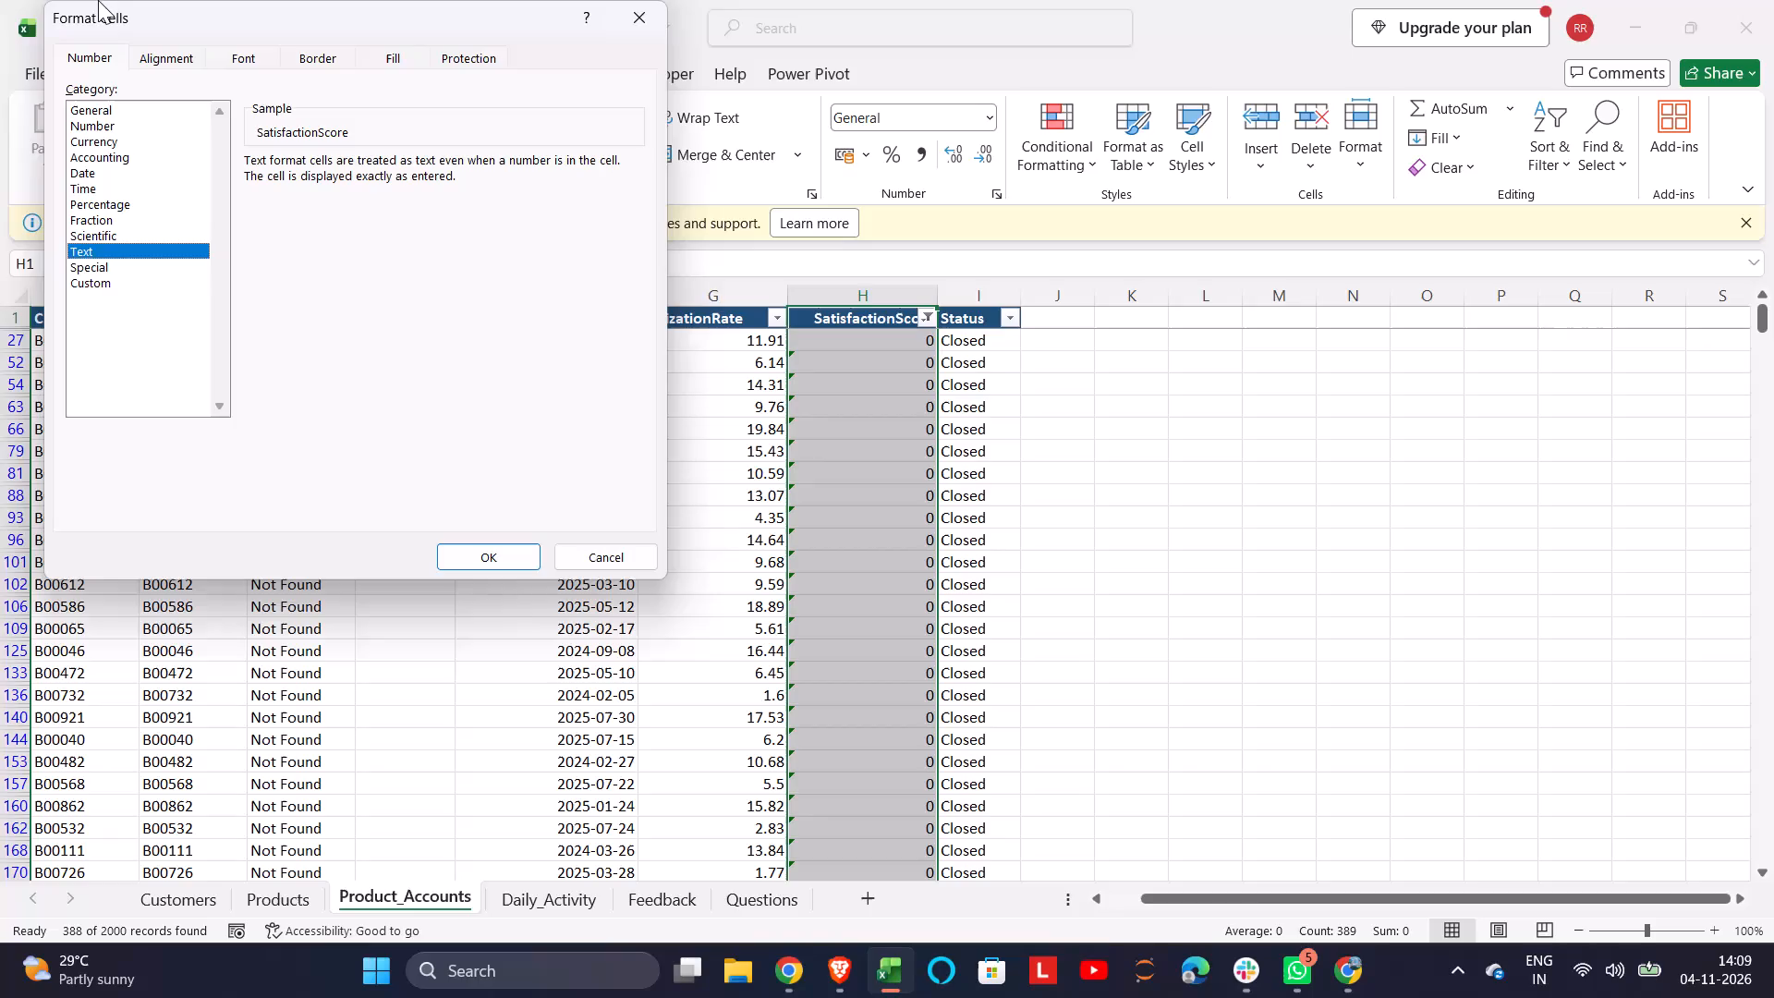
Dismiss the cell formatting dialog without changes and examine the SatisfactionScore column in the filtered Product_Accounts rows.
{"action": "left_click", "coordinate": [629, 19]}
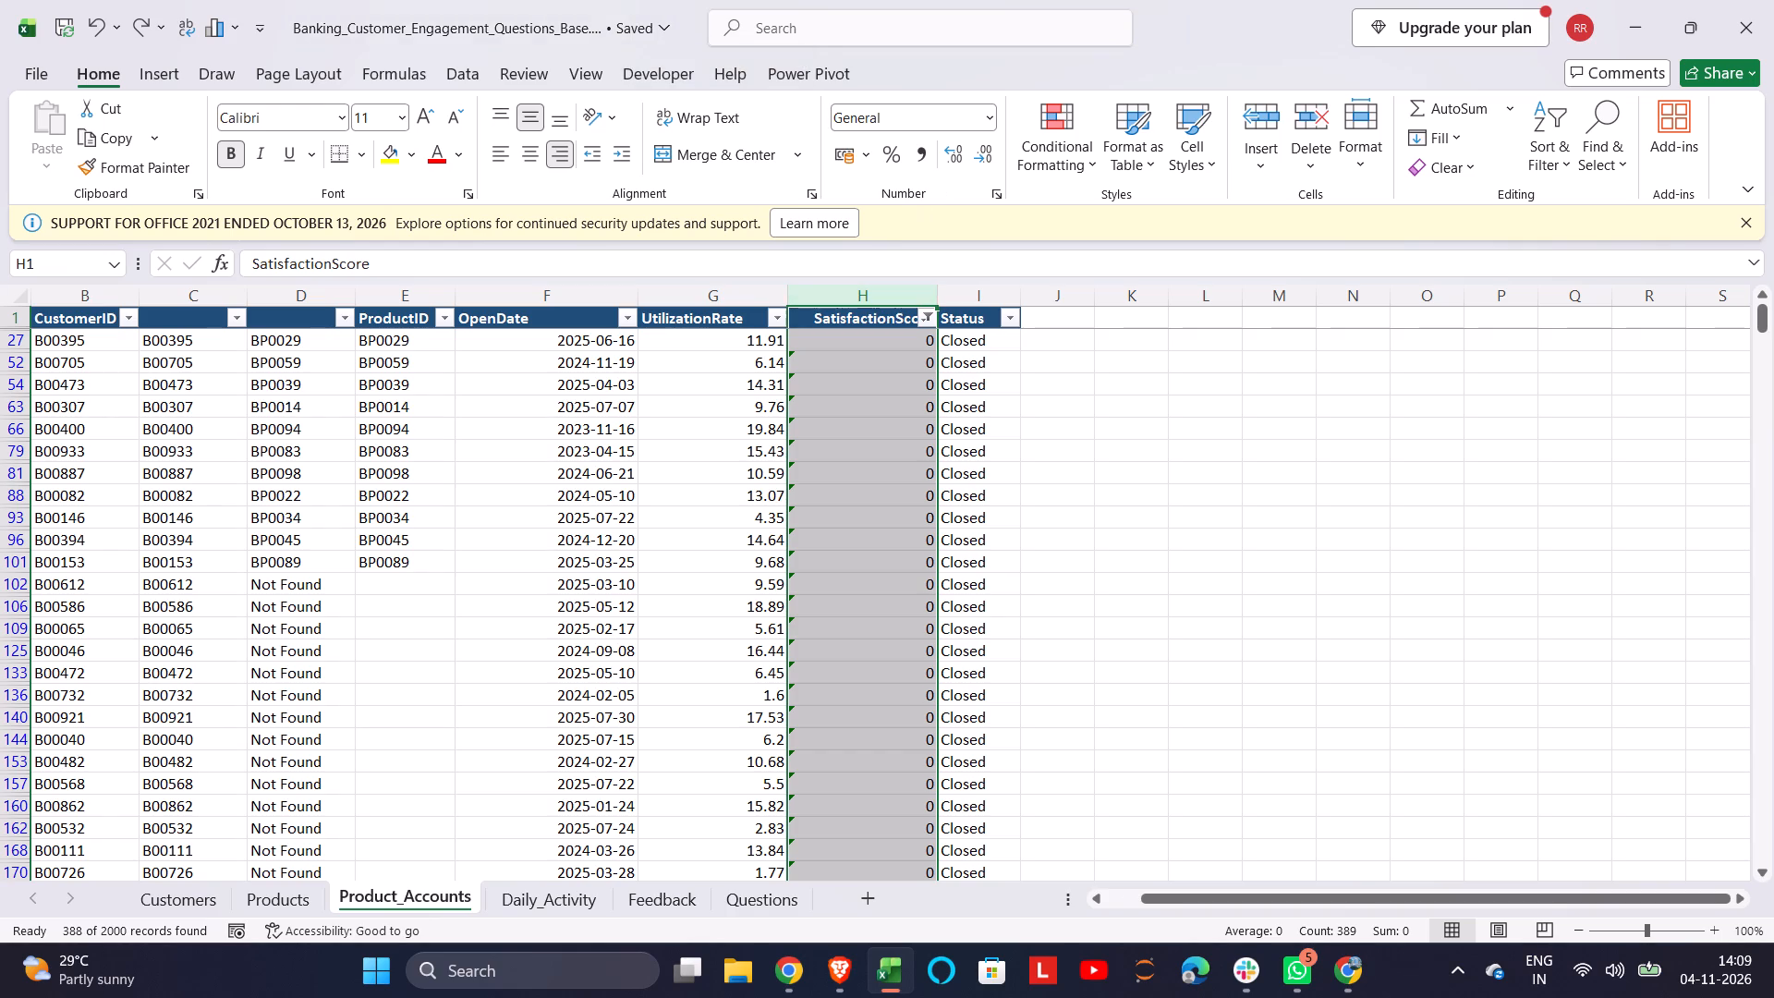
{"action": "scroll", "coordinate": [537, 535], "scroll_direction": "down", "scroll_amount": 2}
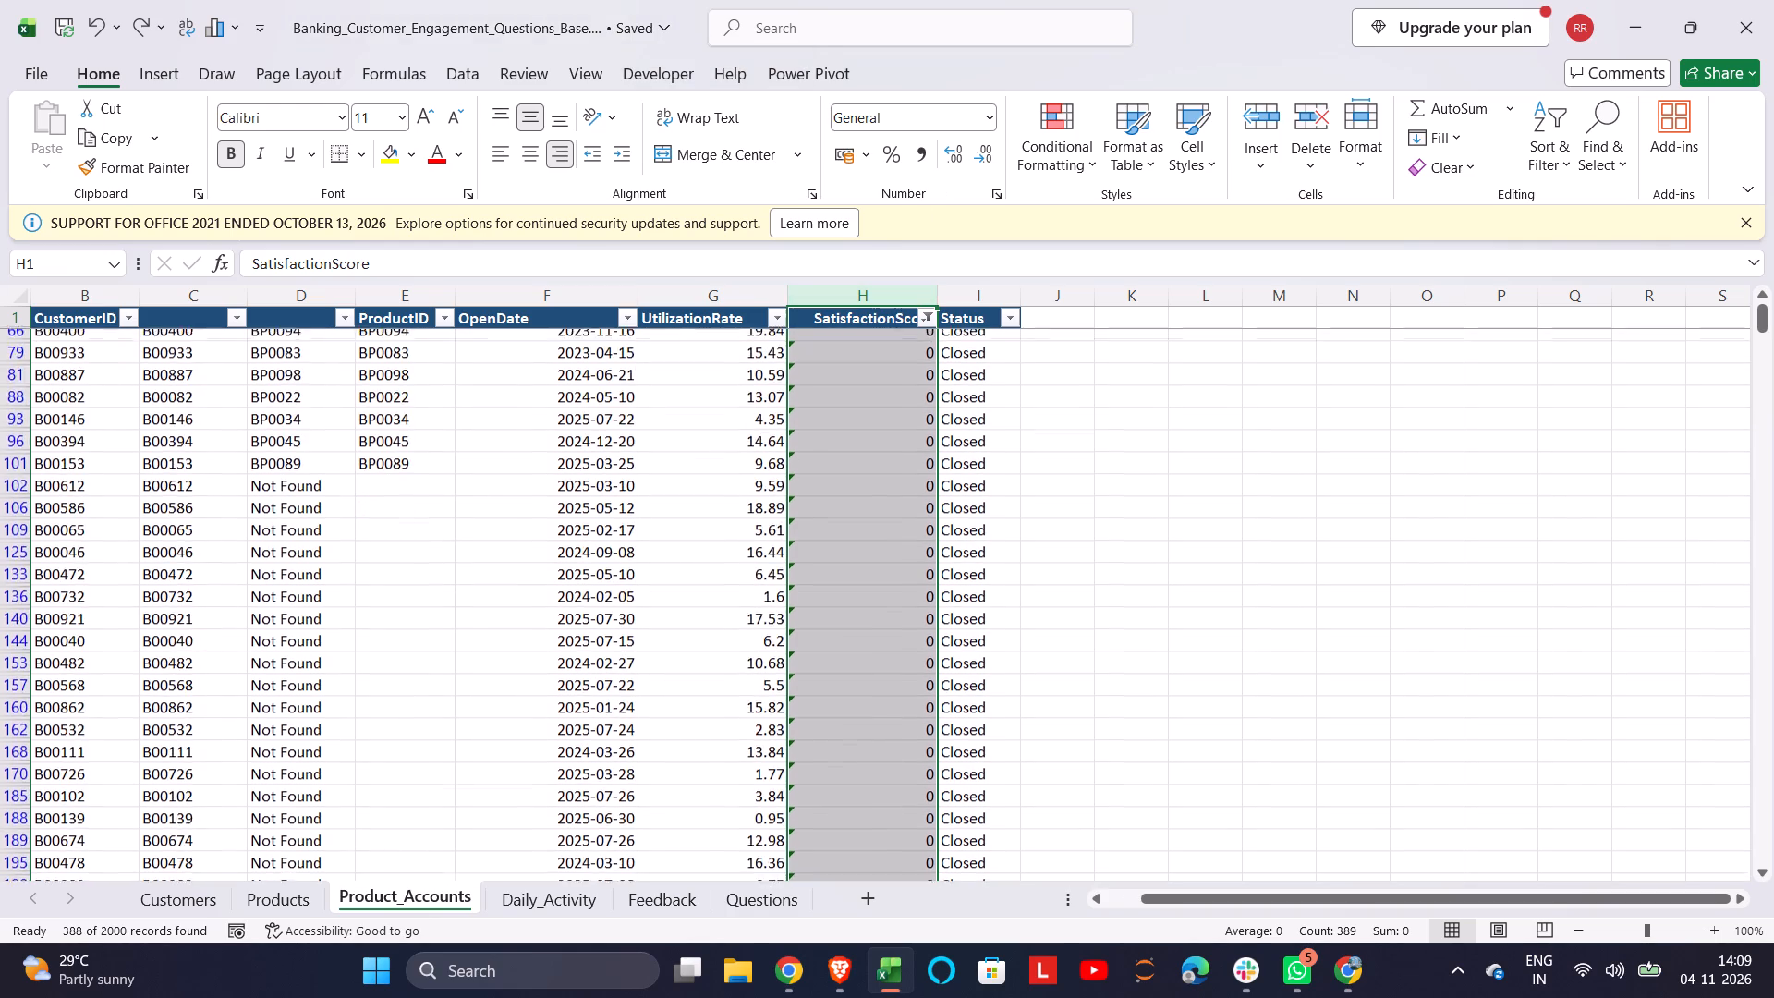
{"action": "scroll", "coordinate": [537, 535], "scroll_direction": "down", "scroll_amount": 6}
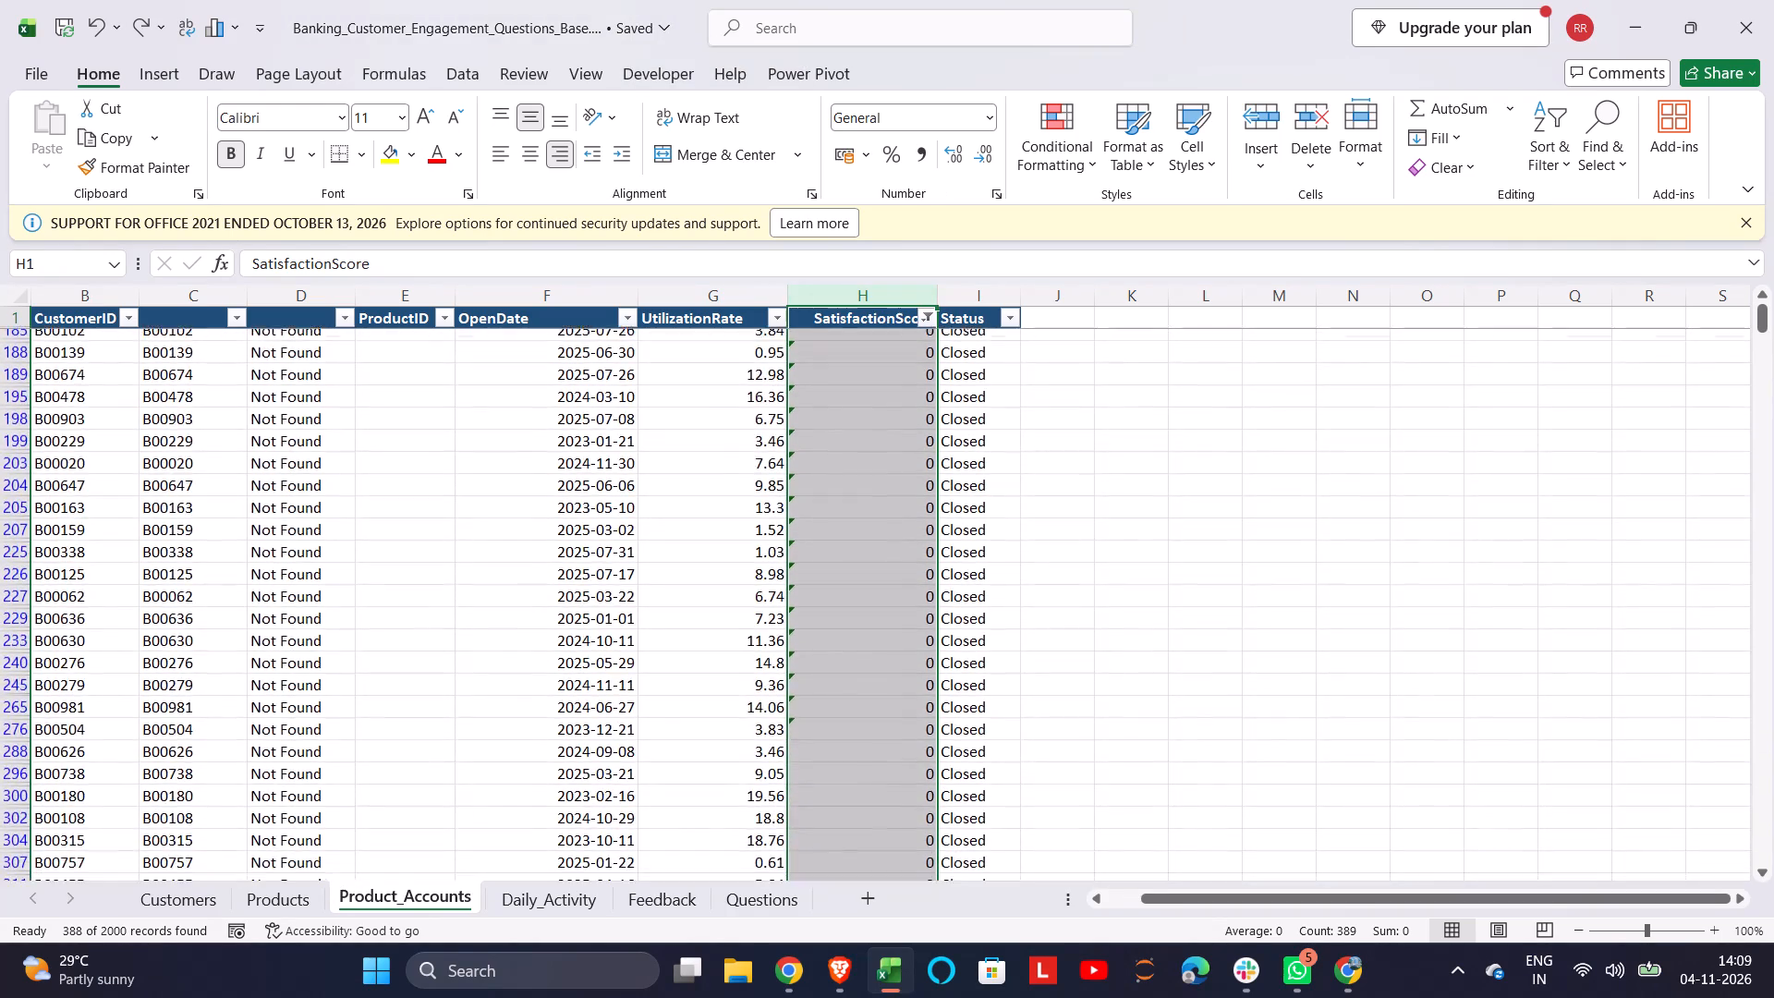
{"action": "scroll", "coordinate": [537, 535], "scroll_direction": "down", "scroll_amount": 7}
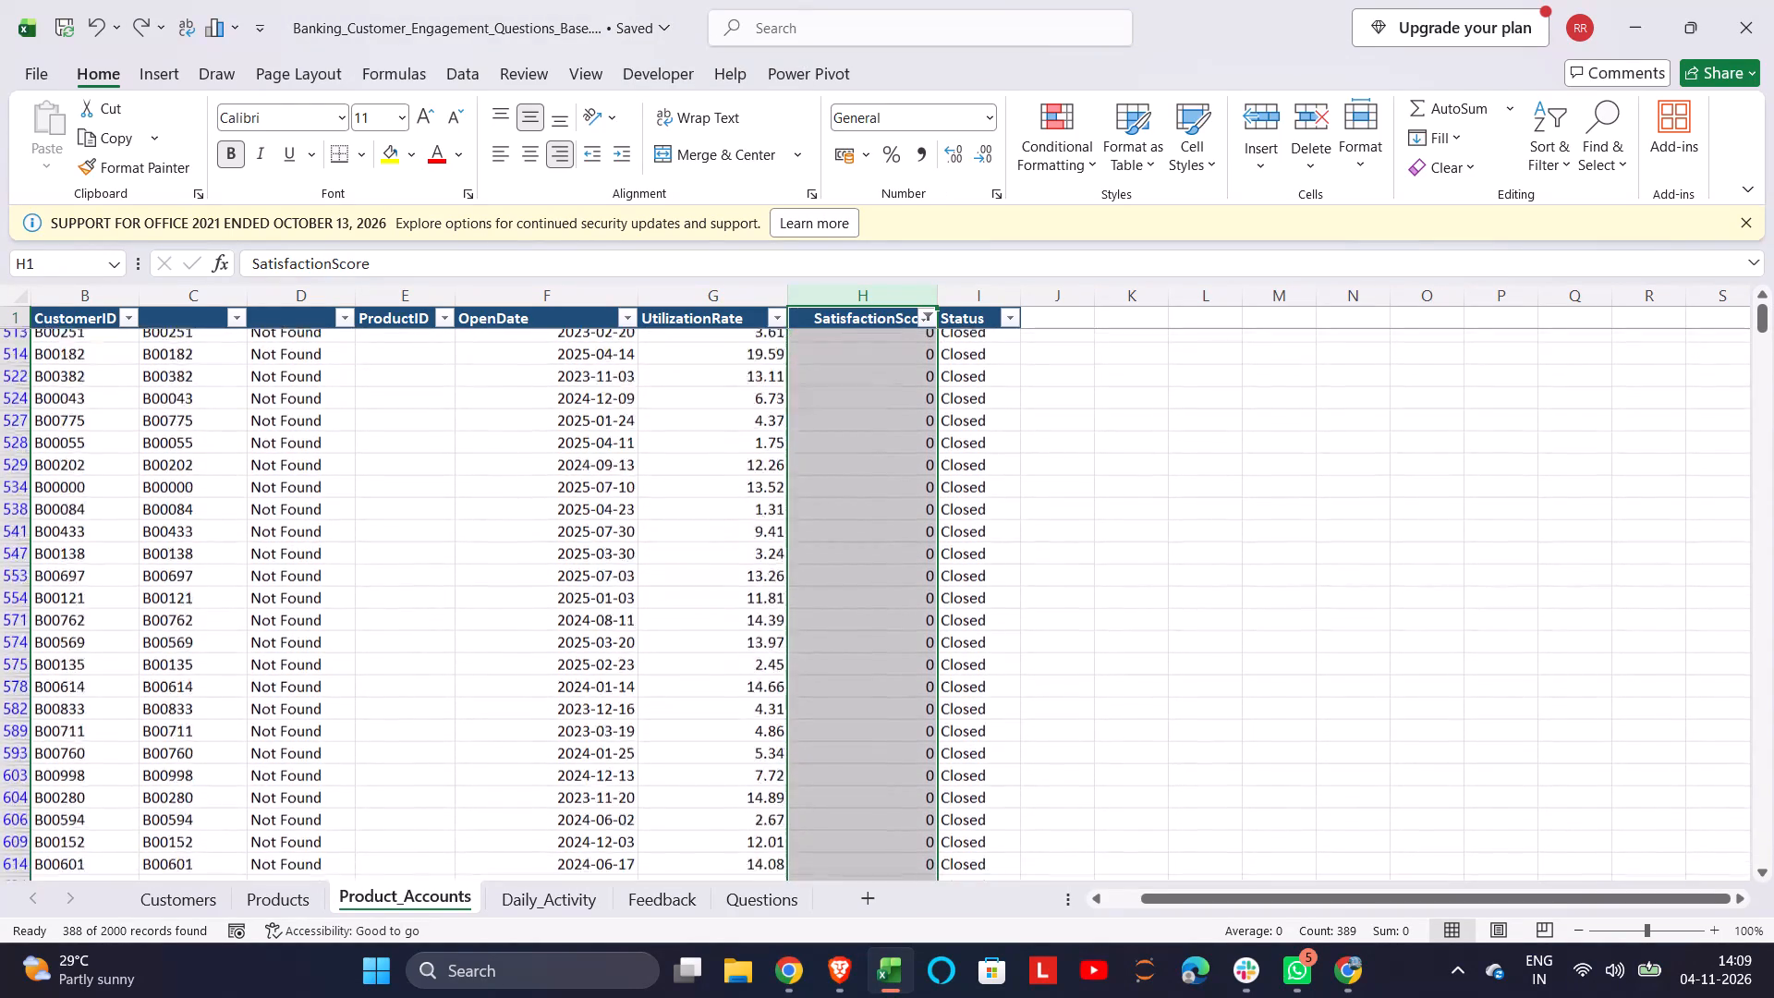
{"action": "scroll", "coordinate": [537, 535], "scroll_direction": "down", "scroll_amount": 4}
{"action": "scroll", "coordinate": [537, 535], "scroll_direction": "up", "scroll_amount": 3}
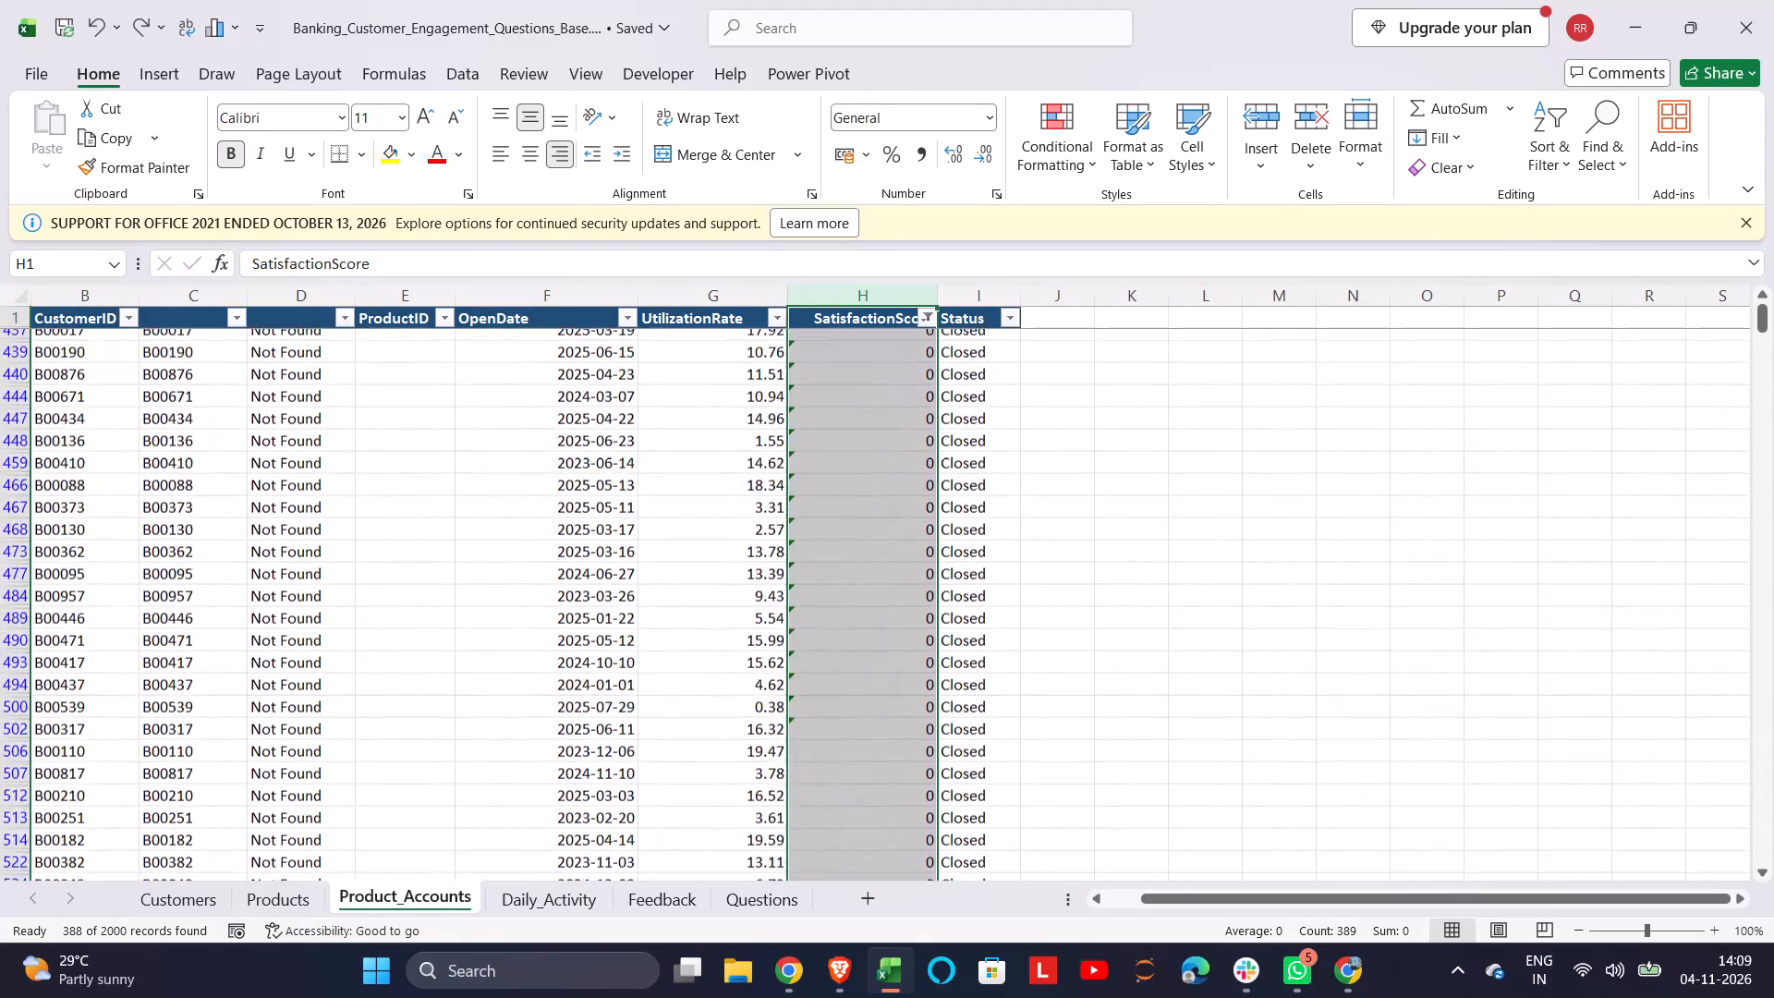
{"action": "scroll", "coordinate": [537, 535], "scroll_direction": "up", "scroll_amount": 2}
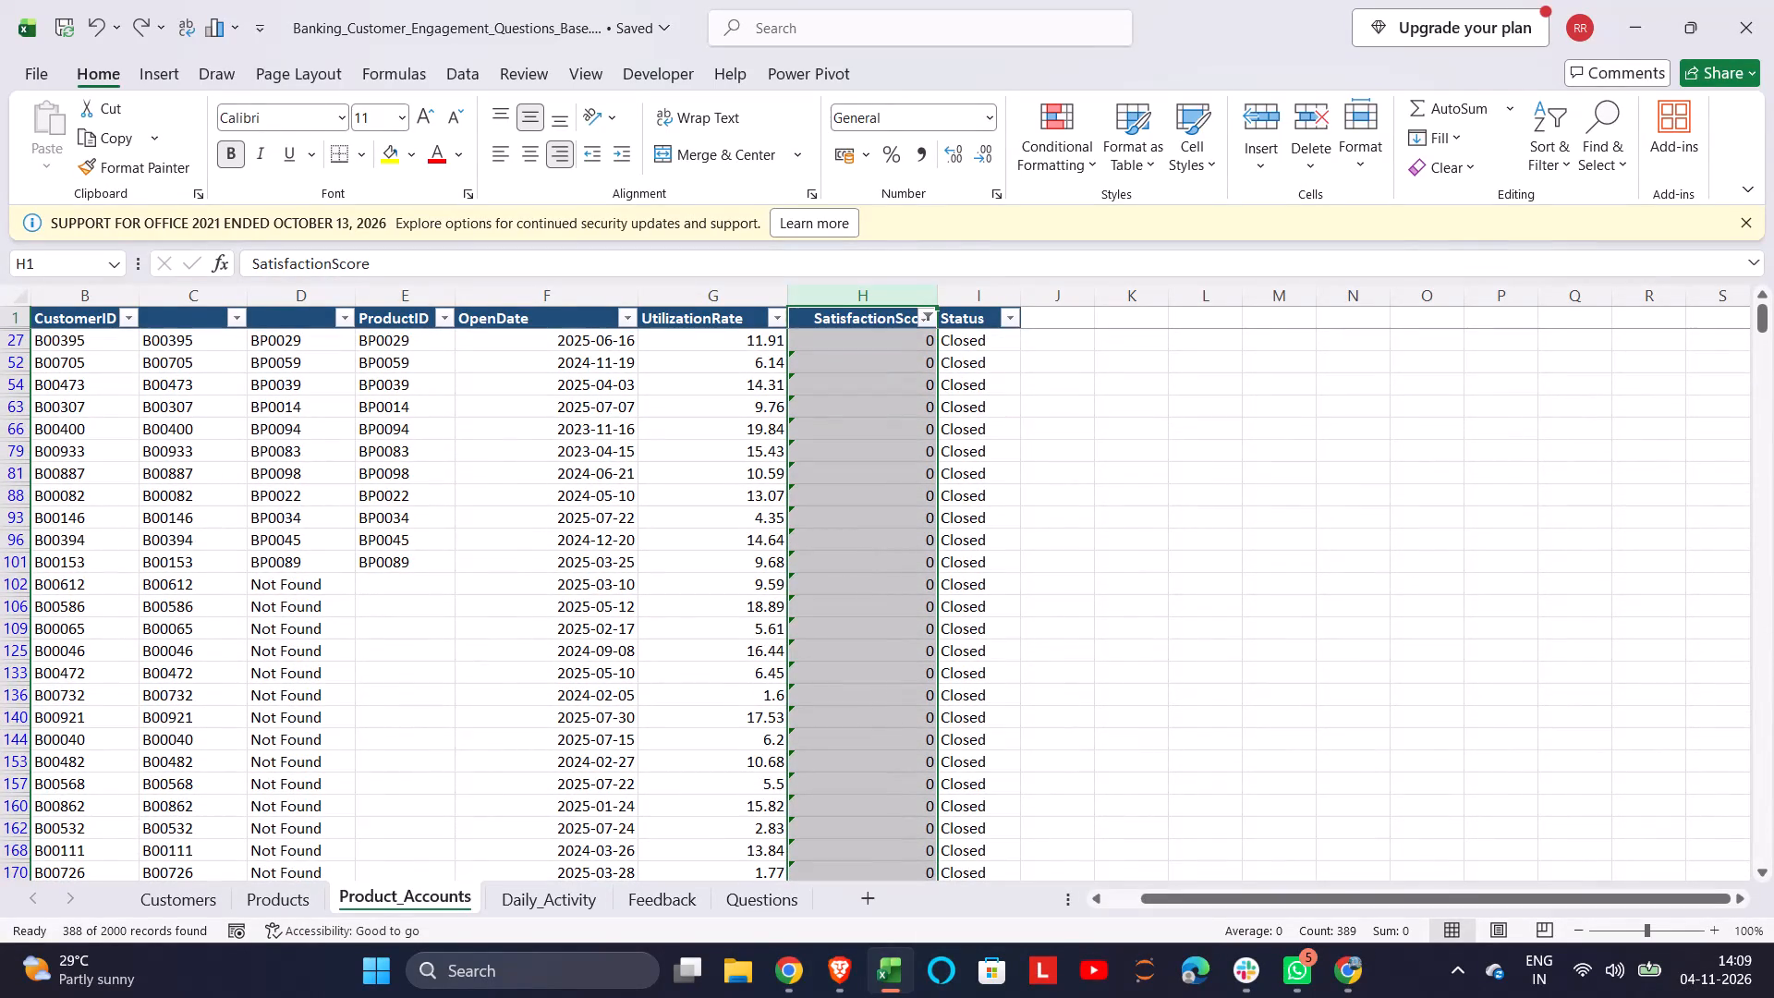
Examine the ProductID column and its neighbouring lookup columns down to the last filtered row of Product_Accounts.
{"action": "left_click", "coordinate": [434, 590]}
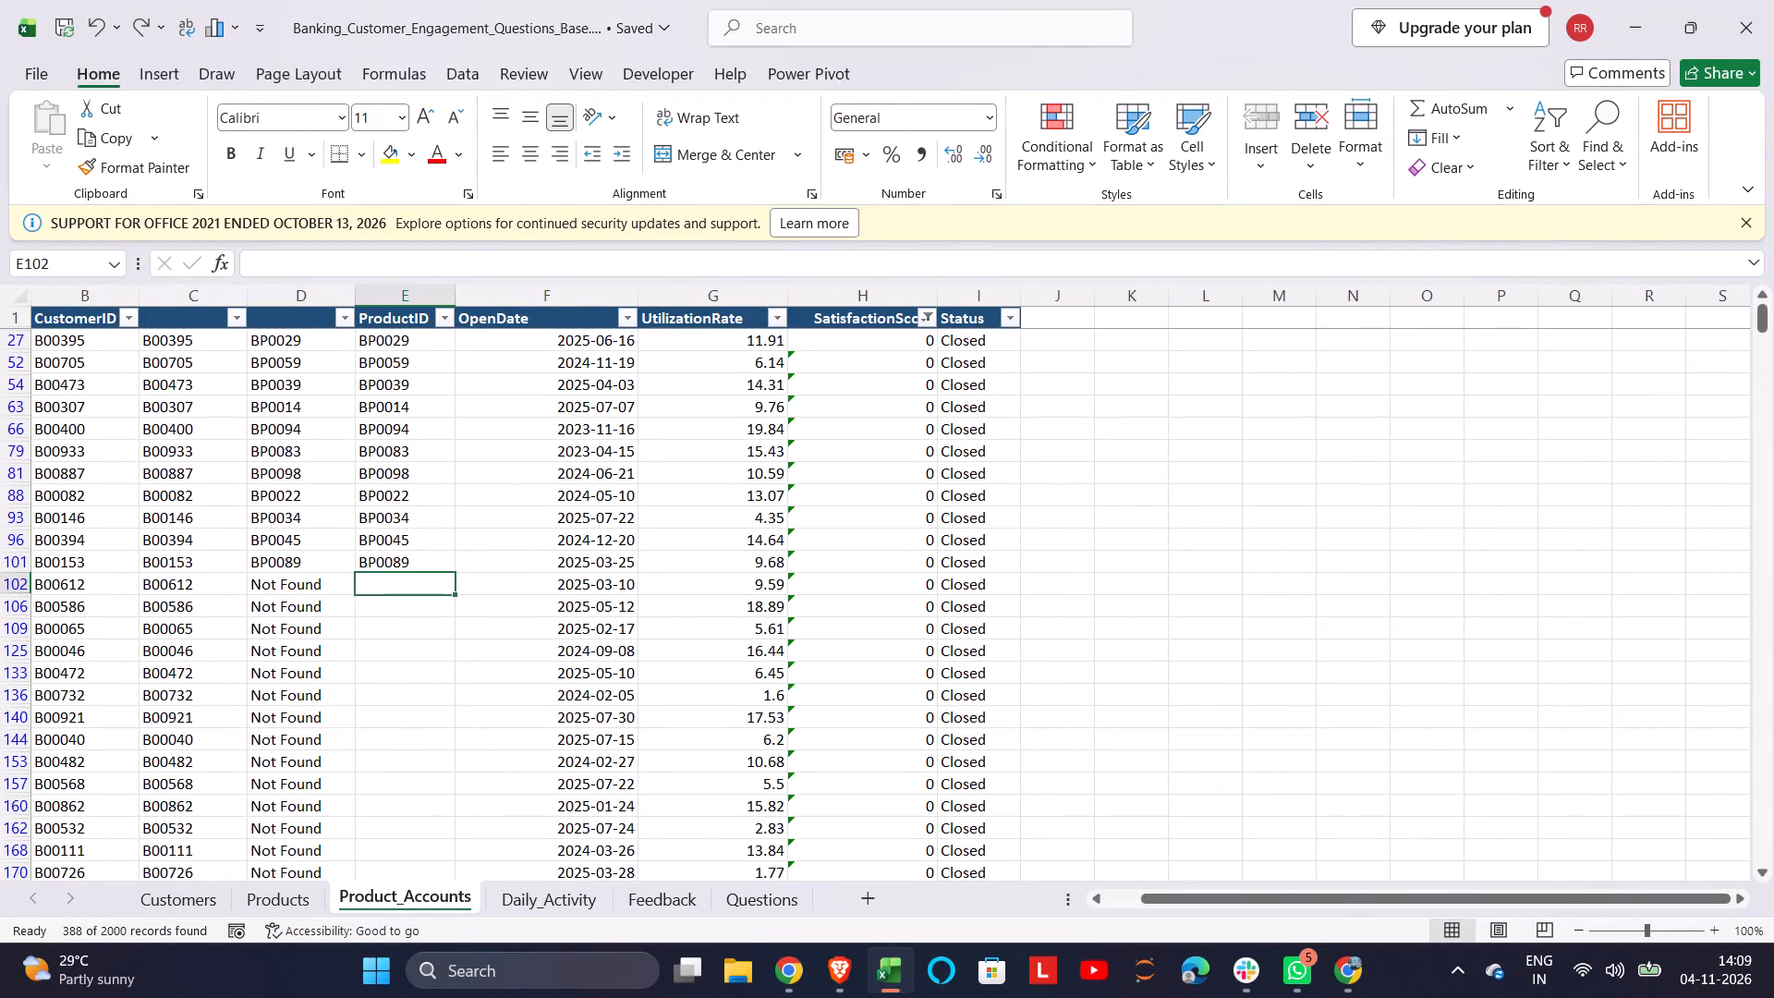
{"action": "left_click", "coordinate": [434, 590]}
{"action": "scroll", "coordinate": [617, 538], "scroll_direction": "up", "scroll_amount": 4}
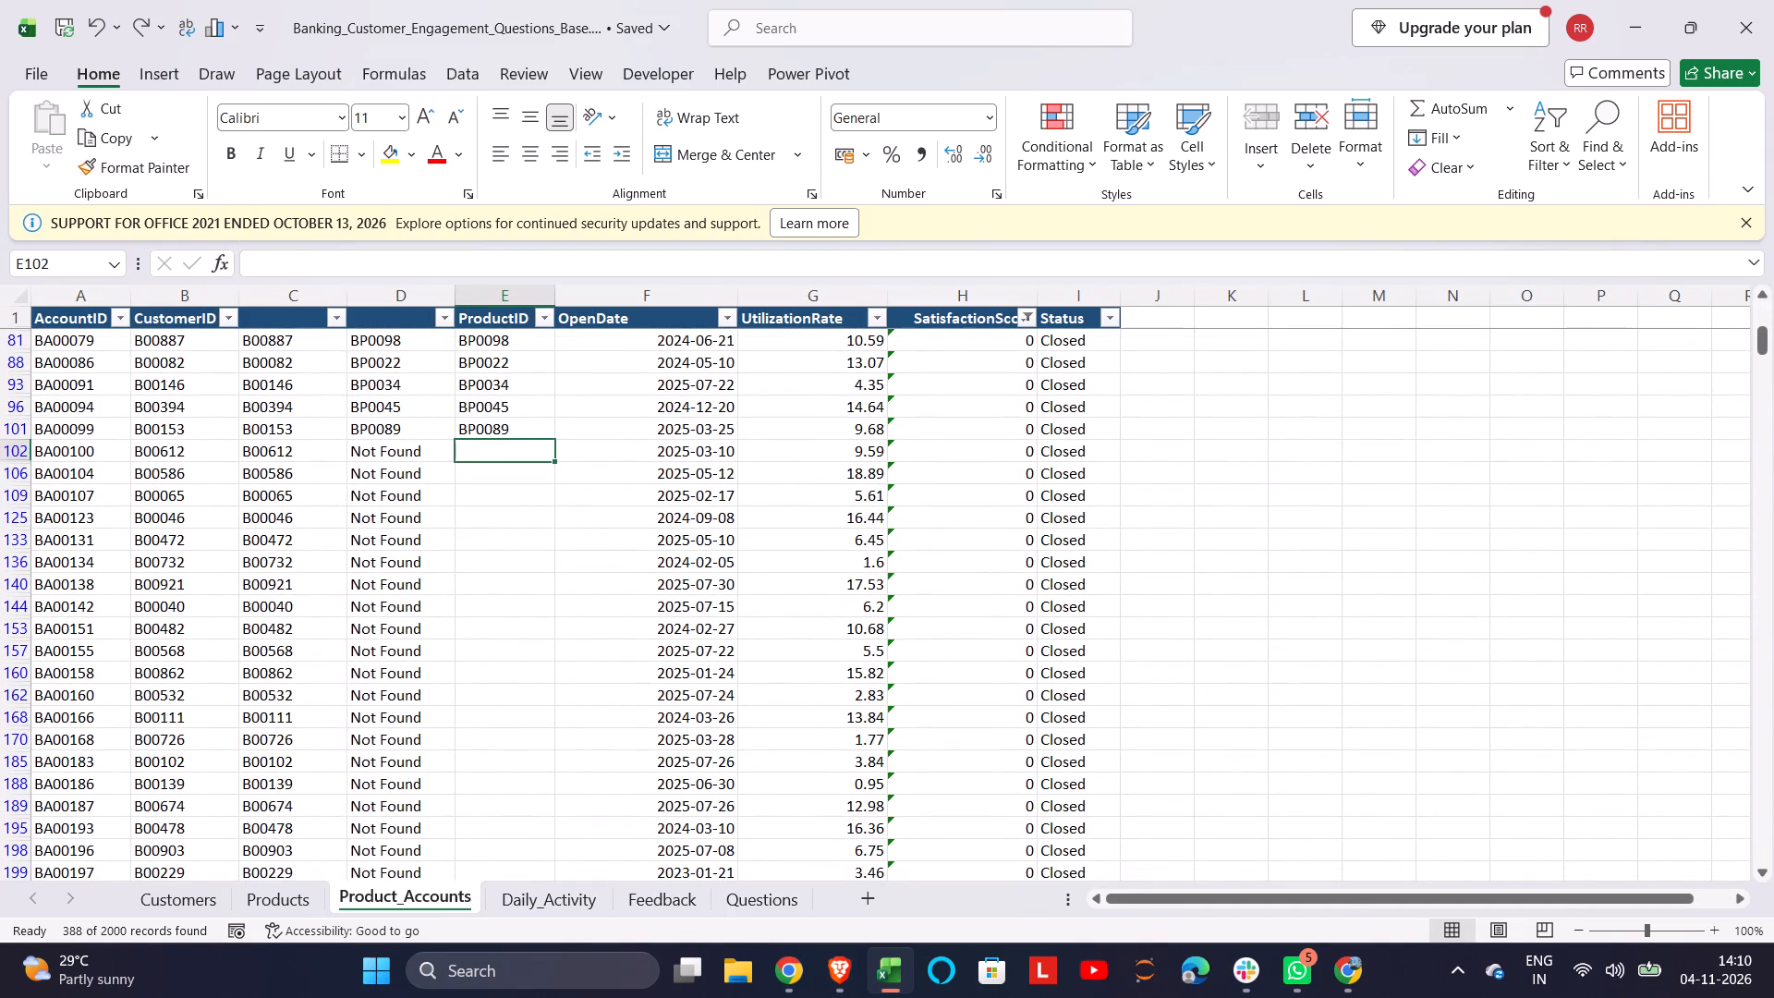
{"action": "scroll", "coordinate": [617, 538], "scroll_direction": "up", "scroll_amount": 2}
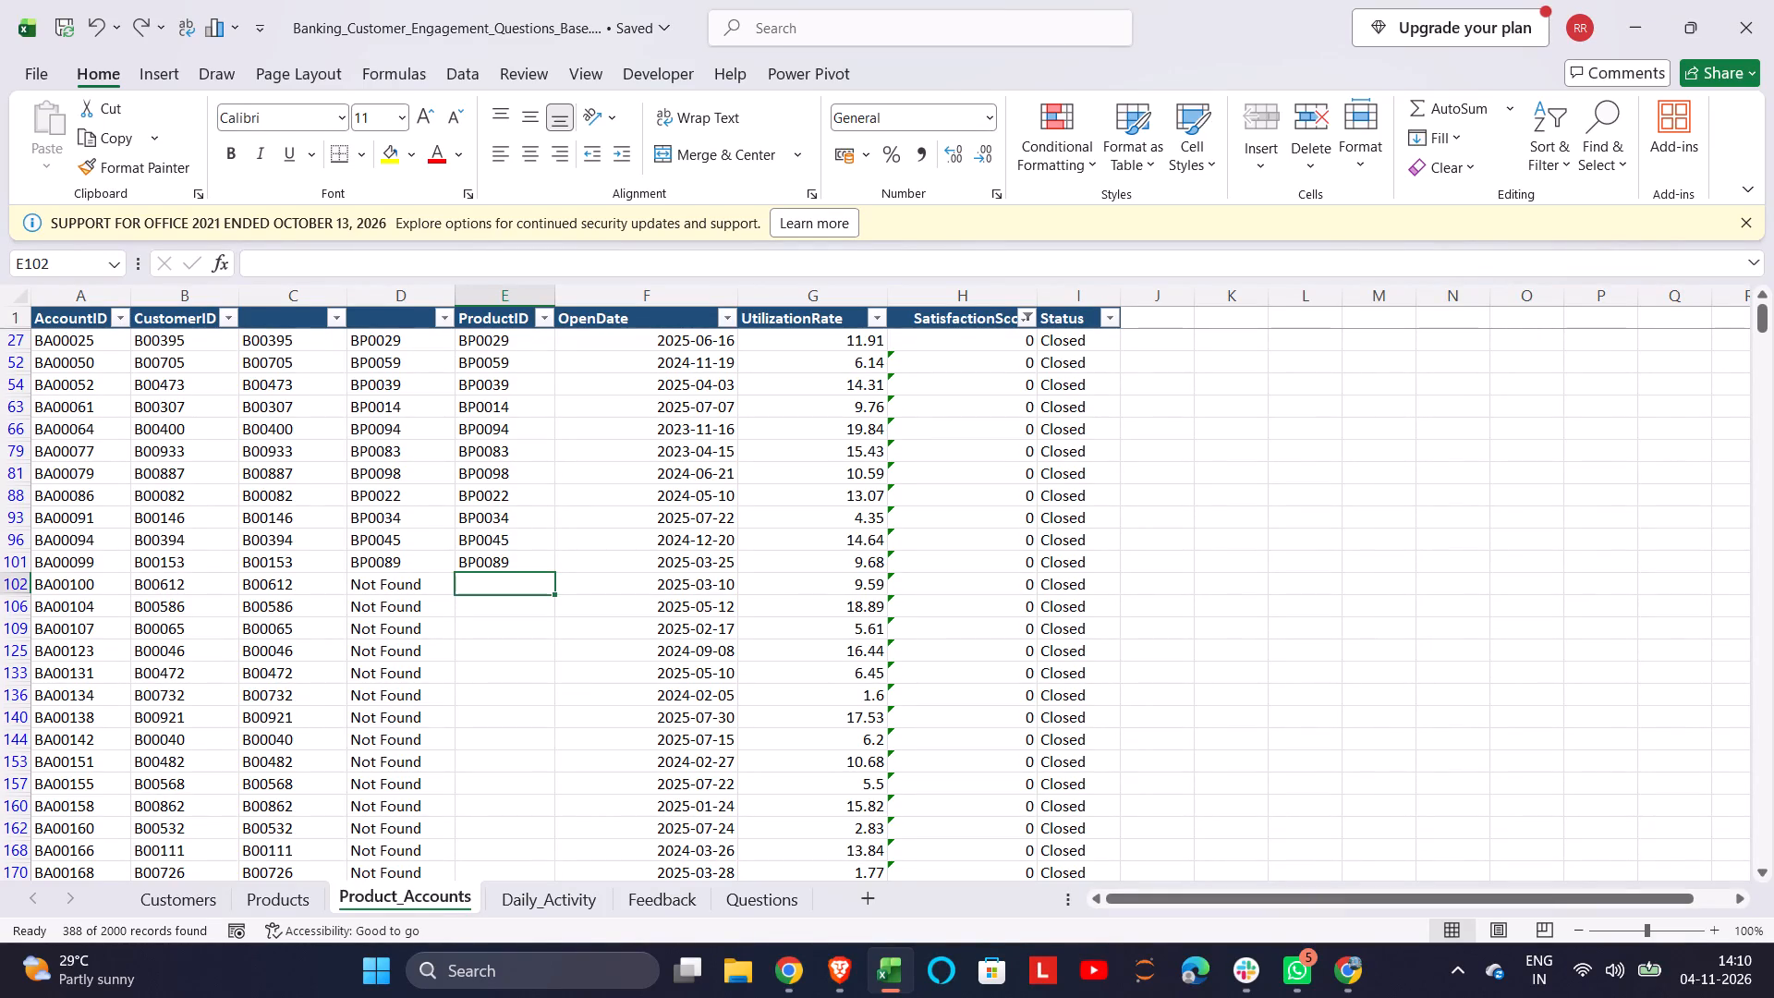
{"action": "scroll", "coordinate": [440, 400], "scroll_direction": "down", "scroll_amount": 6}
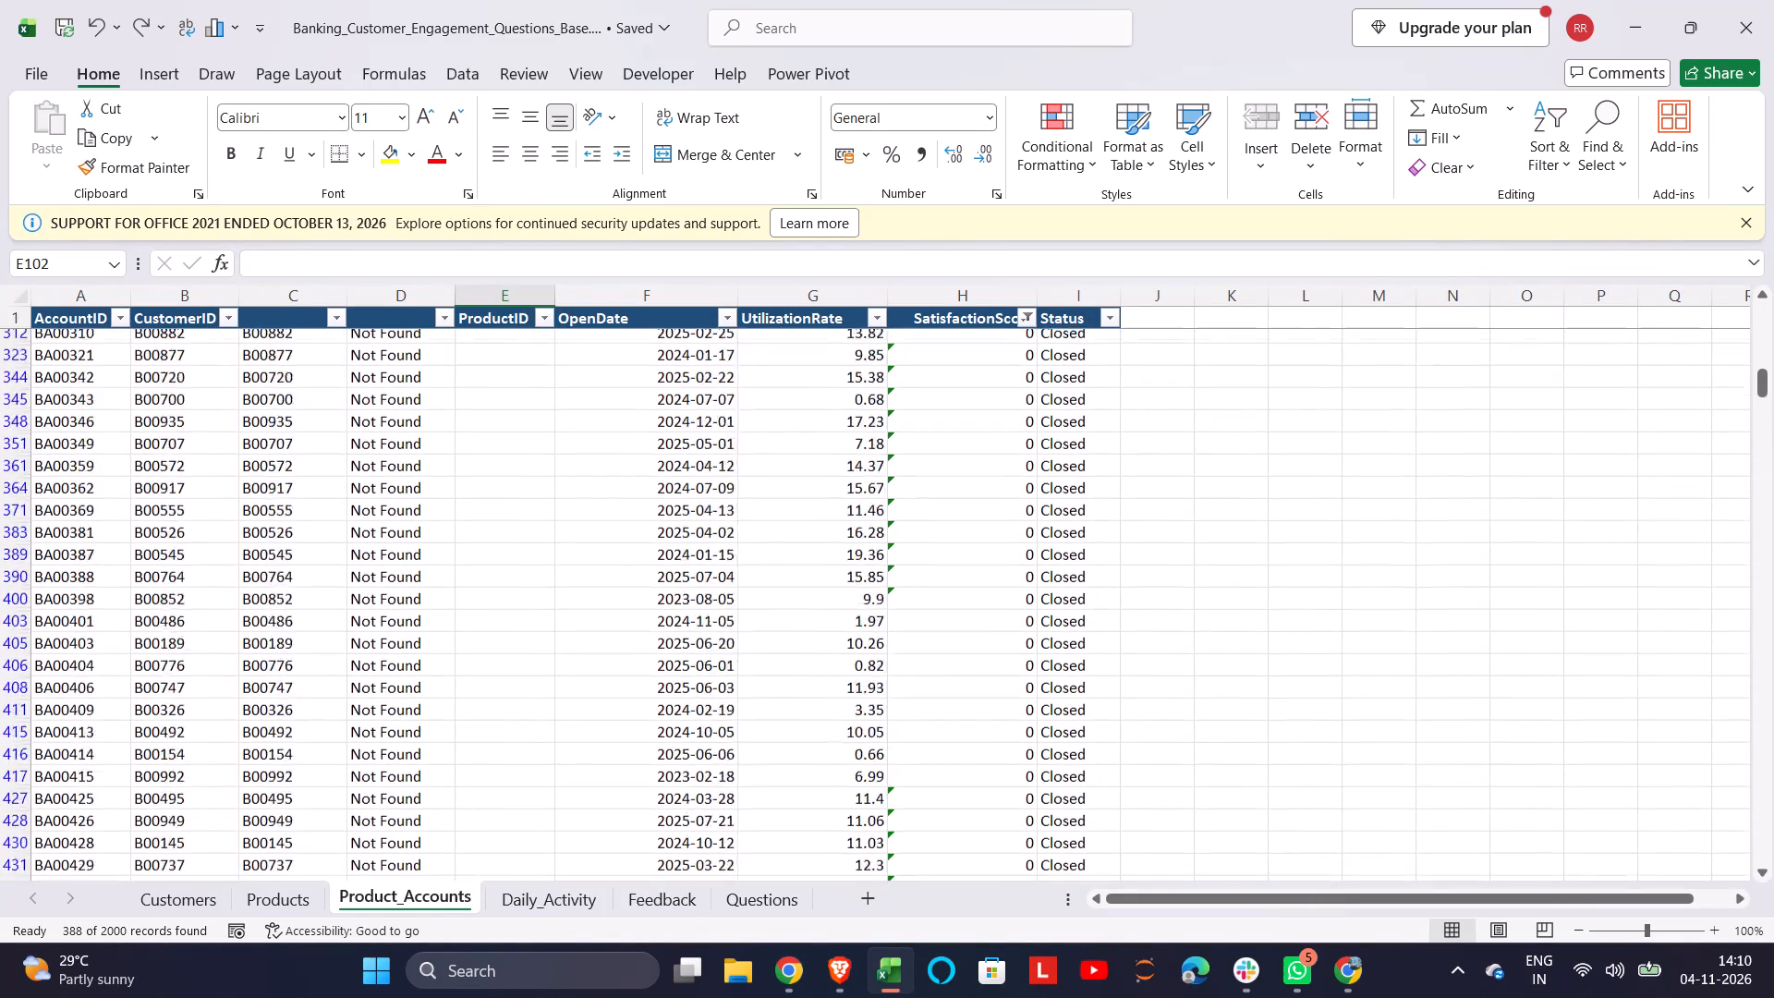
{"action": "scroll", "coordinate": [440, 400], "scroll_direction": "down", "scroll_amount": 3}
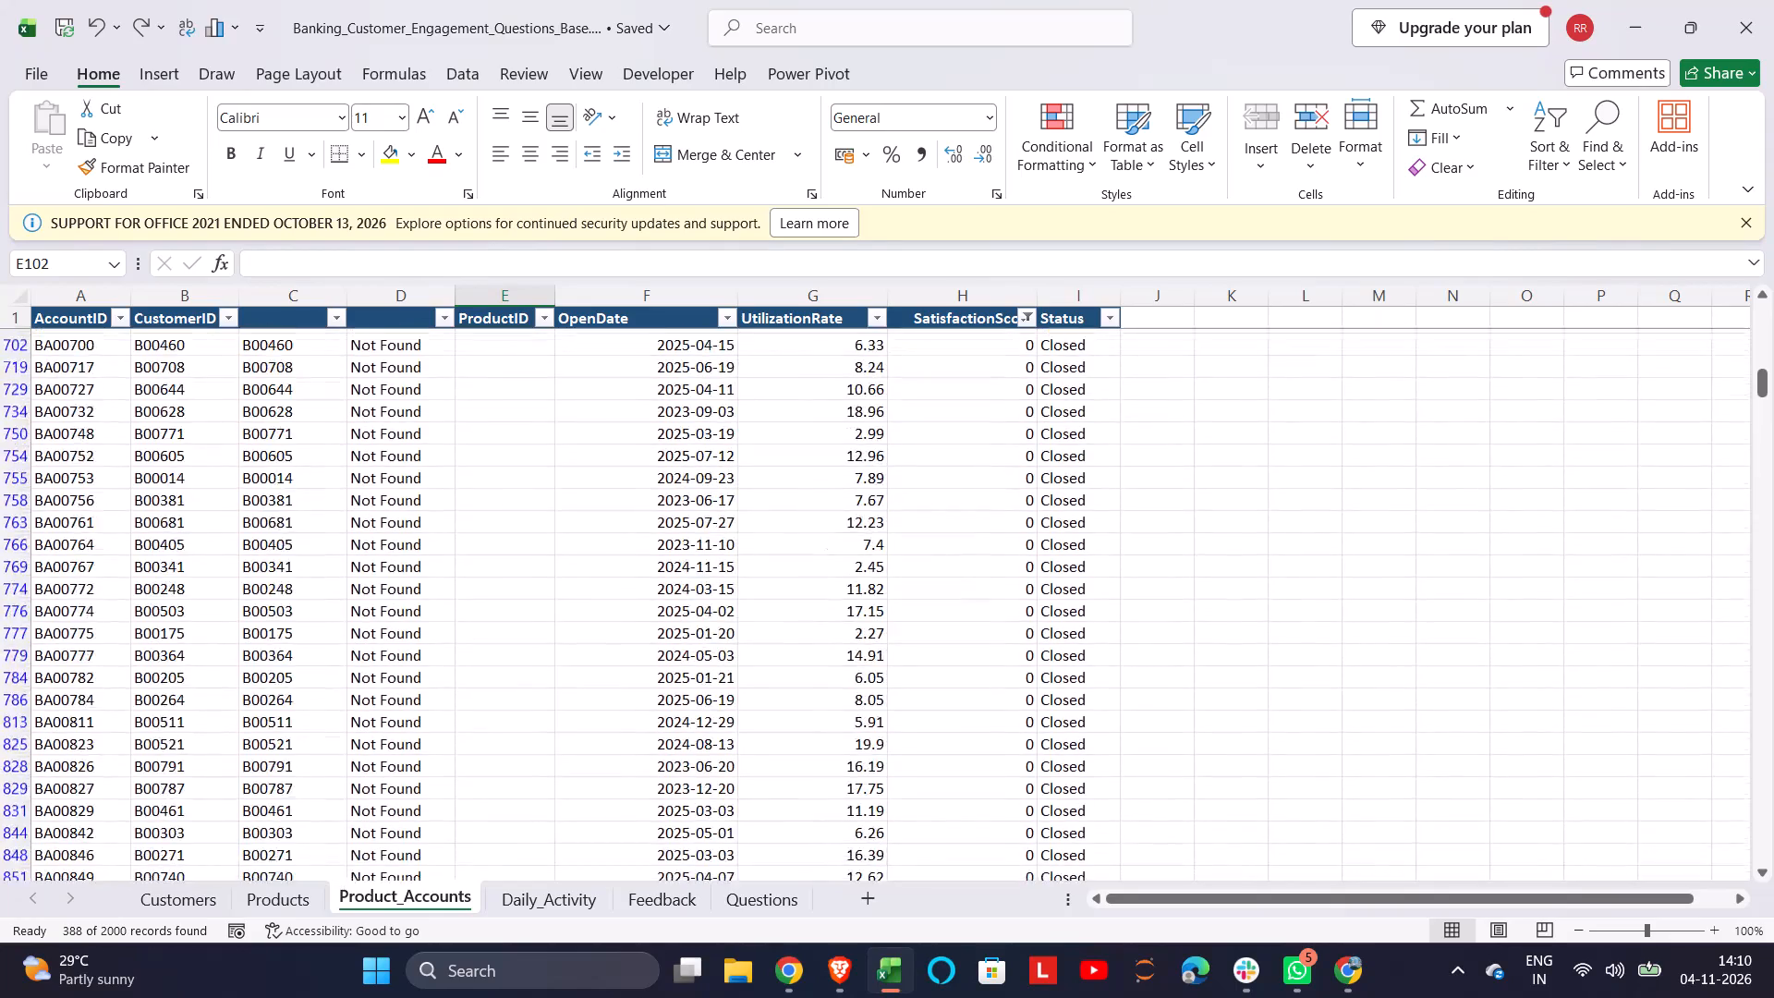
{"action": "scroll", "coordinate": [440, 400], "scroll_direction": "down", "scroll_amount": 1}
{"action": "scroll", "coordinate": [440, 400], "scroll_direction": "up", "scroll_amount": 1}
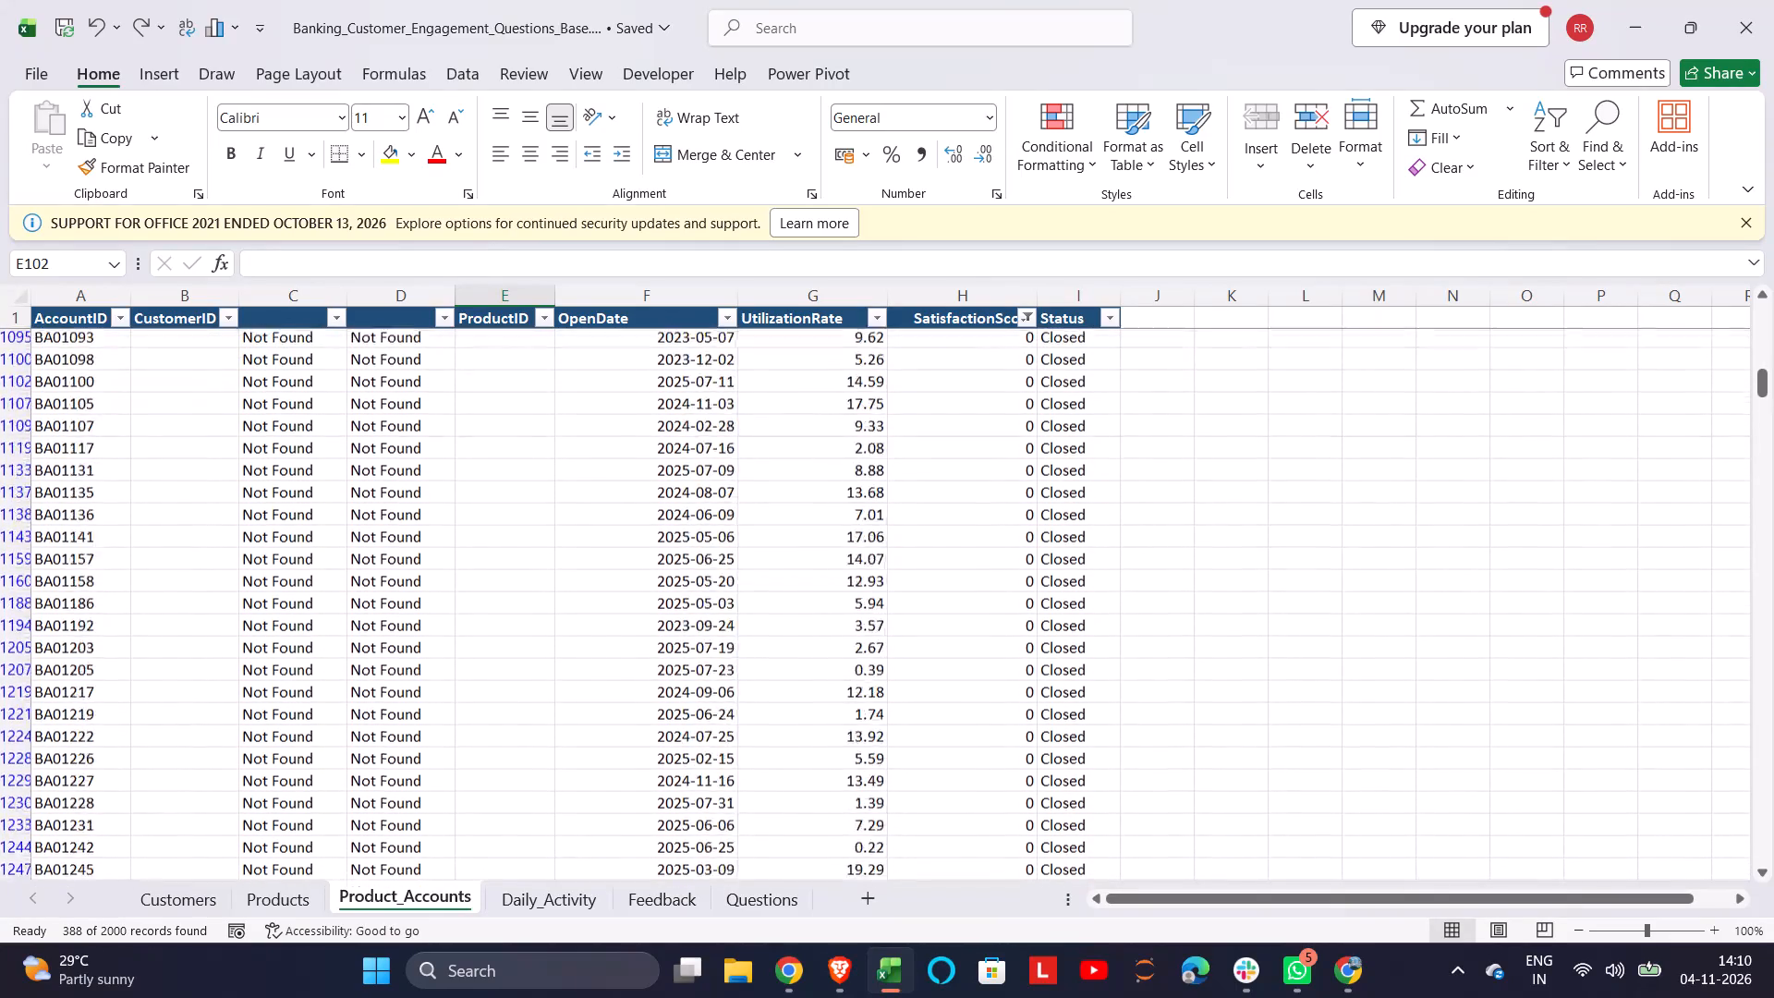
{"action": "scroll", "coordinate": [440, 400], "scroll_direction": "up", "scroll_amount": 1}
{"action": "scroll", "coordinate": [440, 400], "scroll_direction": "down", "scroll_amount": 1}
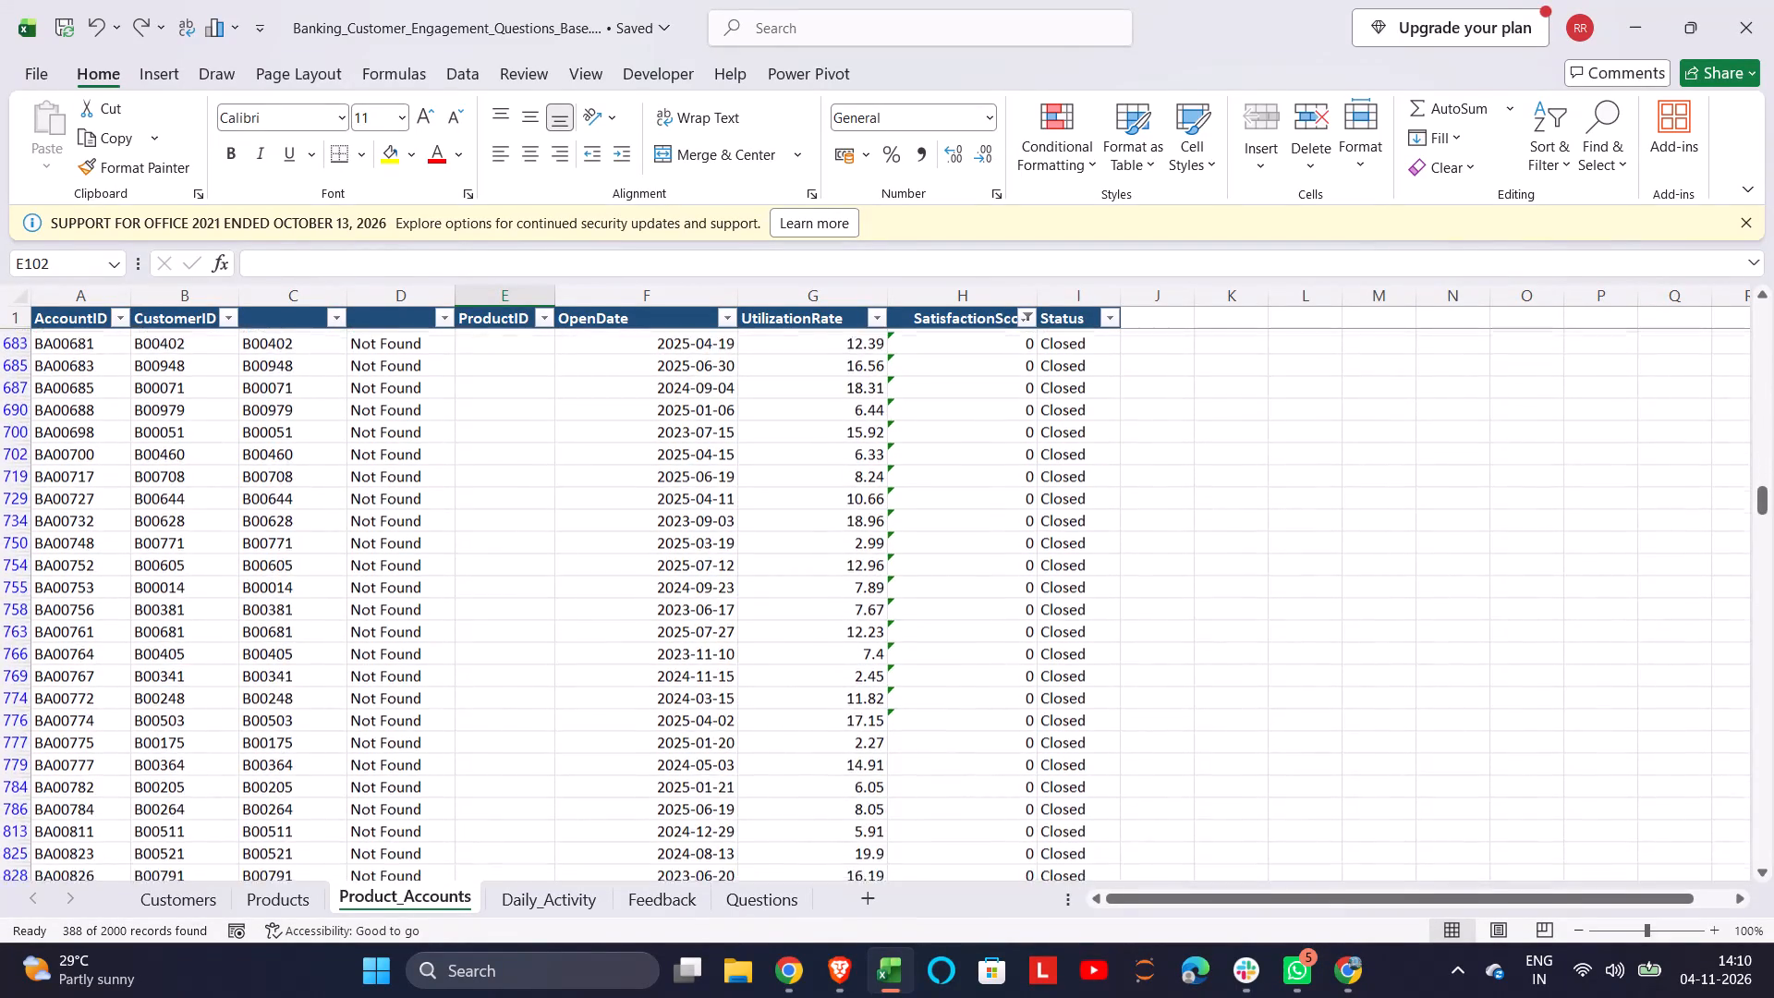
{"action": "scroll", "coordinate": [440, 400], "scroll_direction": "down", "scroll_amount": 4}
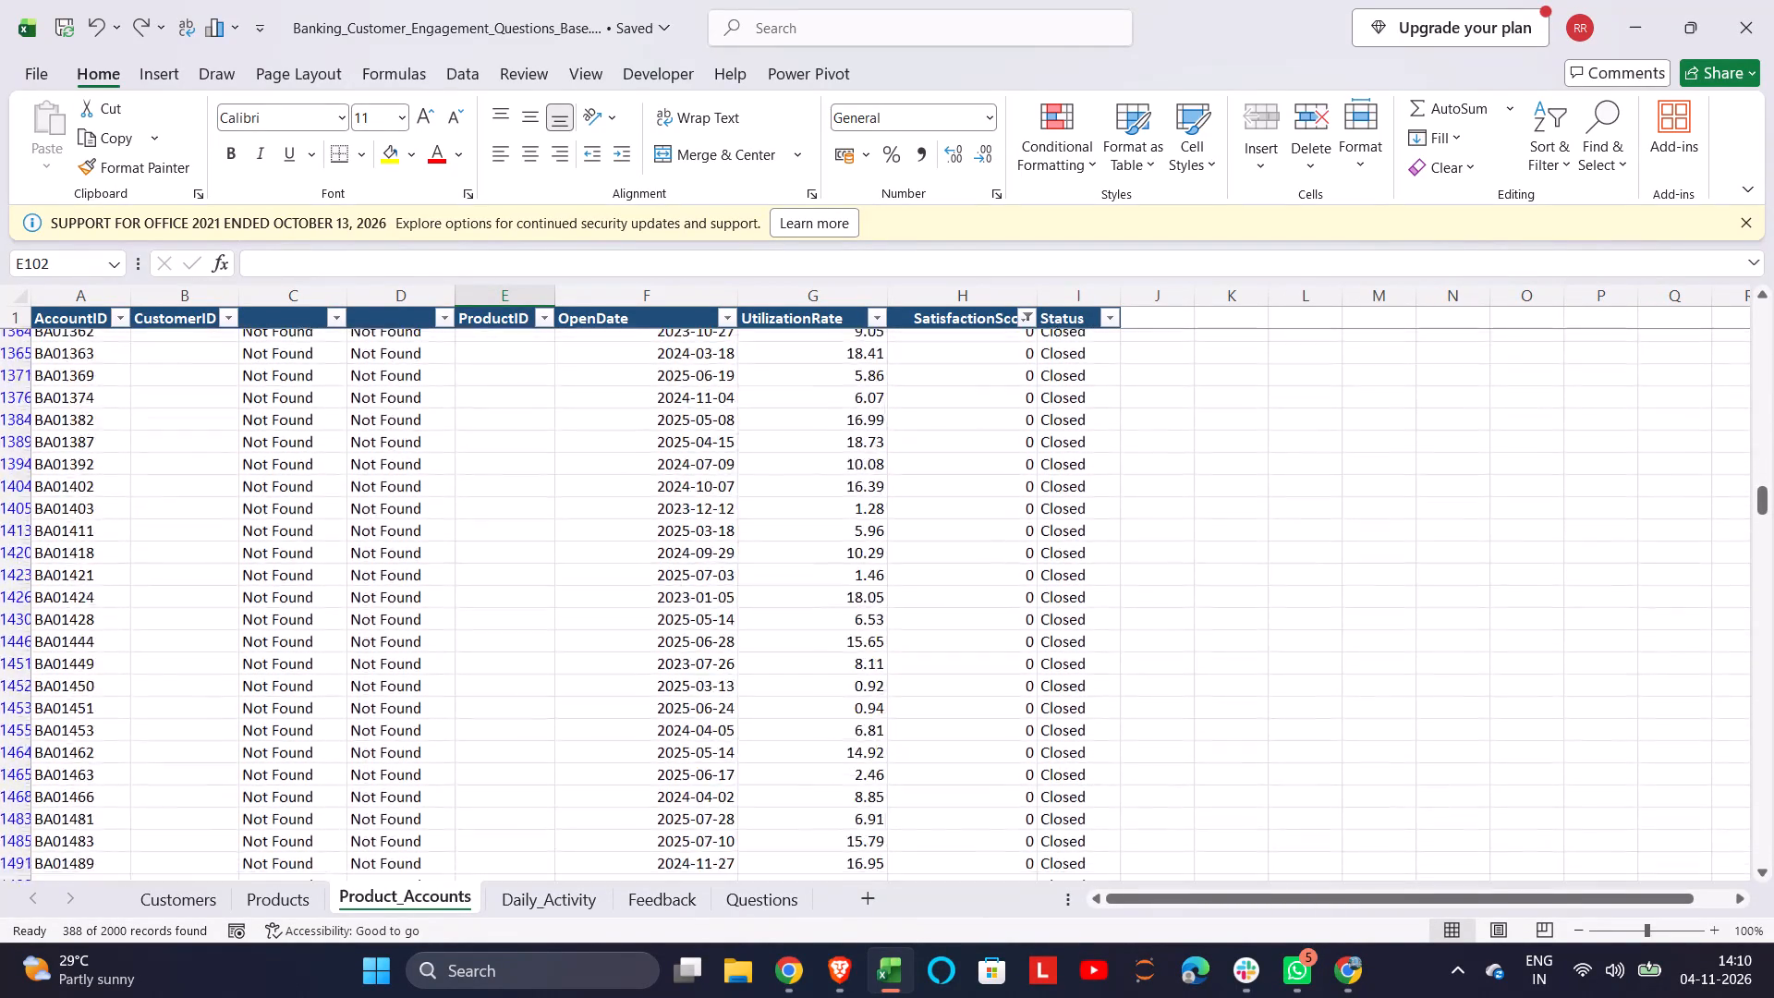
{"action": "scroll", "coordinate": [440, 400], "scroll_direction": "down", "scroll_amount": 3}
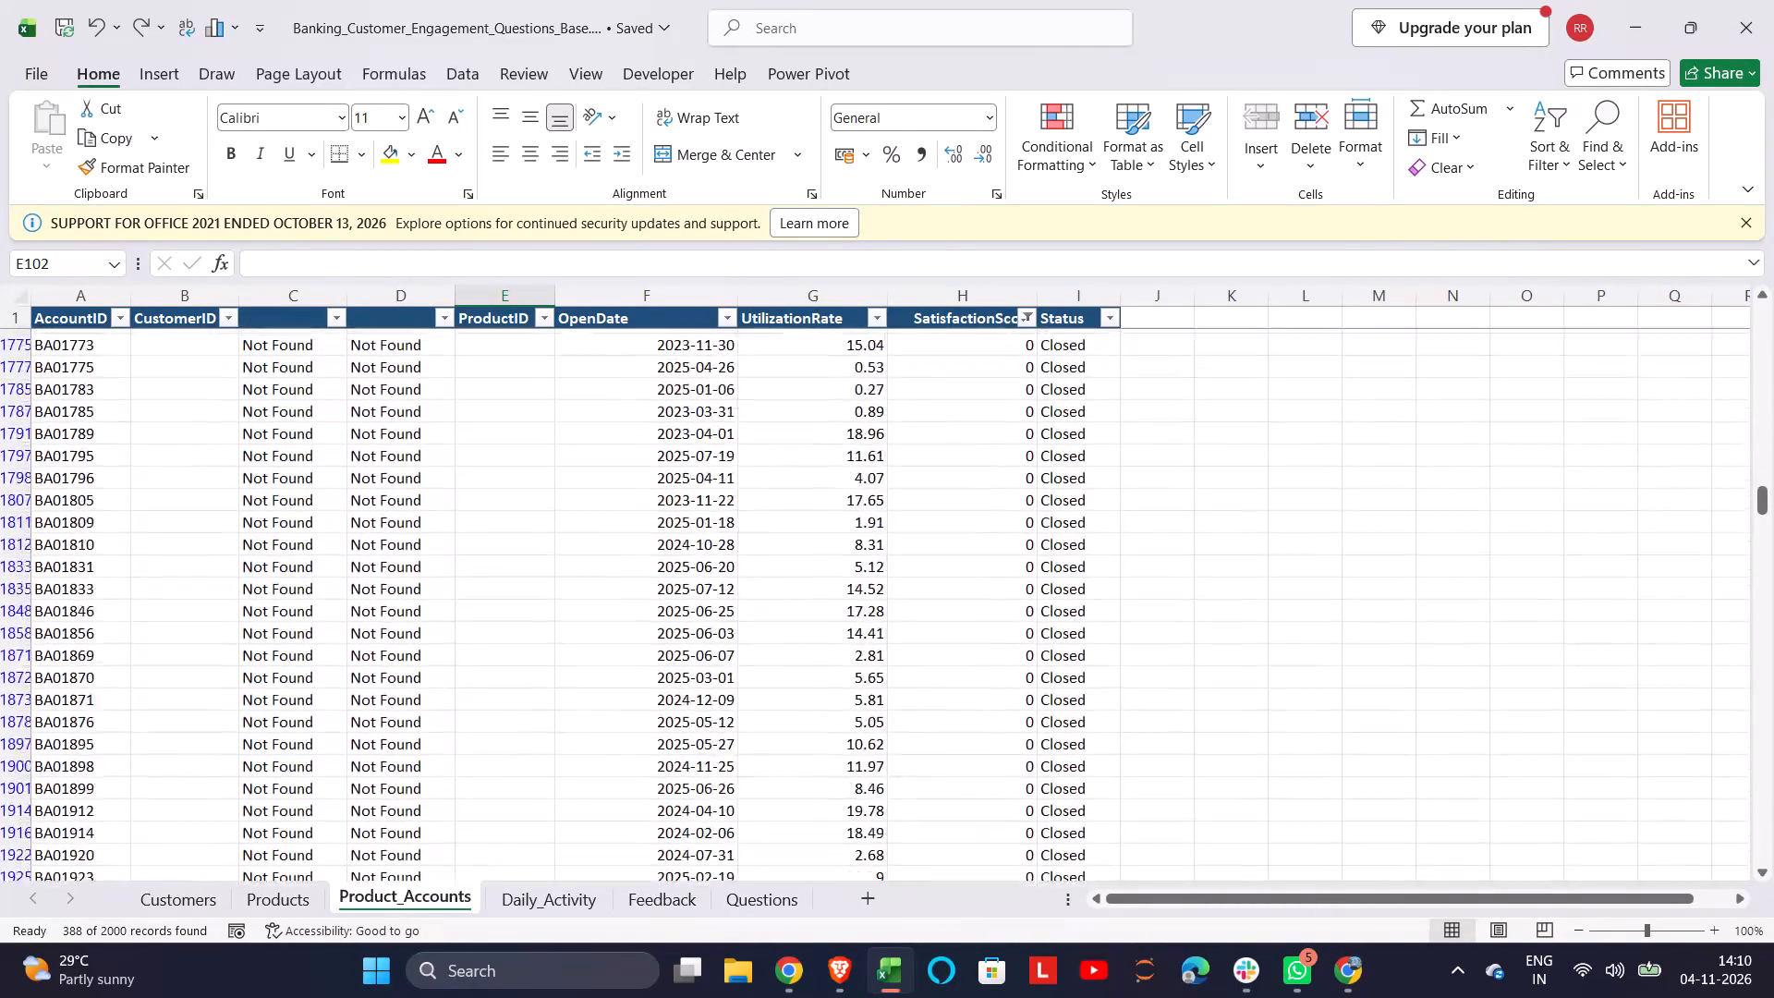
{"action": "scroll", "coordinate": [440, 400], "scroll_direction": "down", "scroll_amount": 3}
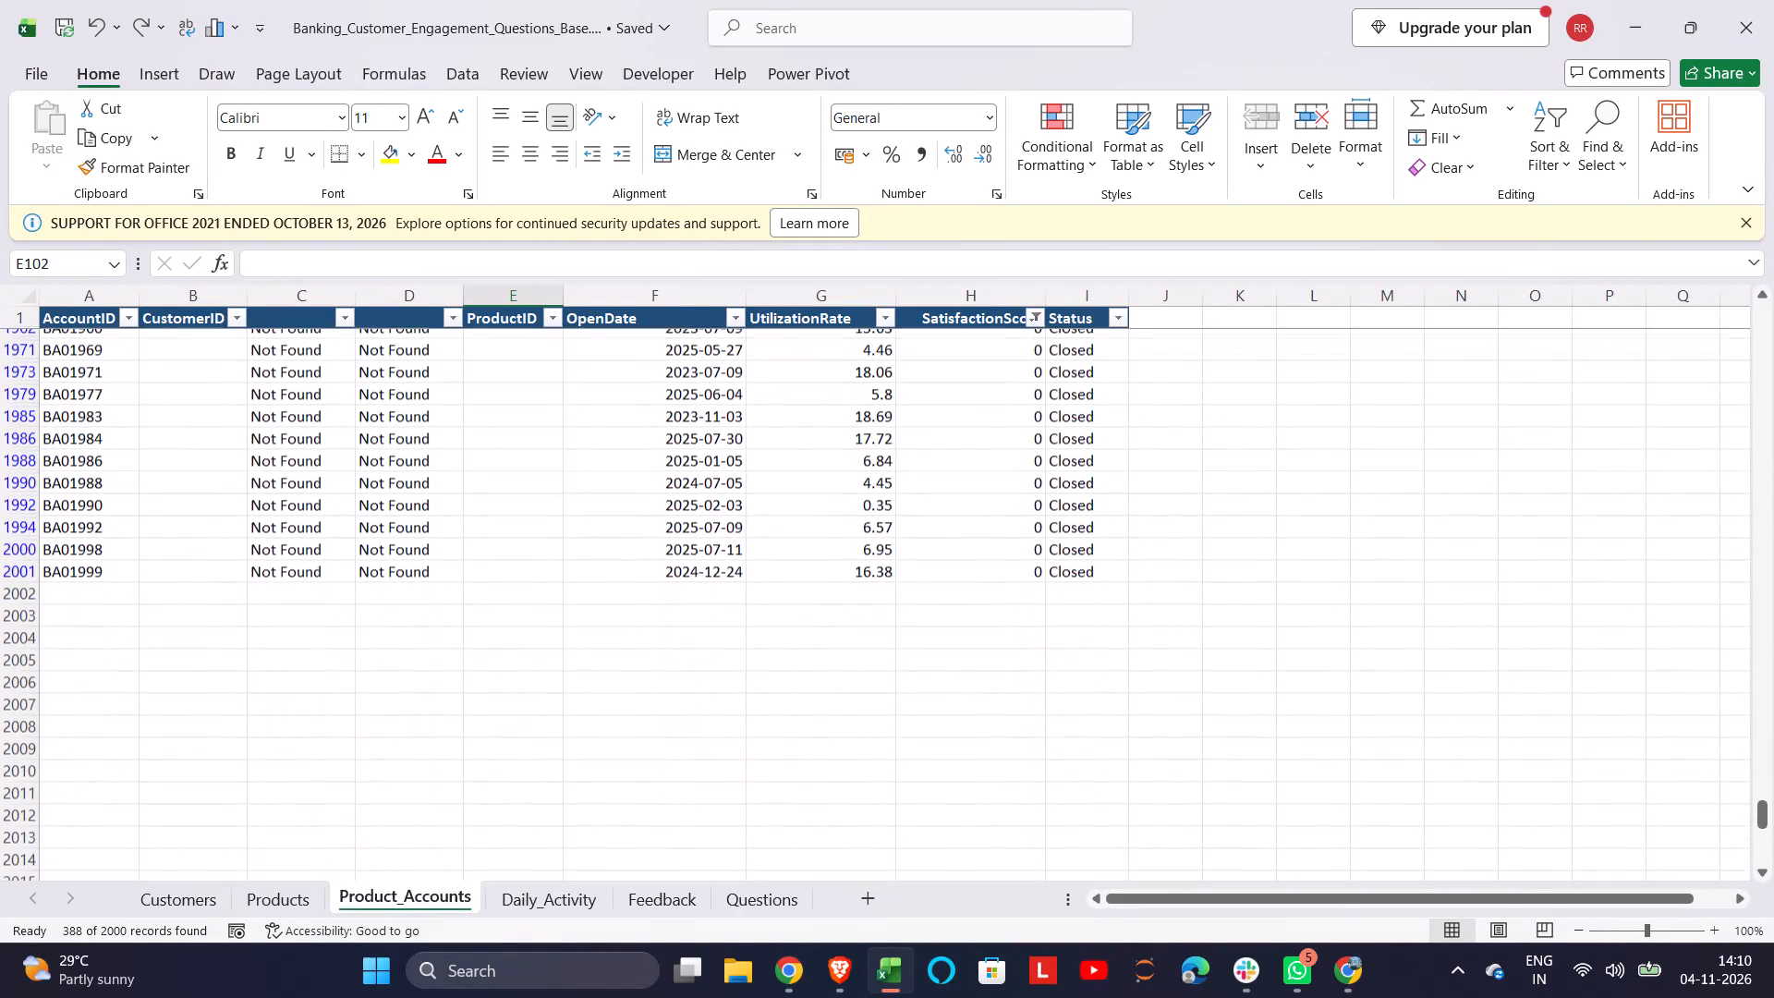
{"action": "scroll", "coordinate": [440, 400], "scroll_direction": "up", "scroll_amount": 1}
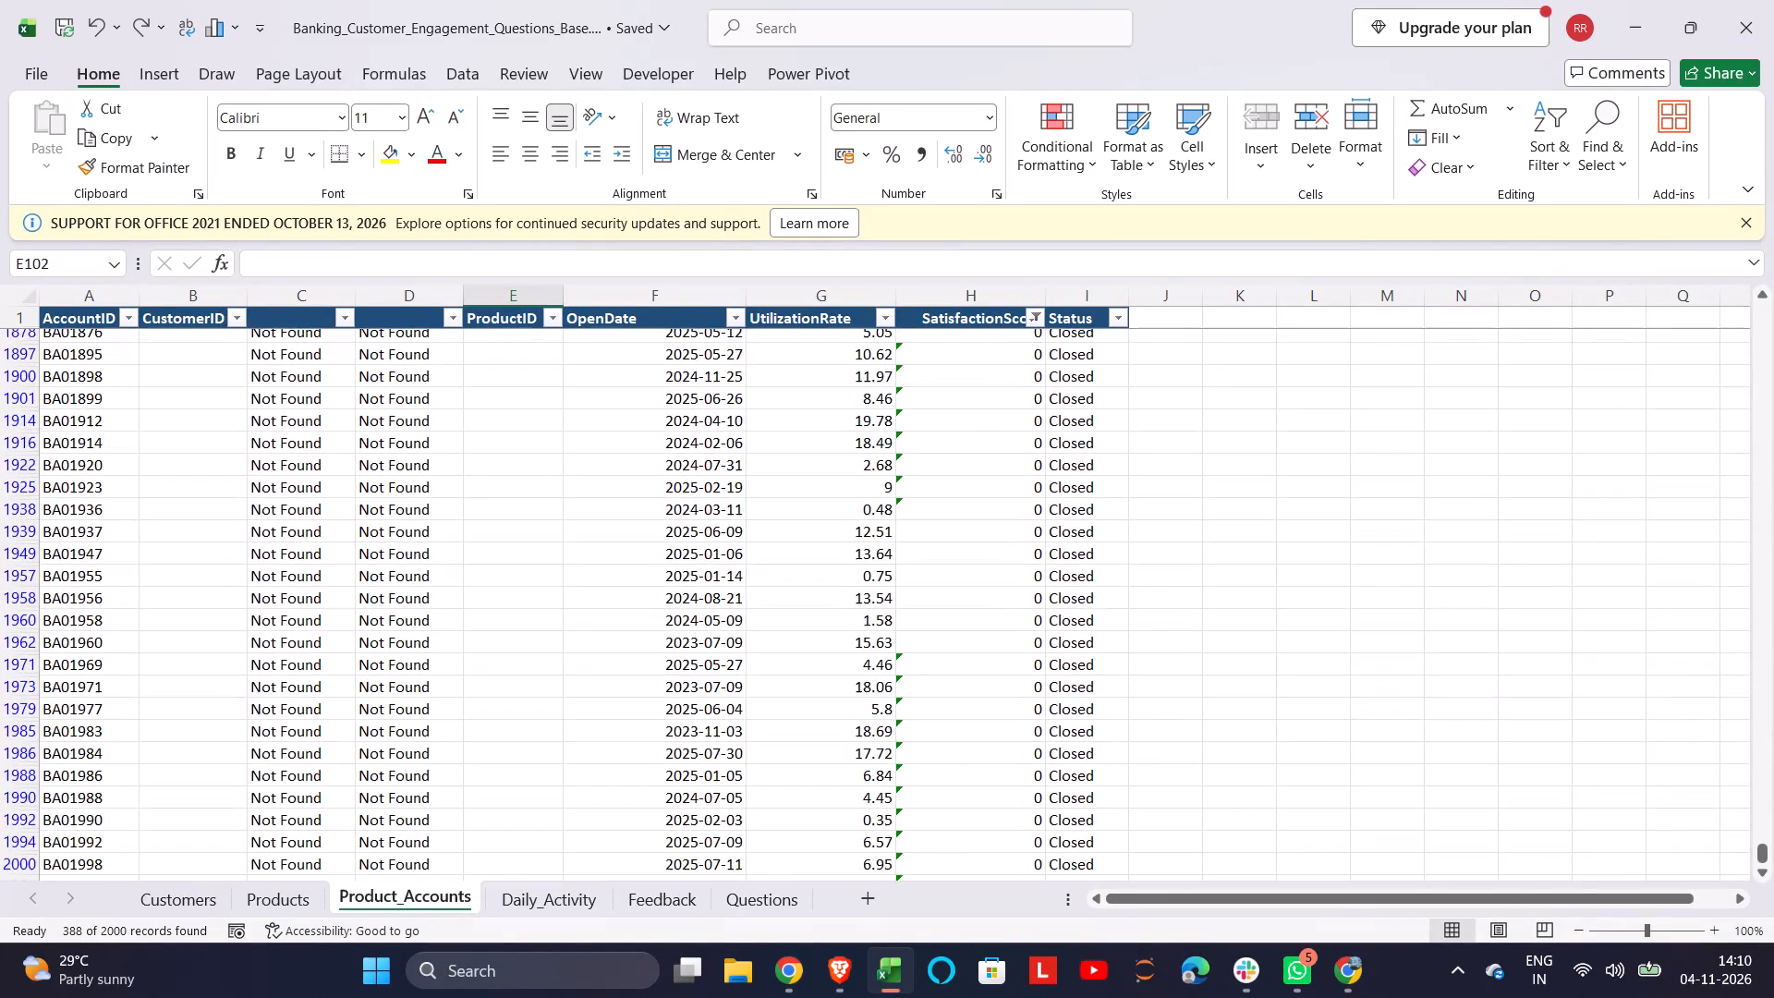
{"action": "scroll", "coordinate": [440, 400], "scroll_direction": "up", "scroll_amount": 2}
Inspect the XLOOKUP formula in column D at cell D1491 and at the first filtered row, D27.
{"action": "right_click", "coordinate": [447, 420]}
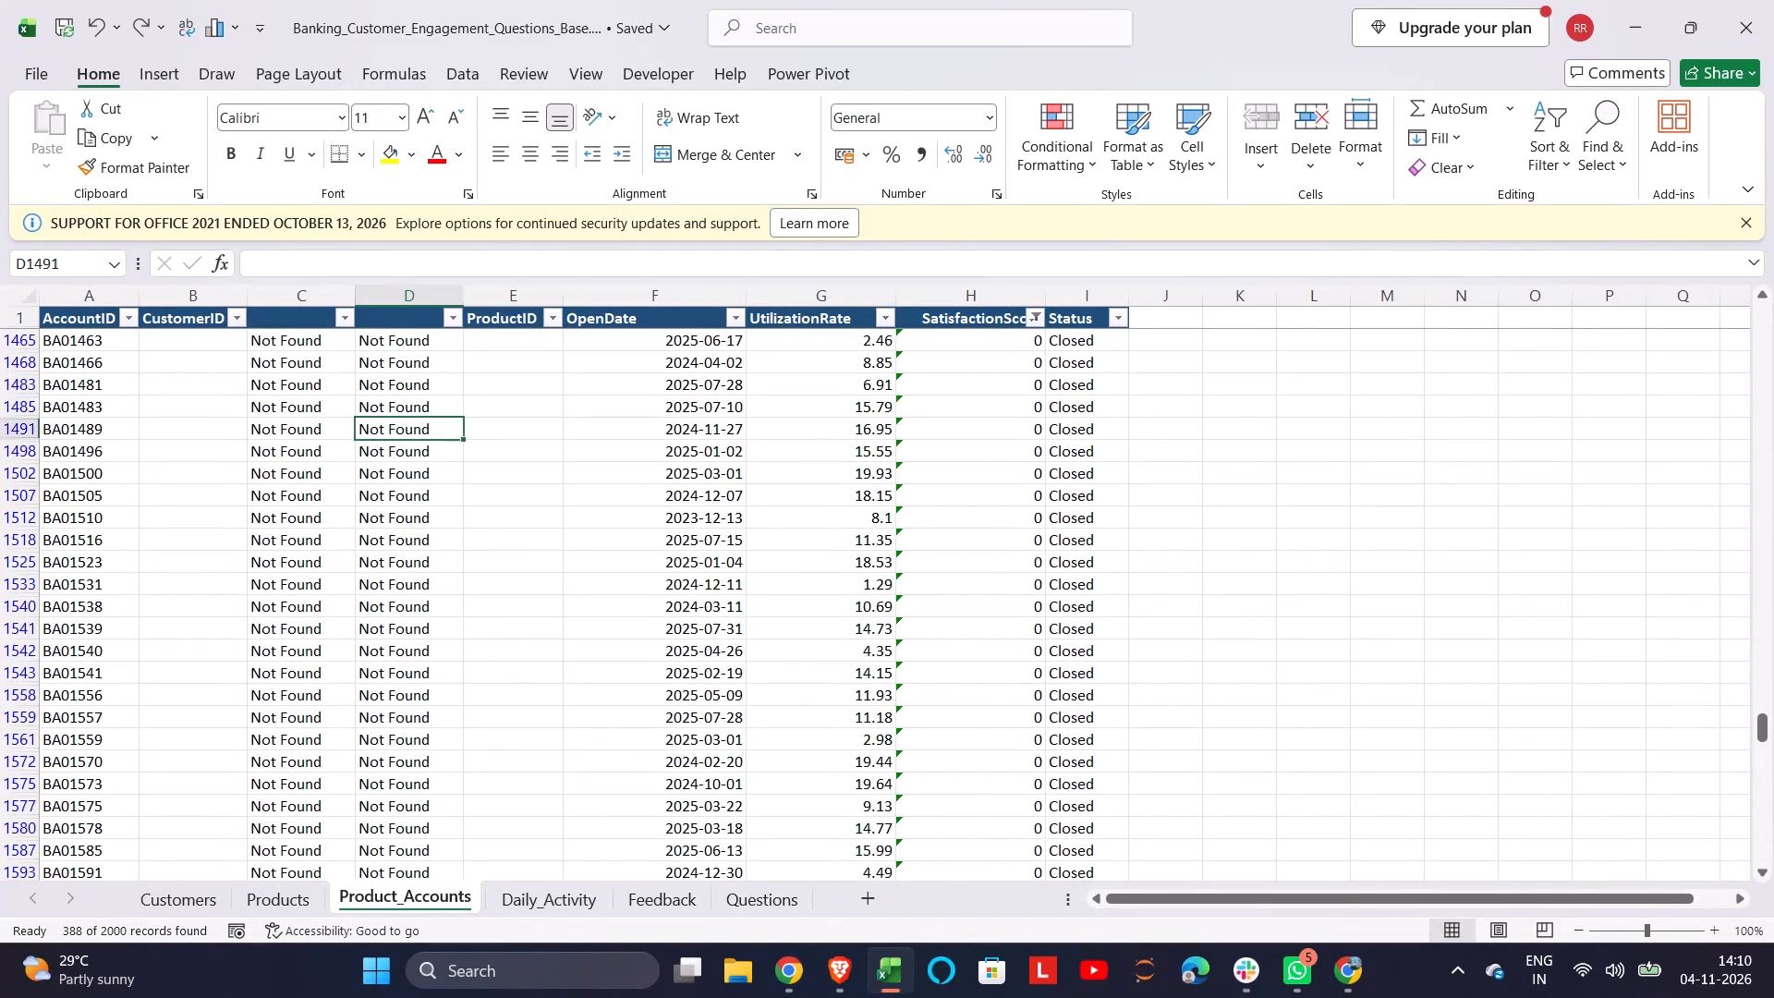
{"action": "scroll", "coordinate": [447, 420], "scroll_direction": "up", "scroll_amount": 1}
{"action": "left_click", "coordinate": [417, 426]}
{"action": "scroll", "coordinate": [417, 426], "scroll_direction": "up", "scroll_amount": 1}
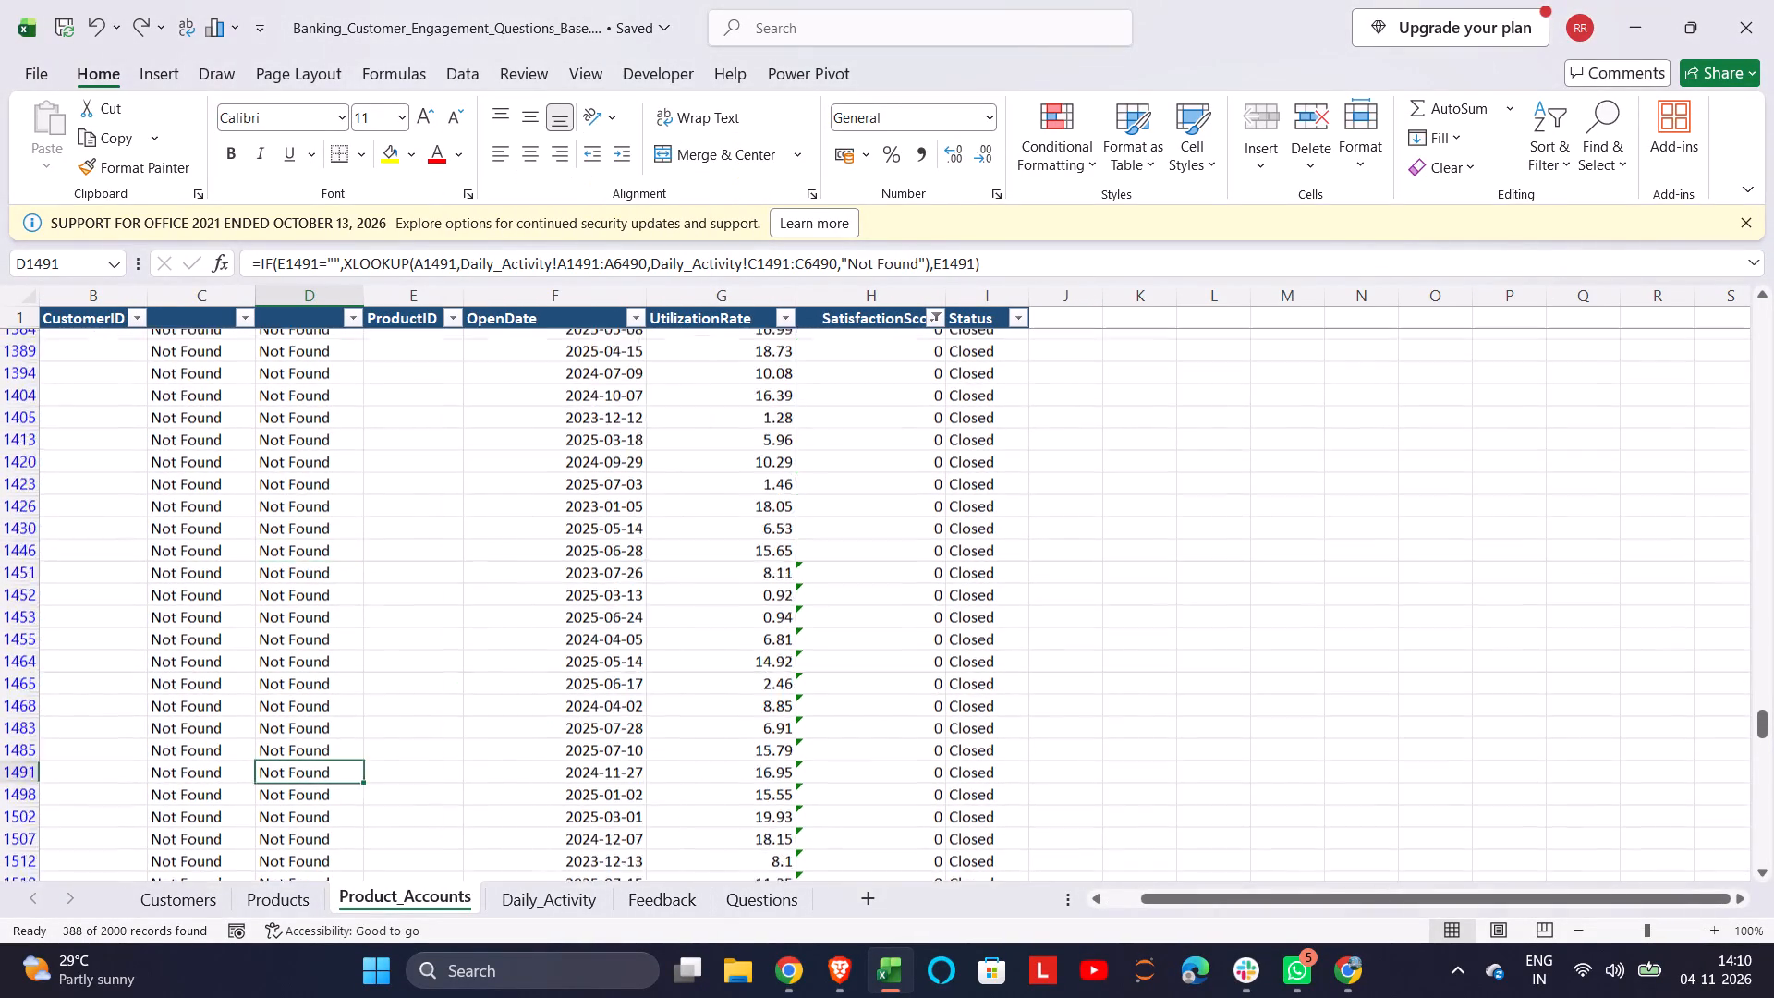
{"action": "scroll", "coordinate": [417, 426], "scroll_direction": "up", "scroll_amount": 1}
{"action": "scroll", "coordinate": [417, 426], "scroll_direction": "right", "scroll_amount": 1}
{"action": "scroll", "coordinate": [417, 426], "scroll_direction": "up", "scroll_amount": 1}
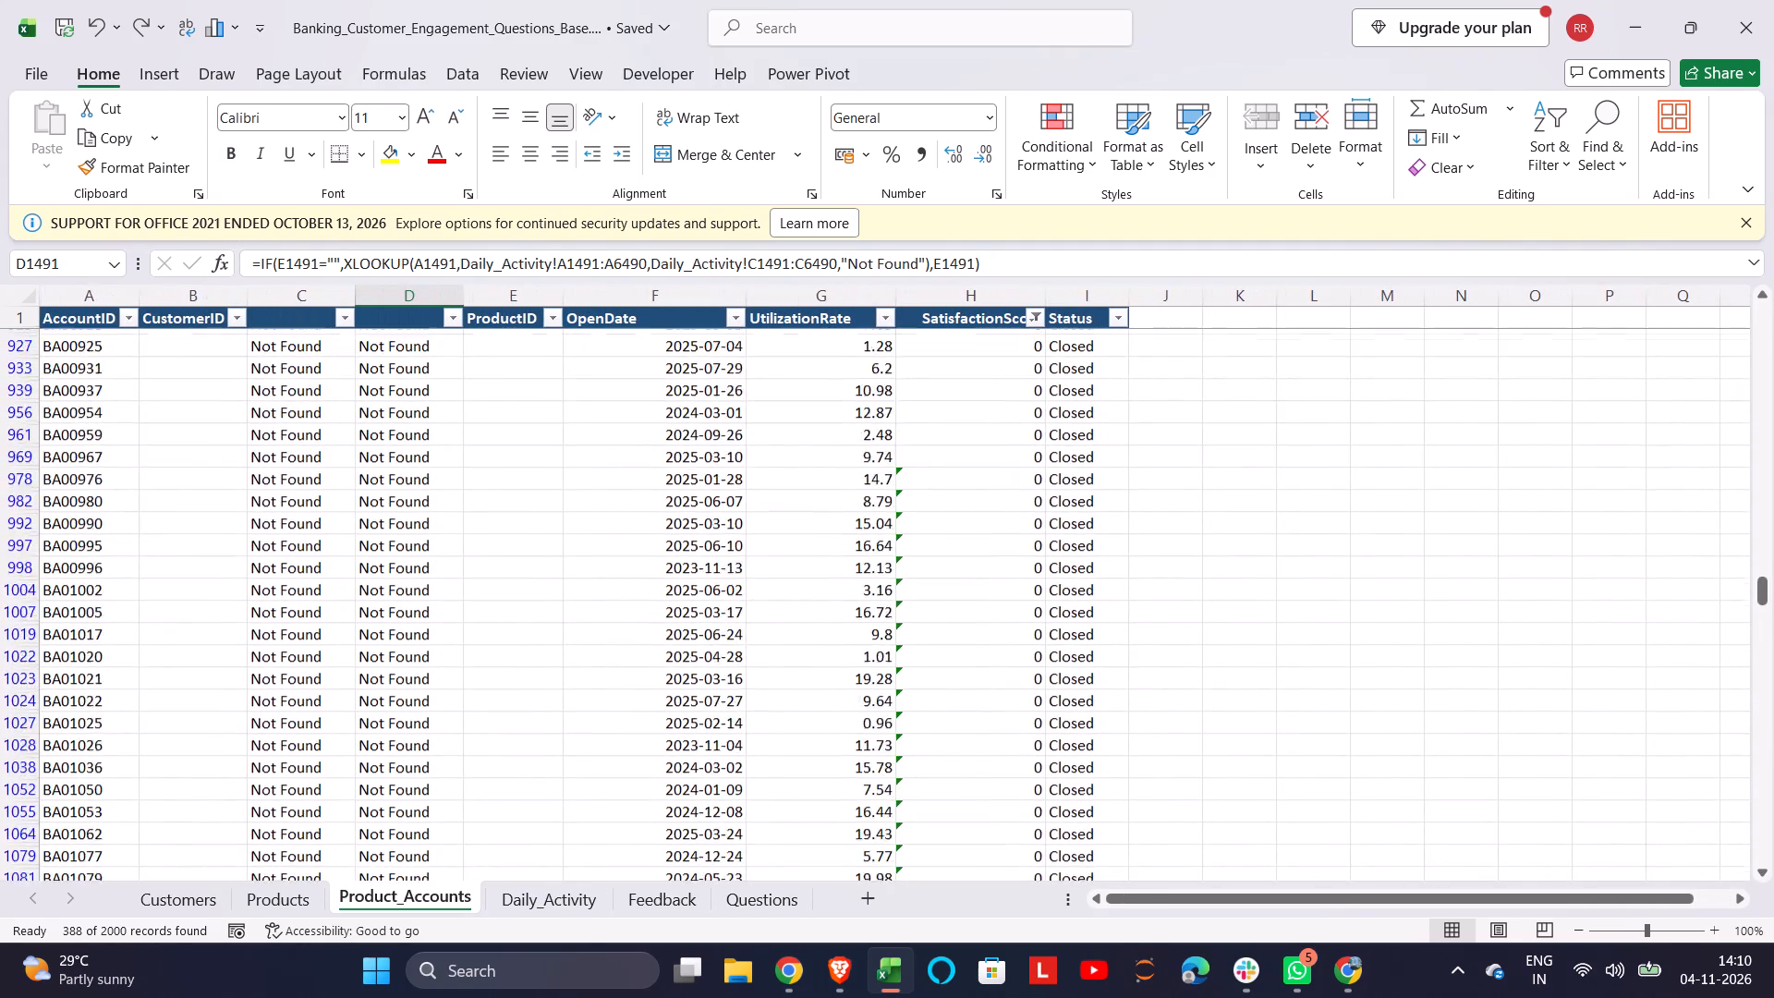
{"action": "scroll", "coordinate": [425, 441], "scroll_direction": "up", "scroll_amount": 1}
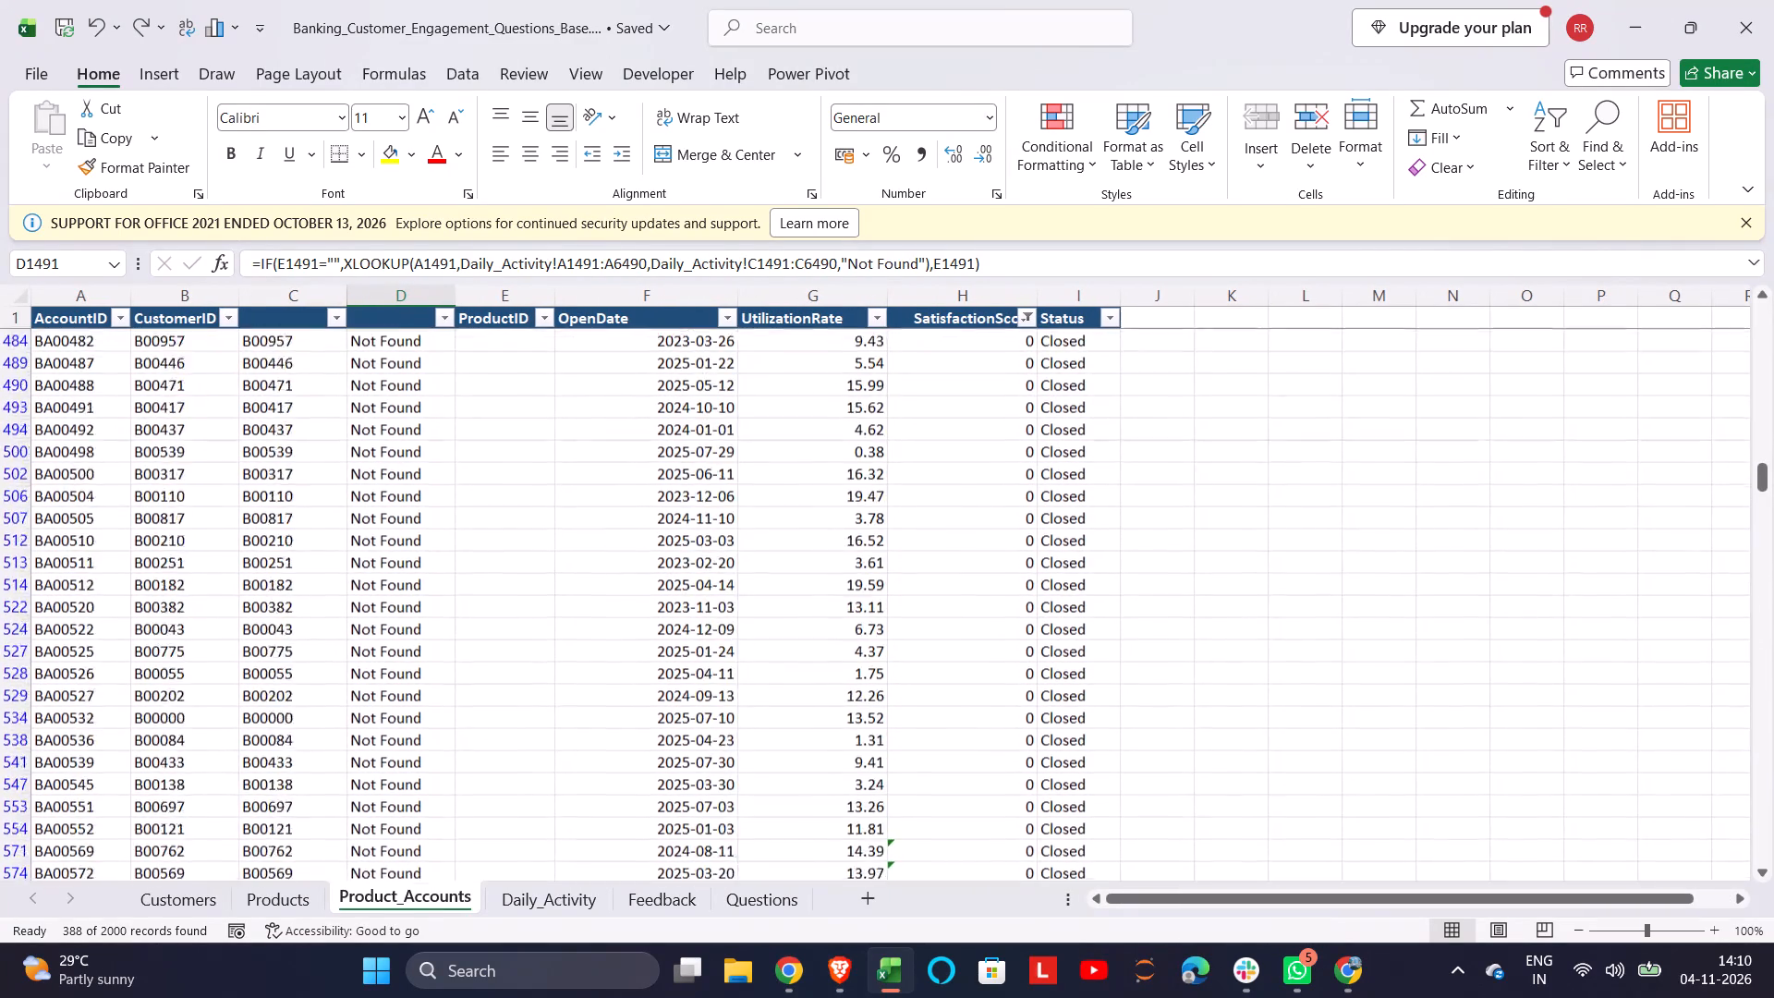
{"action": "scroll", "coordinate": [425, 441], "scroll_direction": "up", "scroll_amount": 1}
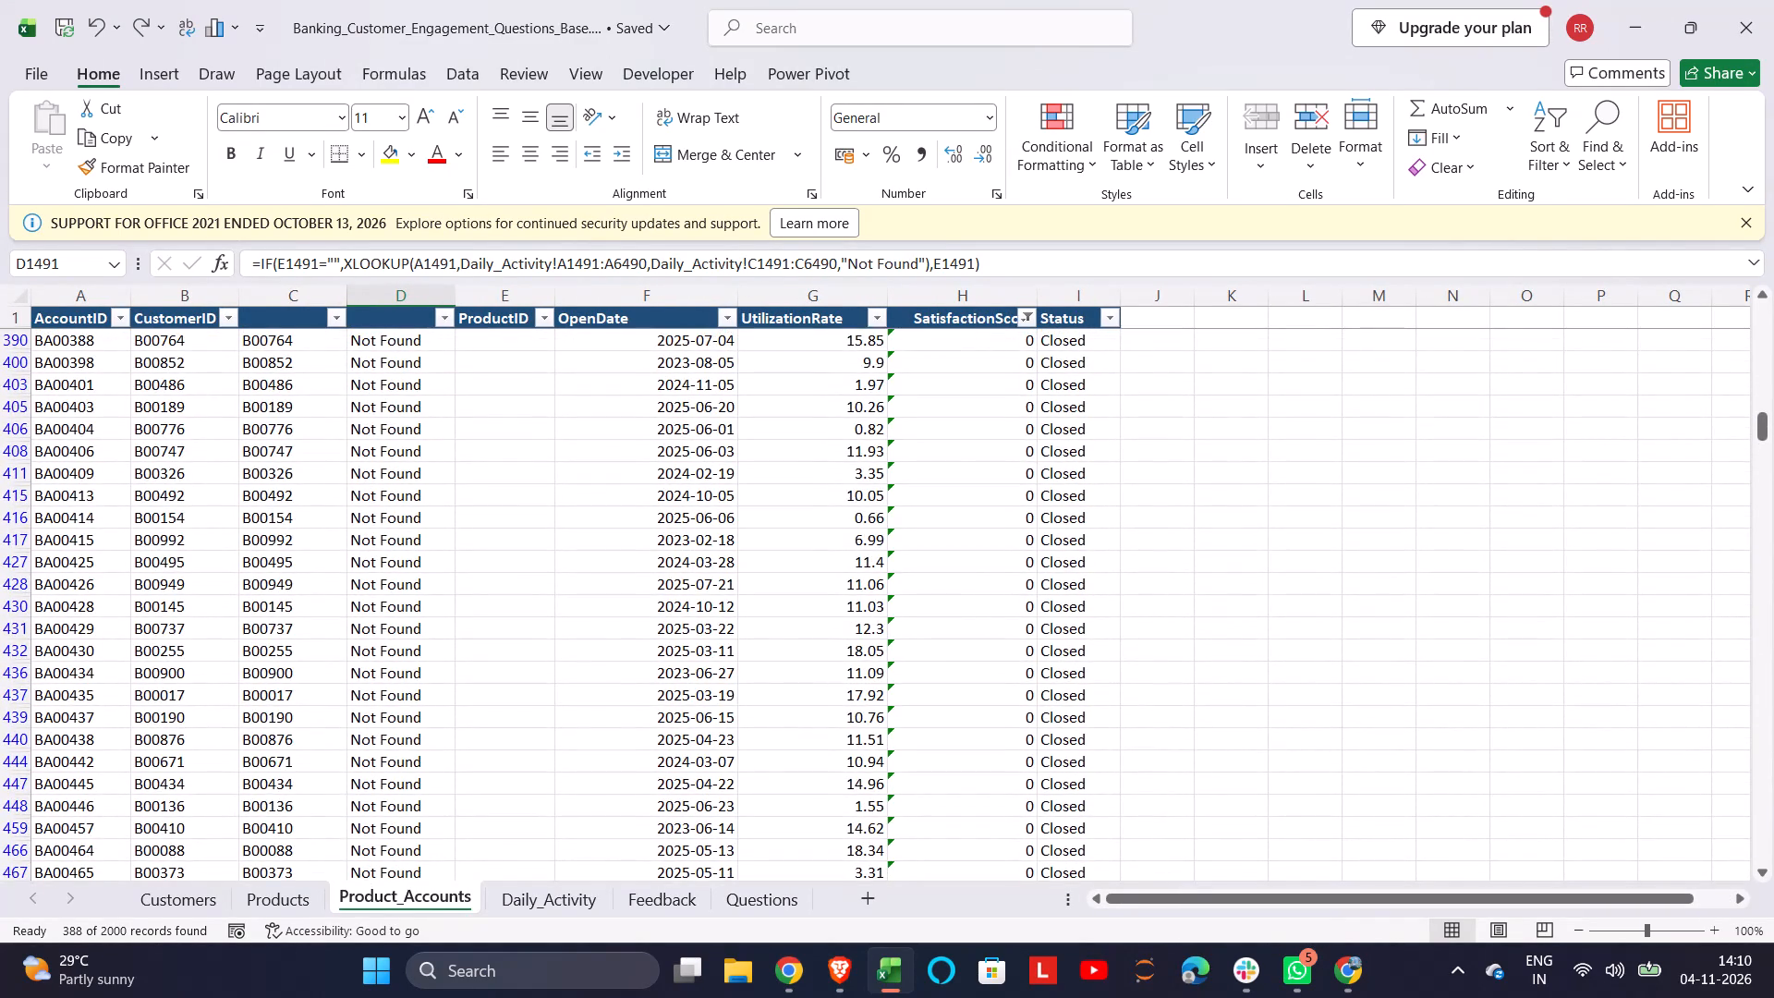
{"action": "scroll", "coordinate": [425, 441], "scroll_direction": "up", "scroll_amount": 1}
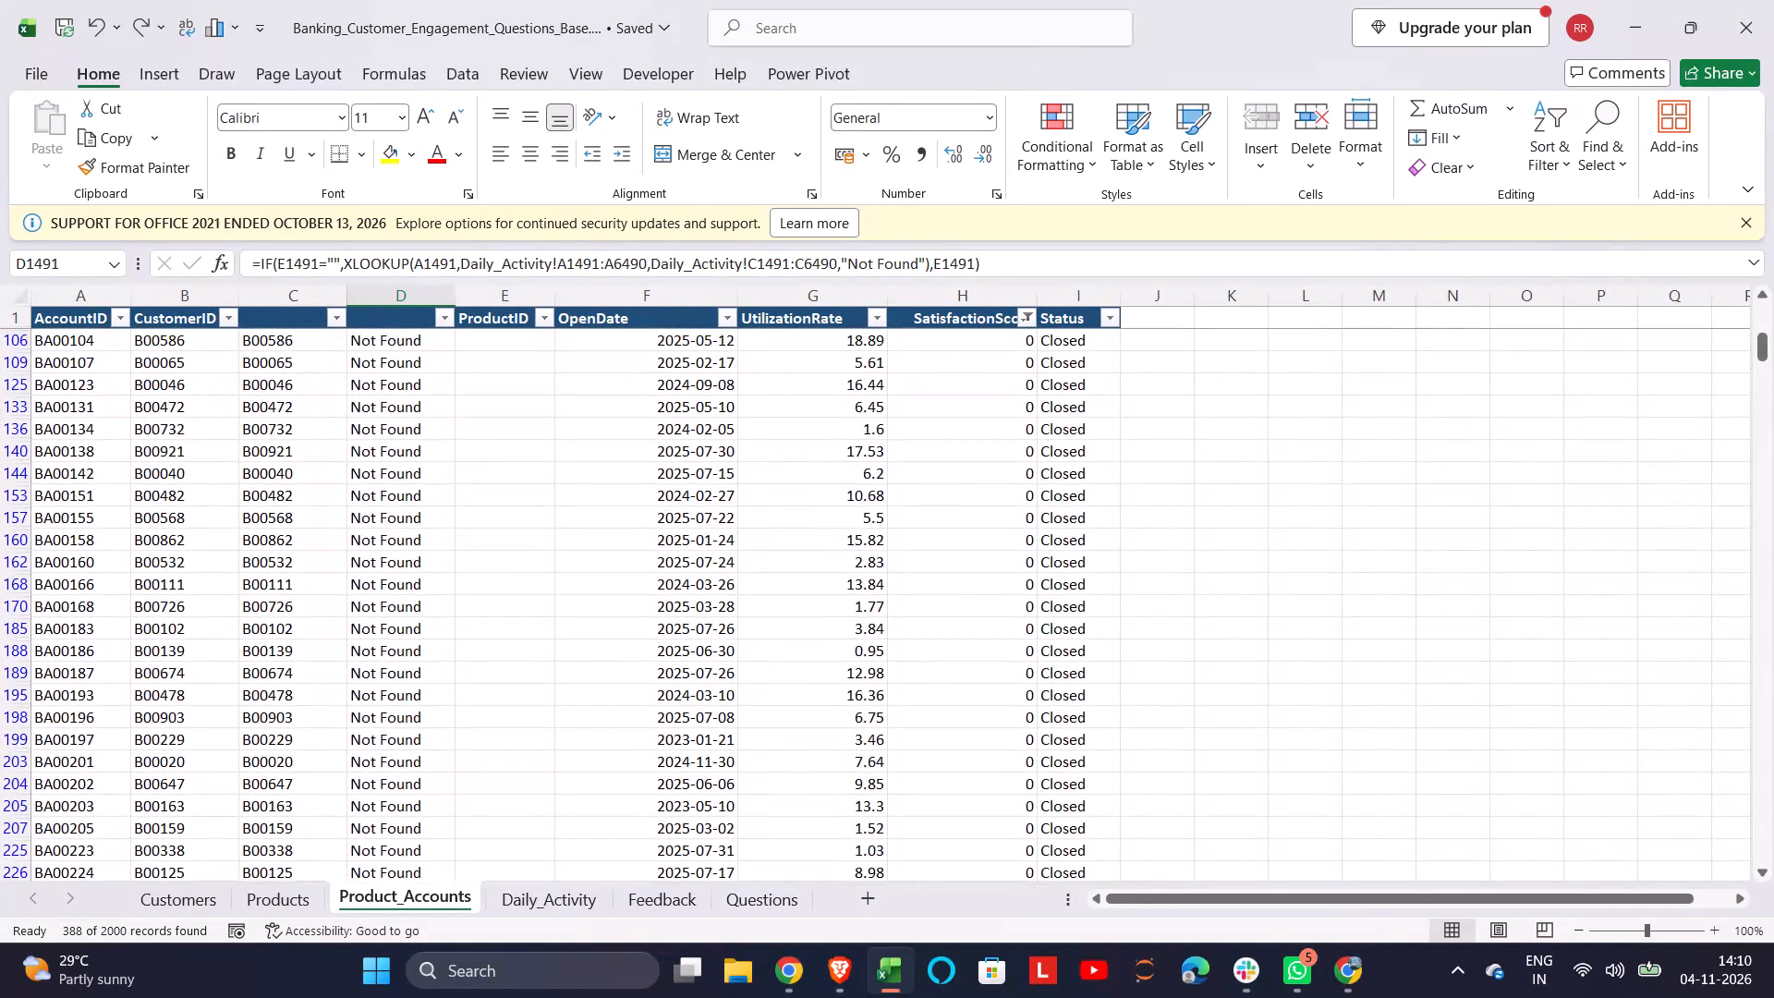
{"action": "left_click", "coordinate": [425, 441]}
{"action": "key", "text": "ctrl+Up"}
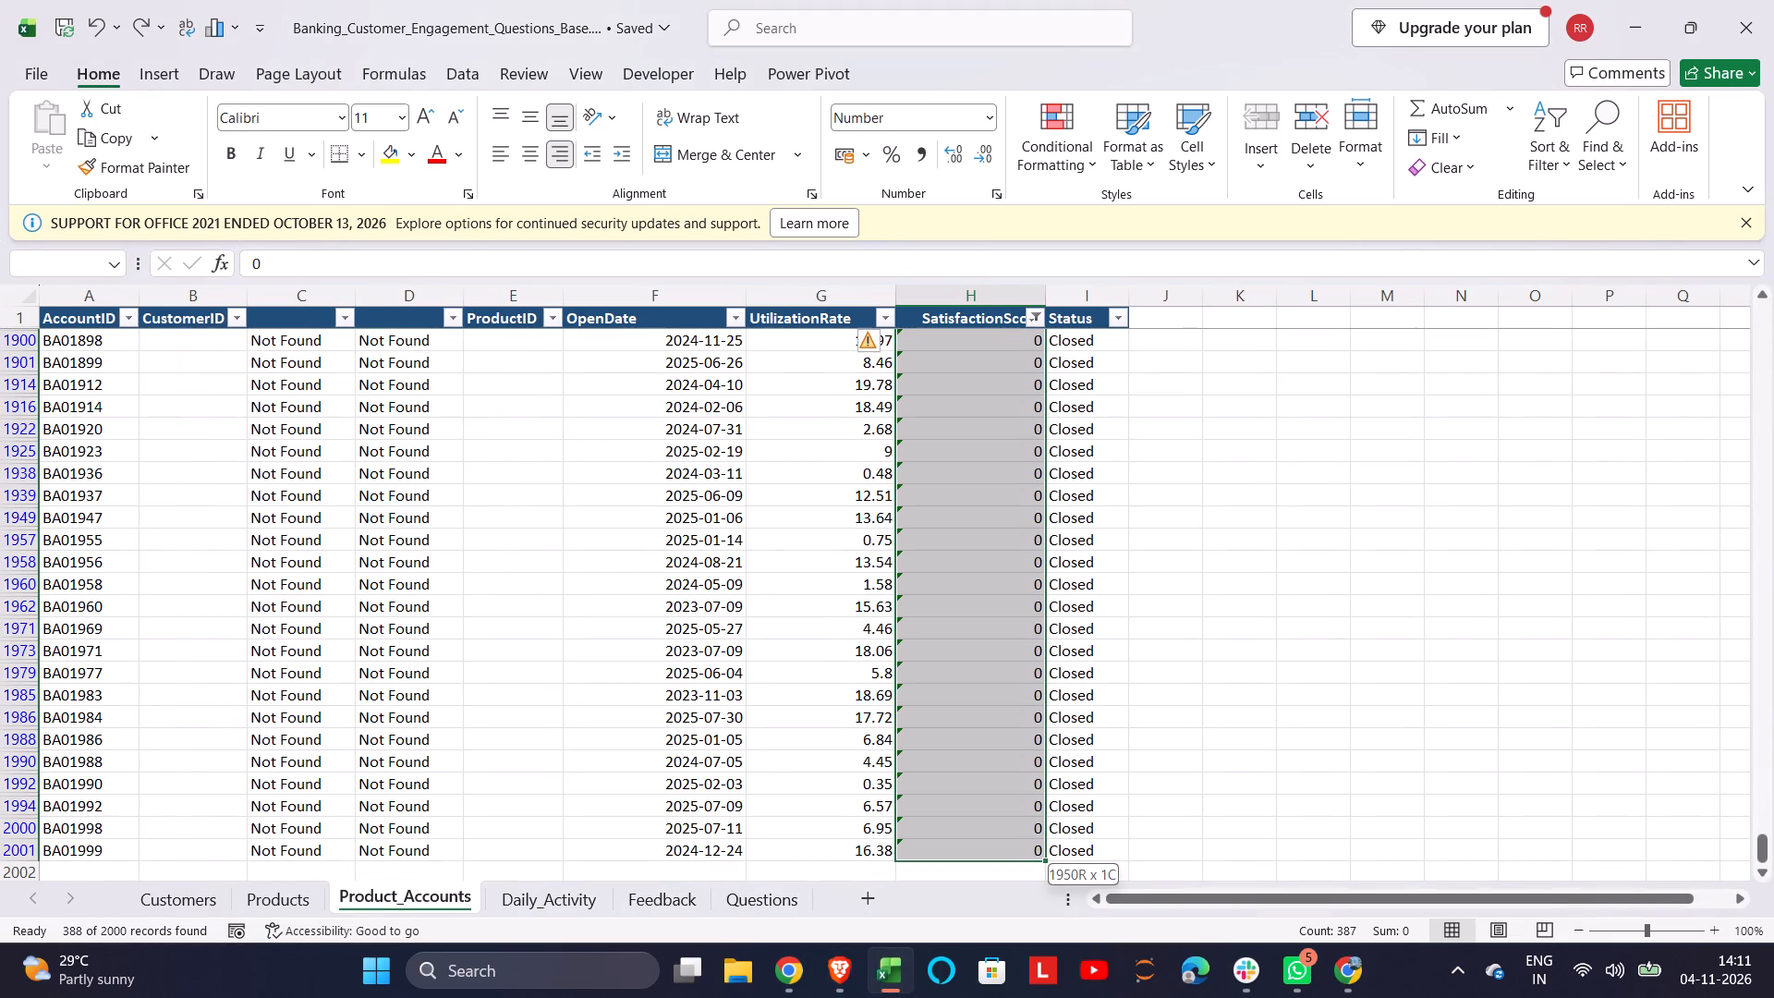
{"action": "left_click", "coordinate": [871, 344]}
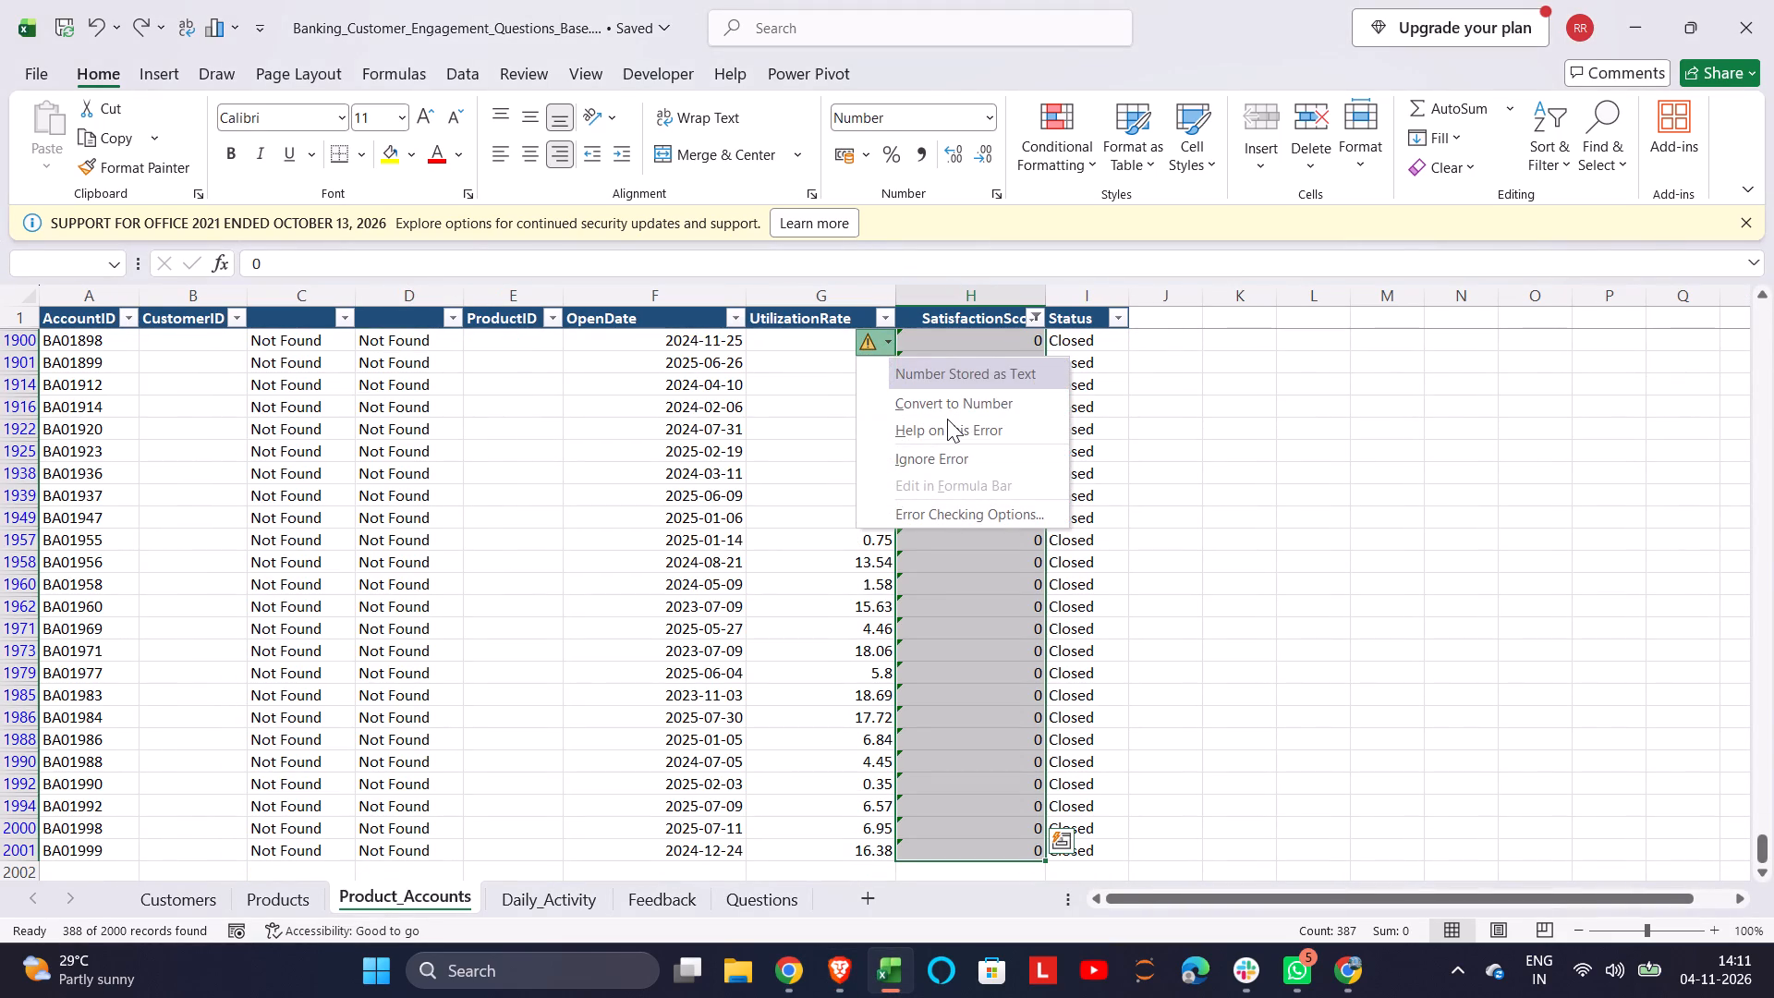
{"action": "left_click", "coordinate": [947, 407]}
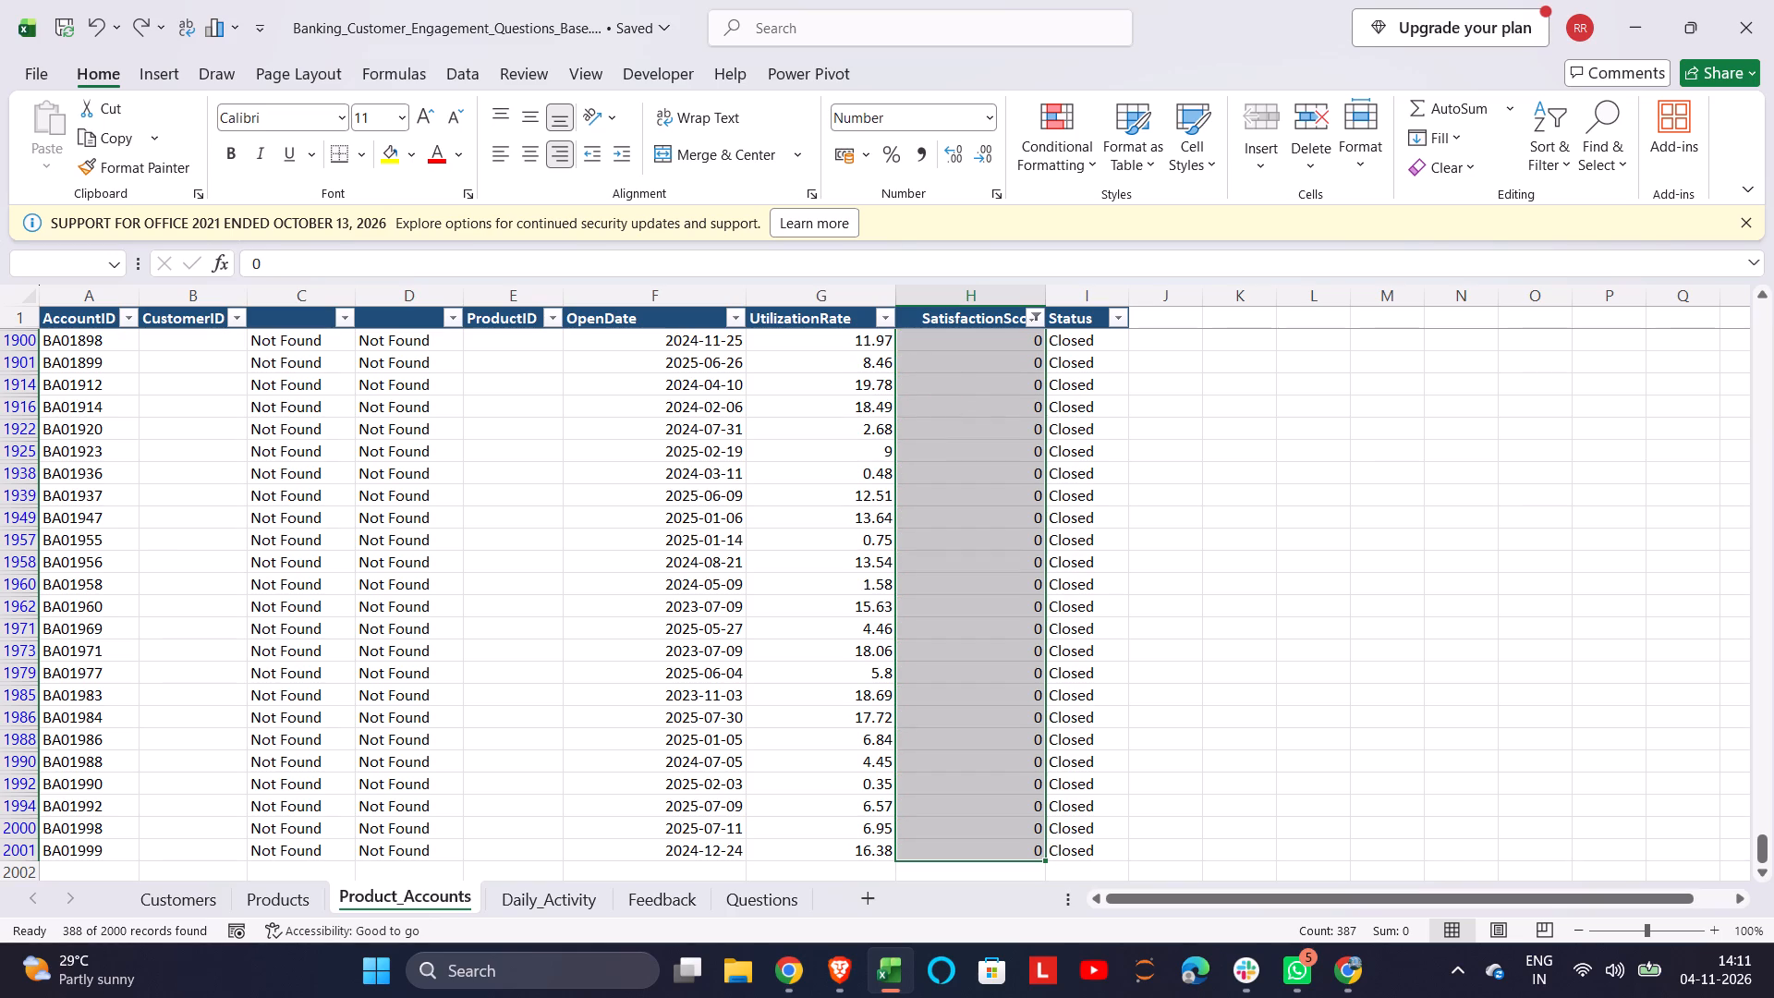
Show all values again in the SatisfactionScore filter of Product_Accounts and return to the top of the sheet at K2.
{"action": "left_click", "coordinate": [1038, 319]}
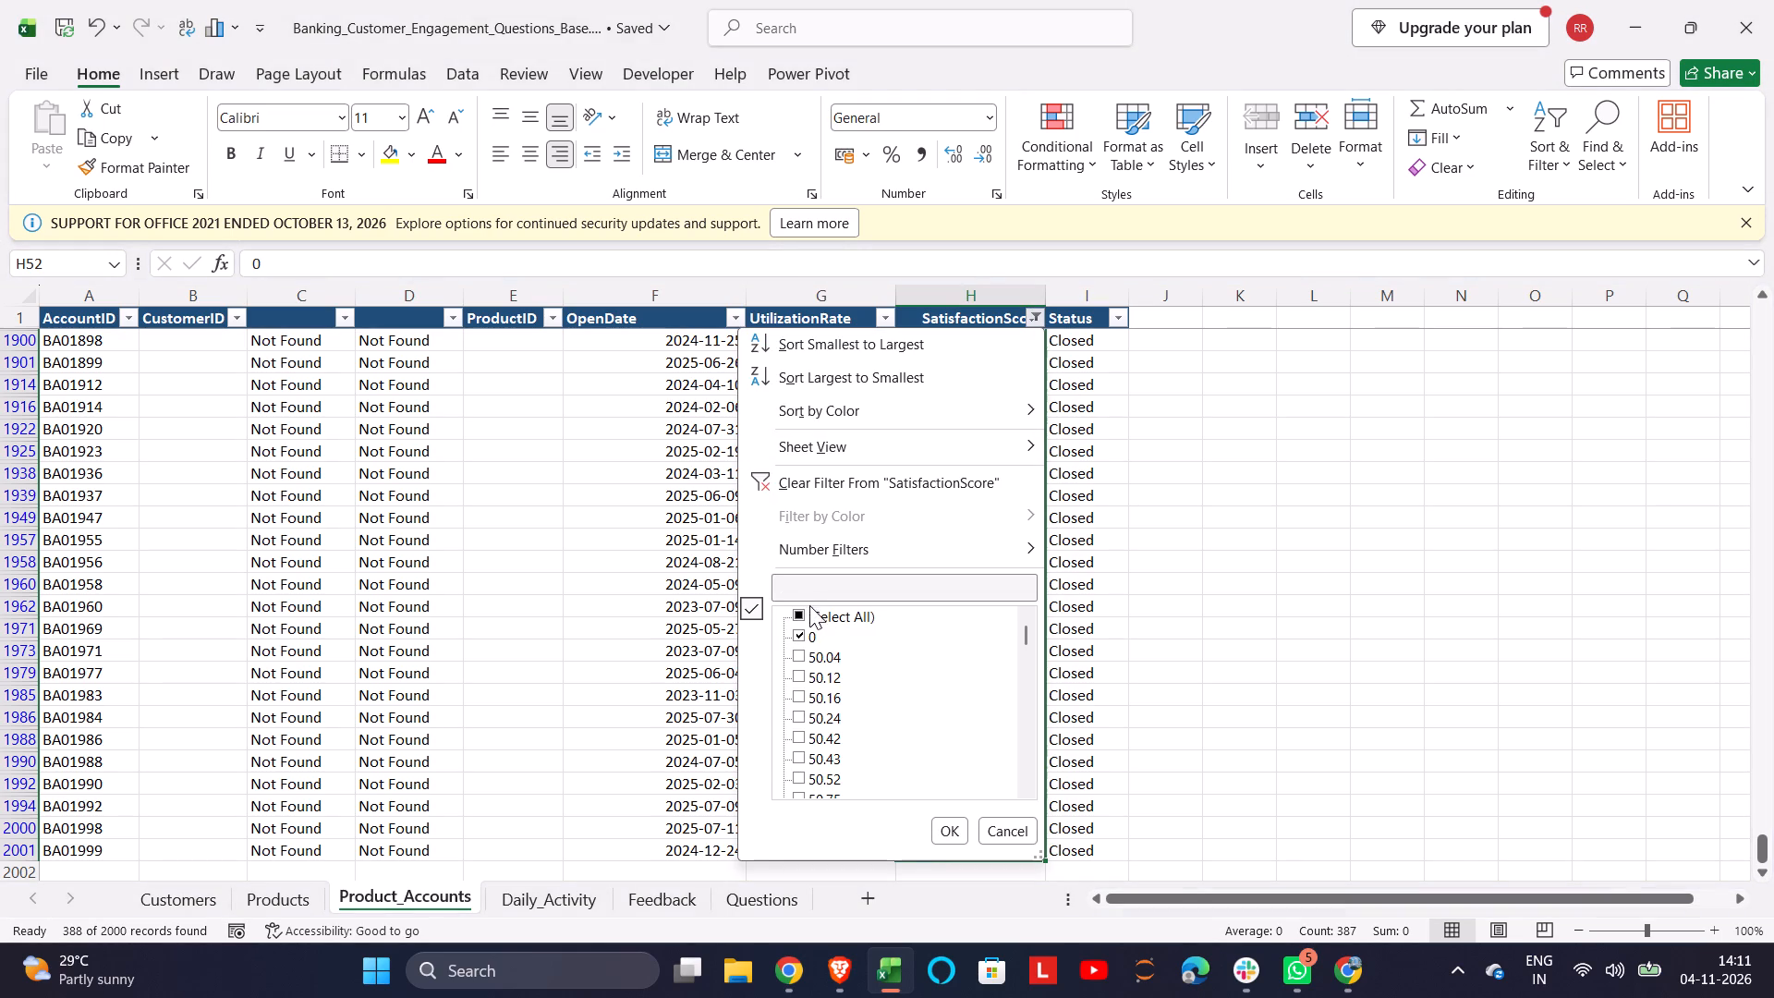
{"action": "left_click", "coordinate": [800, 612]}
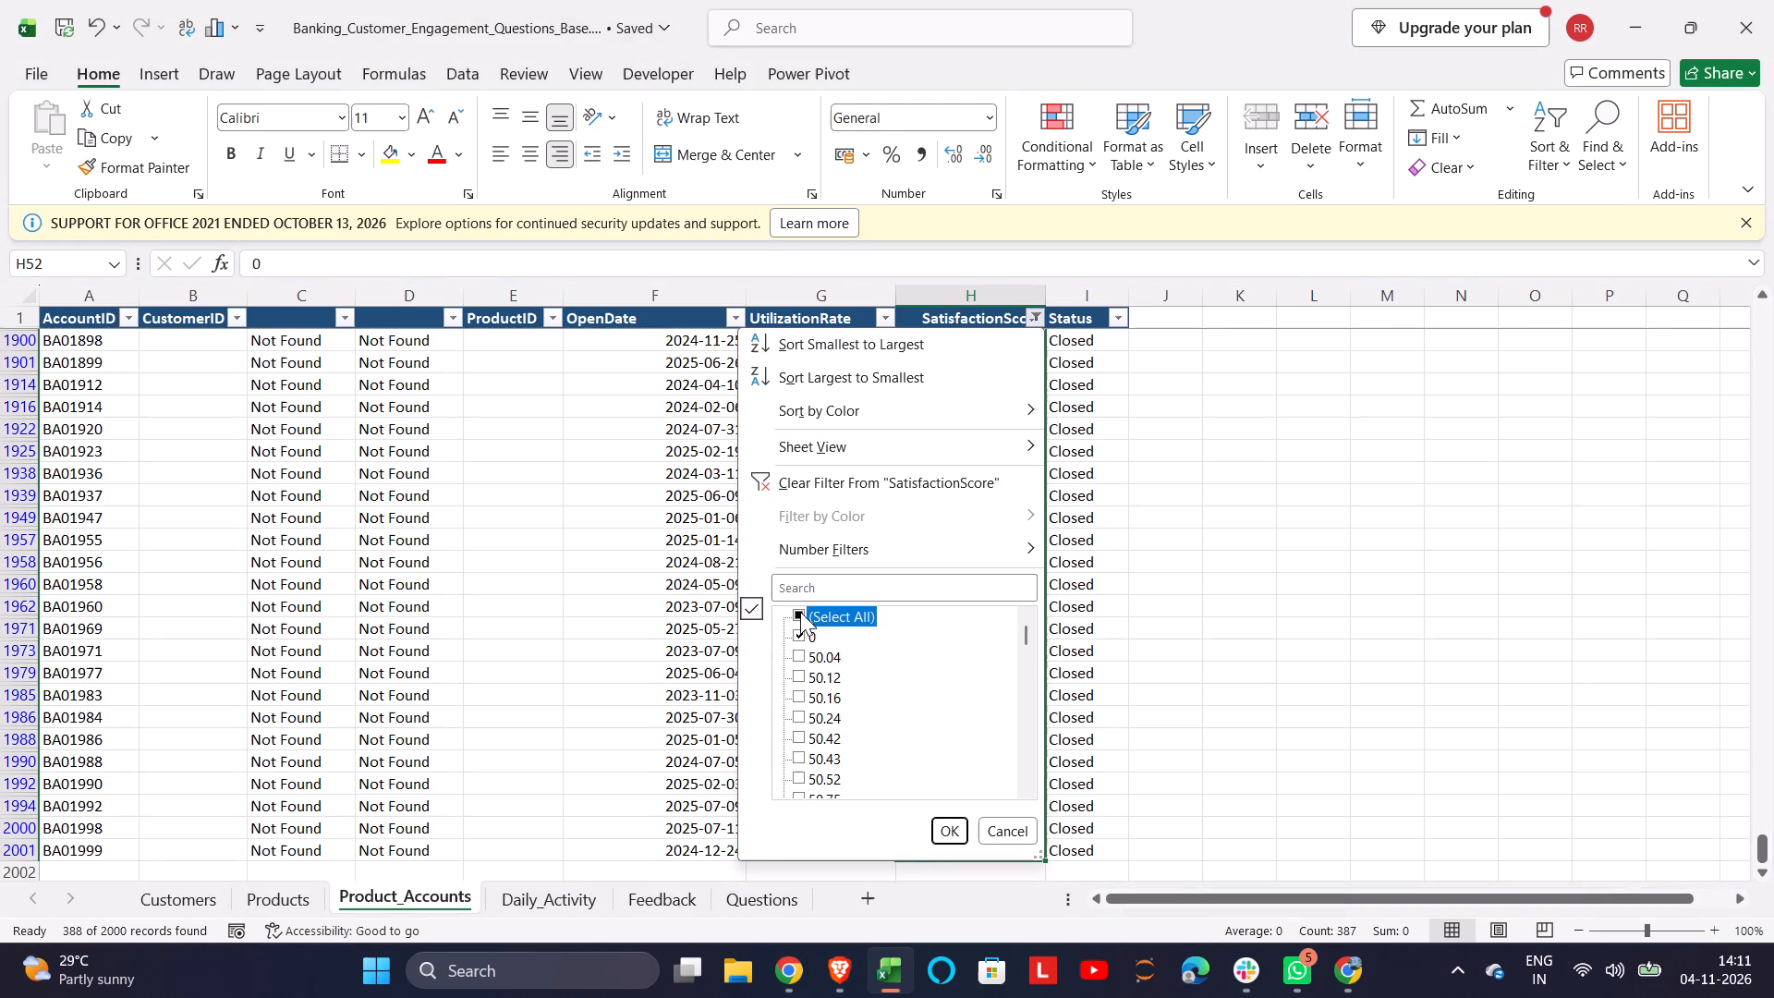
{"action": "left_click", "coordinate": [942, 818]}
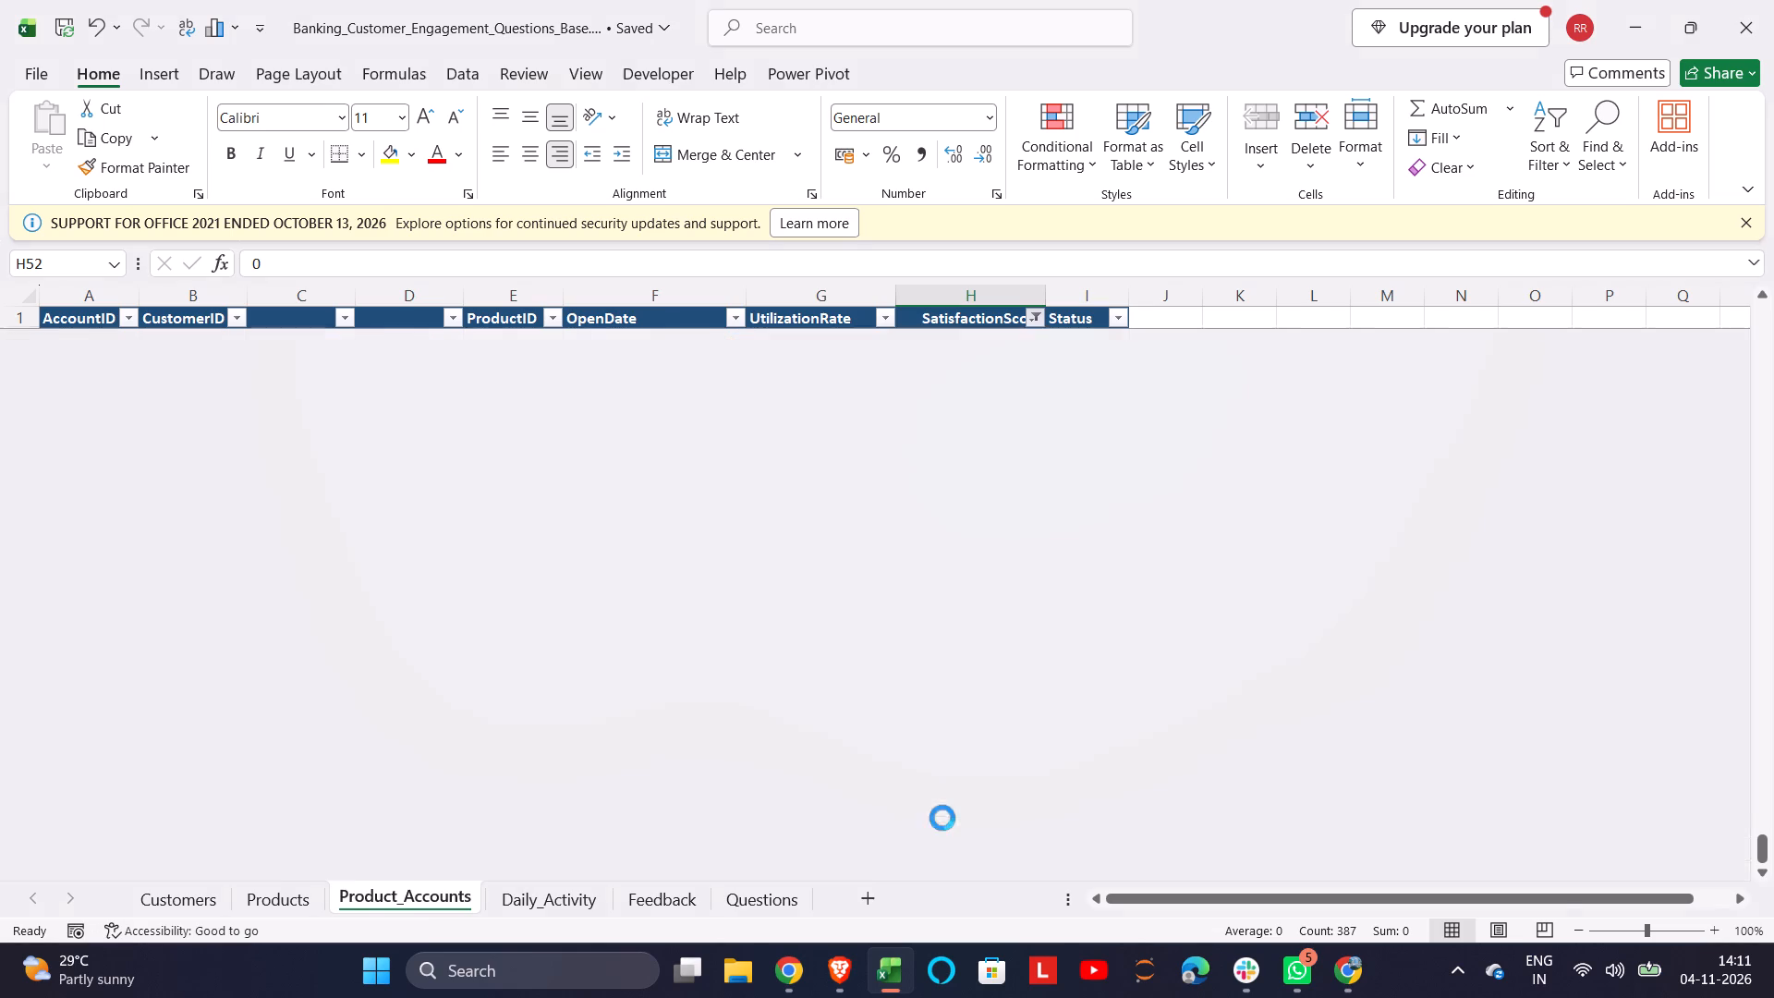
{"action": "left_click", "coordinate": [1146, 519]}
{"action": "scroll", "coordinate": [1146, 519], "scroll_direction": "up", "scroll_amount": 2}
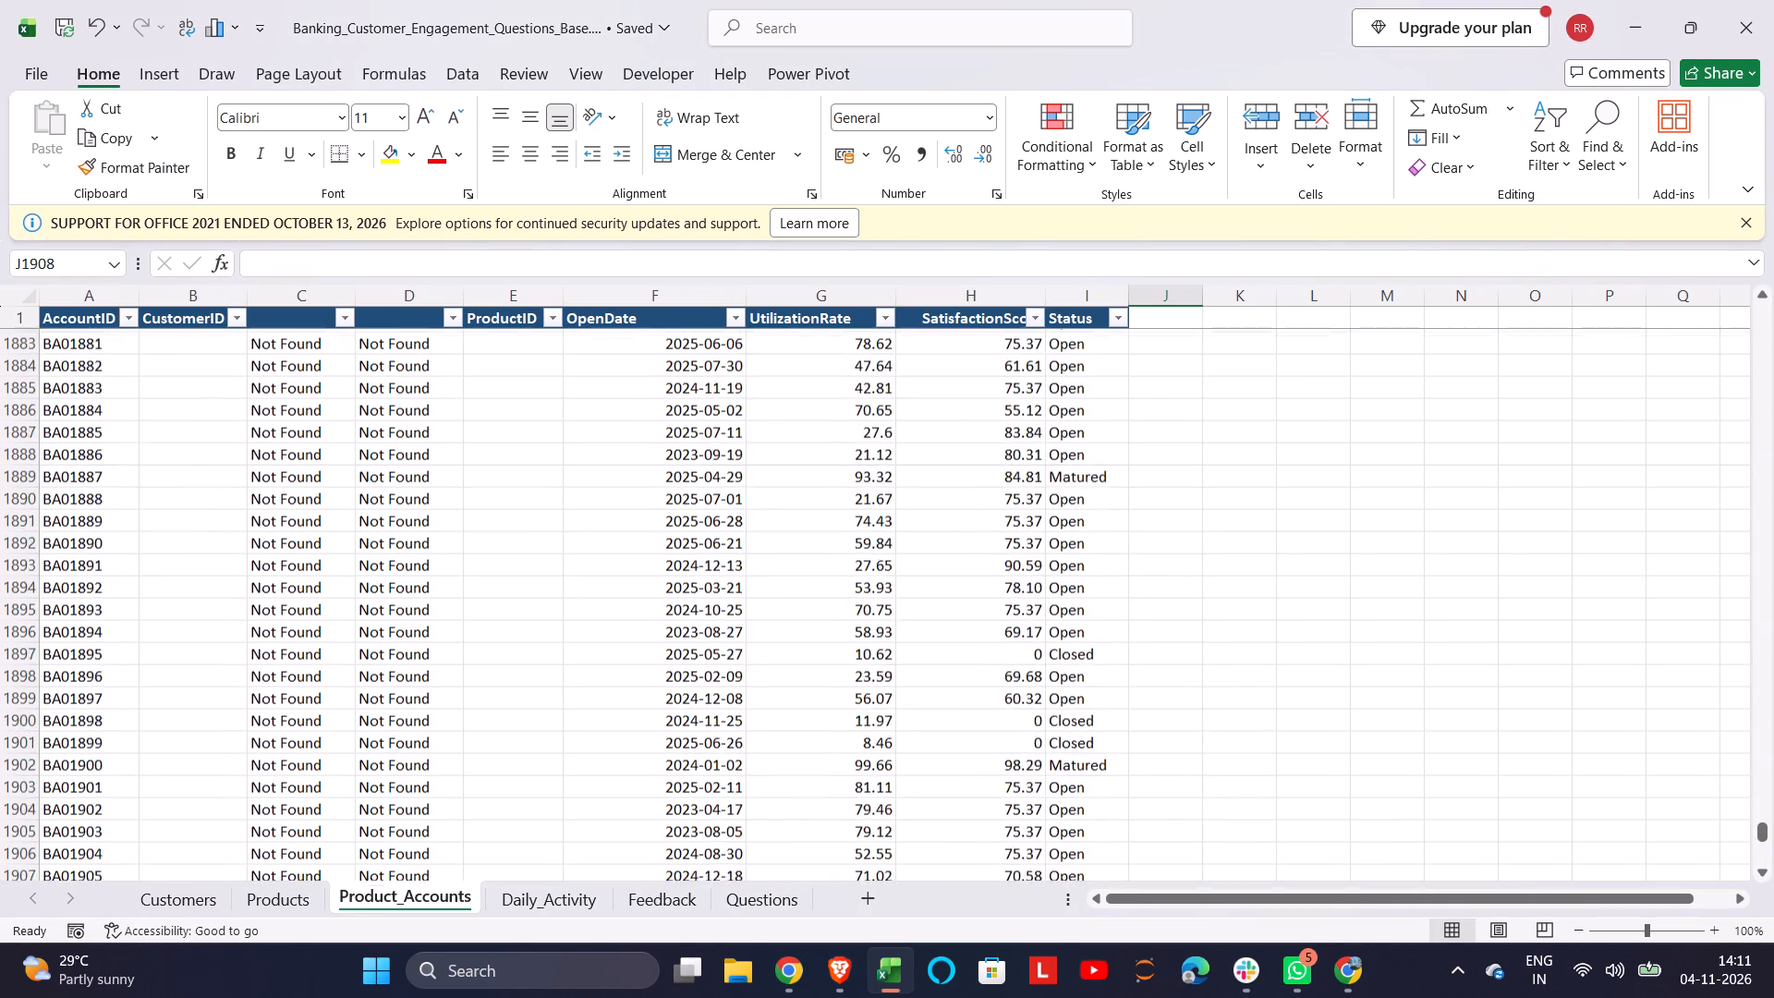
{"action": "scroll", "coordinate": [1068, 484], "scroll_direction": "up", "scroll_amount": 1}
{"action": "left_click", "coordinate": [1219, 484]}
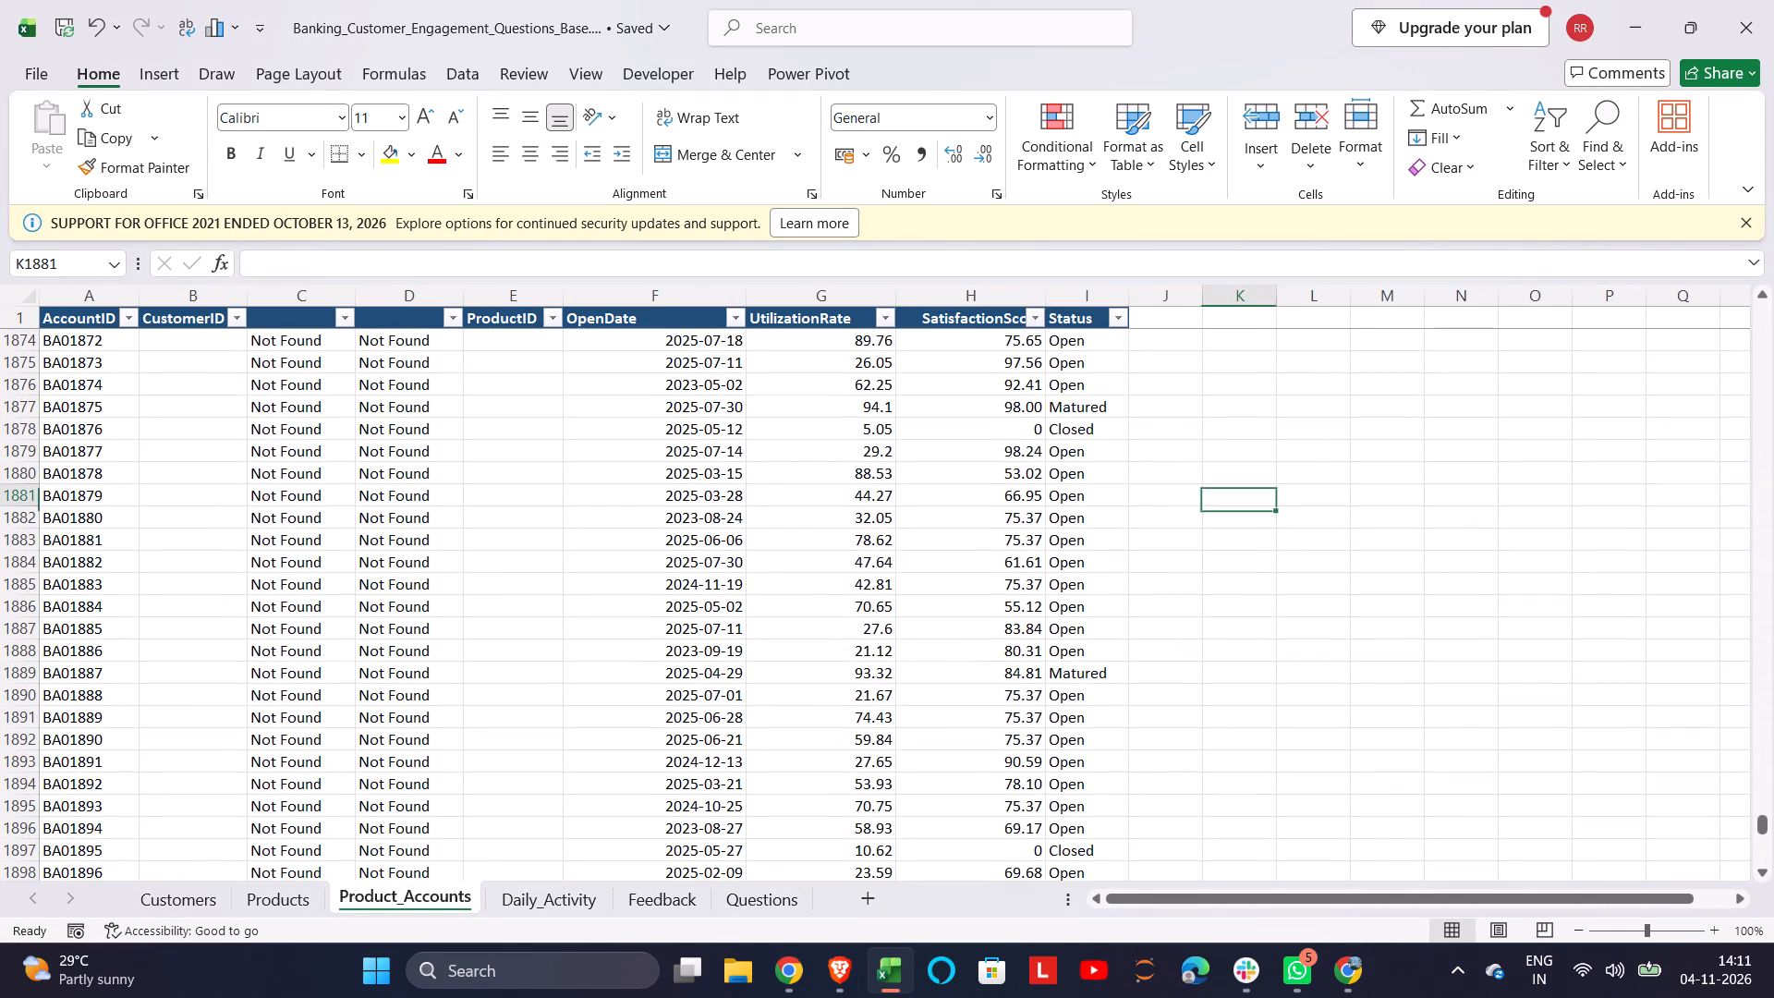
{"action": "key", "text": "ctrl+Up"}
{"action": "key", "text": "ctrl+Up"}
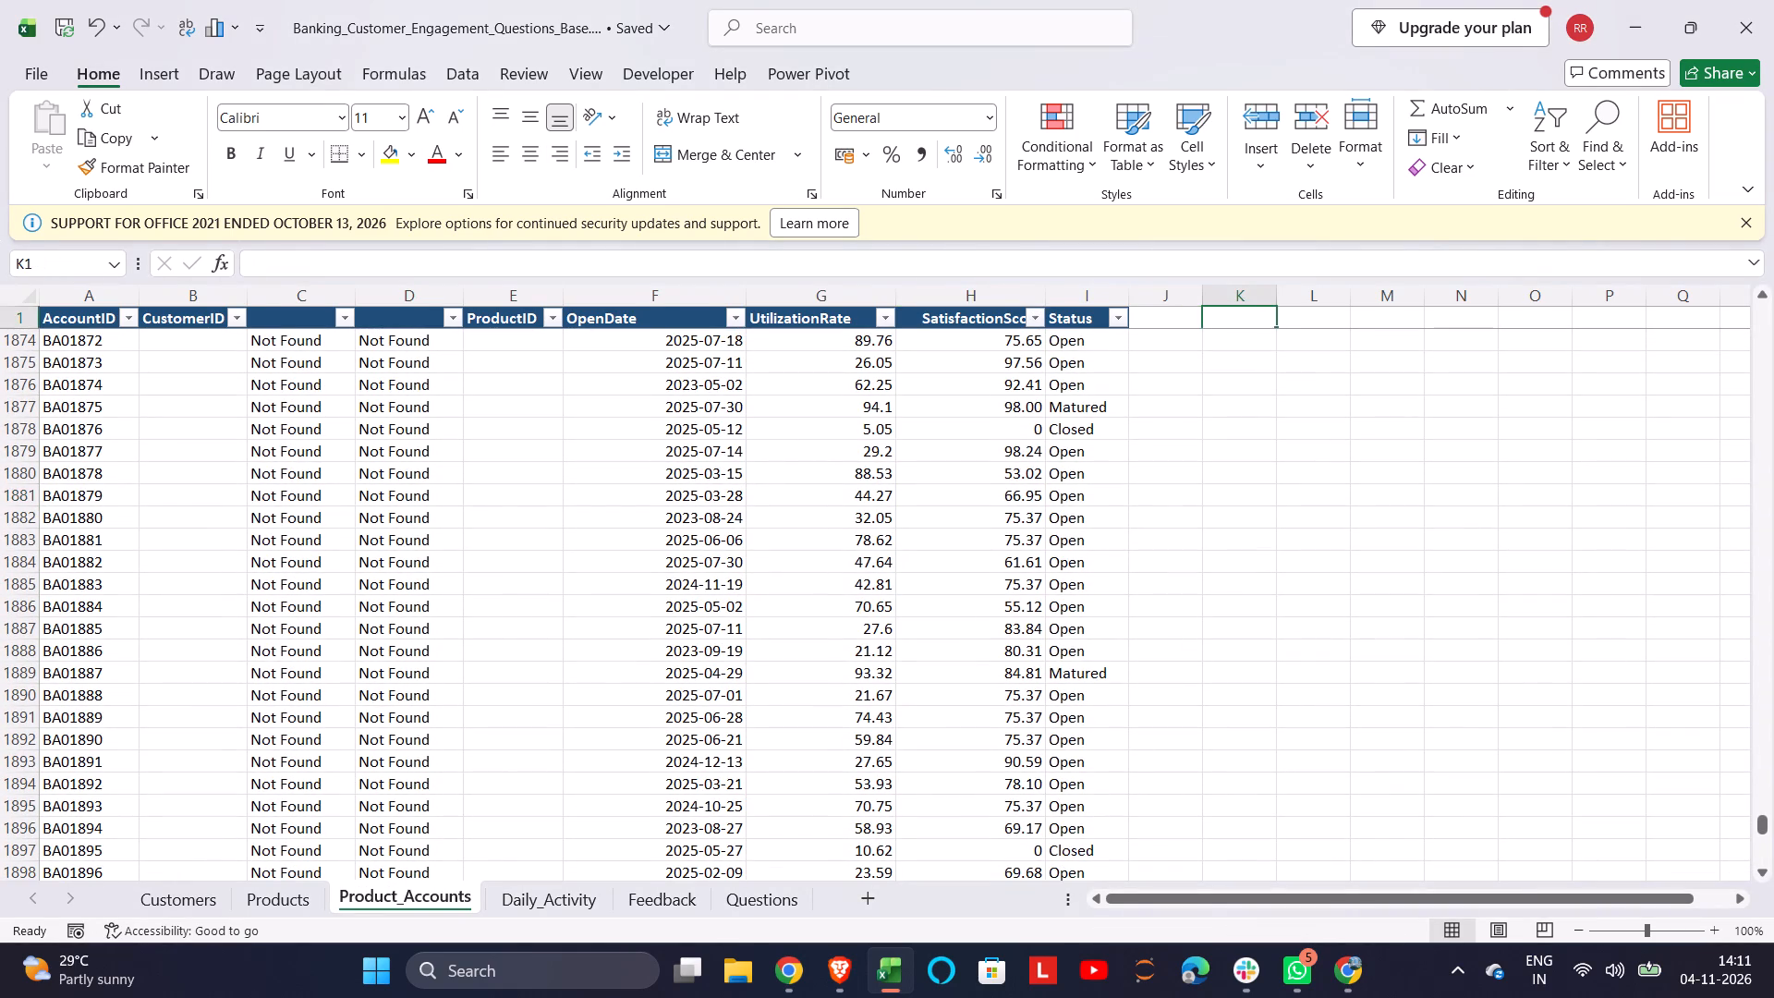
{"action": "key", "text": "Down"}
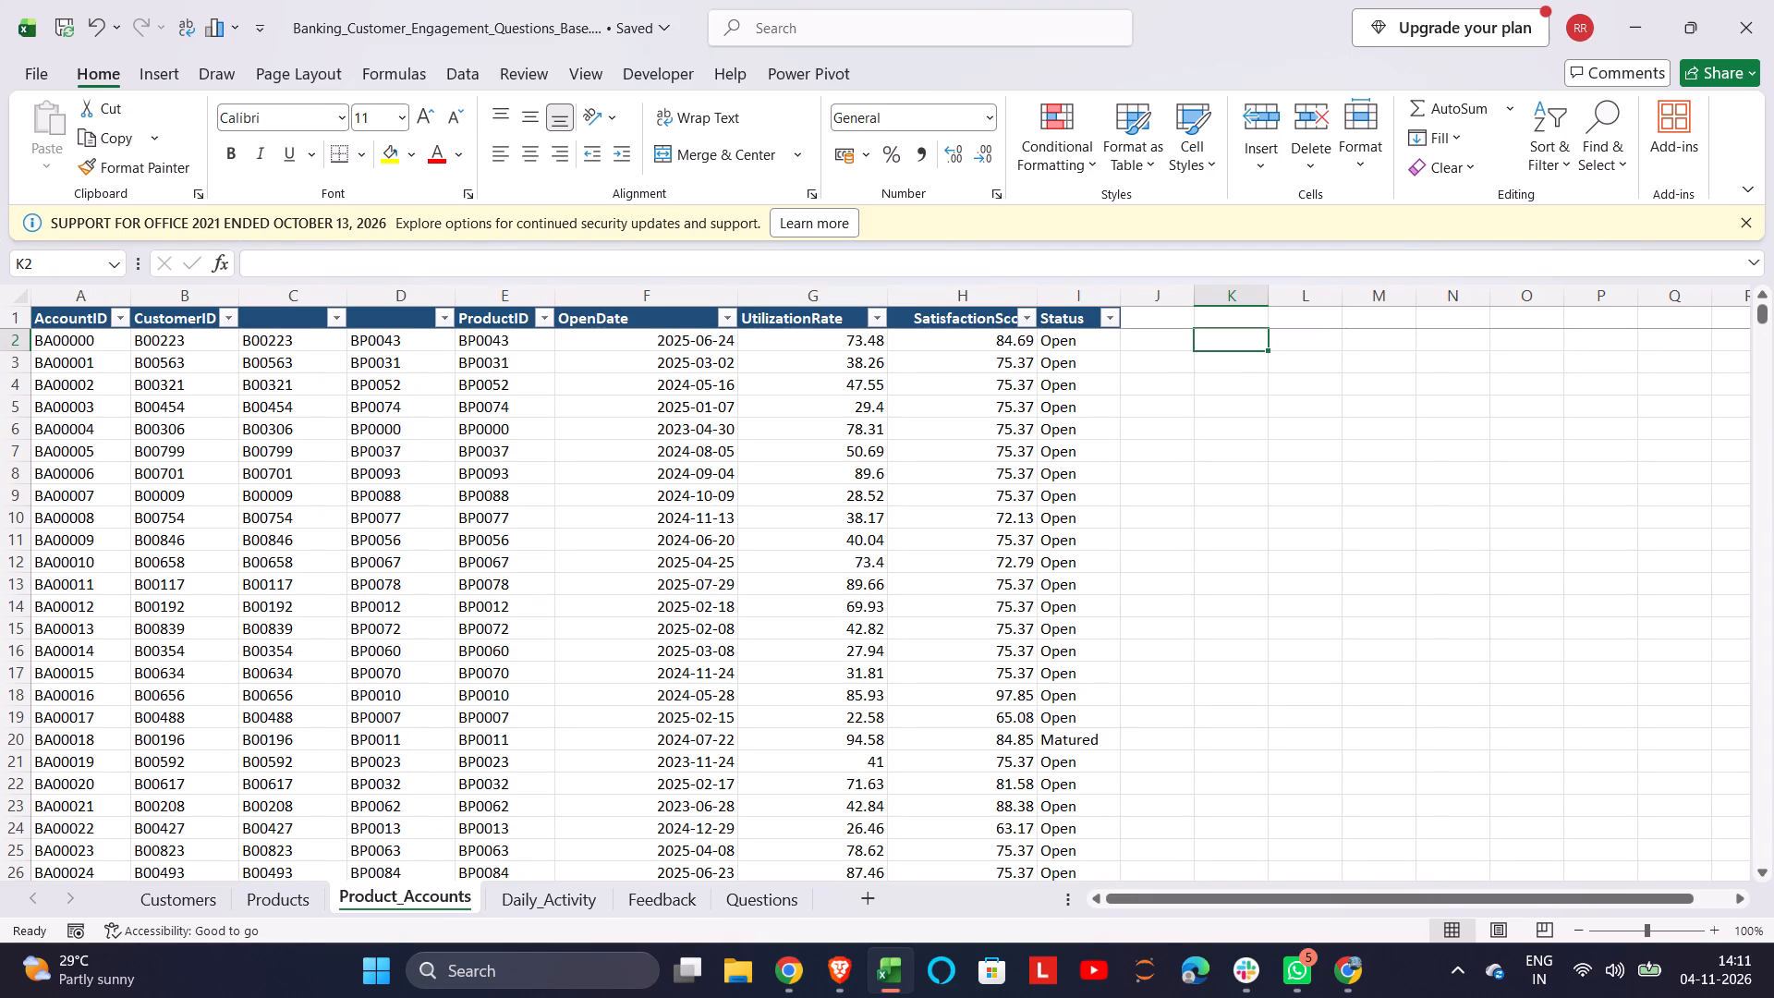
Examine the activity records on the Daily_Activity sheet, including the AppLogins column down past row 257.
{"action": "left_click", "coordinate": [553, 915]}
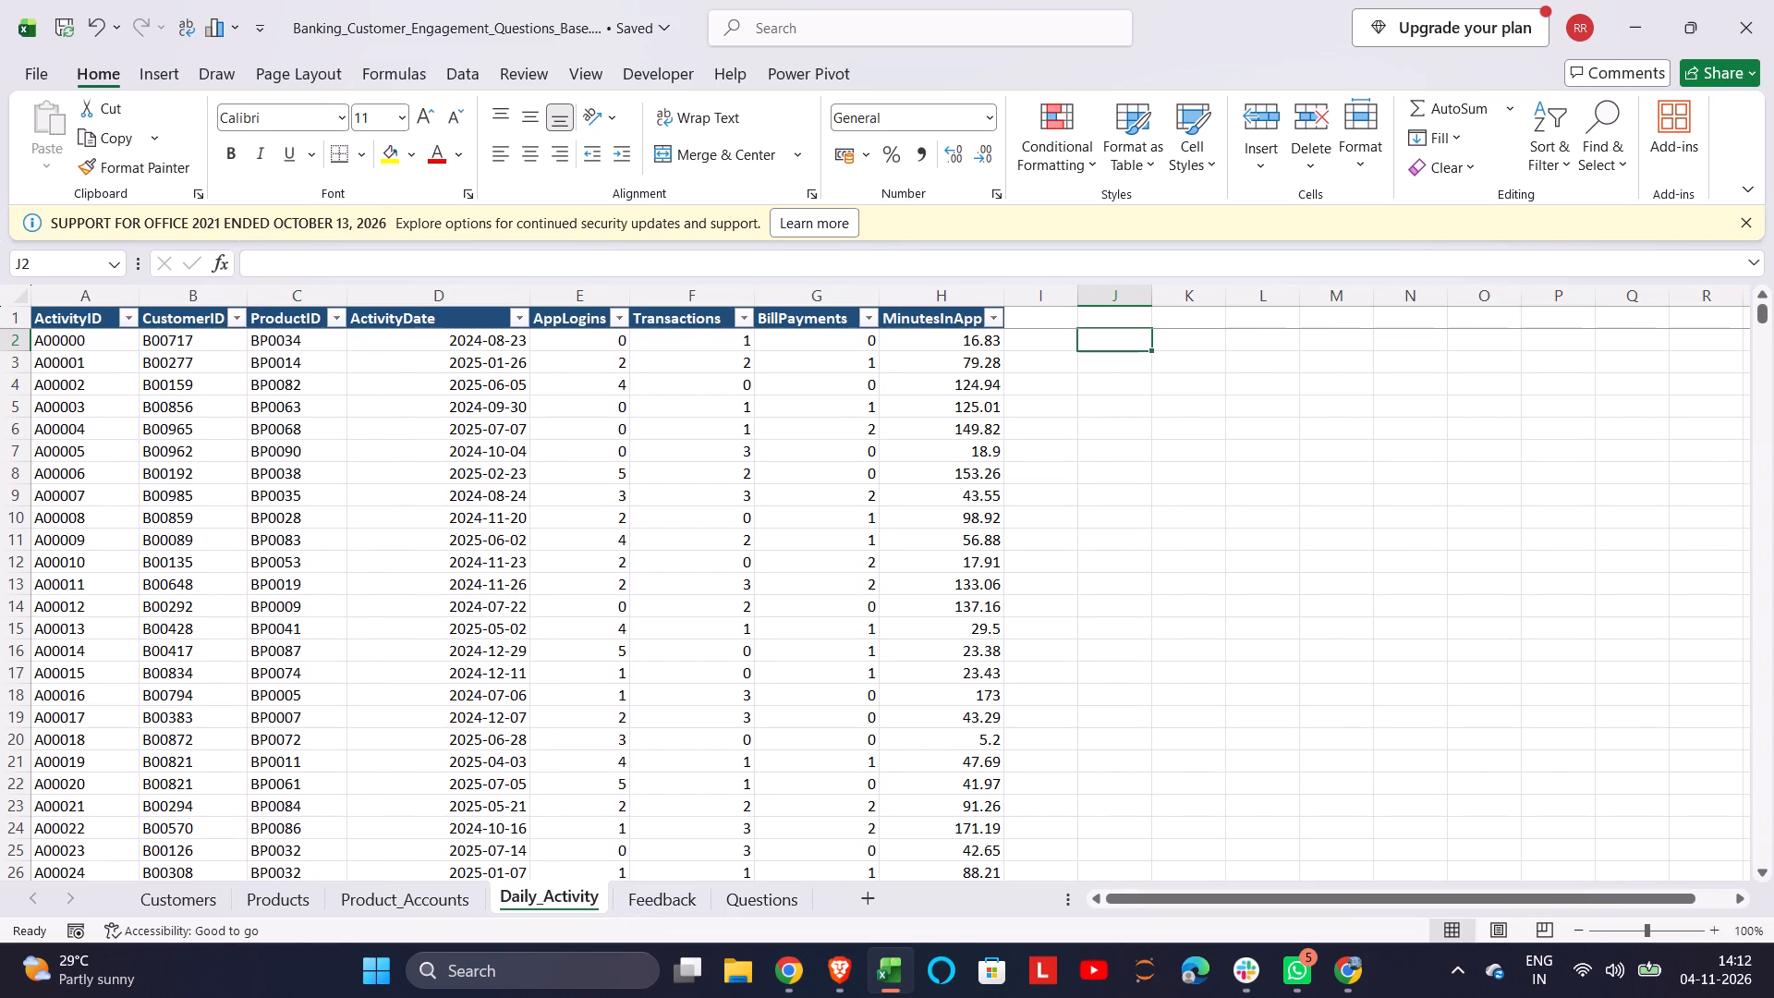
{"action": "scroll", "coordinate": [581, 548], "scroll_direction": "down", "scroll_amount": 4}
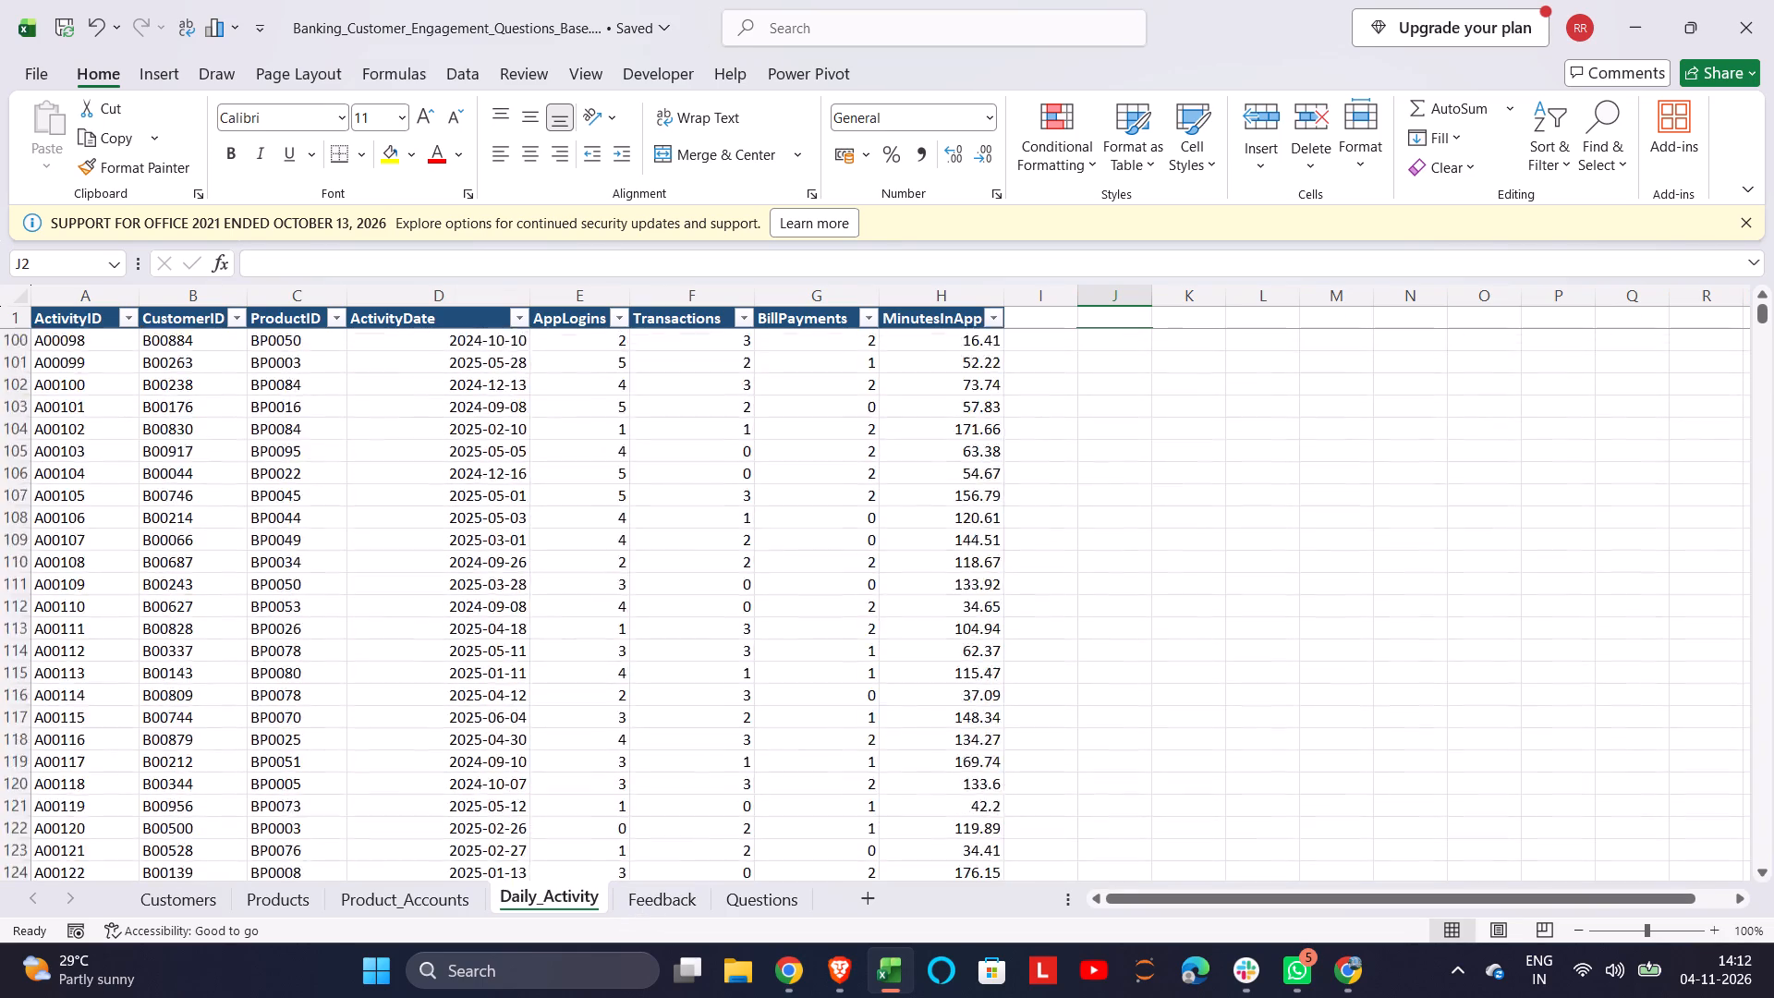
{"action": "scroll", "coordinate": [581, 548], "scroll_direction": "down", "scroll_amount": 2}
{"action": "scroll", "coordinate": [581, 548], "scroll_direction": "up", "scroll_amount": 2}
{"action": "right_click", "coordinate": [581, 548]}
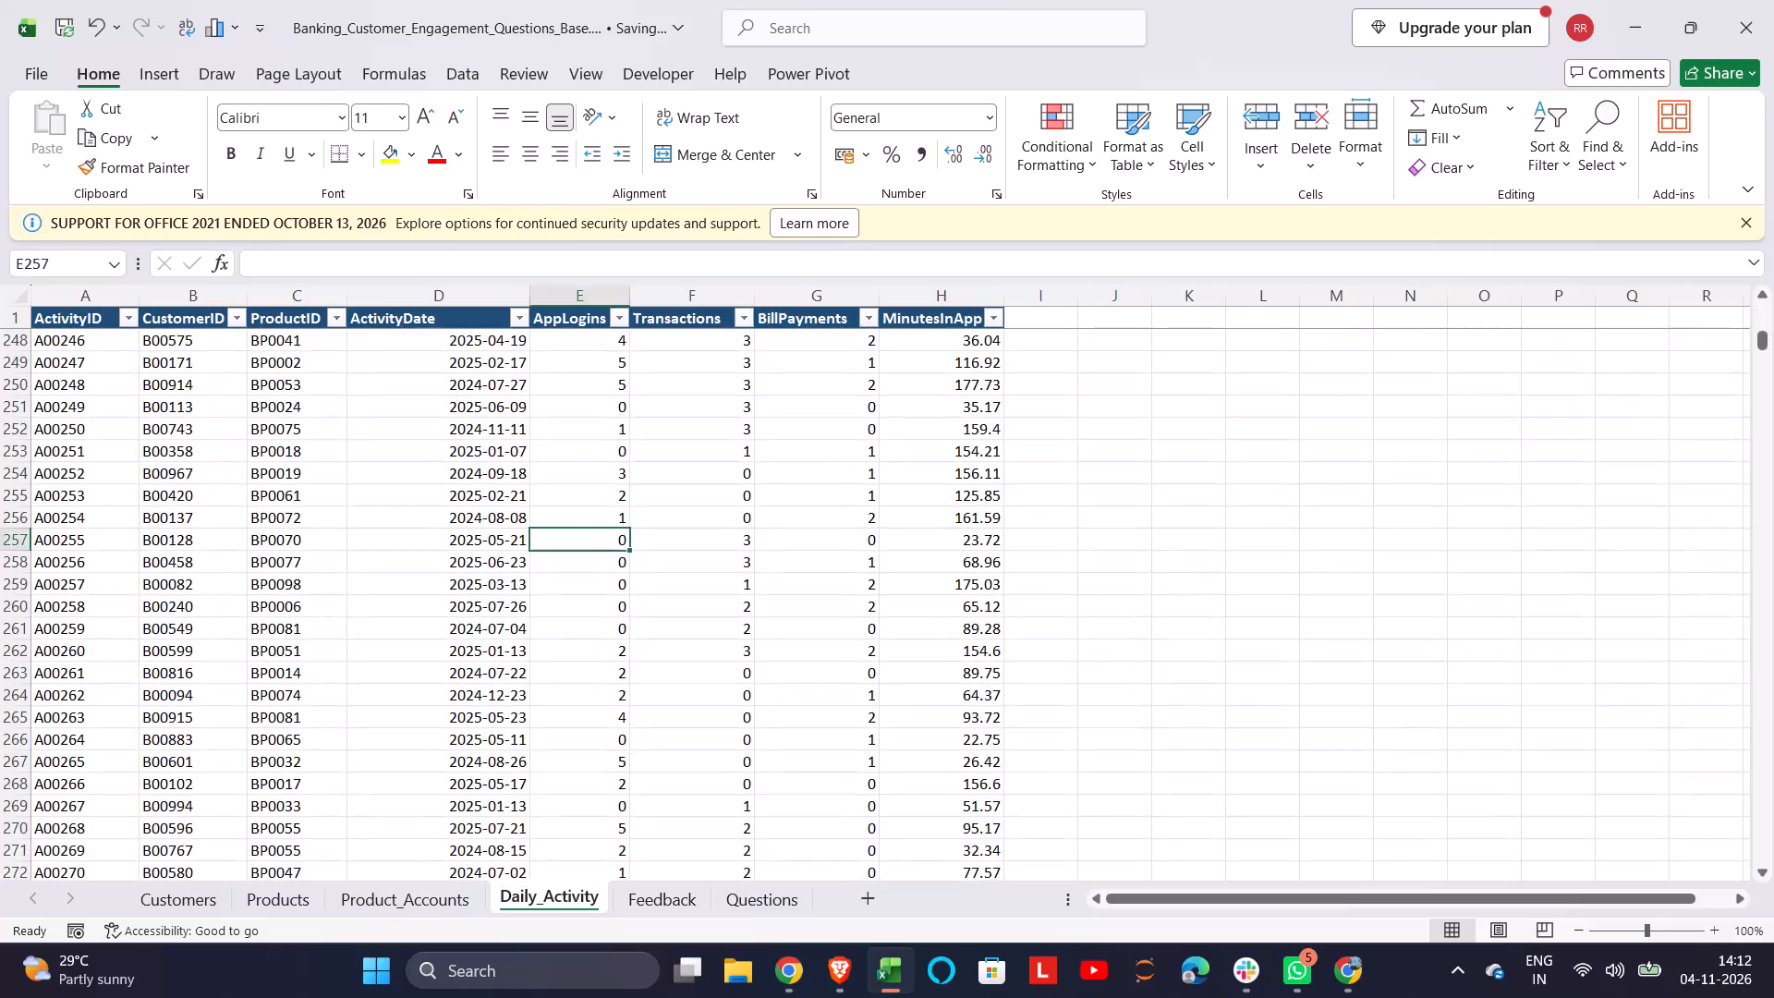
{"action": "left_click", "coordinate": [1034, 766]}
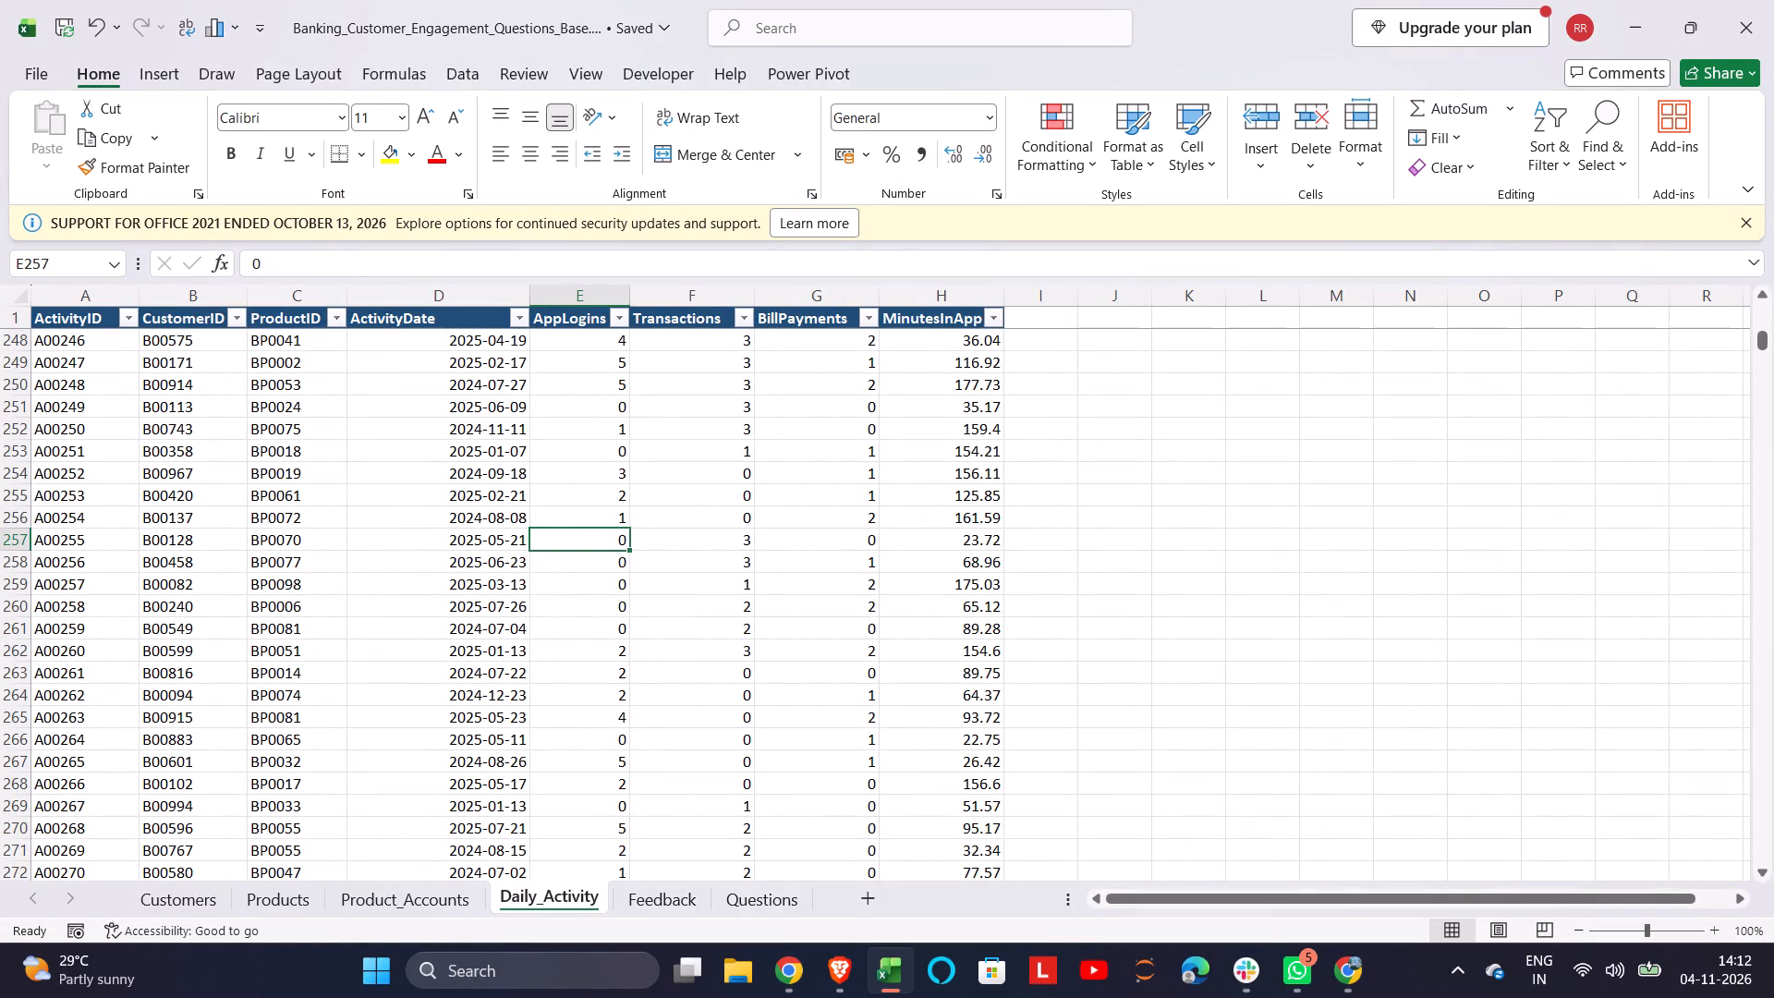
Check the Feedback sheet and read the Questions list with its Sheets Used column, then return to Product_Accounts at J2.
{"action": "left_click", "coordinate": [641, 896]}
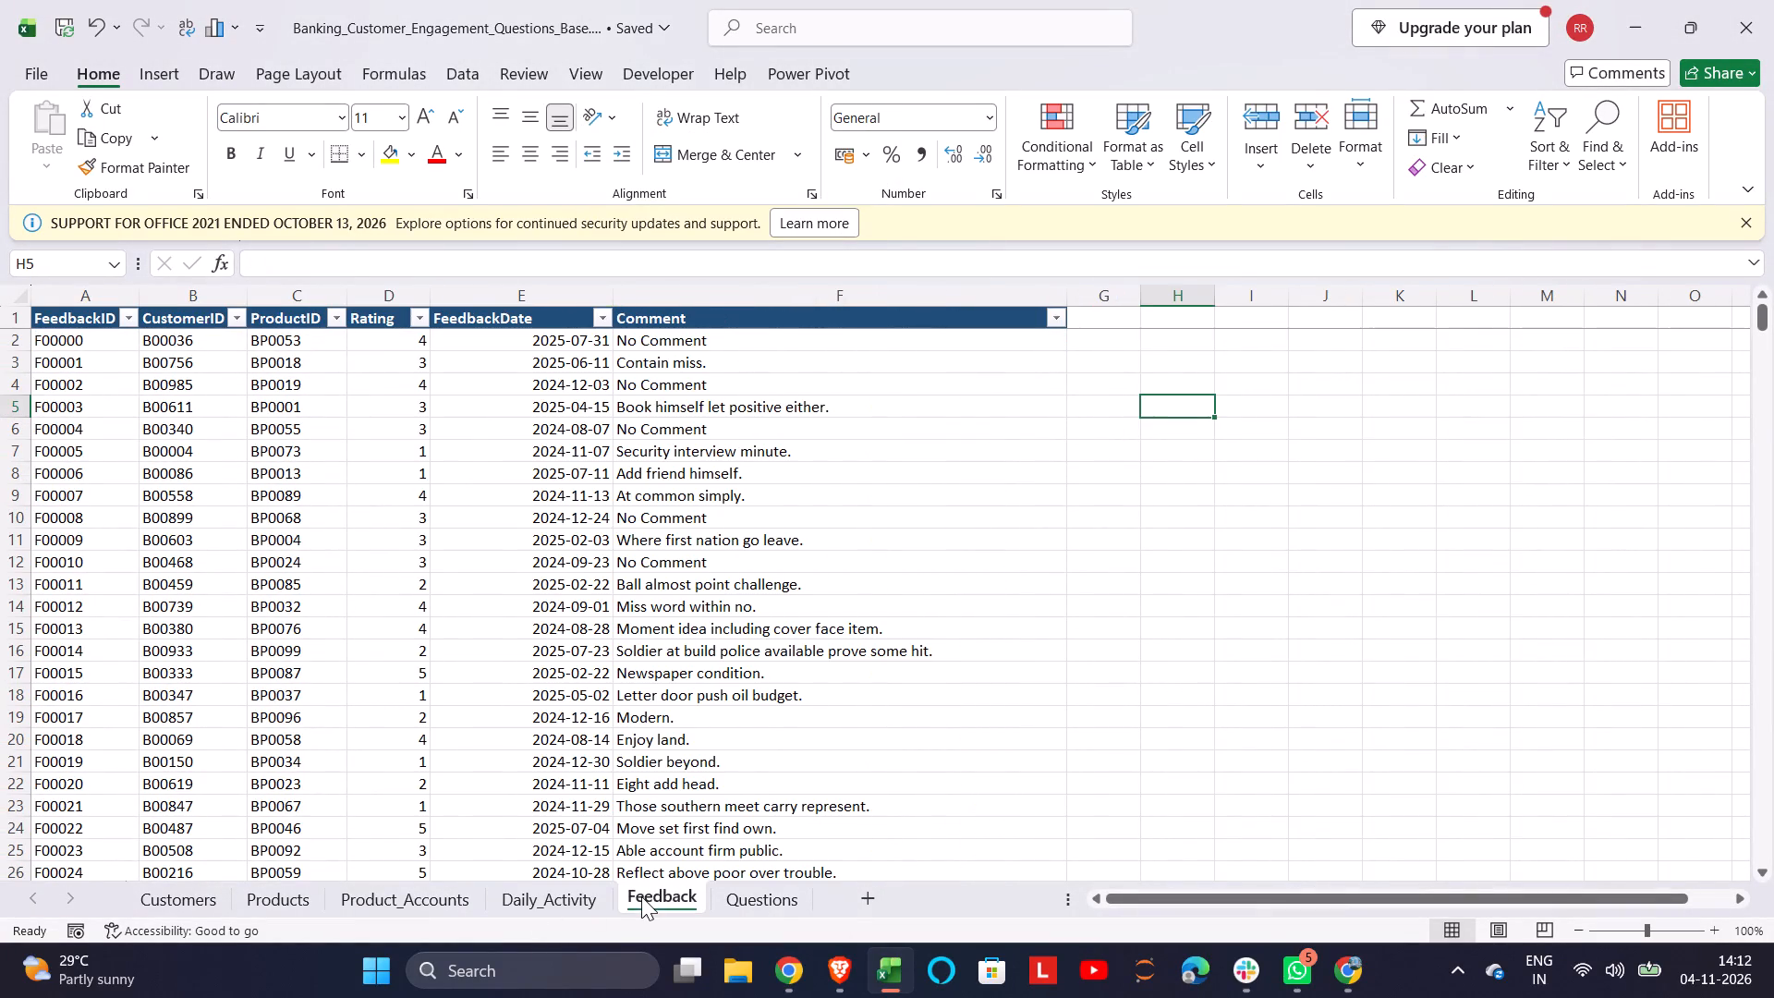
{"action": "left_click", "coordinate": [767, 902]}
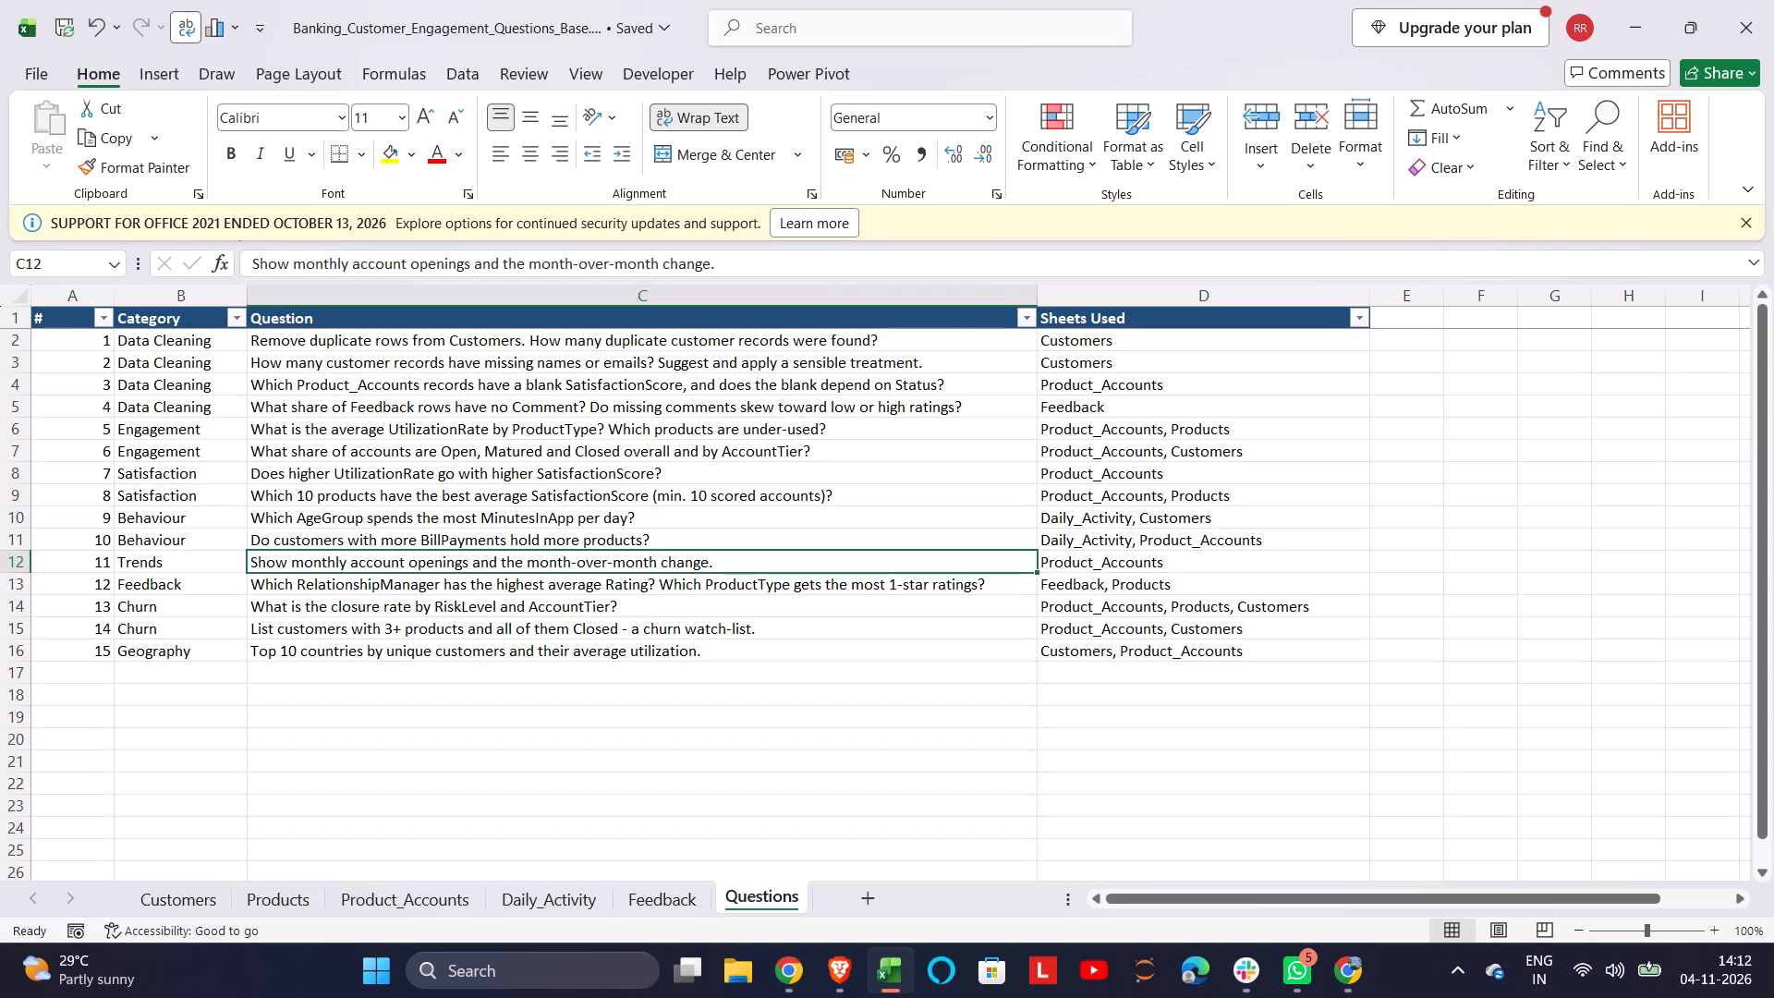
{"action": "left_click", "coordinate": [553, 886]}
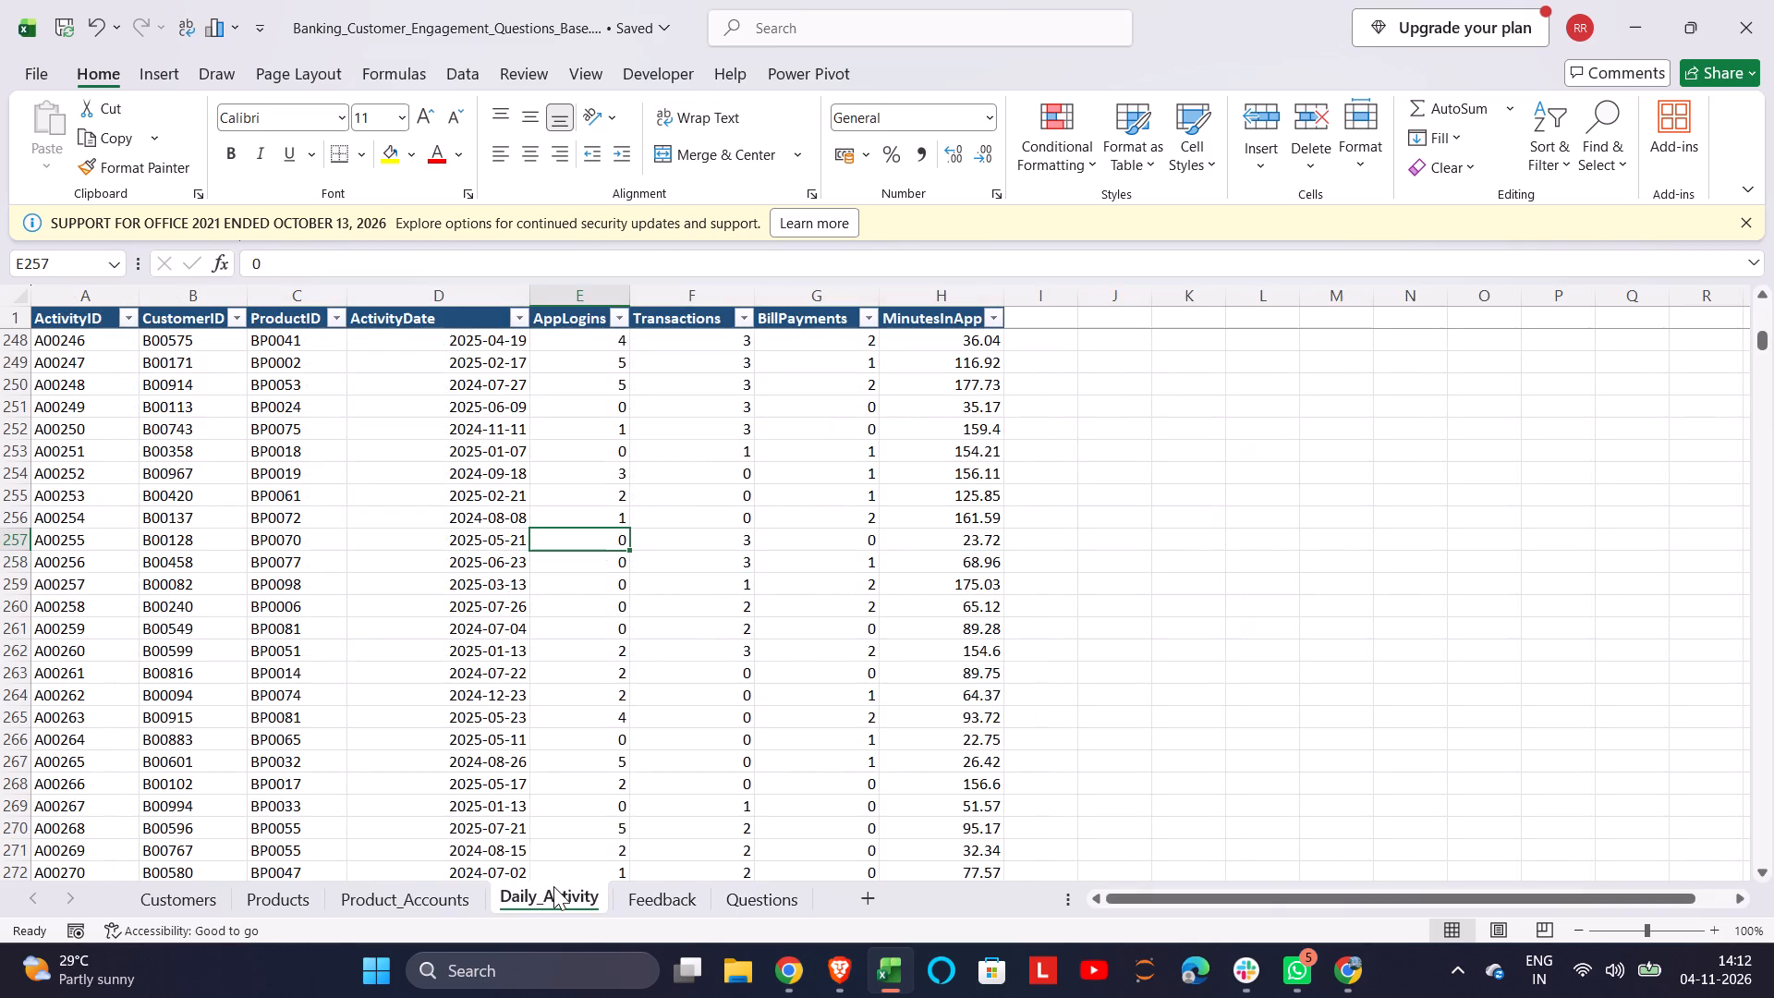
{"action": "left_click", "coordinate": [407, 897]}
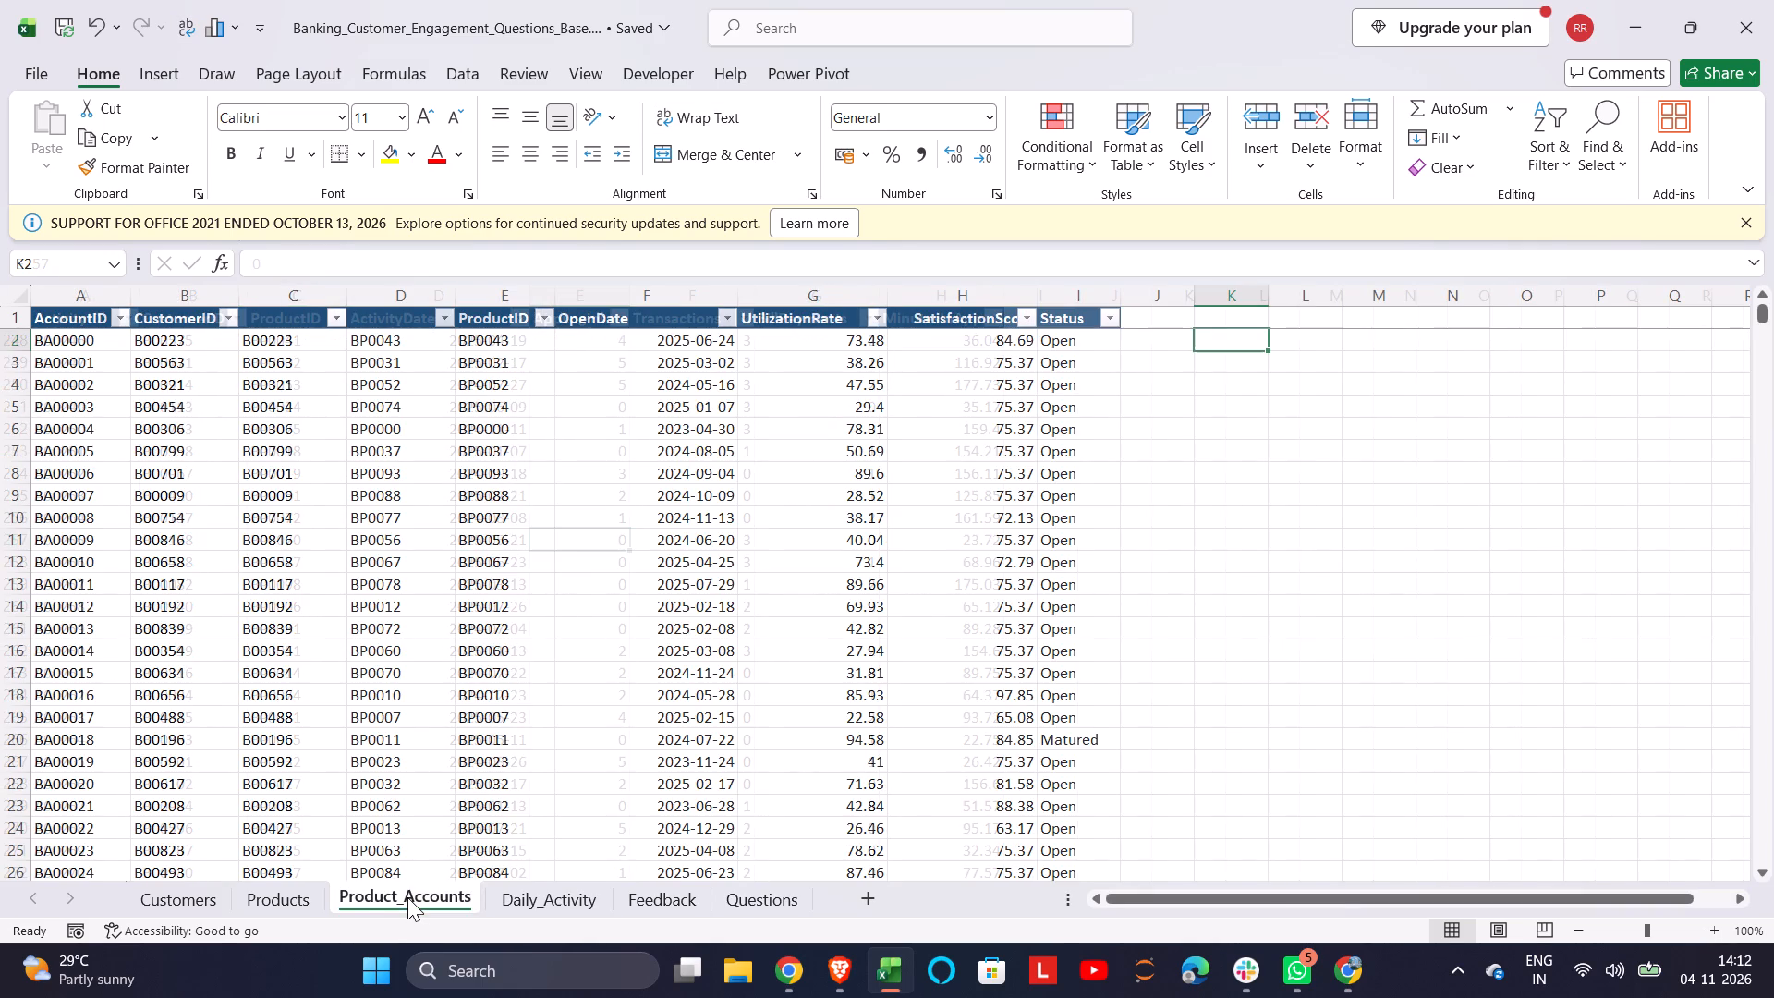
{"action": "left_click", "coordinate": [1176, 342]}
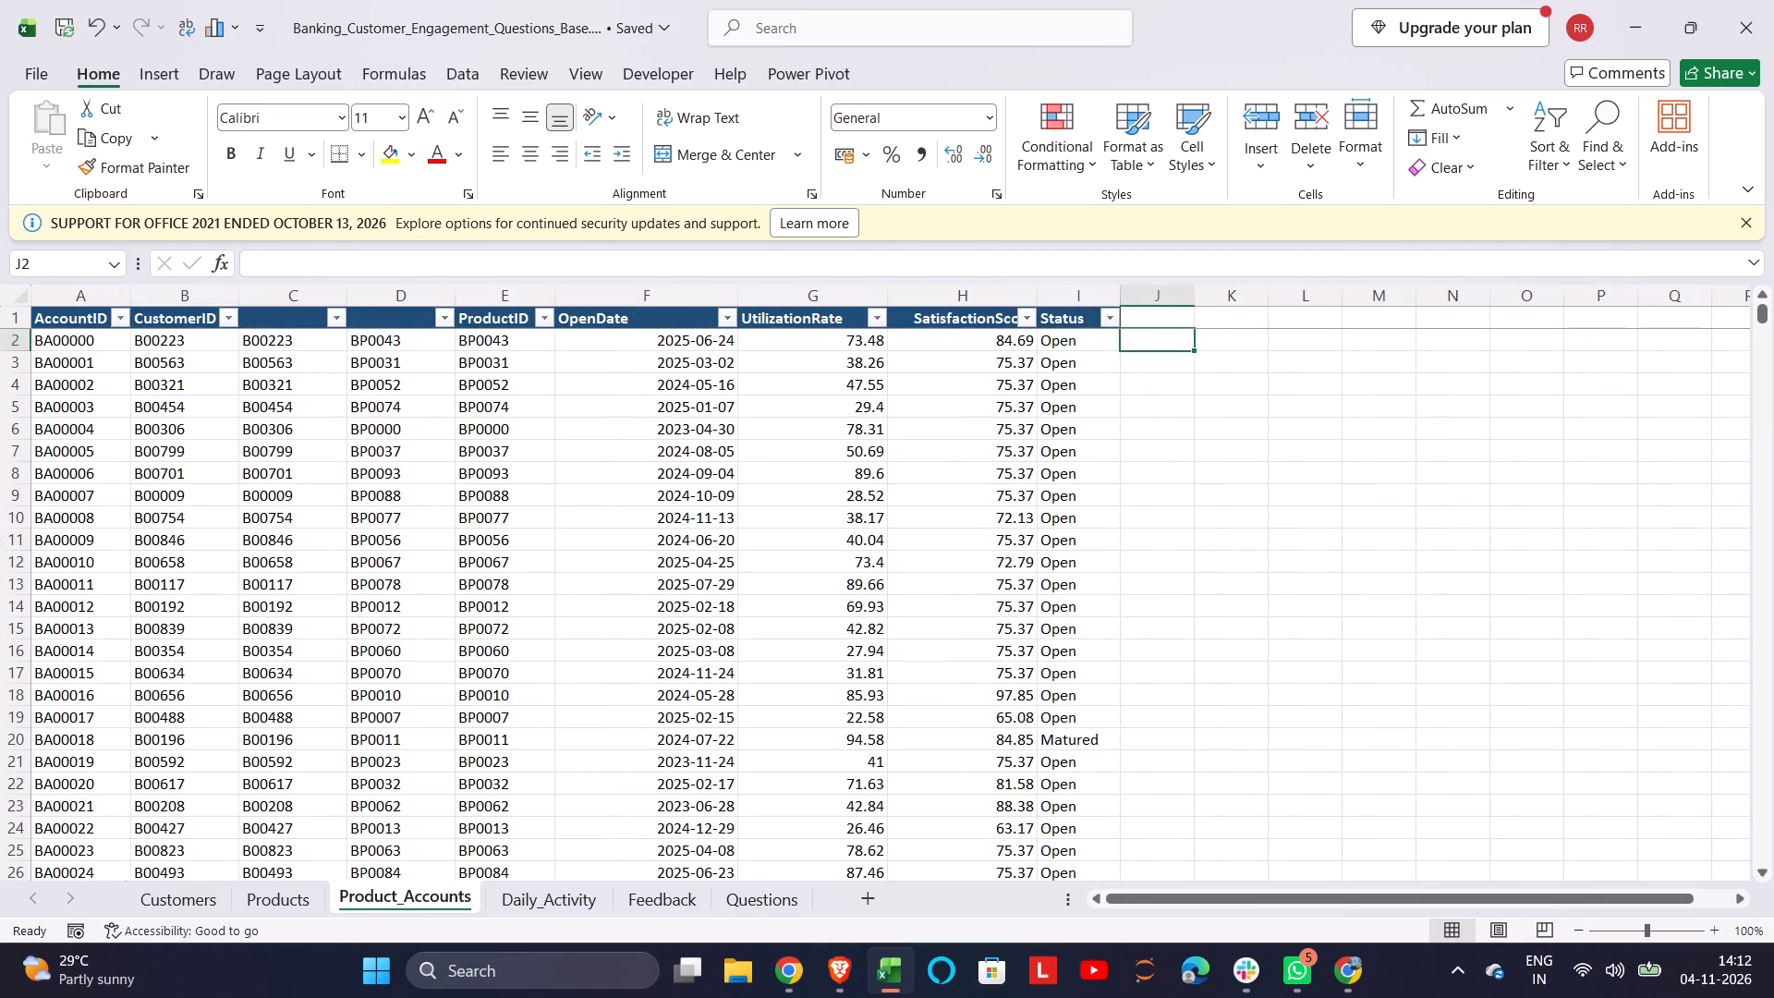
{"action": "left_click", "coordinate": [743, 905]}
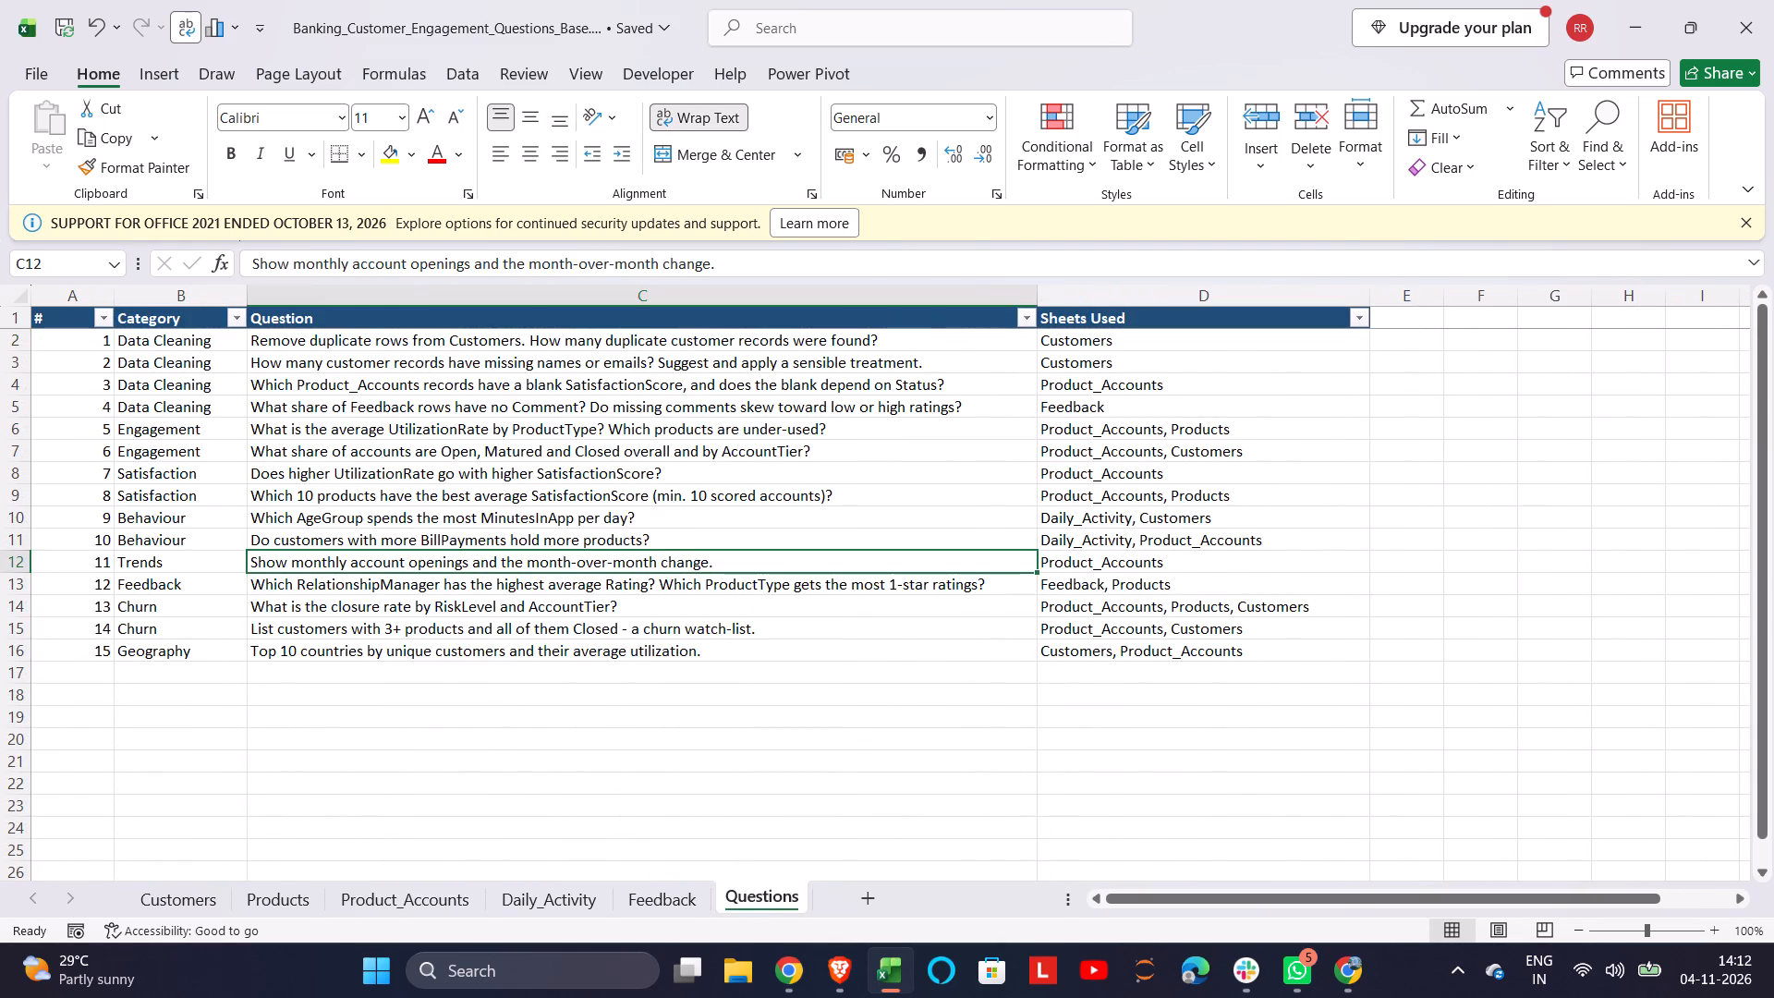
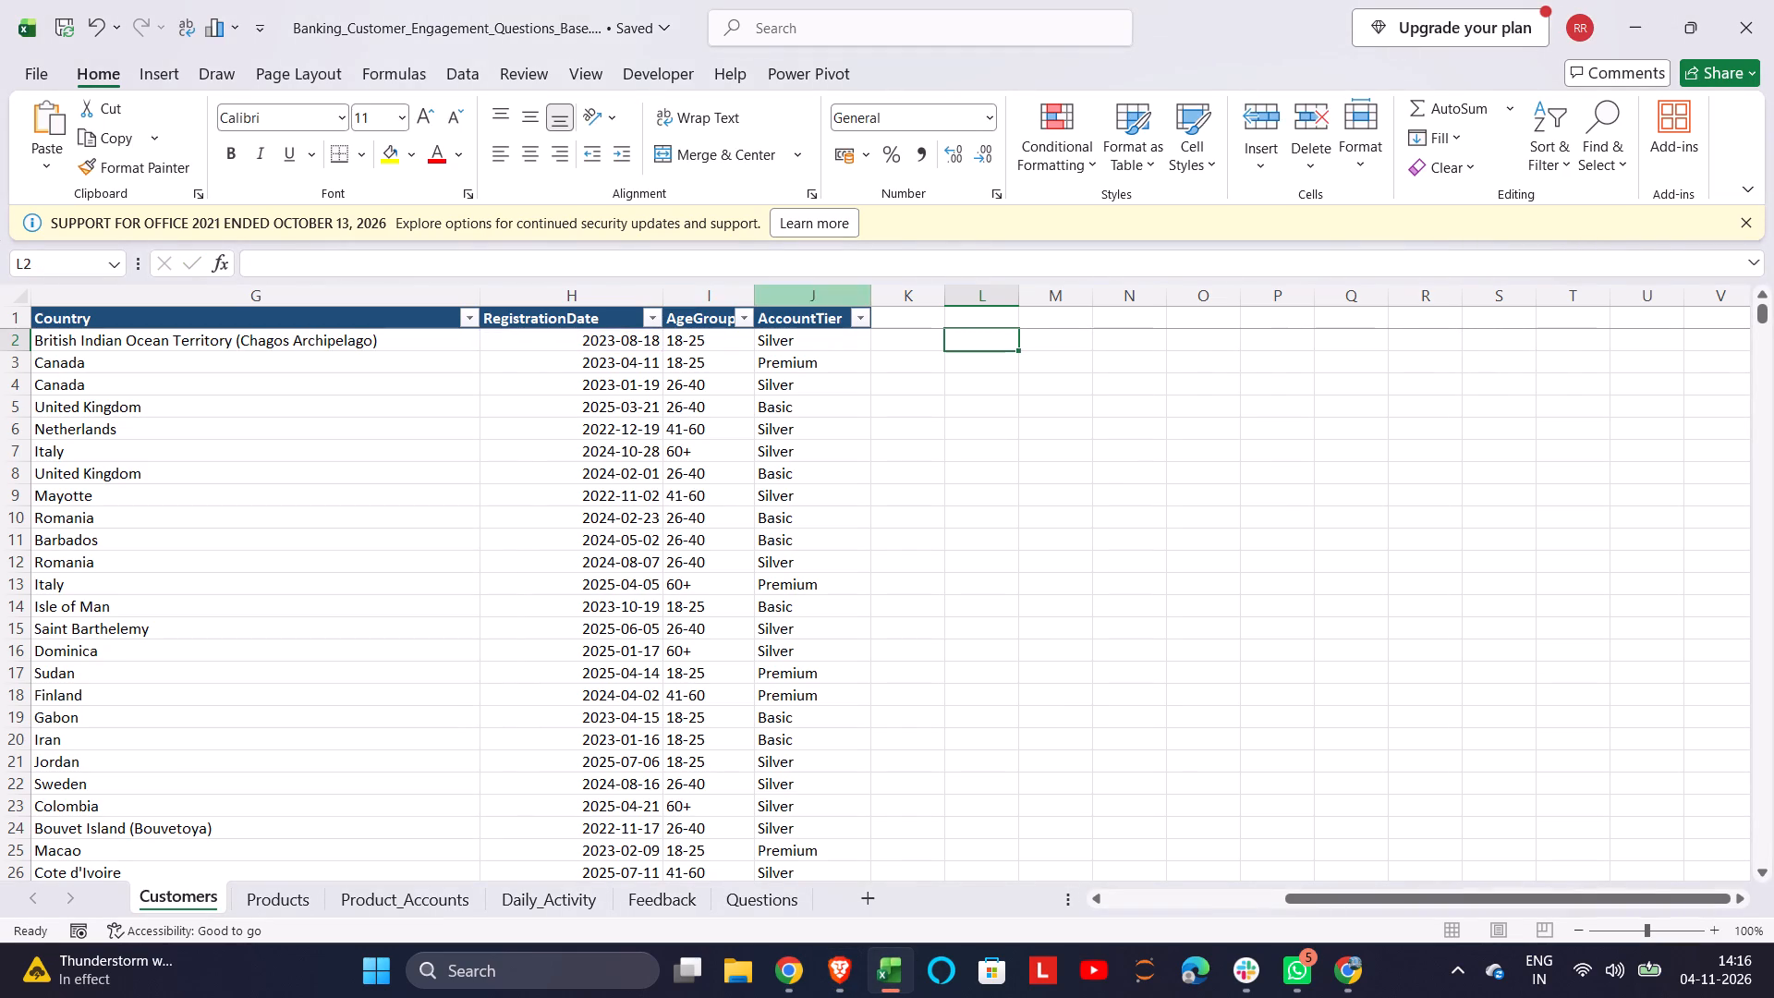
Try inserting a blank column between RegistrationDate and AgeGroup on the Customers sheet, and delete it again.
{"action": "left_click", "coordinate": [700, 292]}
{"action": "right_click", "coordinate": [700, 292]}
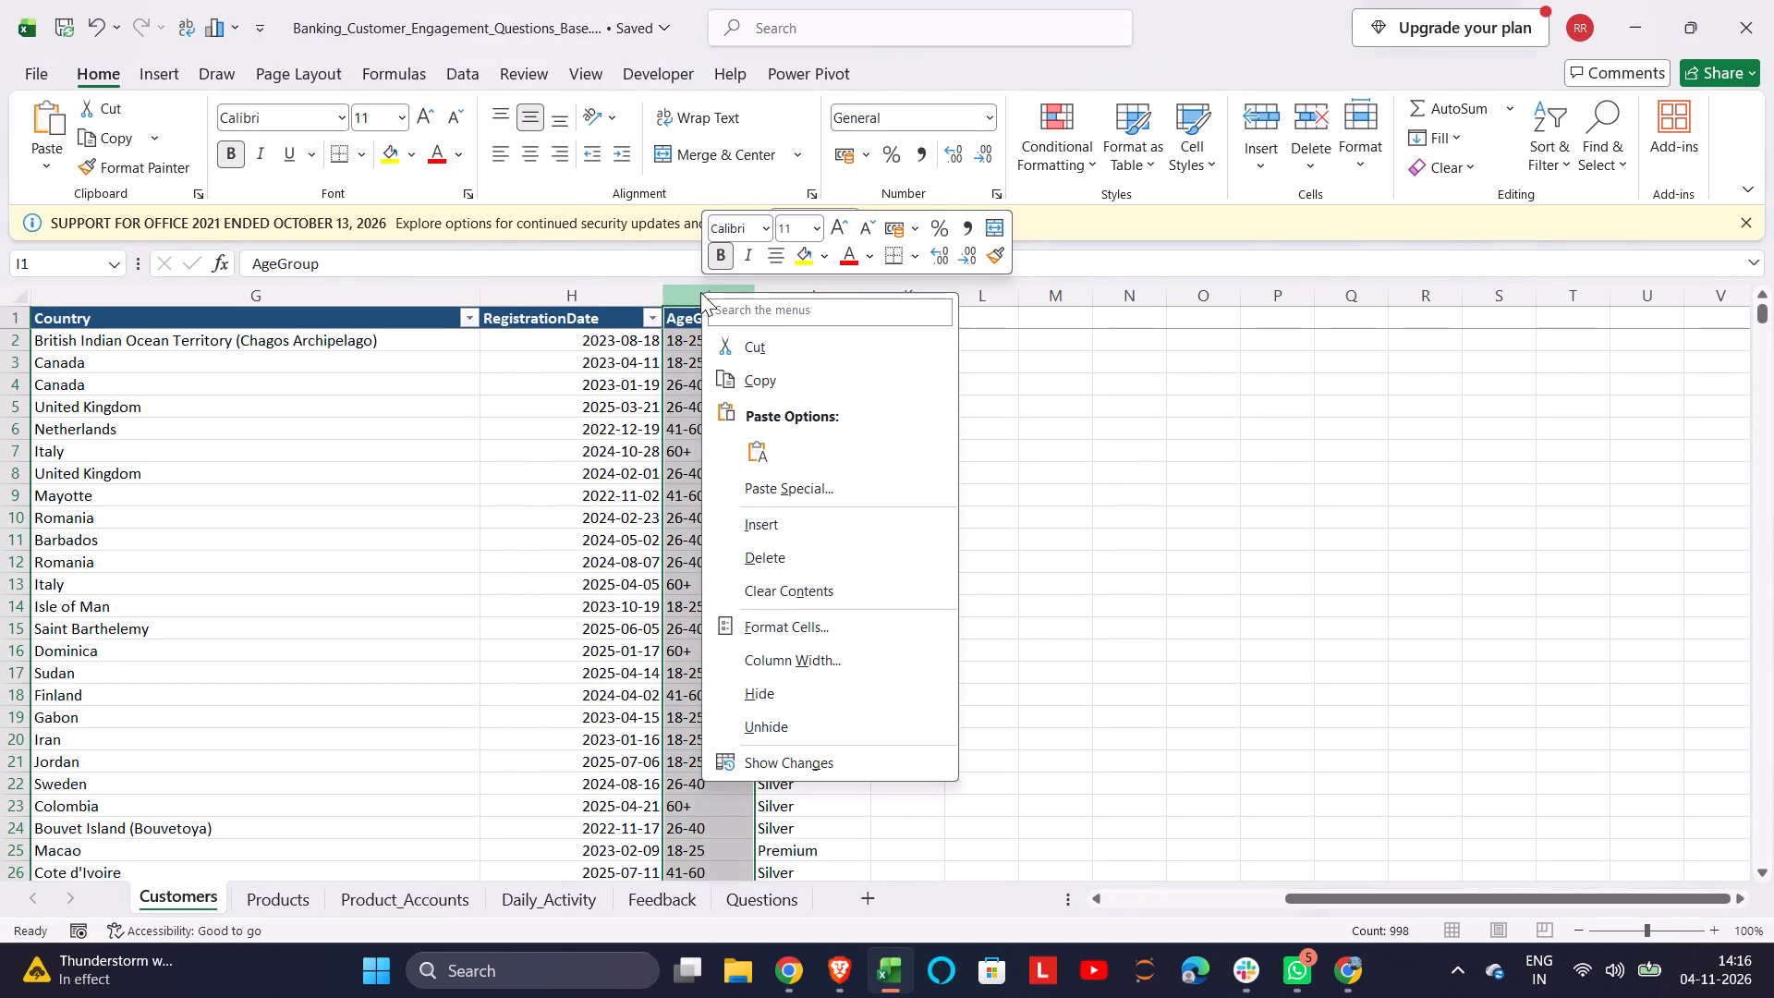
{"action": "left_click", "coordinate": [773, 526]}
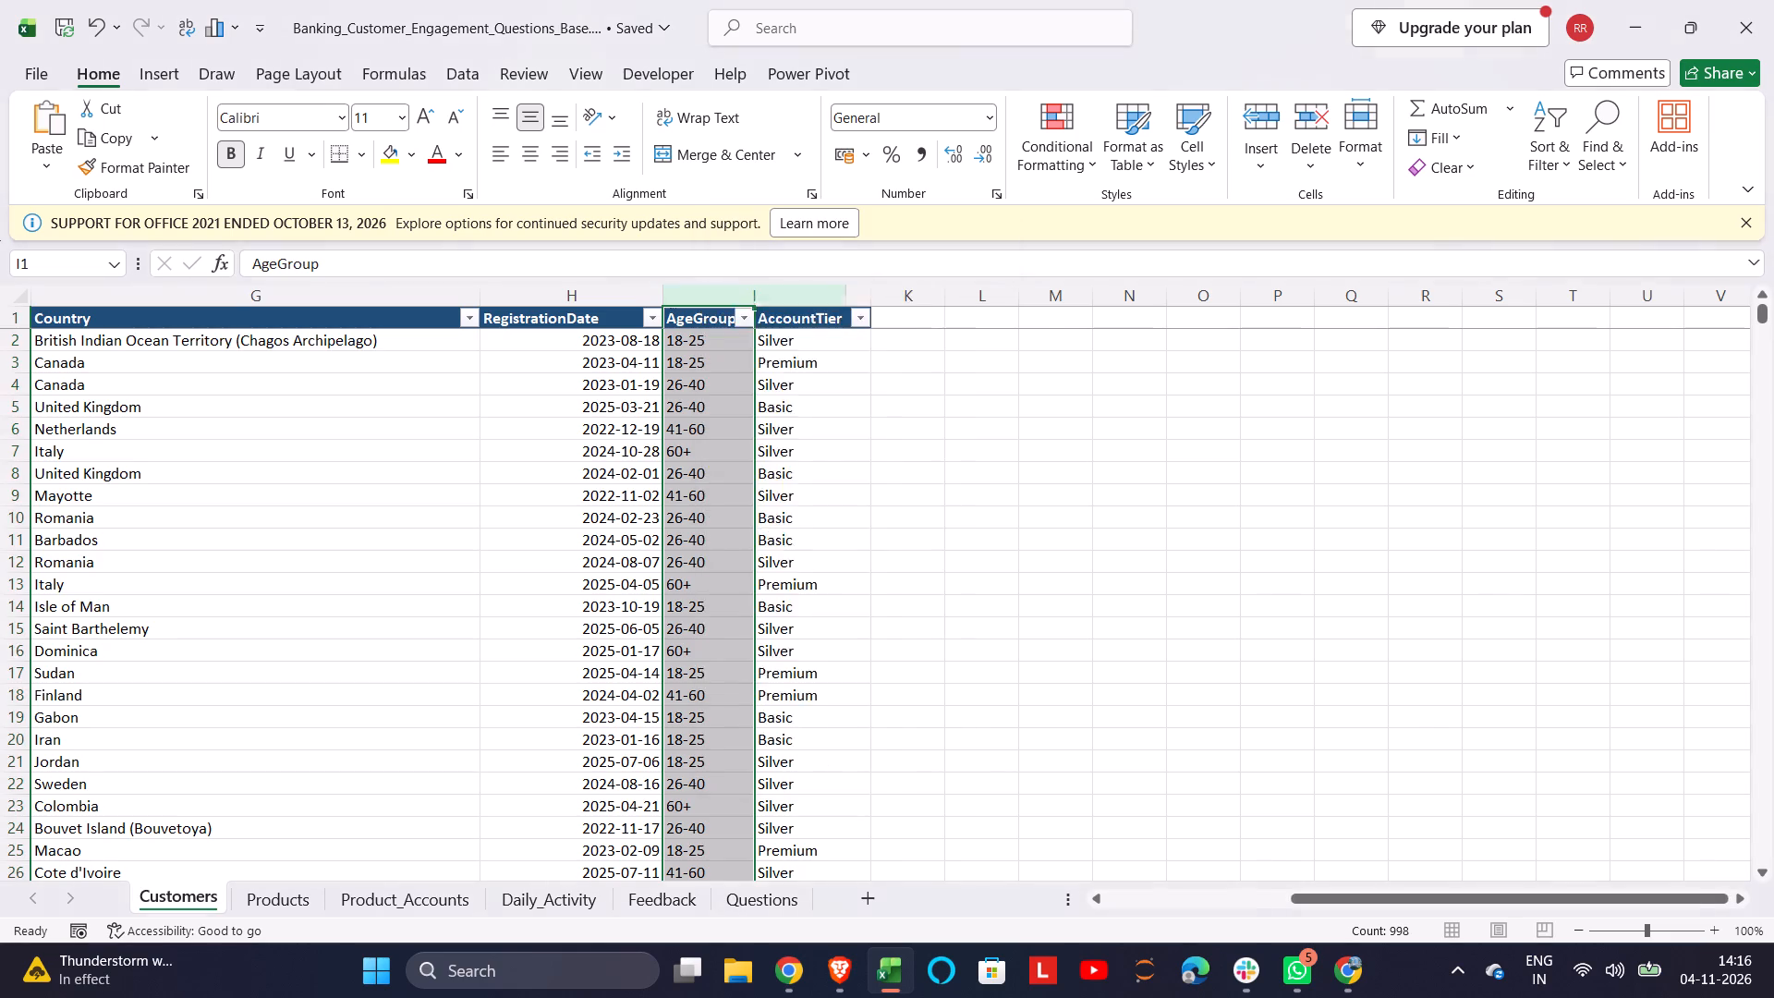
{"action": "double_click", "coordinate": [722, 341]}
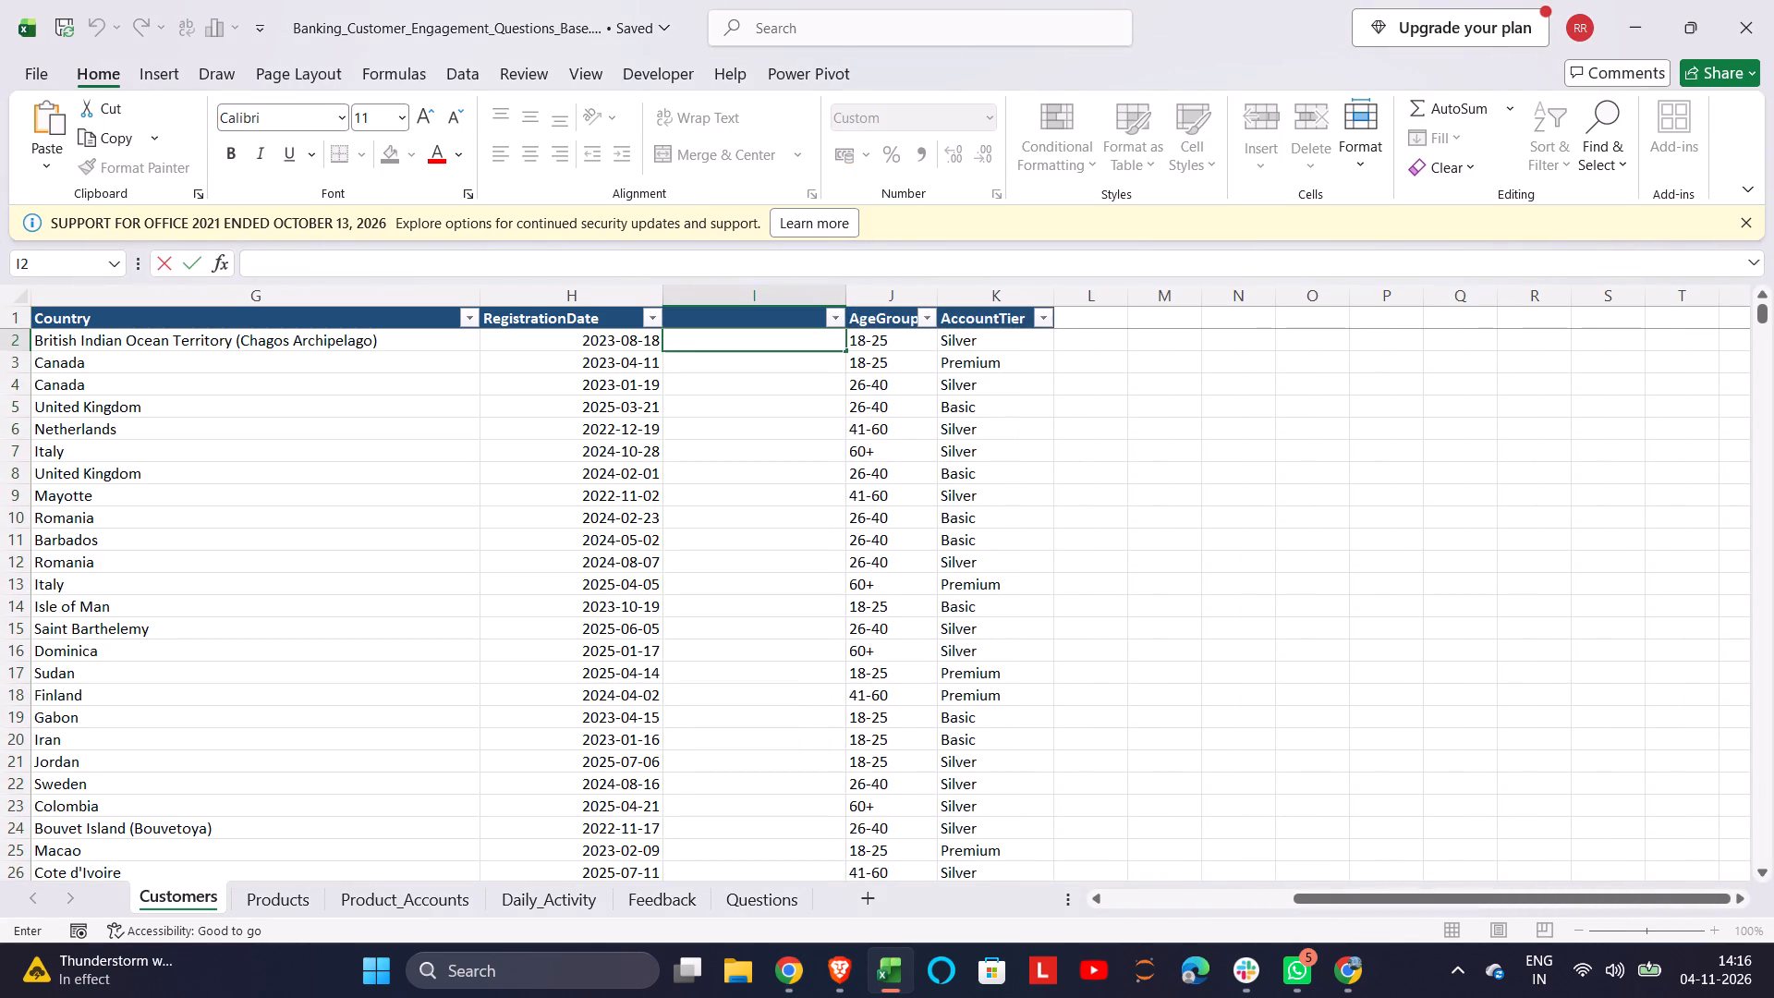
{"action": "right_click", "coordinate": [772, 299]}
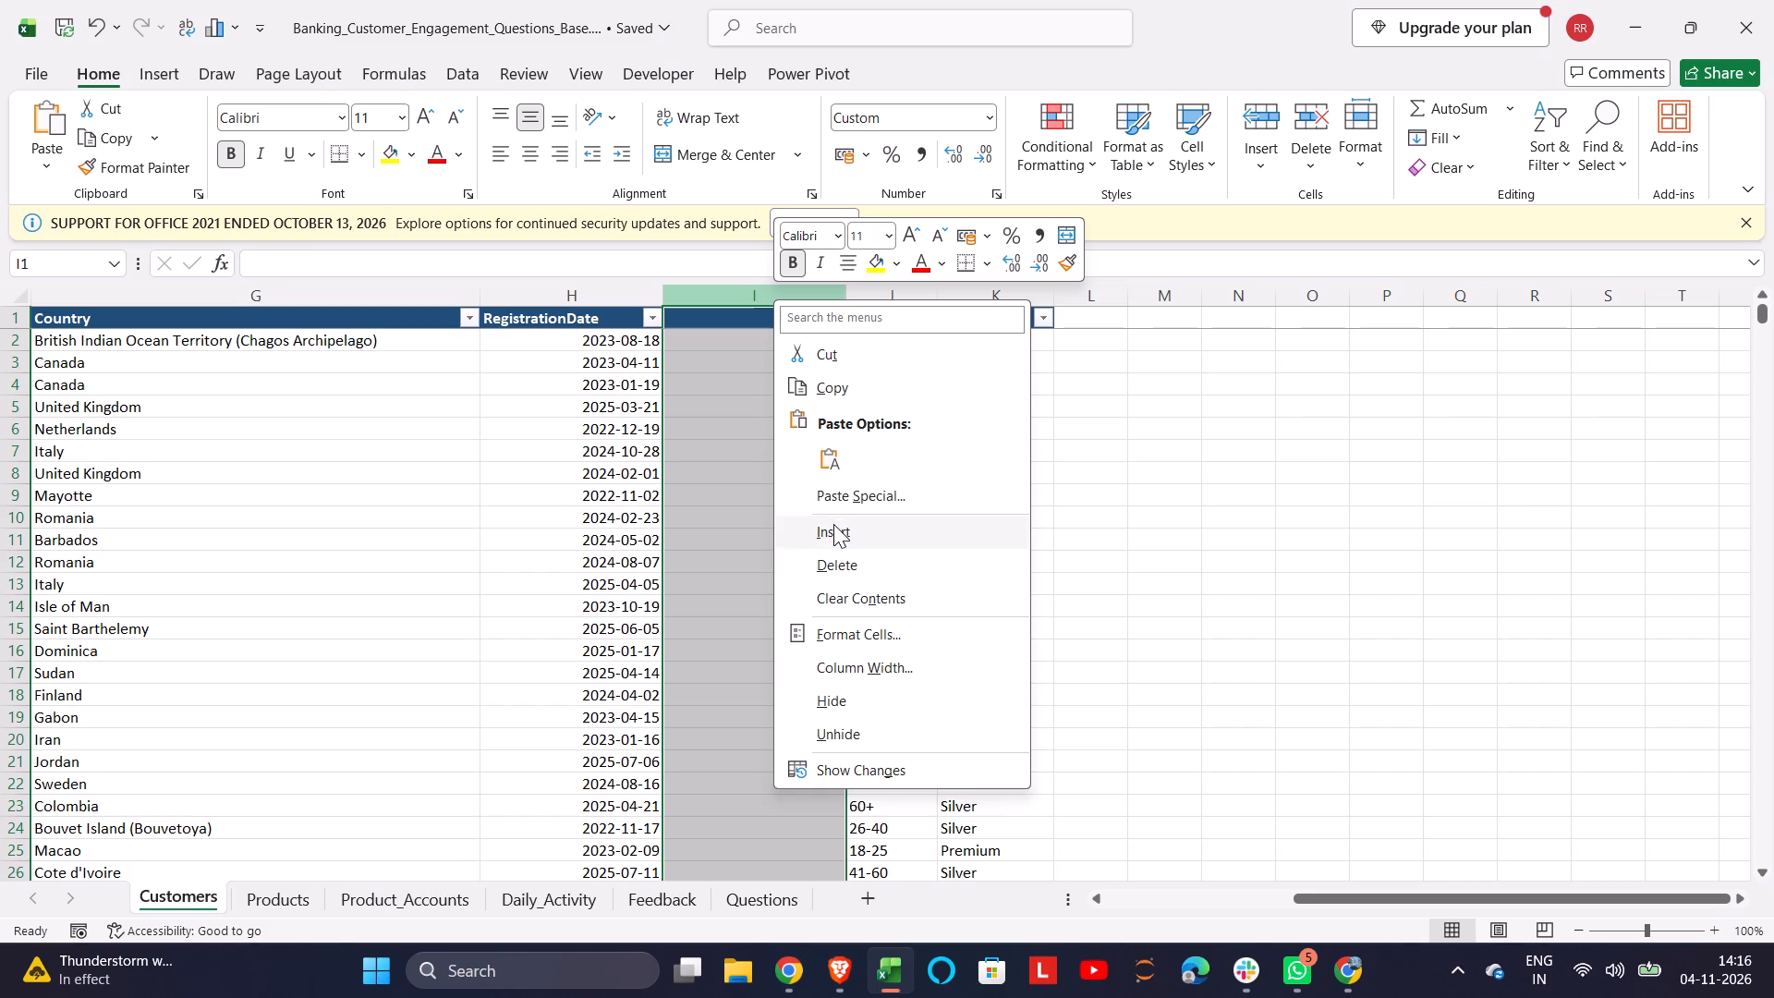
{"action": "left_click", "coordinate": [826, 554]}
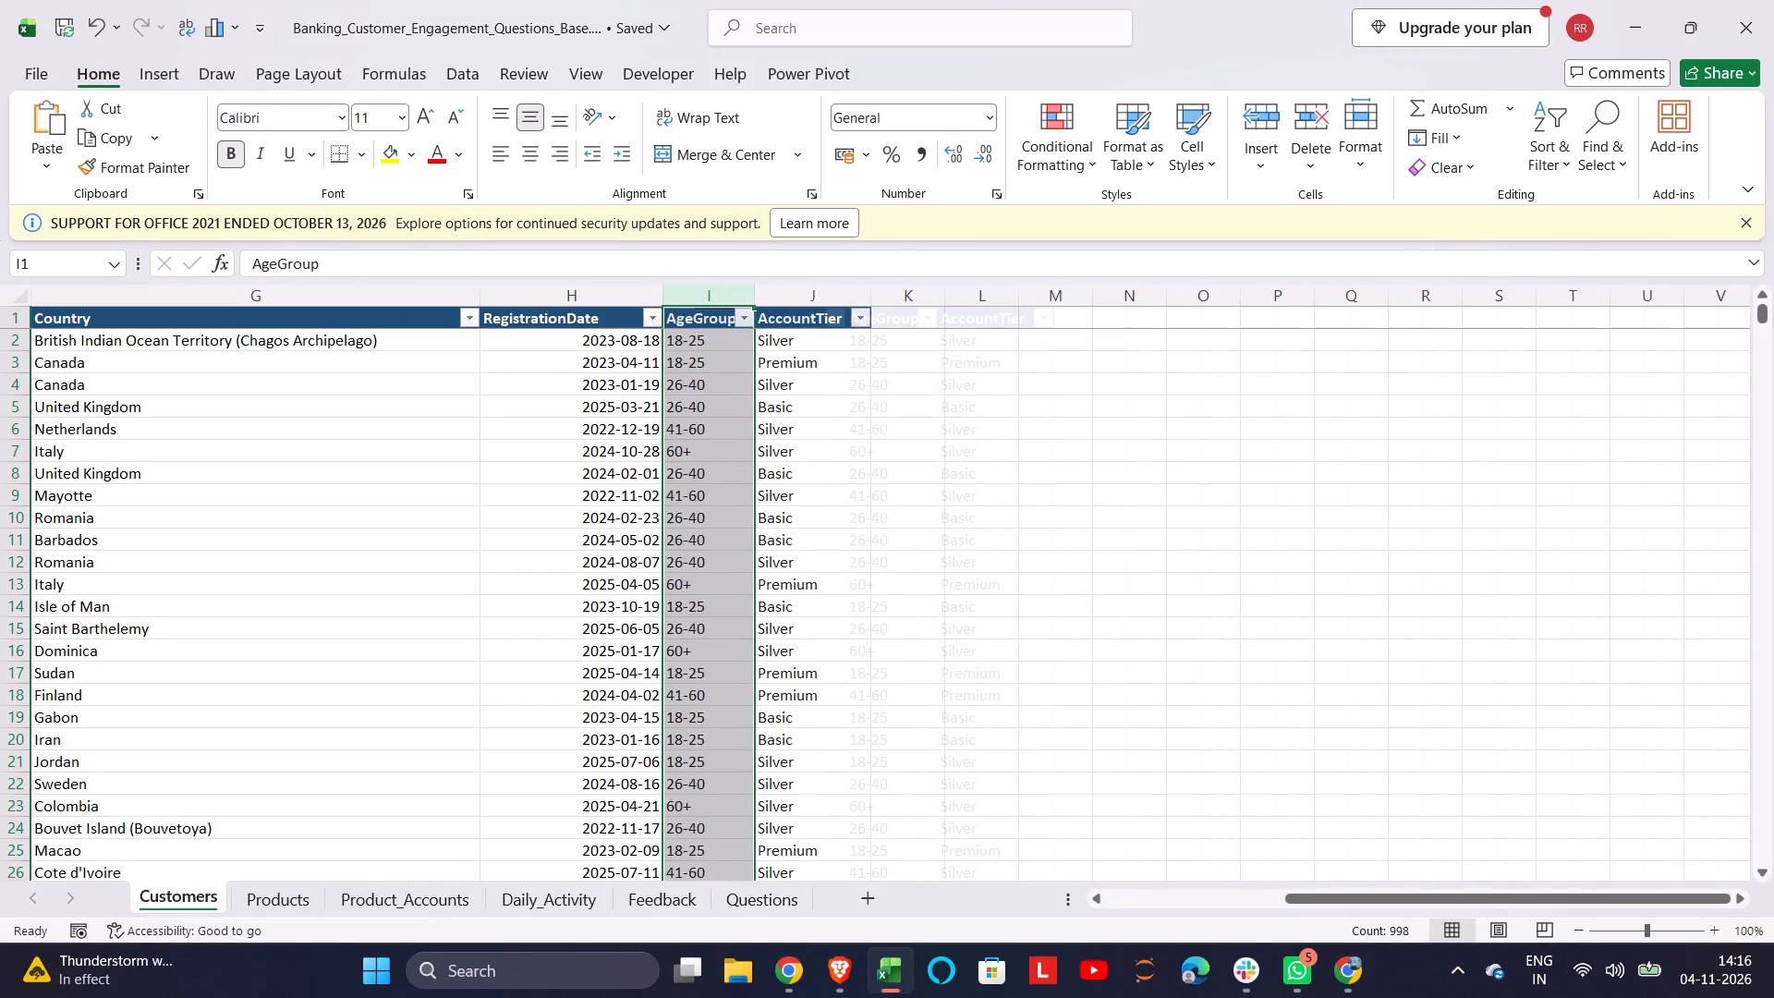
Return to the Questions sheet to check the monthly account openings question and the sheet it uses.
{"action": "left_click", "coordinate": [782, 893]}
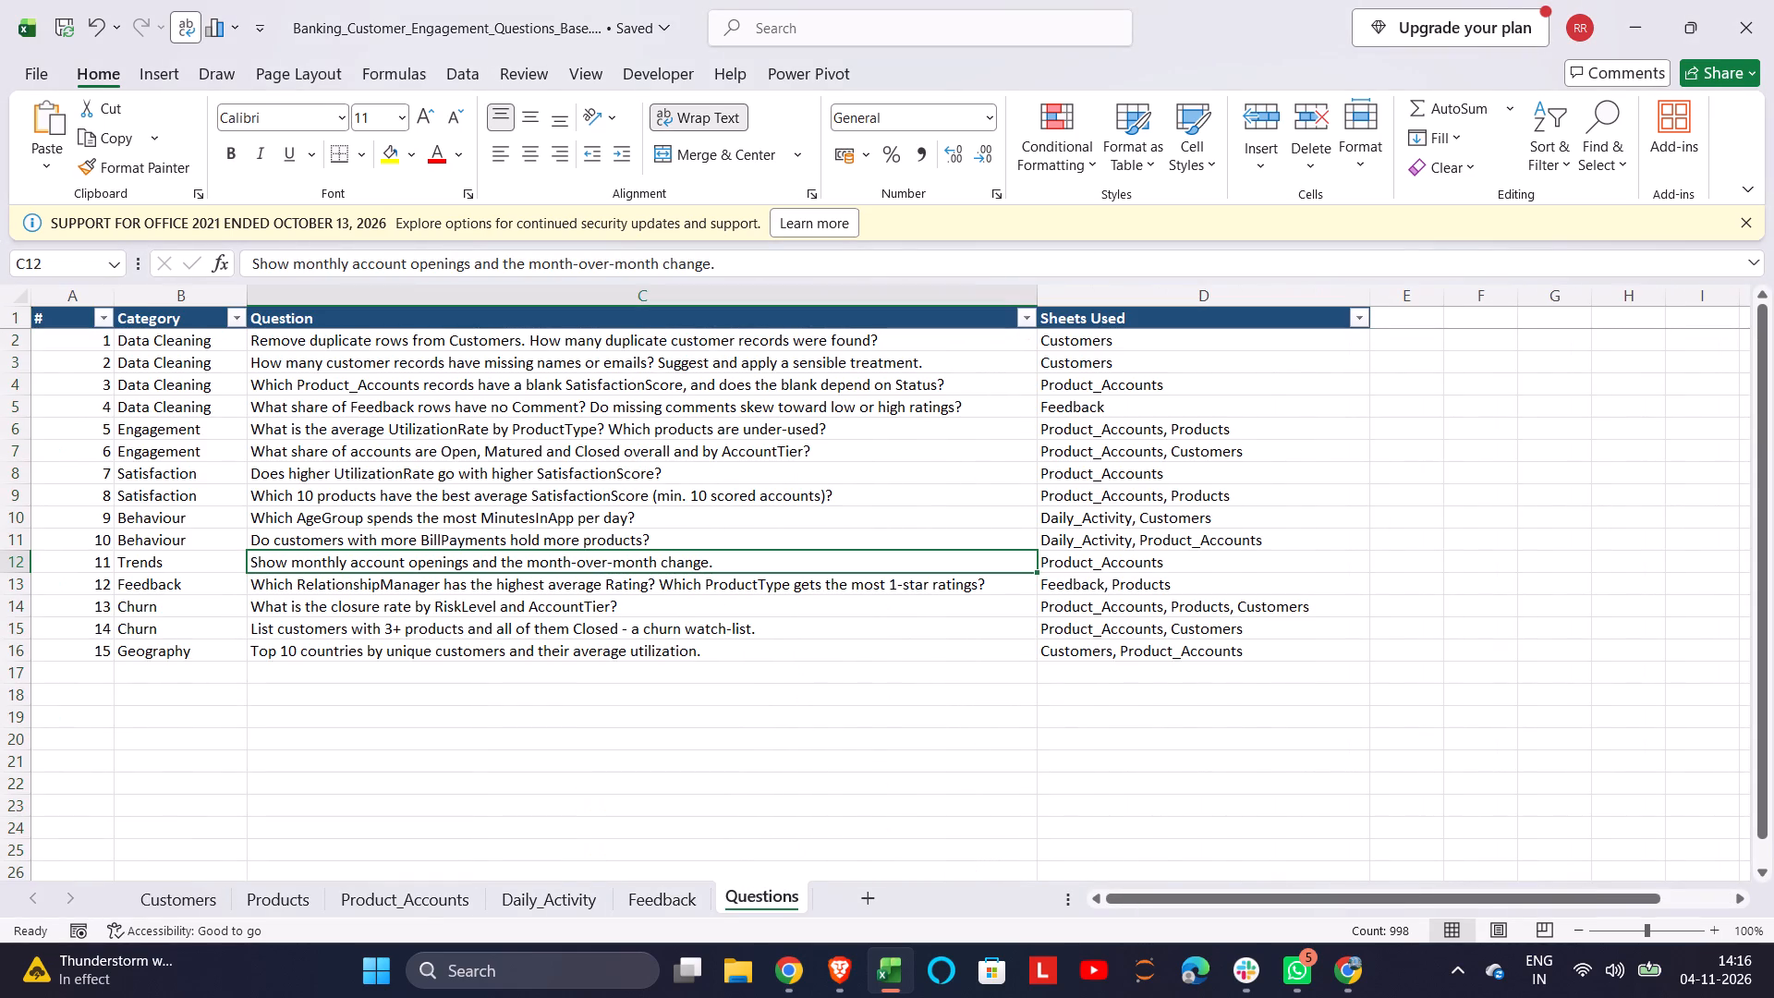
{"action": "scroll", "coordinate": [412, 569], "scroll_direction": "right", "scroll_amount": 1}
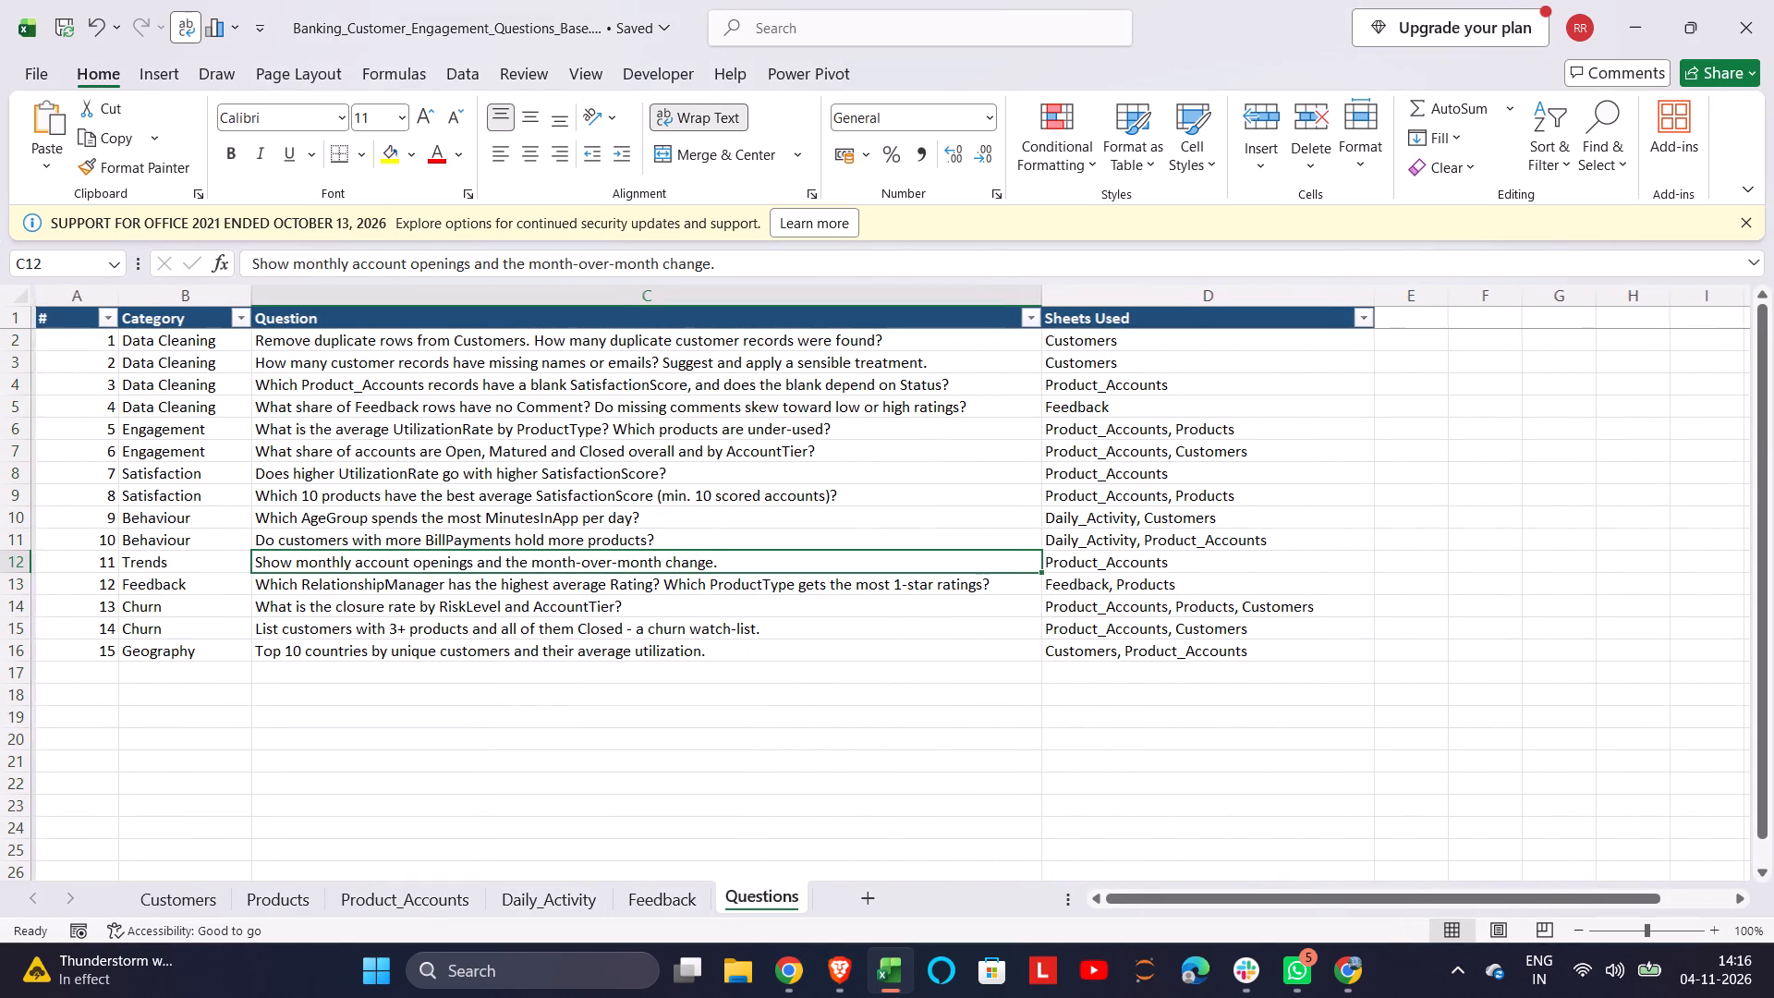
Open the Product_Accounts sheet.
{"action": "scroll", "coordinate": [412, 569], "scroll_direction": "right", "scroll_amount": 1}
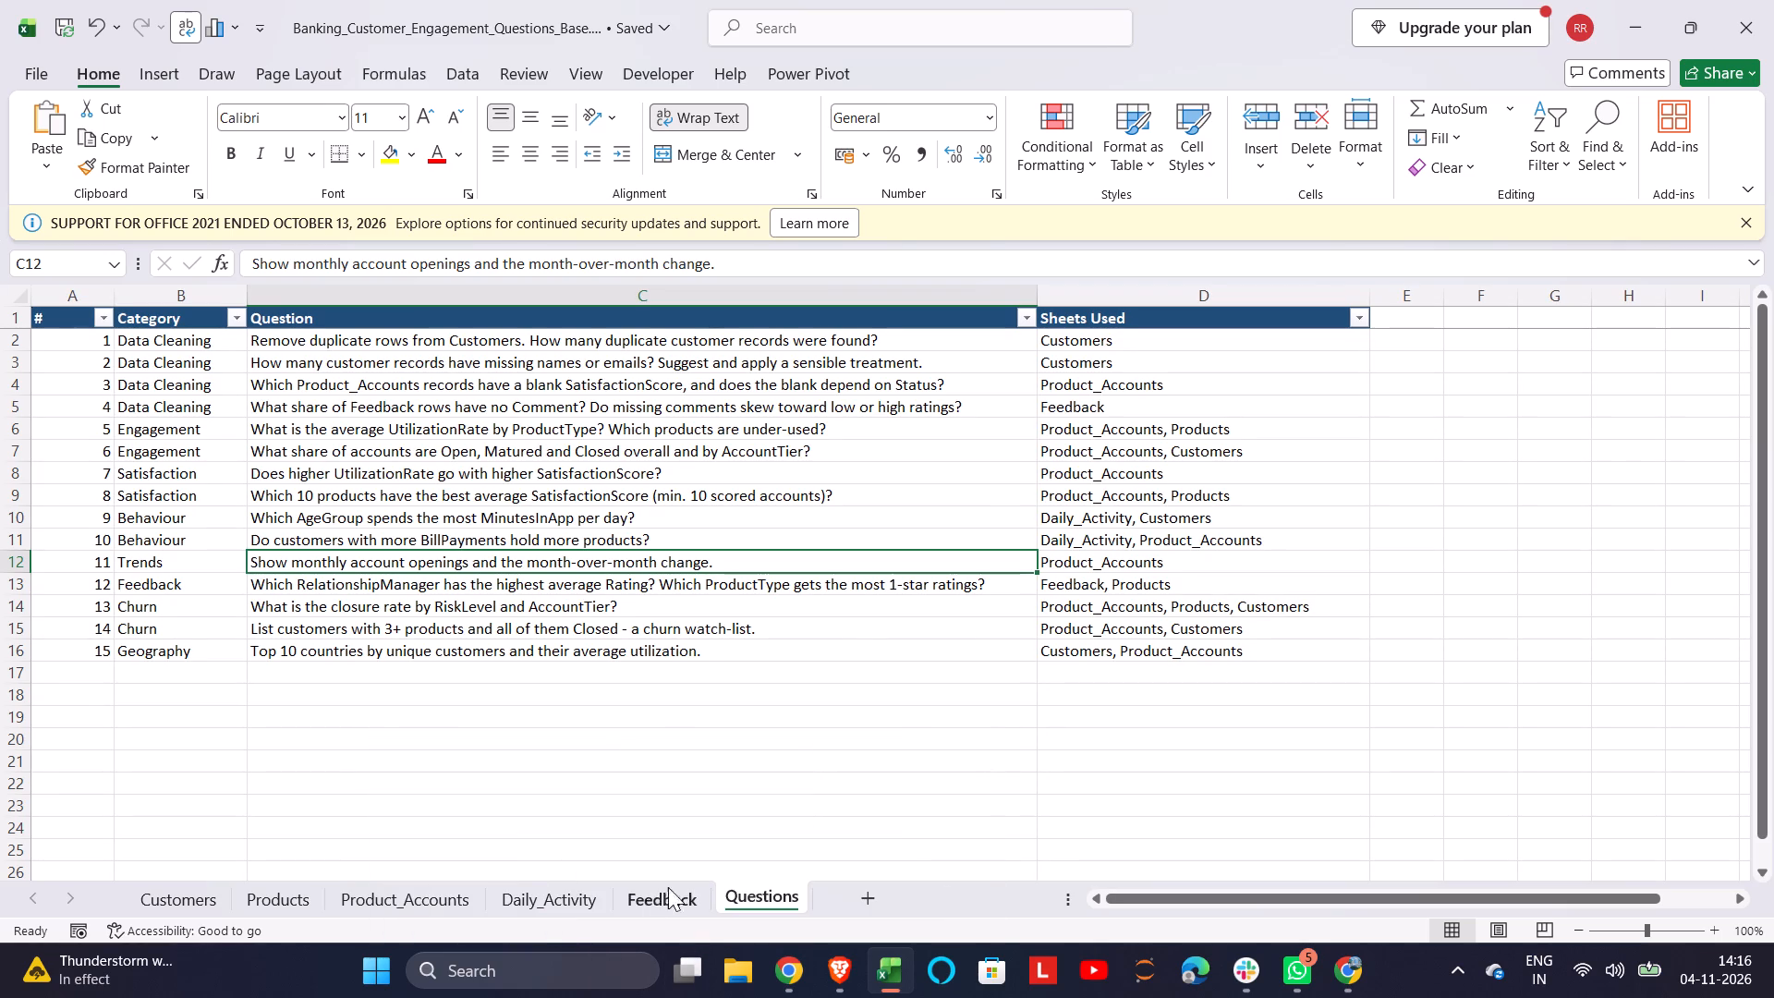
{"action": "left_click", "coordinate": [431, 892]}
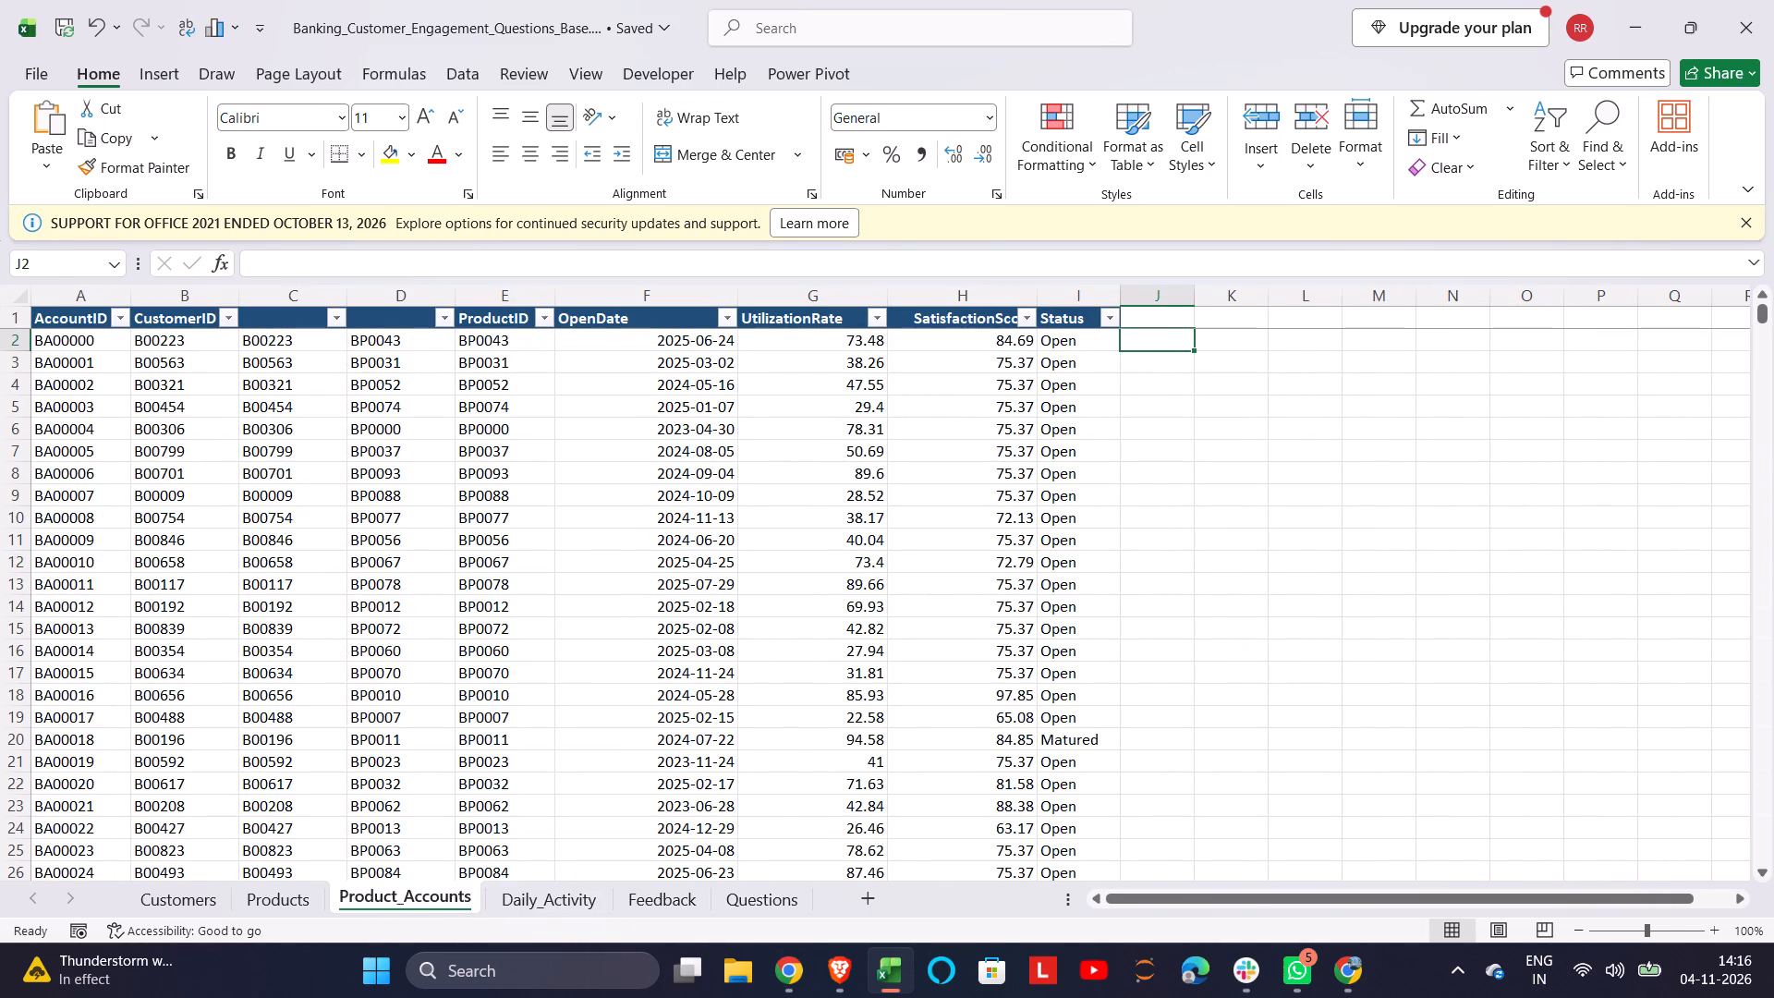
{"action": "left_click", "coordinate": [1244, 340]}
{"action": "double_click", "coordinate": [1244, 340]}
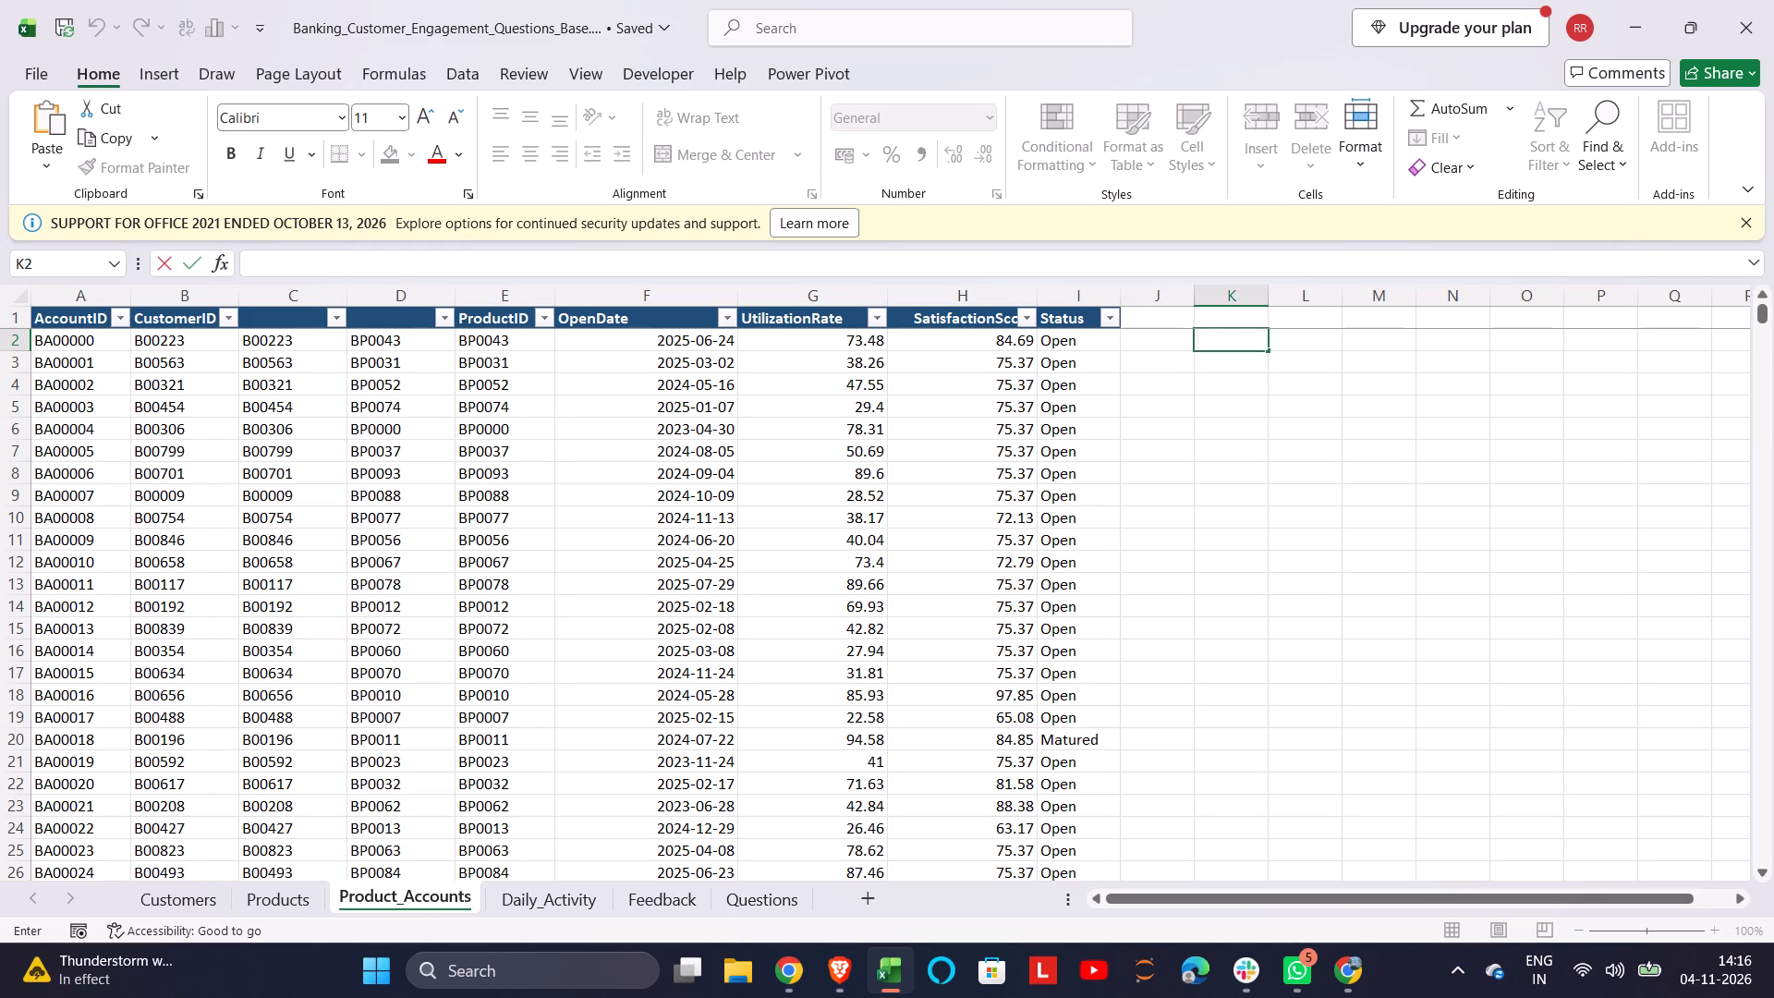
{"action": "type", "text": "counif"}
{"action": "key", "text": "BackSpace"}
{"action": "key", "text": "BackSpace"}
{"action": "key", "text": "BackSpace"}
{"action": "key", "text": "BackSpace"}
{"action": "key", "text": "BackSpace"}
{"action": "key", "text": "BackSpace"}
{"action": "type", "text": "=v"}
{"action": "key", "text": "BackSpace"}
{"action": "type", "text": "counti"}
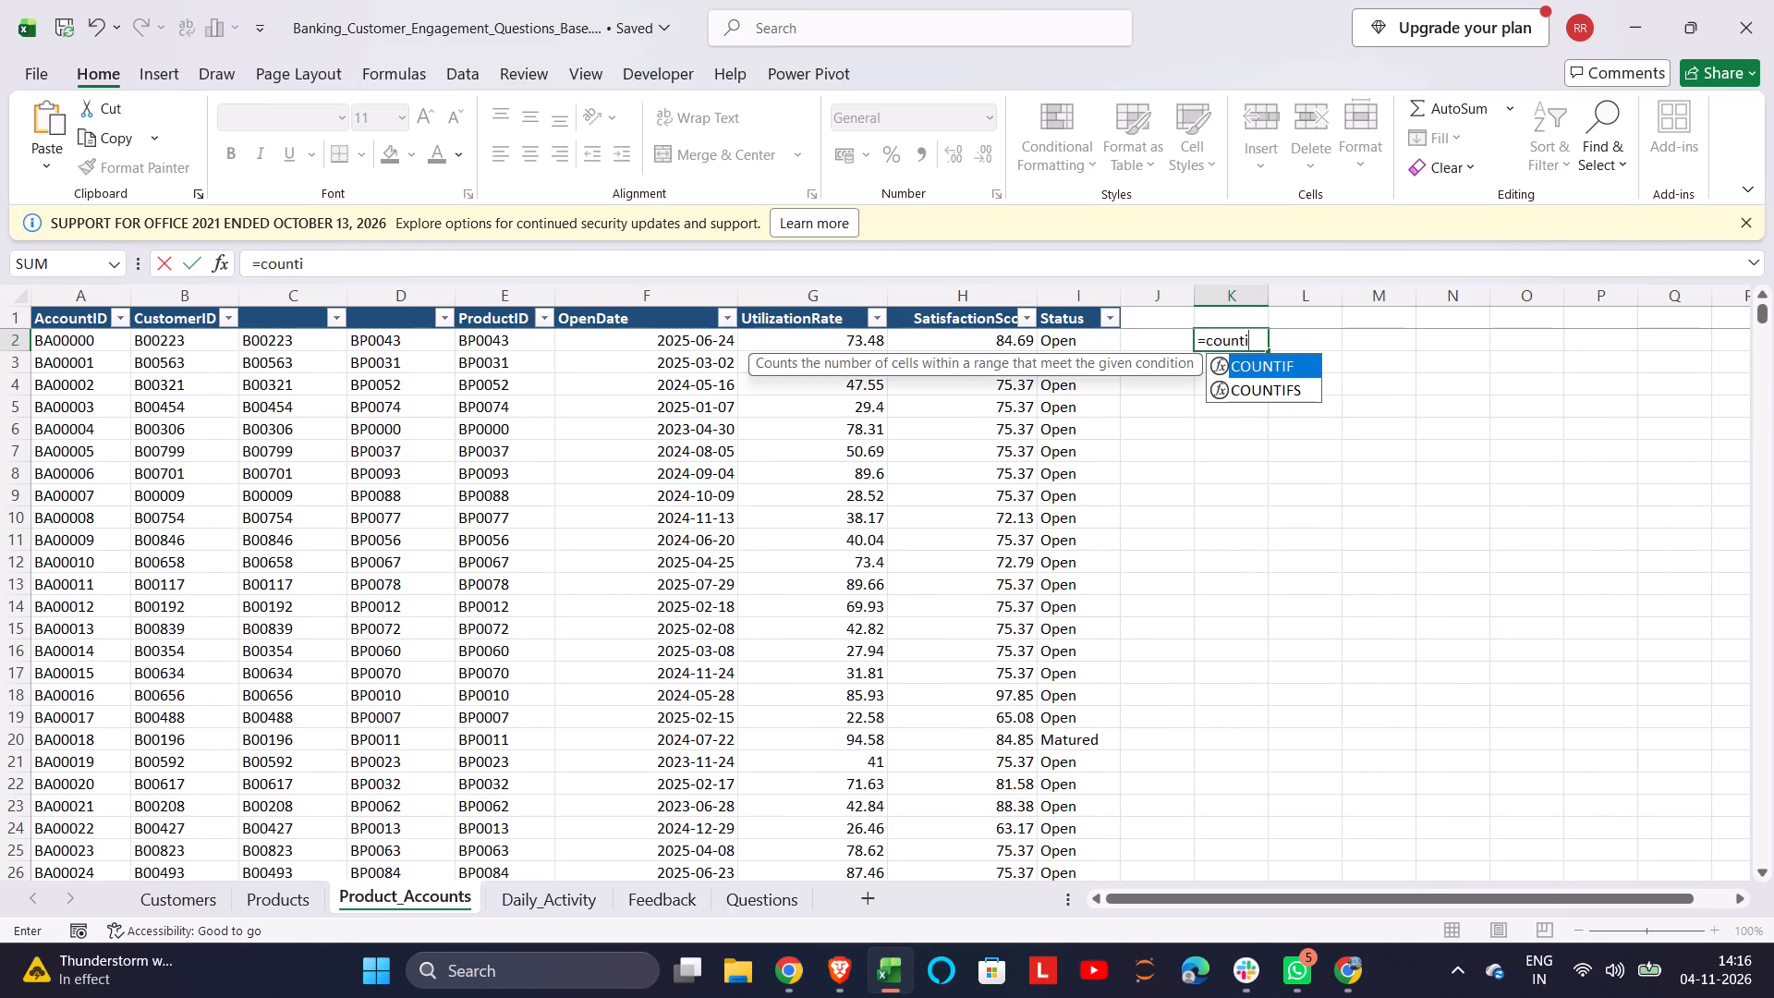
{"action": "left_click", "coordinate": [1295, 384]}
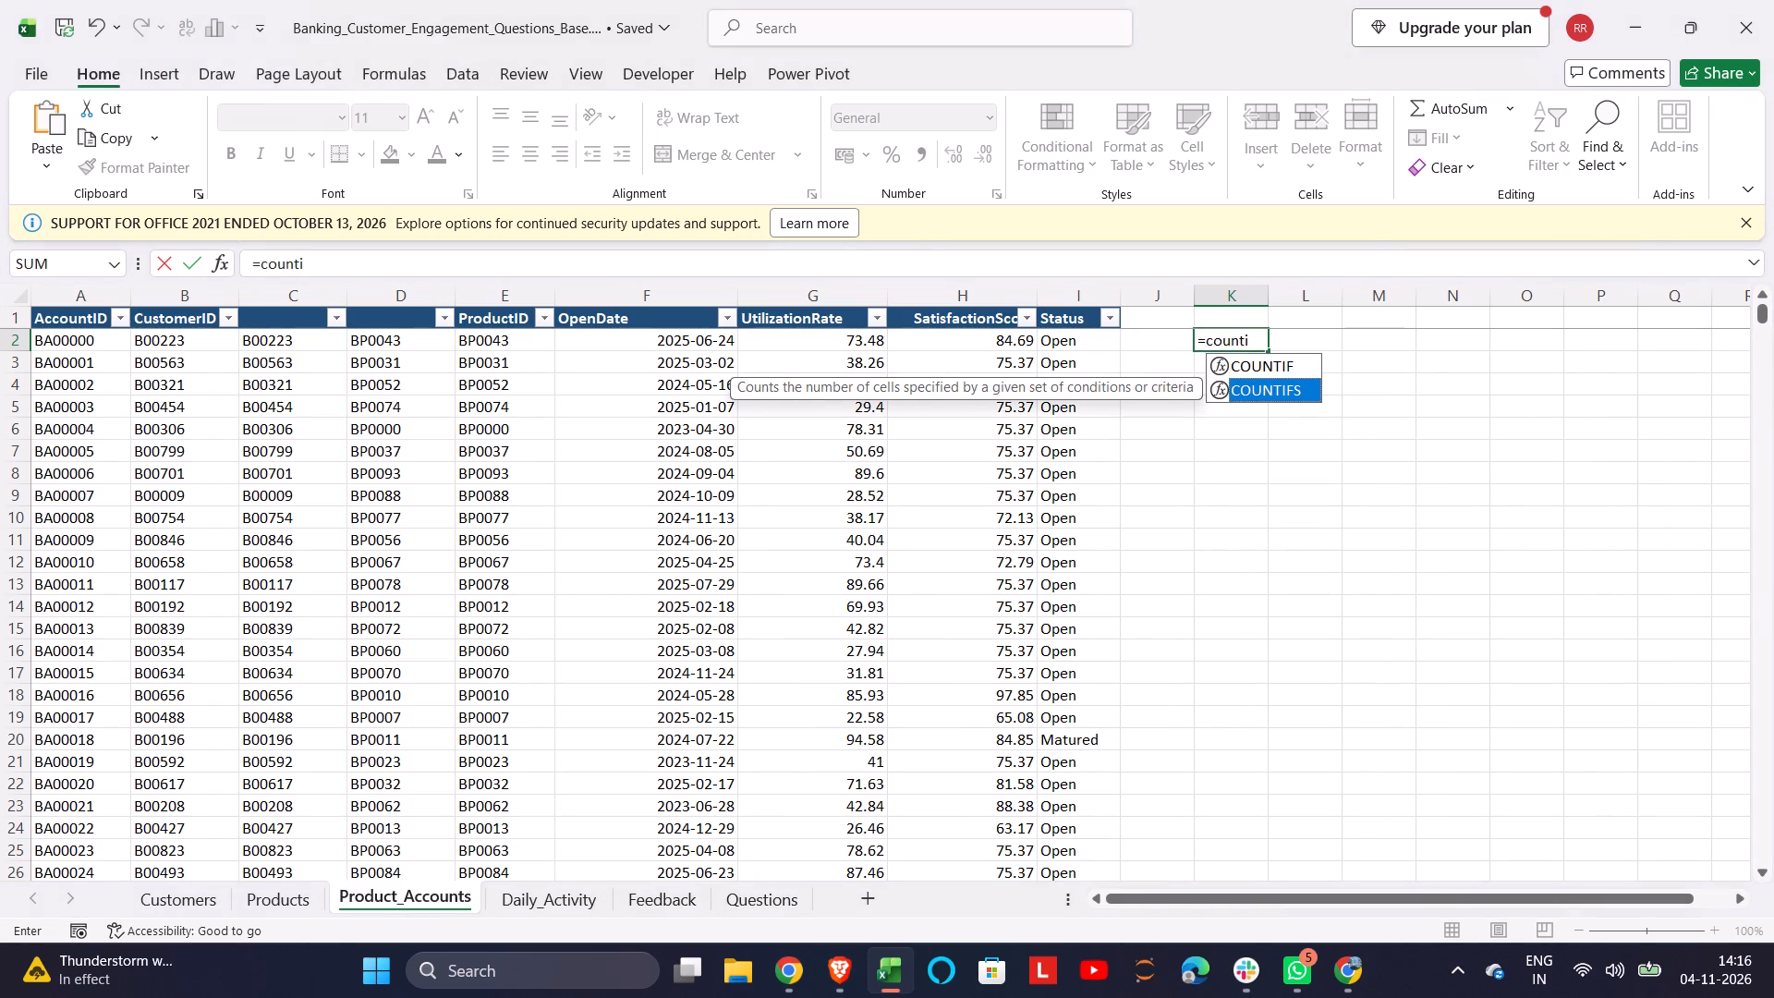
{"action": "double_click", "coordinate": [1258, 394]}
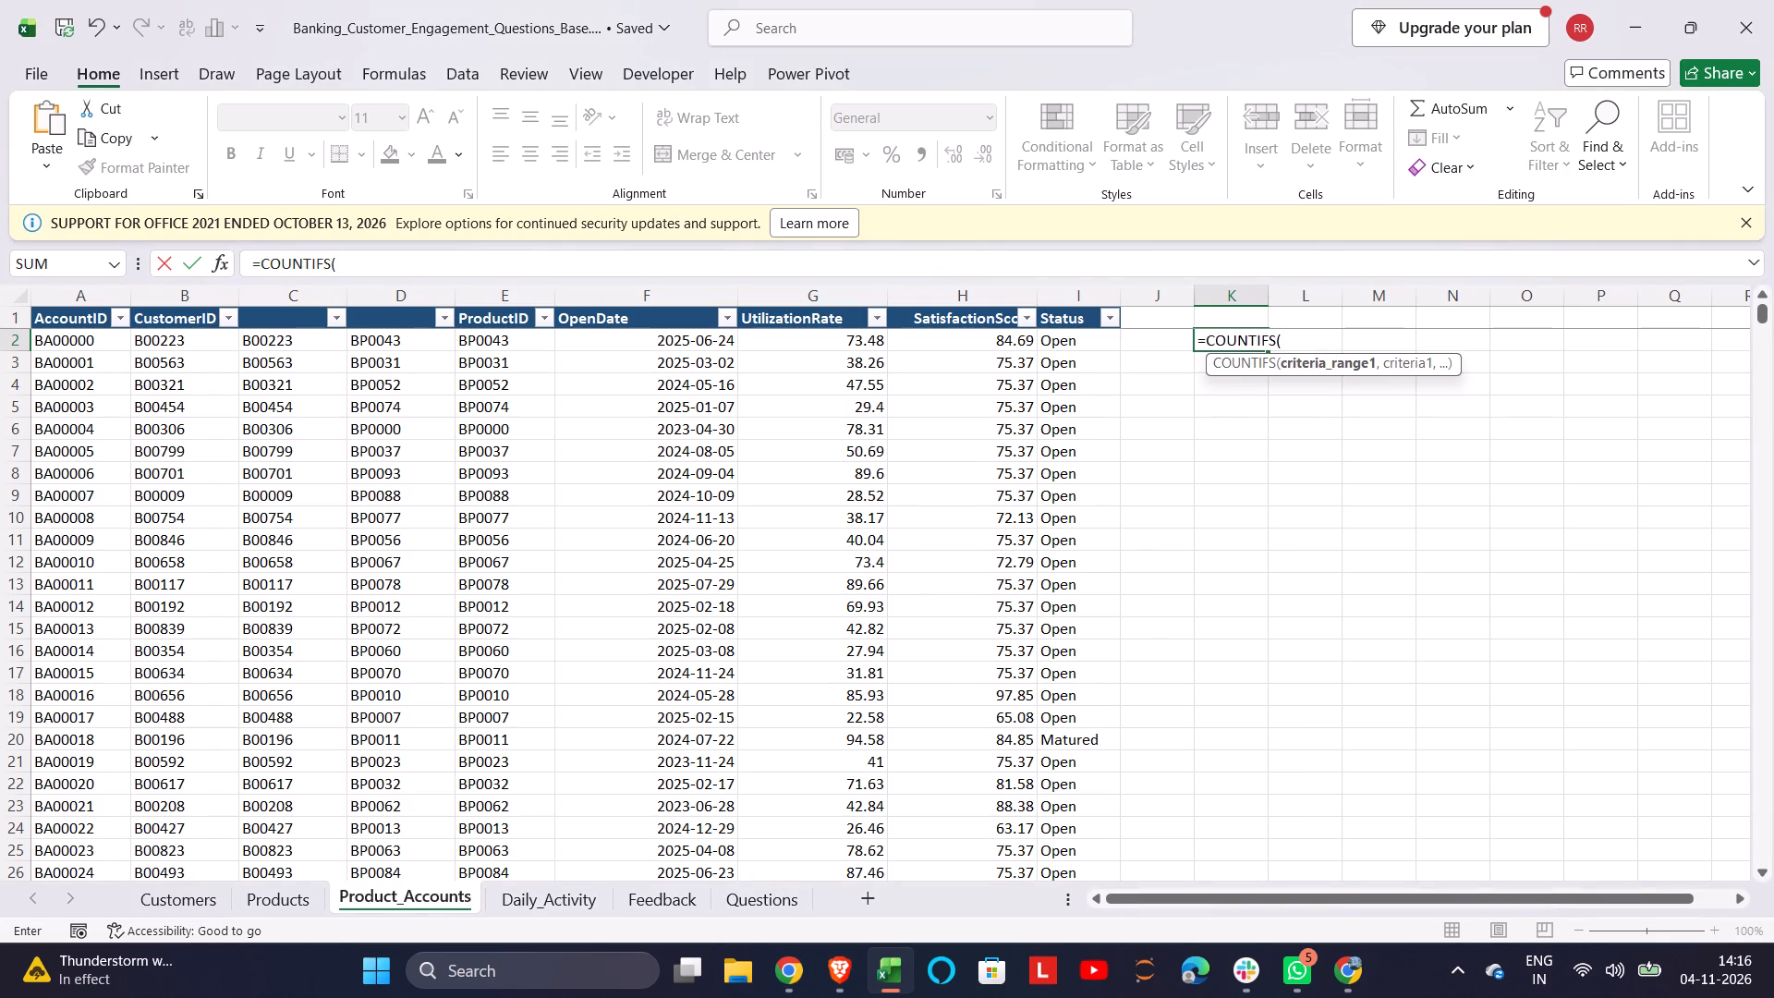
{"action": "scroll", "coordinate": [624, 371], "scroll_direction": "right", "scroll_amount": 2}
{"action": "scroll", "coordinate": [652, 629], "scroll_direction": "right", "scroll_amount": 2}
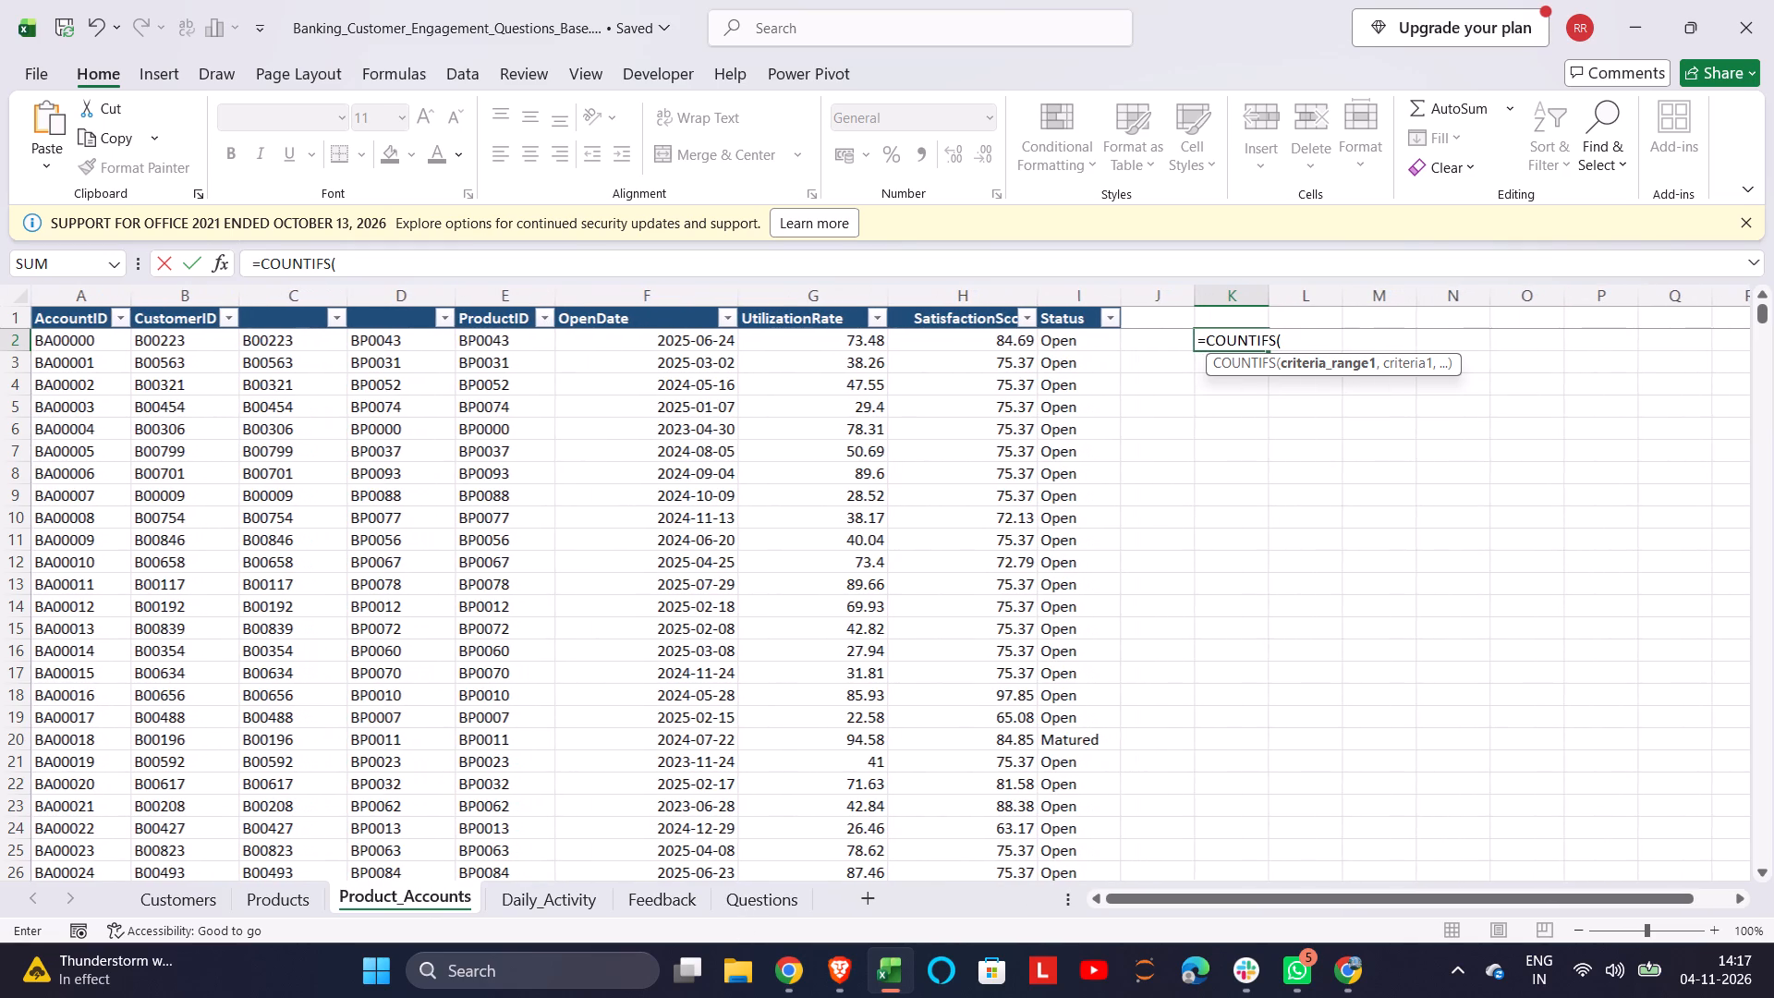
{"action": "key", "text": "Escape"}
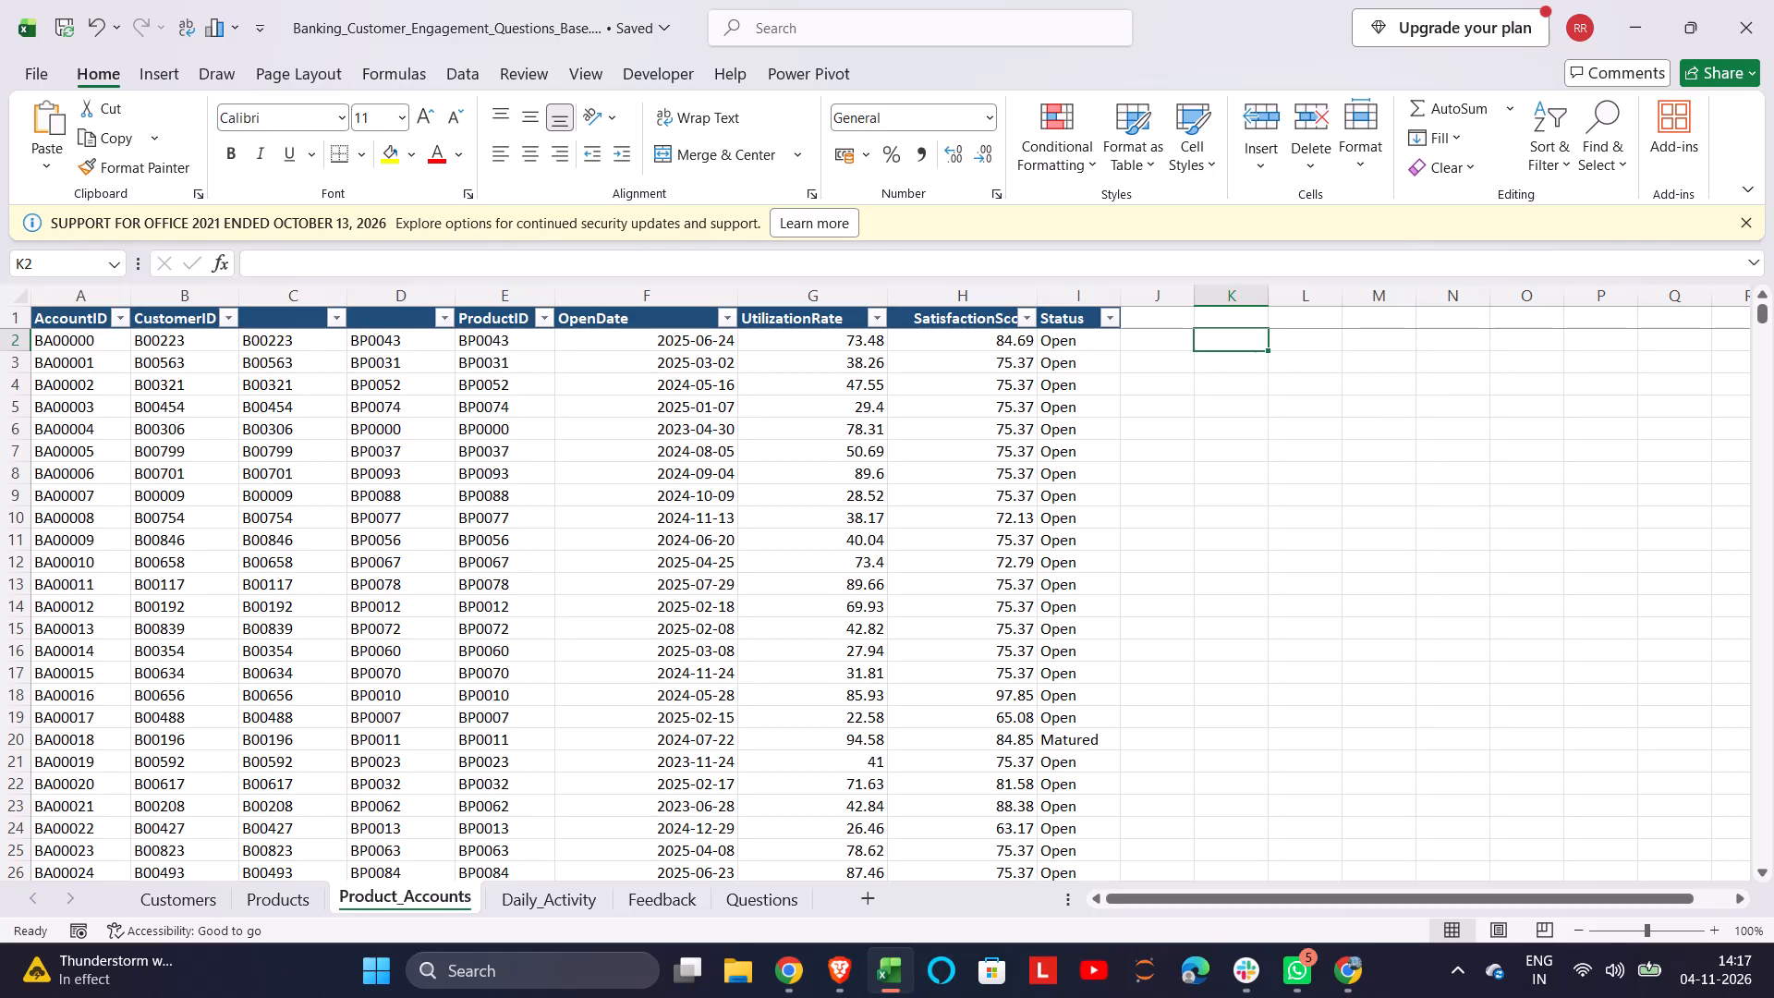
{"action": "key", "text": "shift+super+s"}
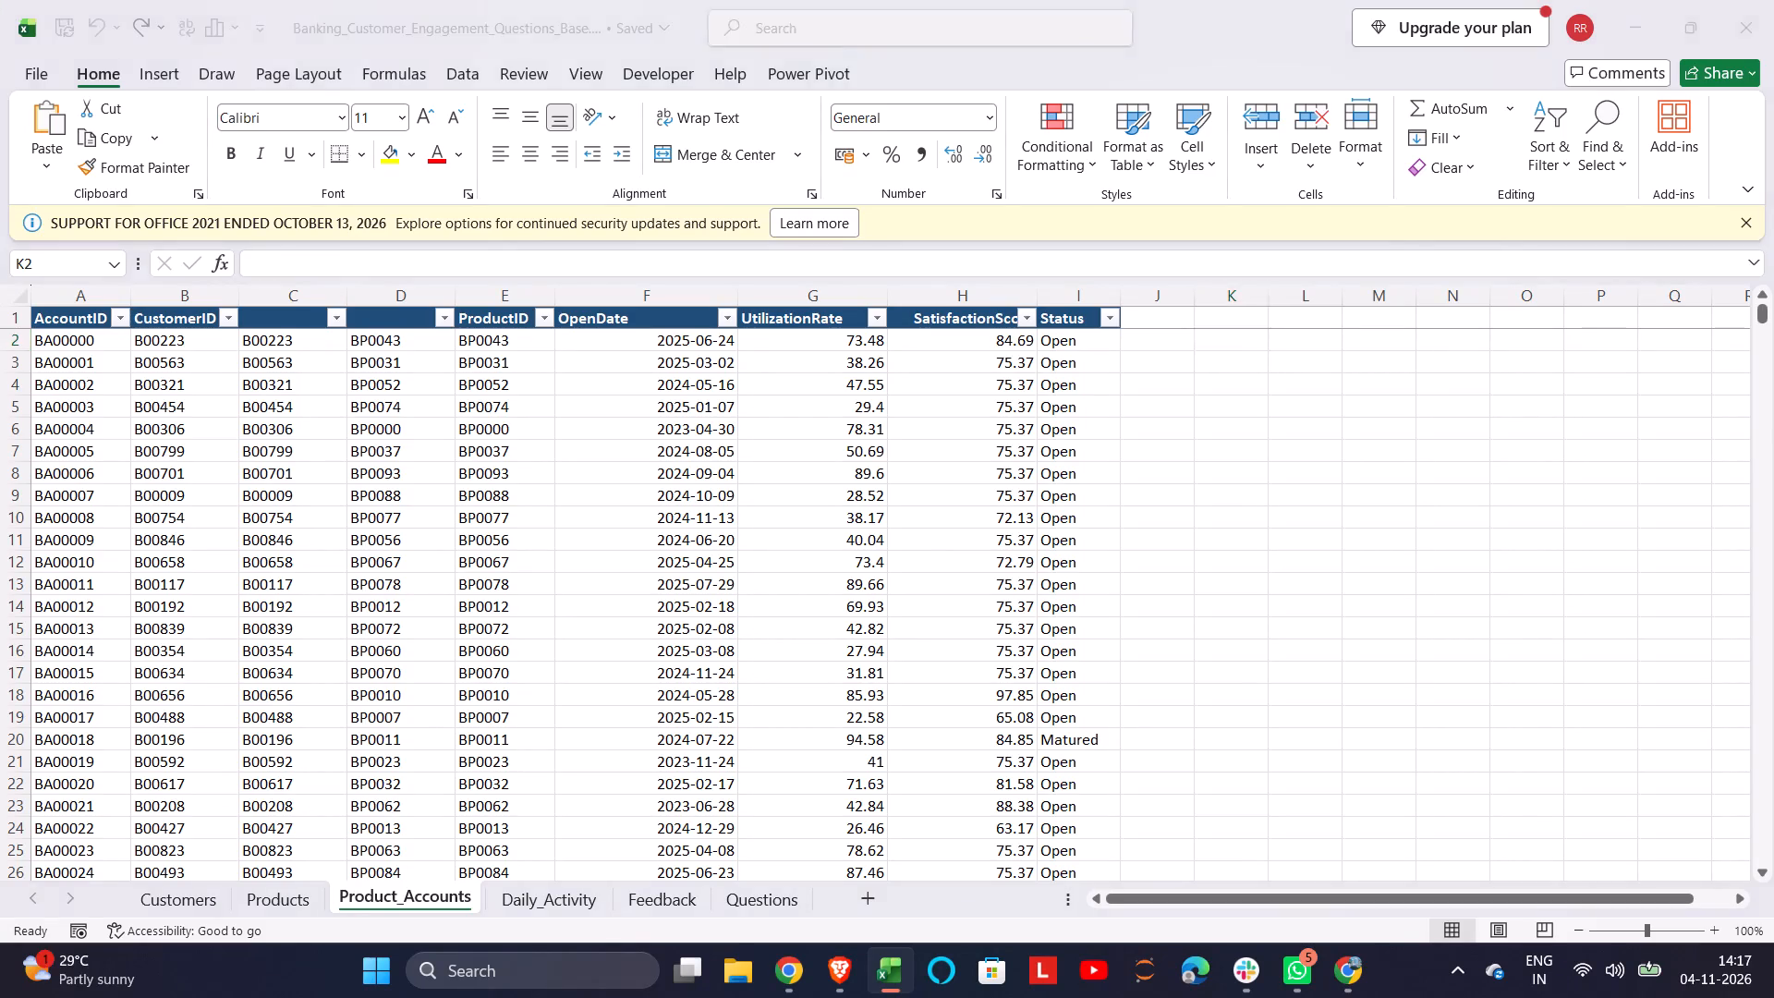
{"action": "left_click_drag", "start_coordinate": [0, 0], "coordinate": [871, 564]}
{"action": "scroll", "coordinate": [135, 111], "scroll_direction": "right", "scroll_amount": 1}
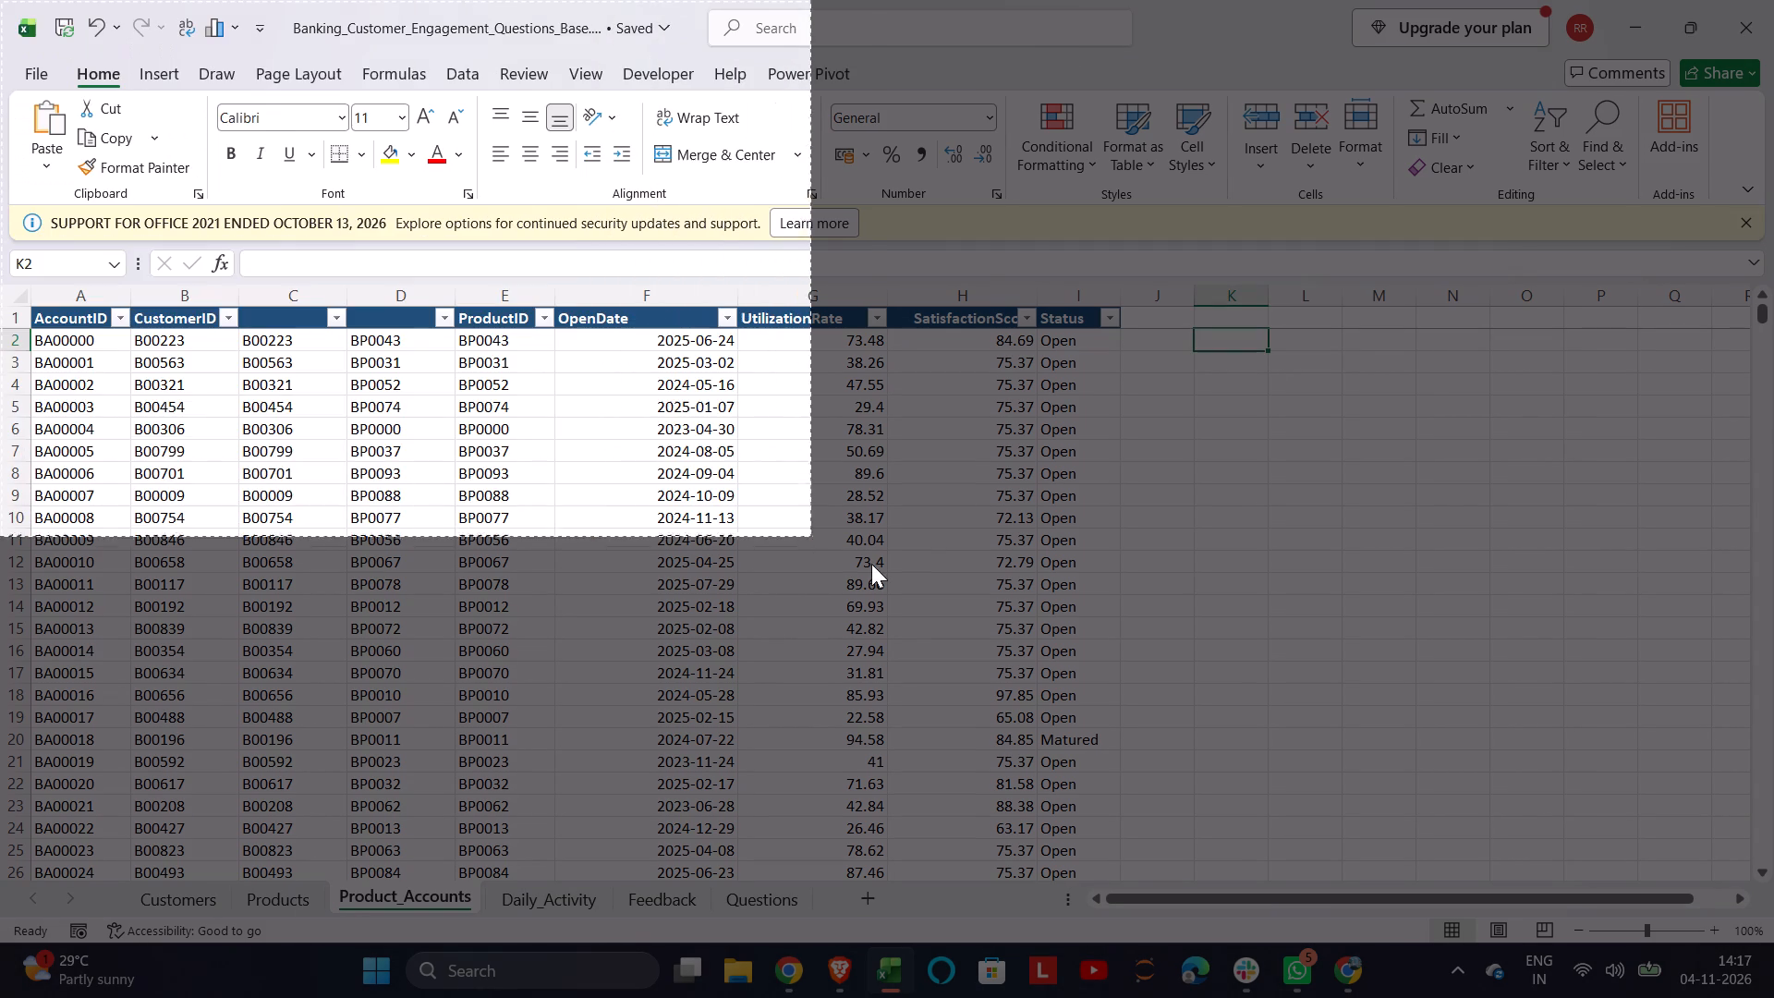
{"action": "left_click_drag", "start_coordinate": [871, 564], "coordinate": [1773, 940]}
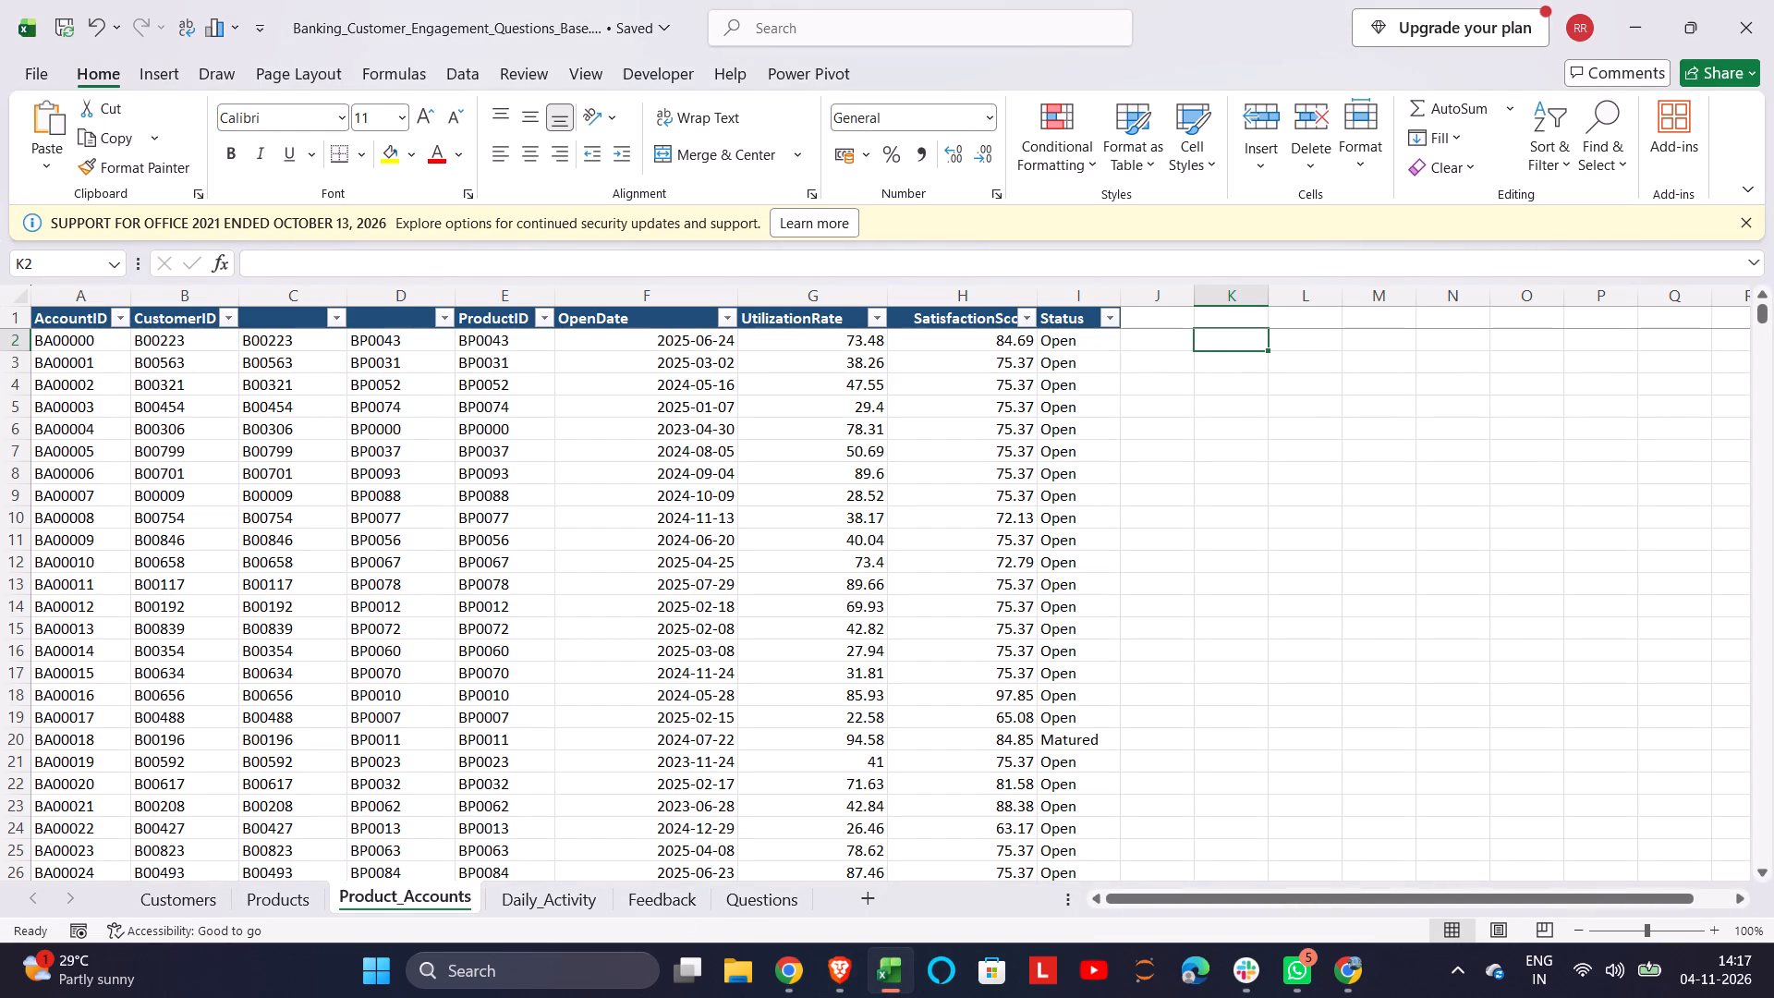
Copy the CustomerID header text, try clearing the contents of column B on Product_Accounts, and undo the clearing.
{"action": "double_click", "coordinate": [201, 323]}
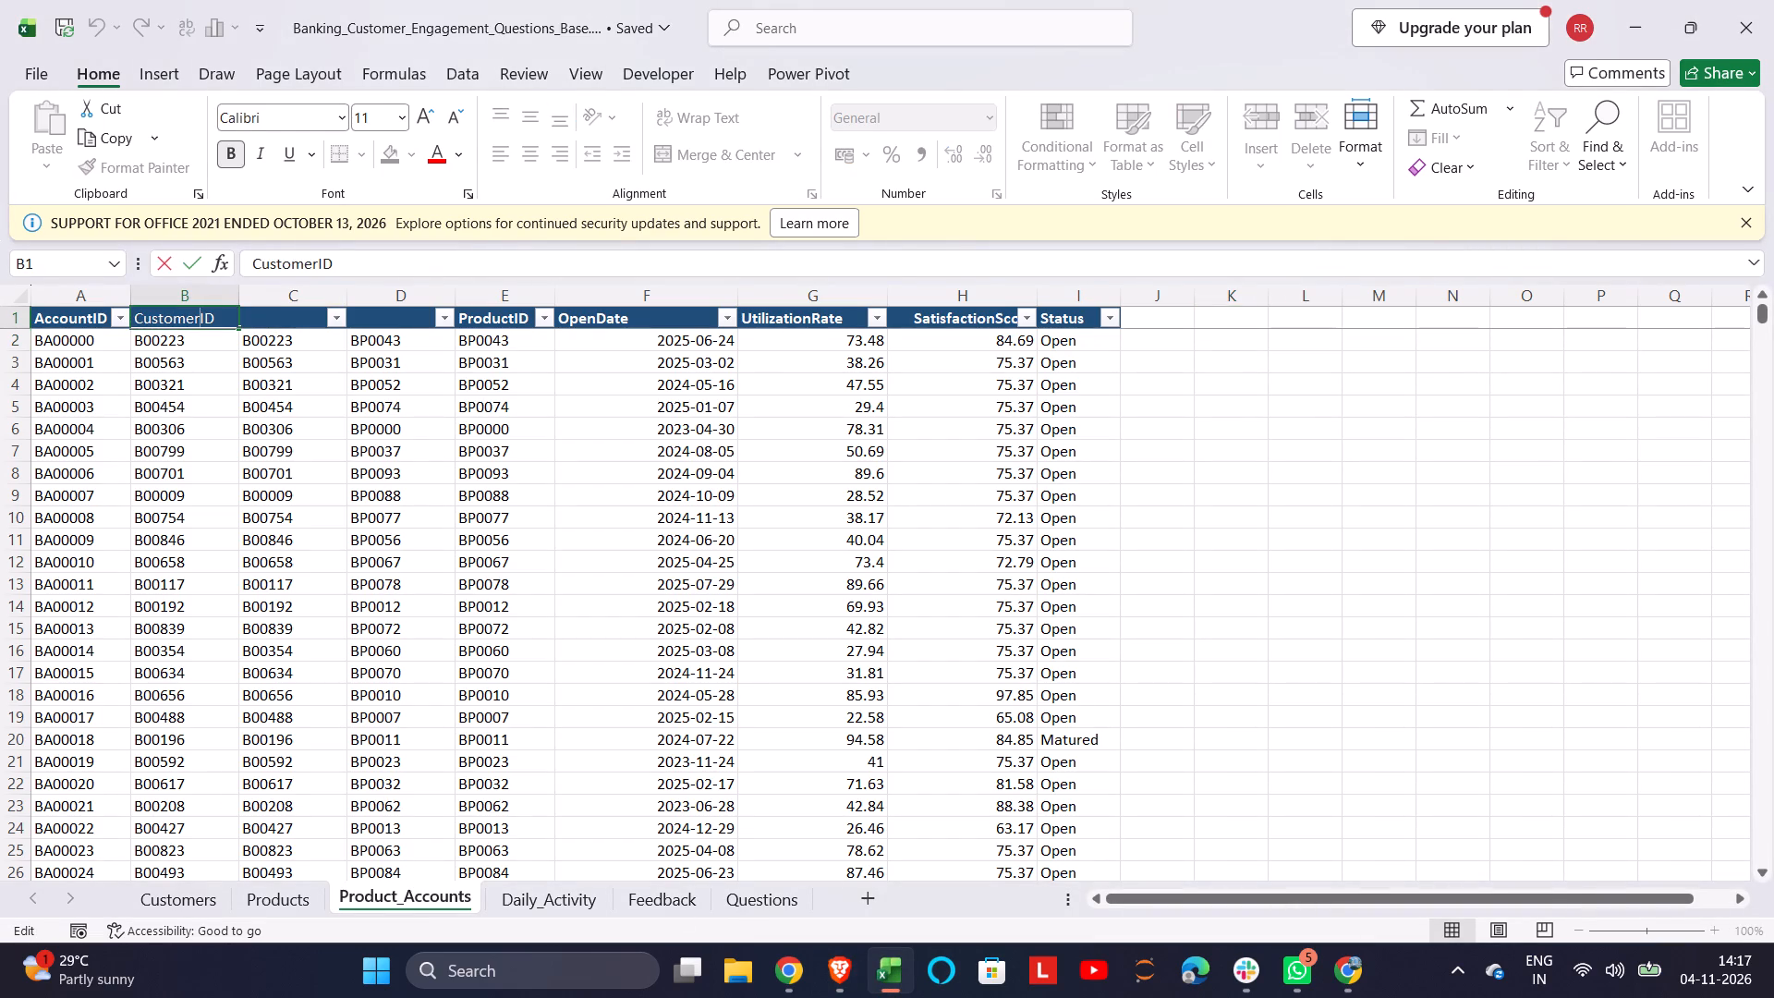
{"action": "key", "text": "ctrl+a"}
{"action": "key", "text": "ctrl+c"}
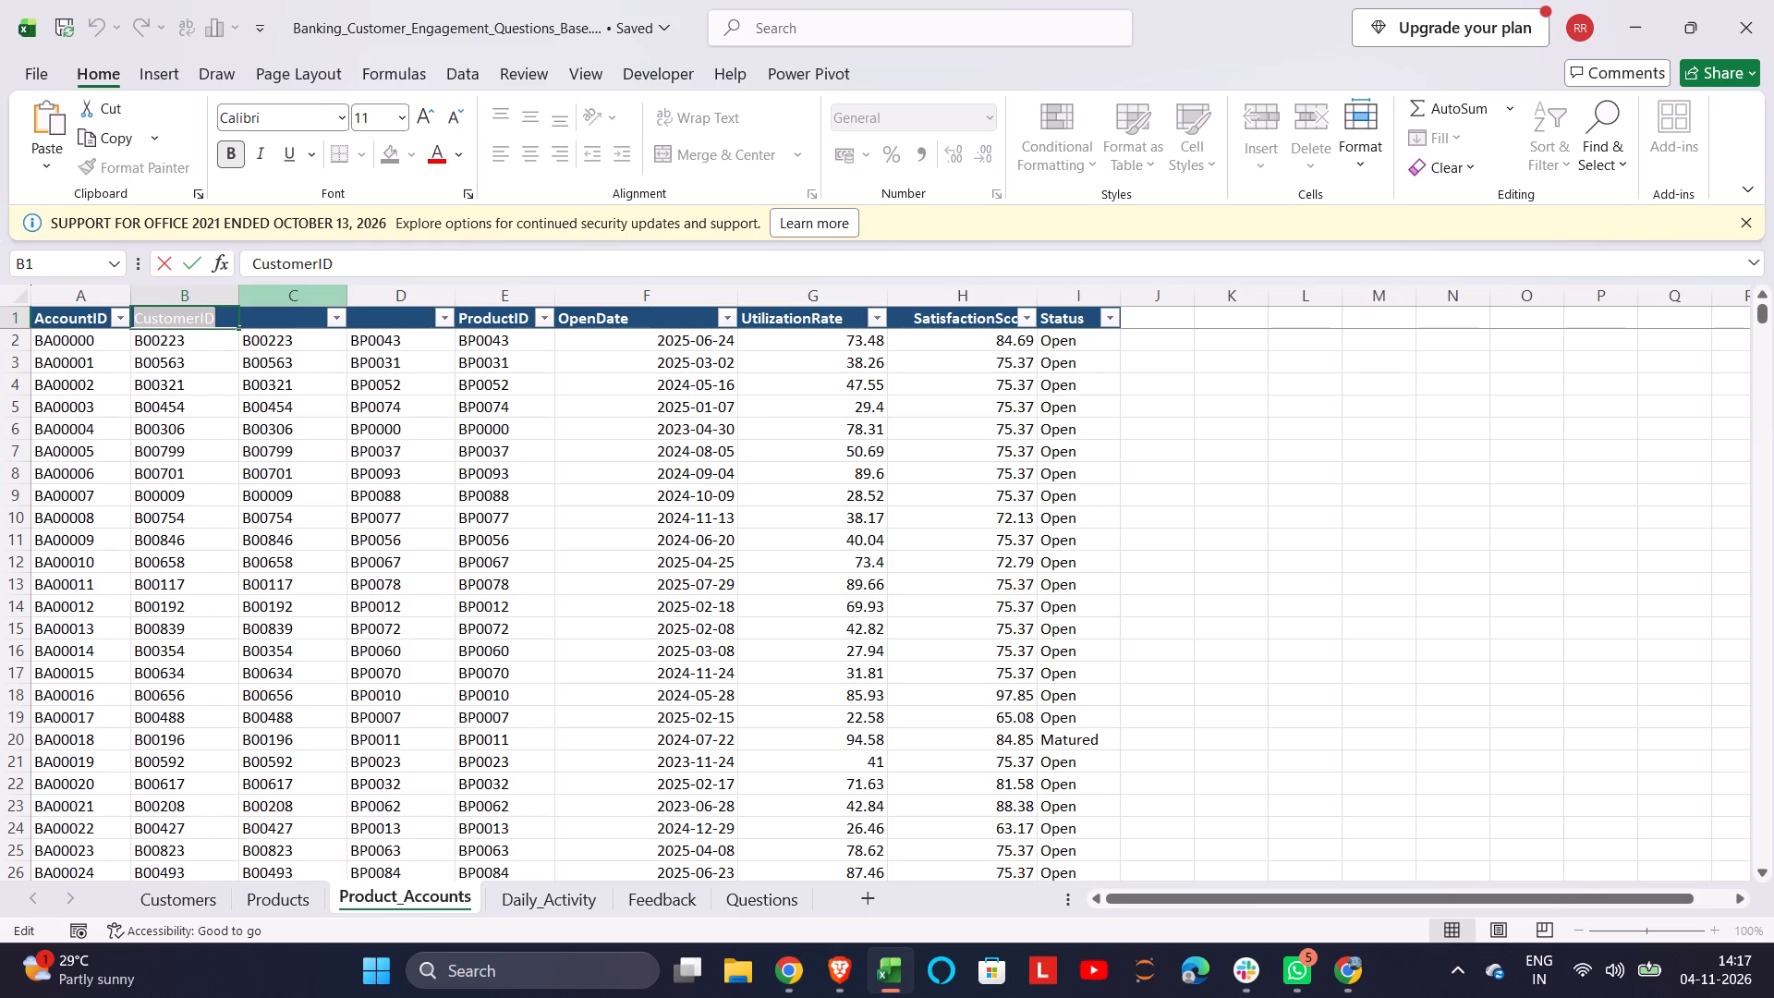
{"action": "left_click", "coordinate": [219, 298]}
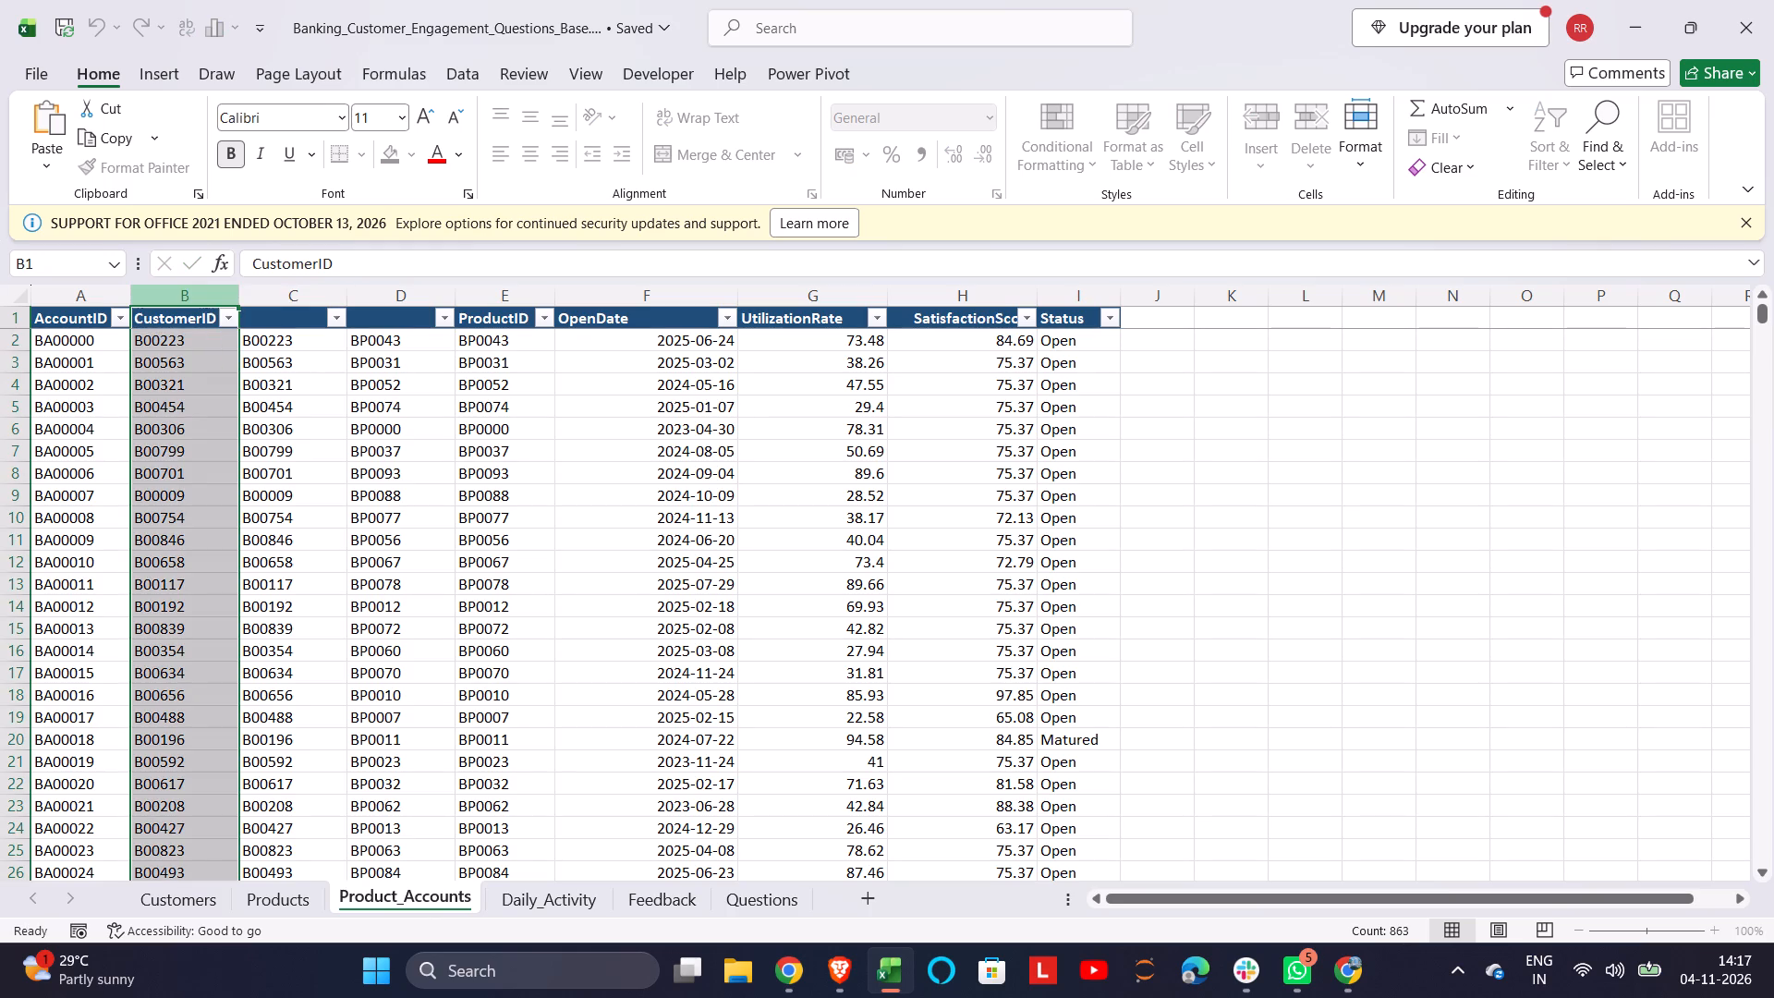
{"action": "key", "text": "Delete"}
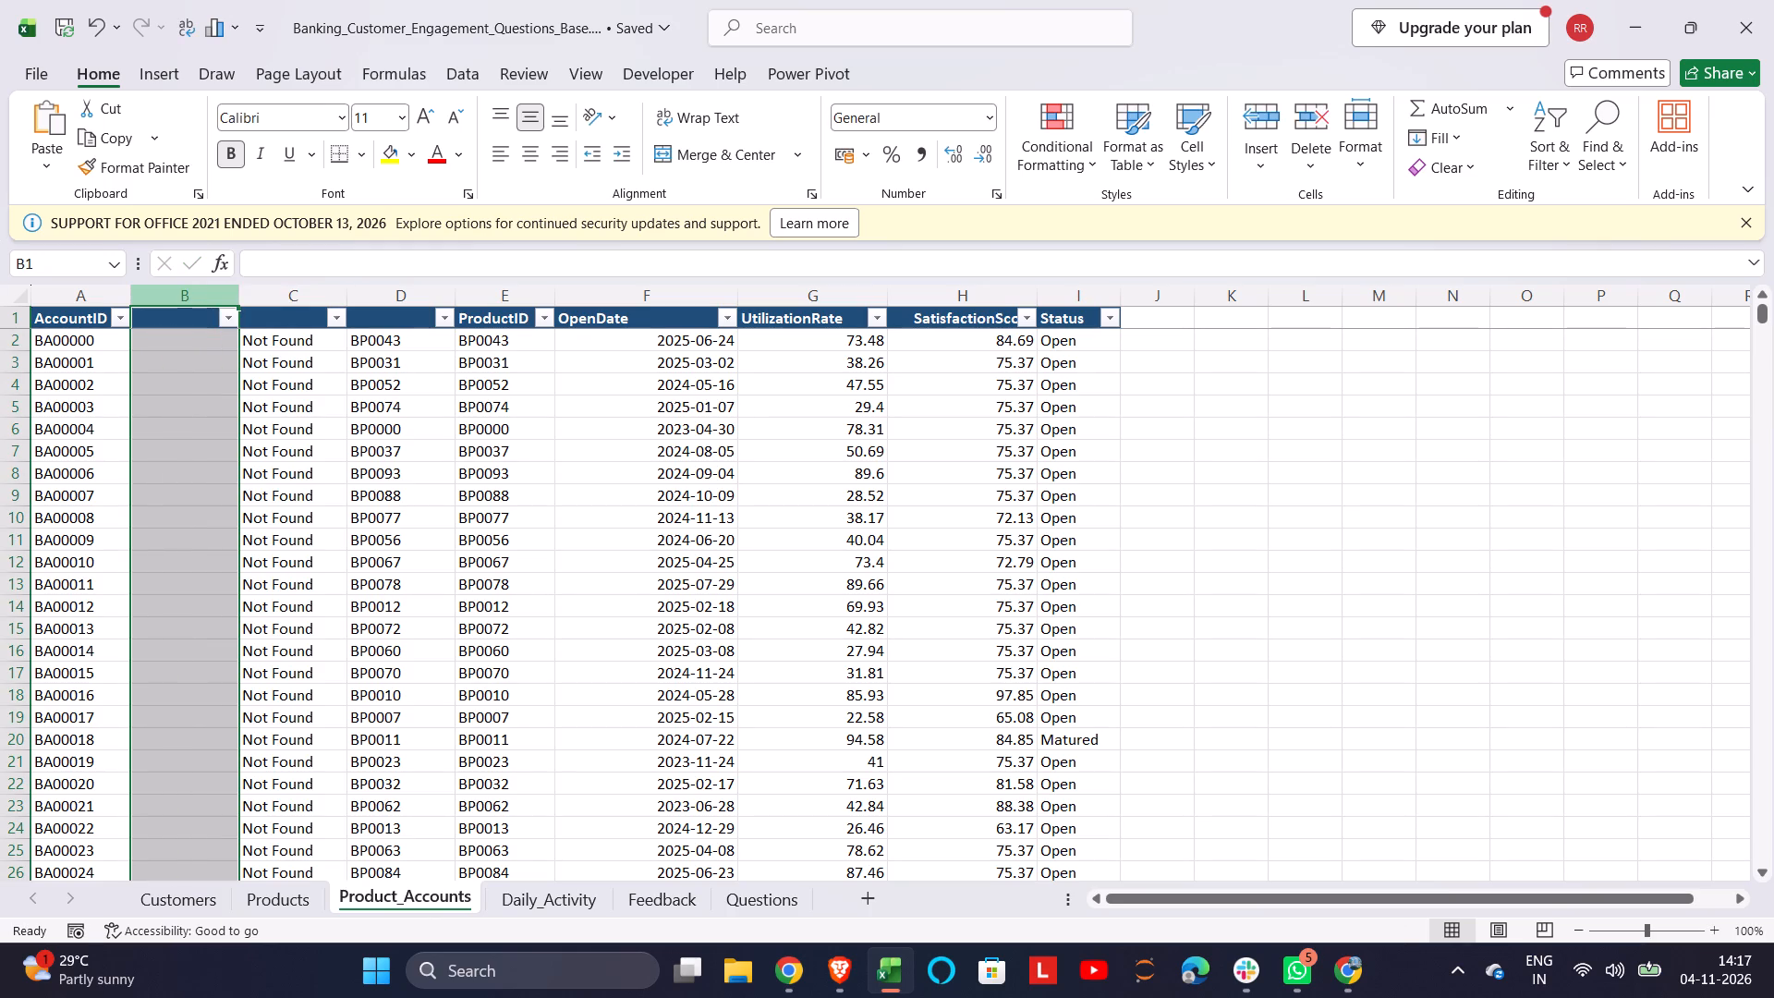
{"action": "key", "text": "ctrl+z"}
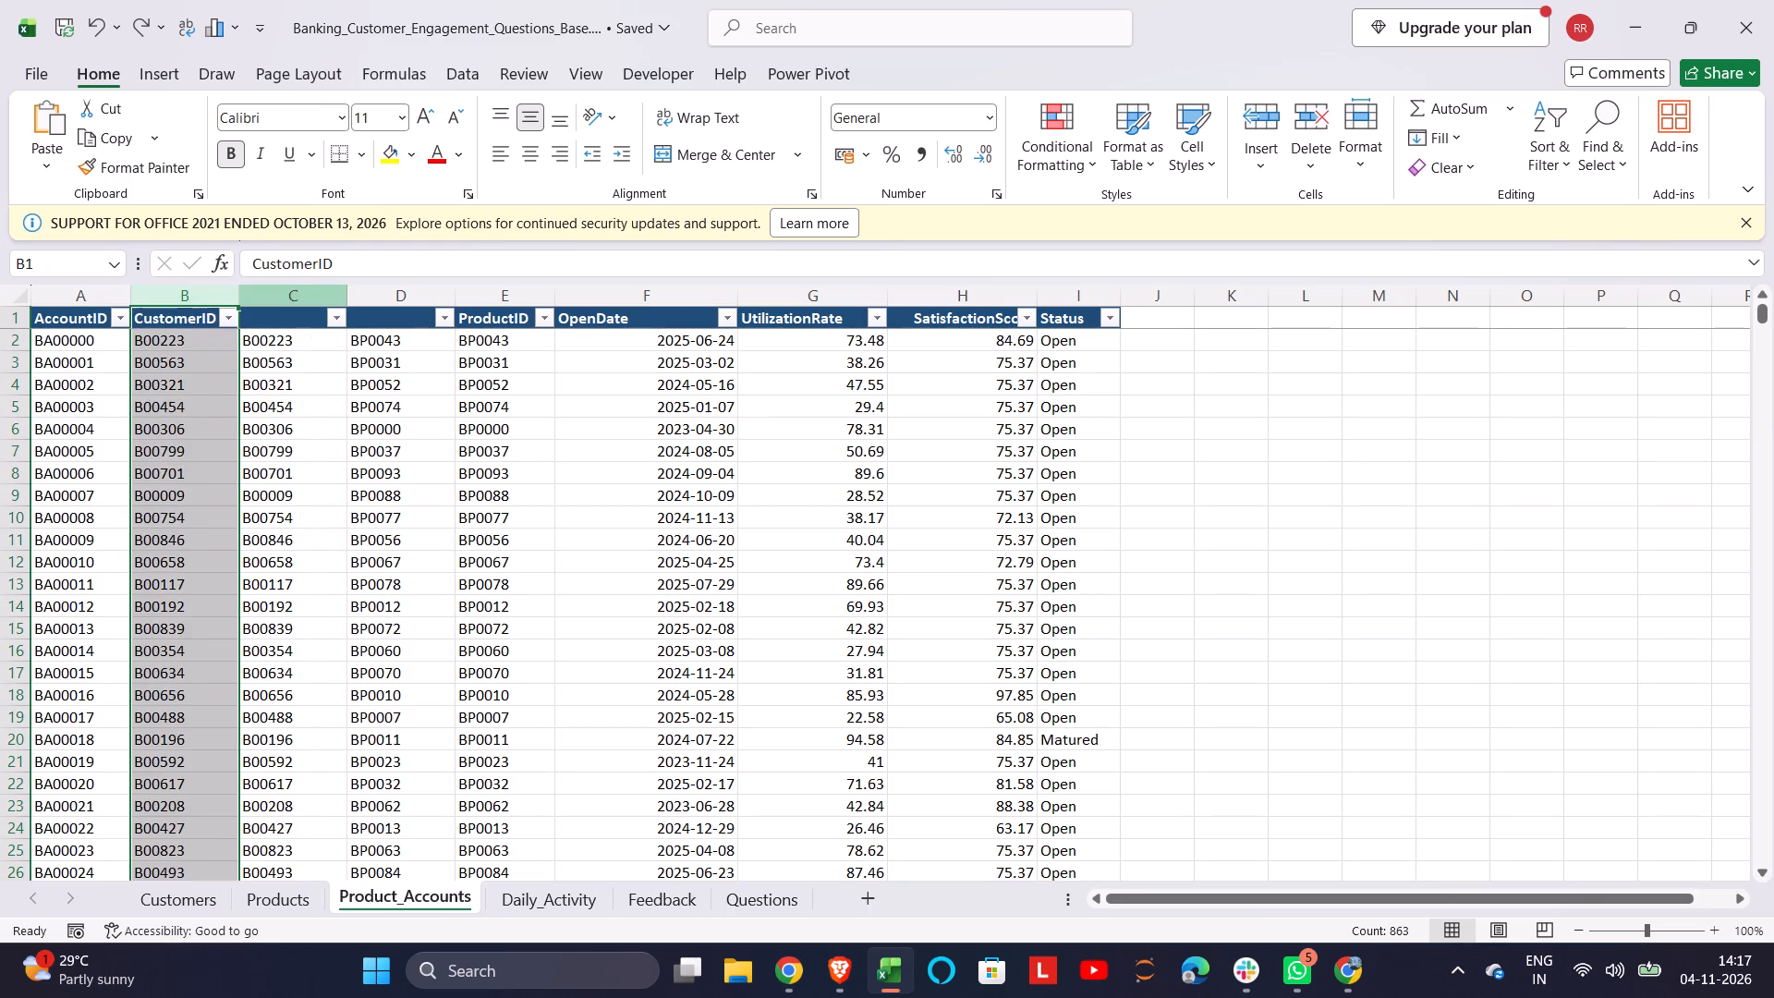
Insert a blank column D on Product_Accounts and copy column C, which repeats the customer IDs.
{"action": "right_click", "coordinate": [397, 297]}
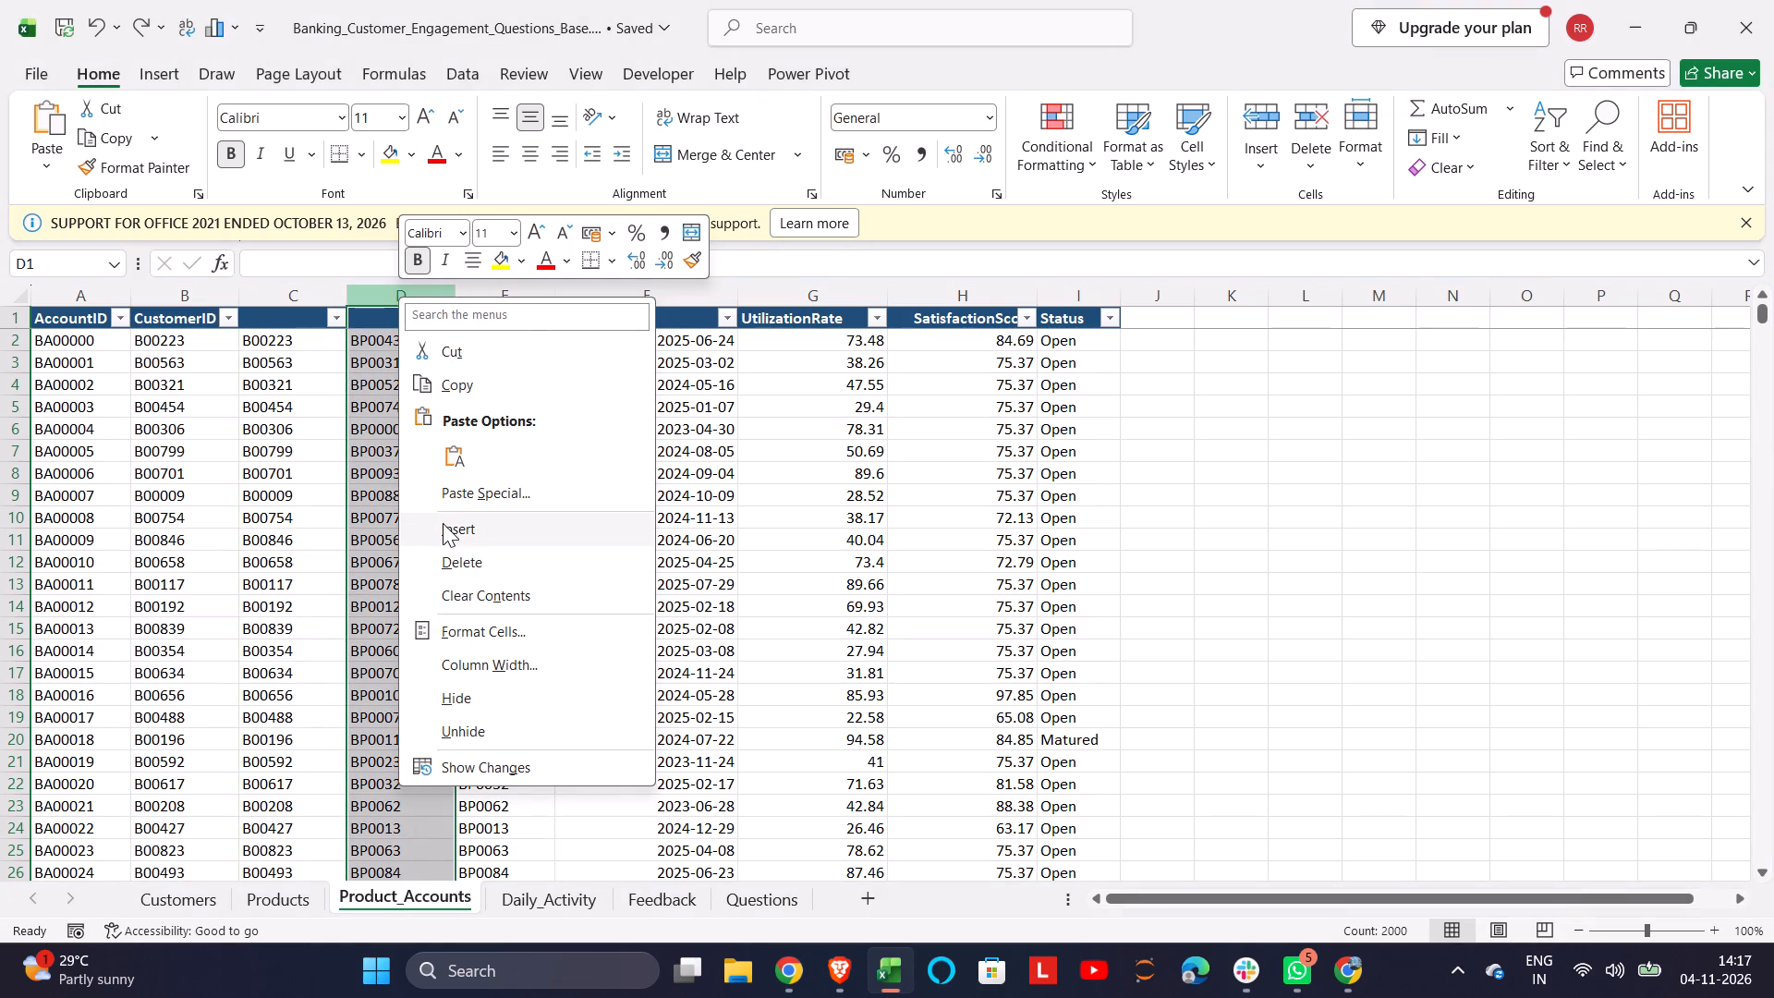
{"action": "left_click", "coordinate": [443, 523]}
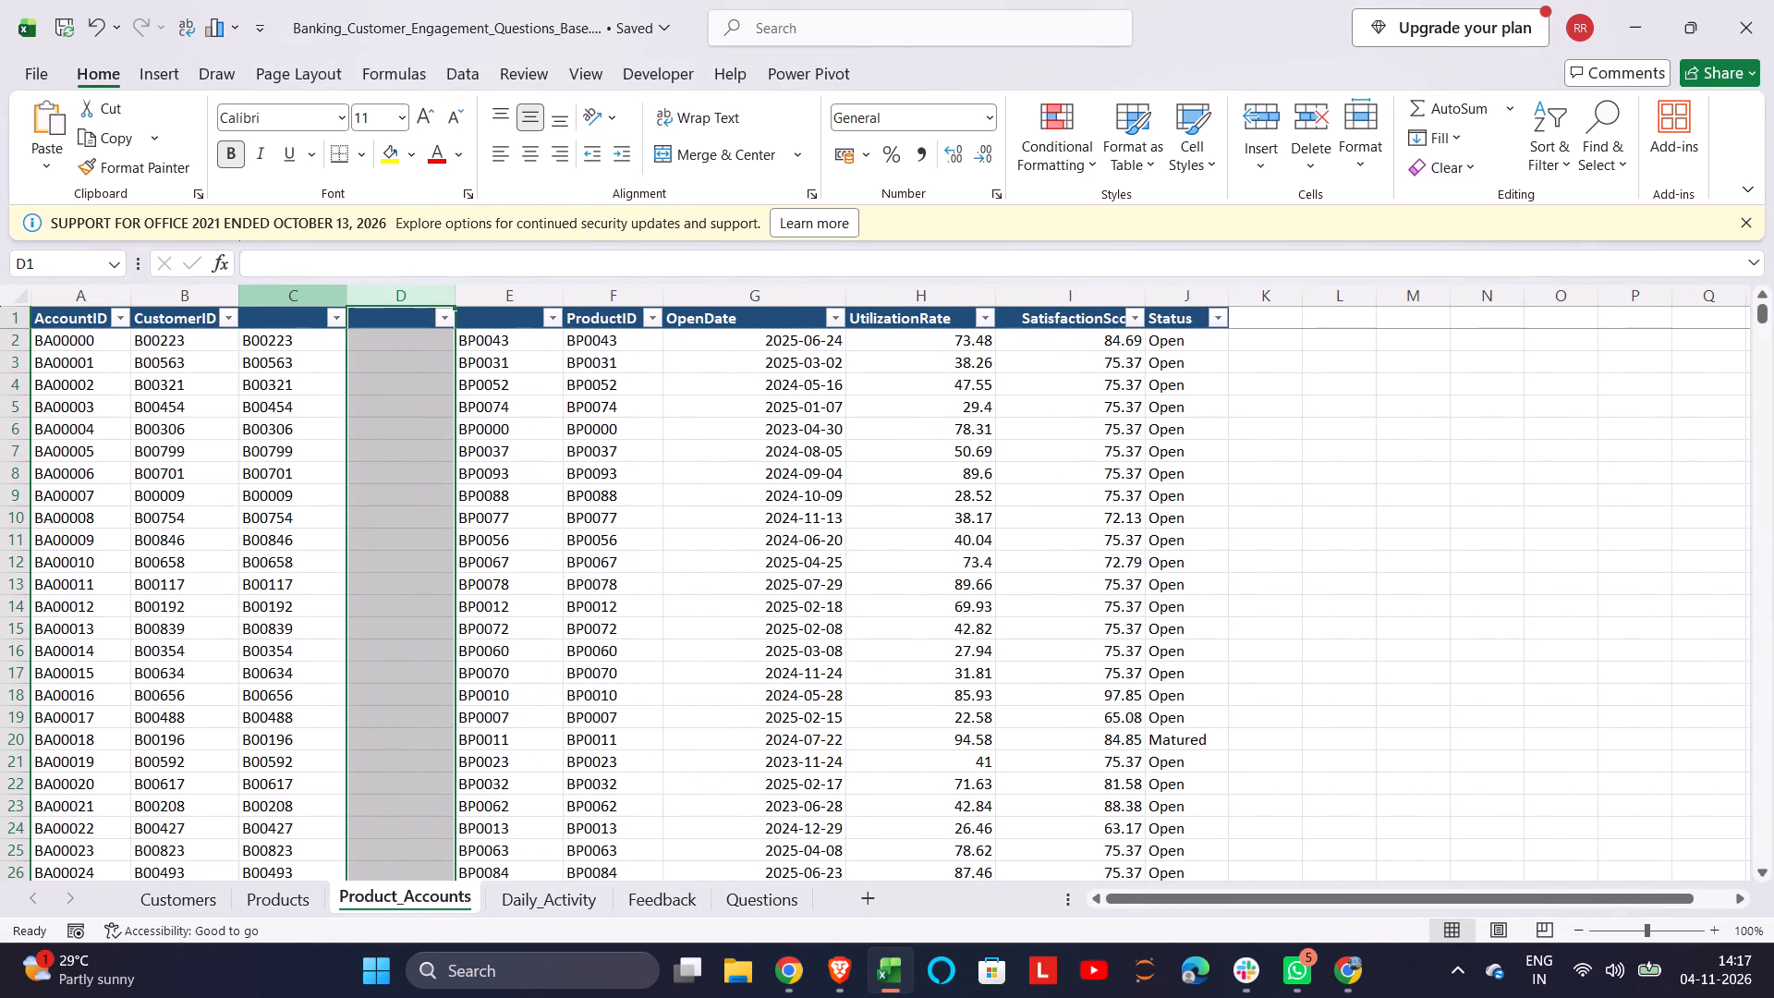
{"action": "left_click", "coordinate": [293, 293]}
{"action": "key", "text": "ctrl+c"}
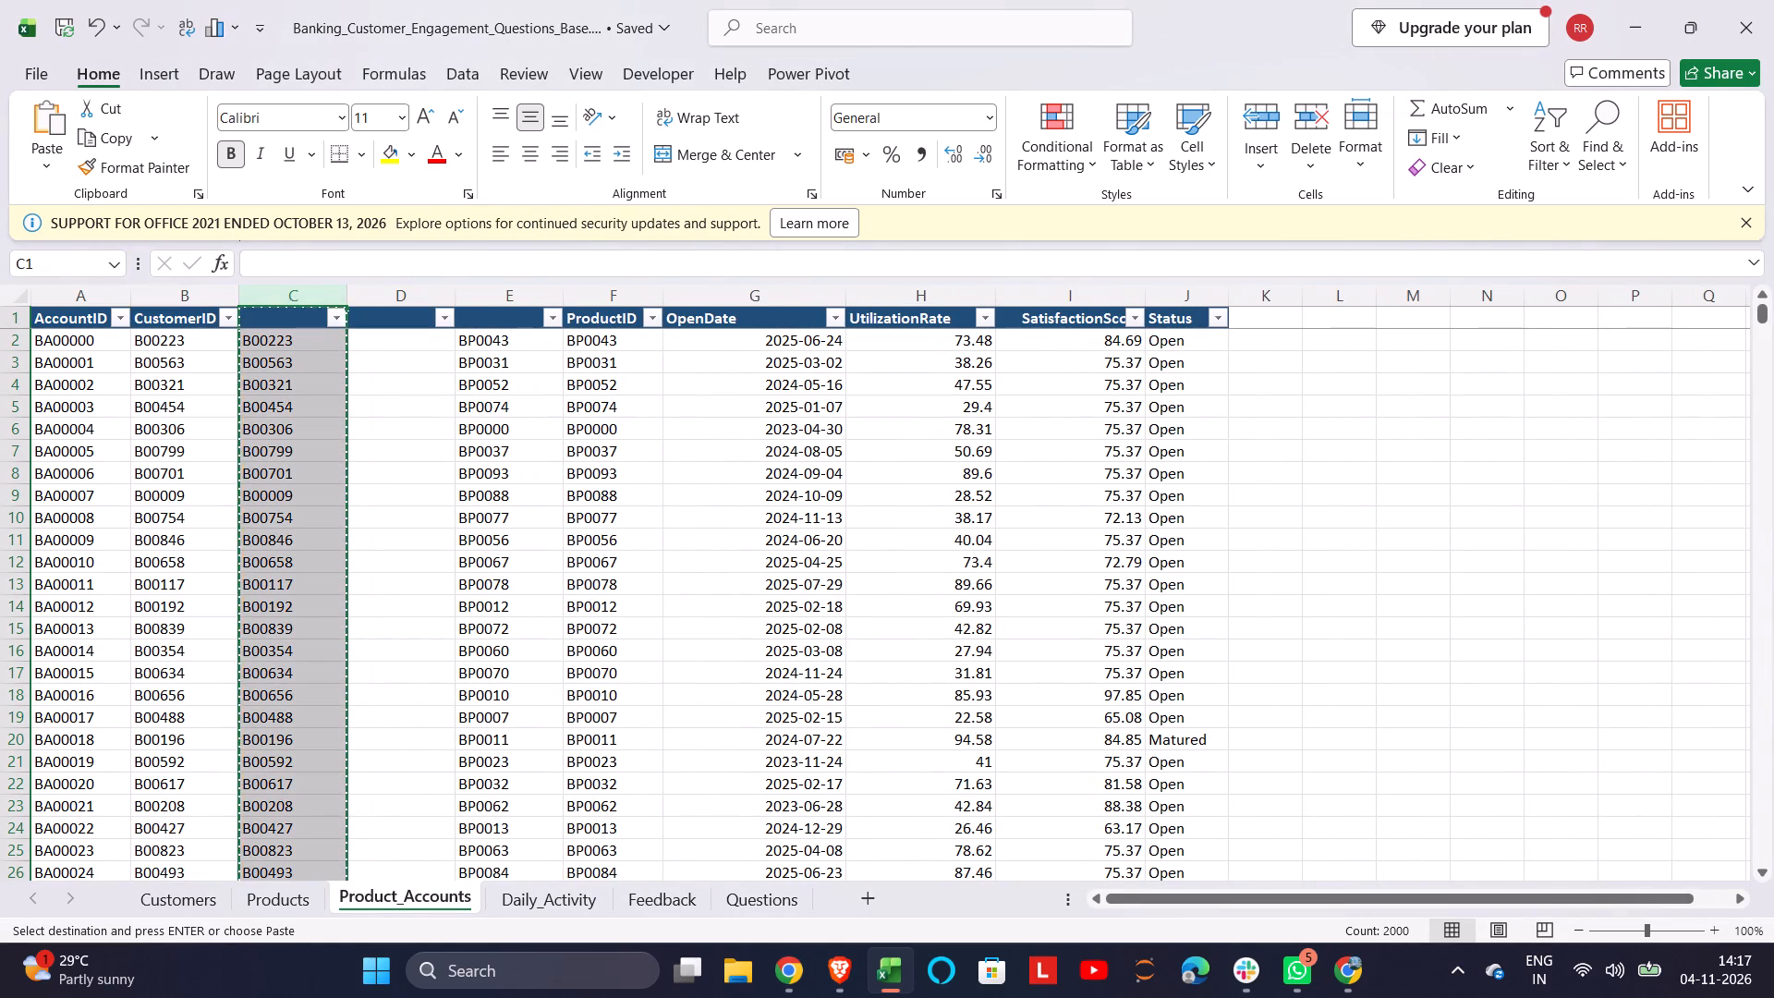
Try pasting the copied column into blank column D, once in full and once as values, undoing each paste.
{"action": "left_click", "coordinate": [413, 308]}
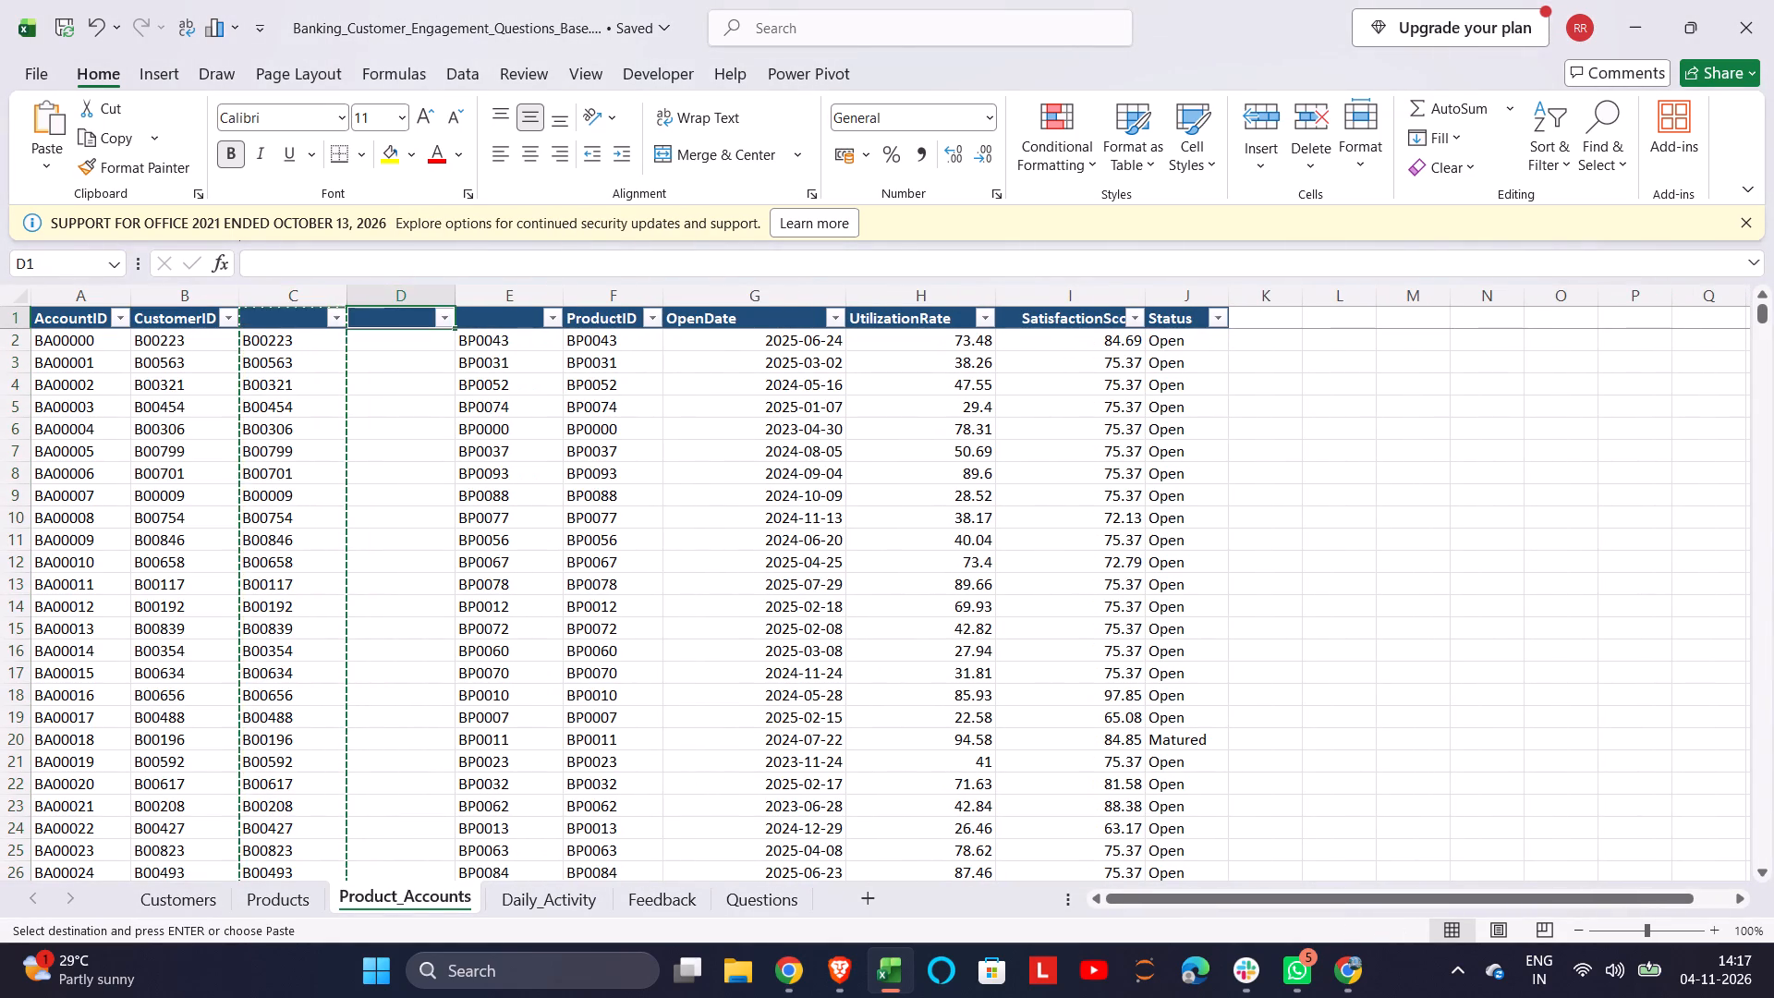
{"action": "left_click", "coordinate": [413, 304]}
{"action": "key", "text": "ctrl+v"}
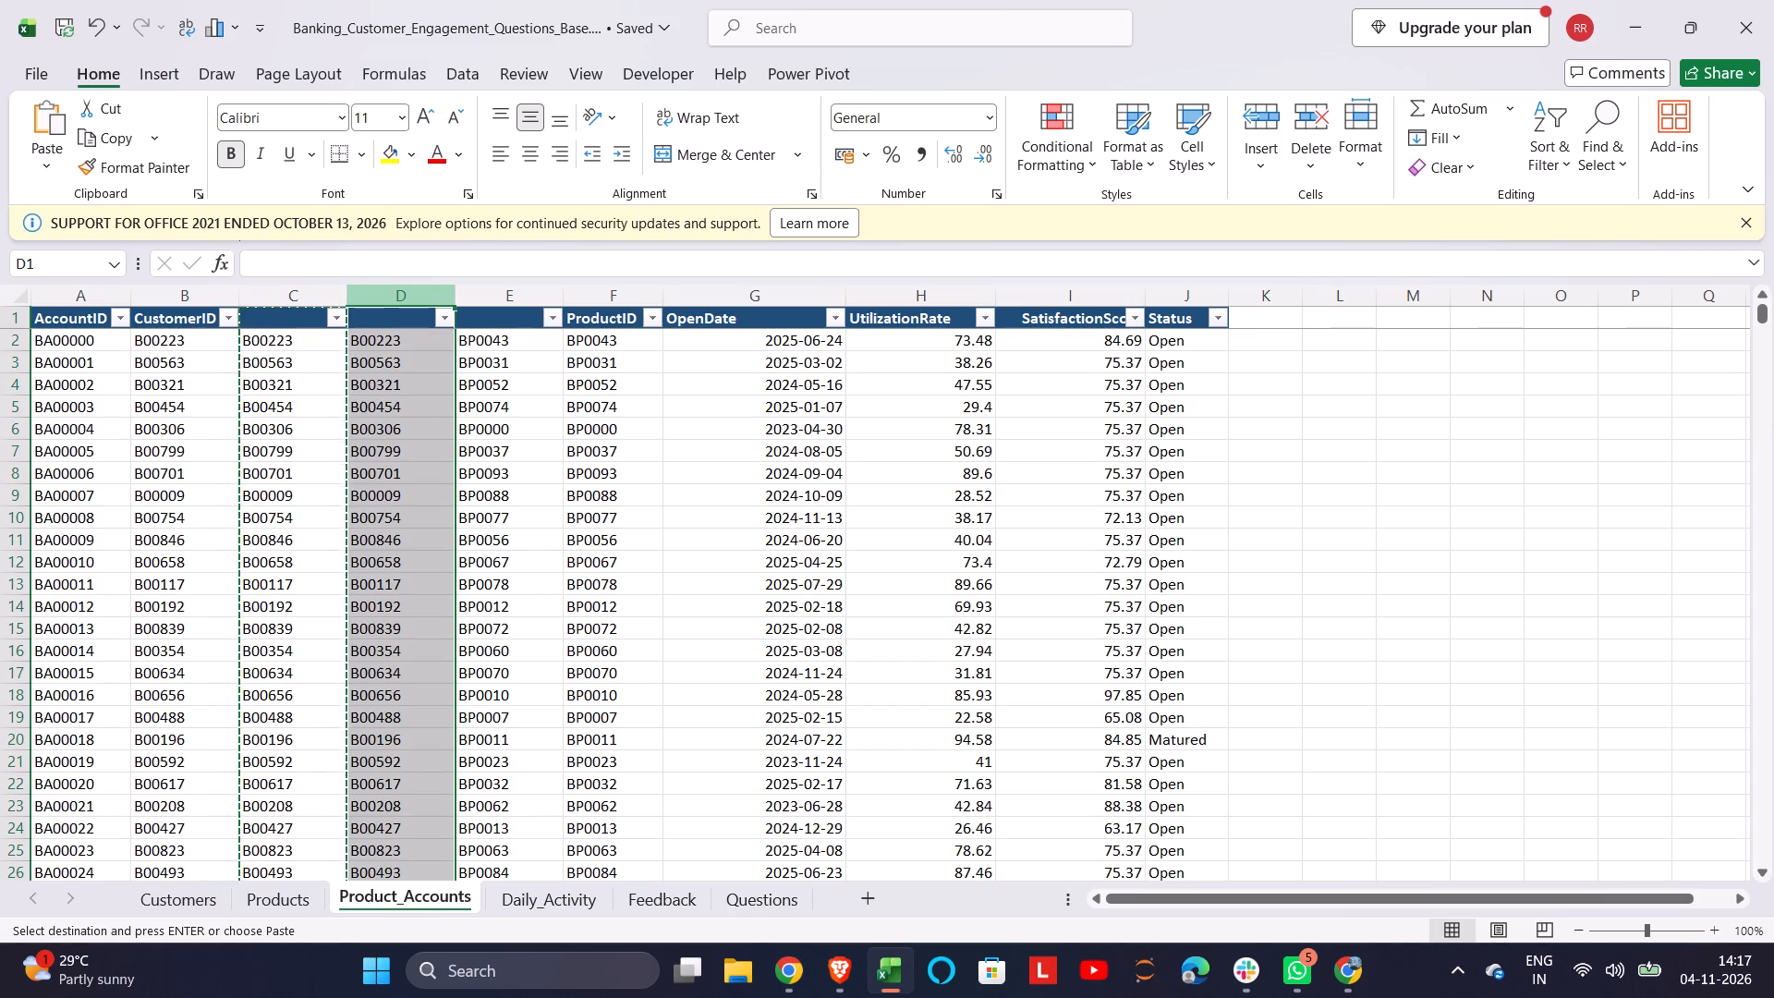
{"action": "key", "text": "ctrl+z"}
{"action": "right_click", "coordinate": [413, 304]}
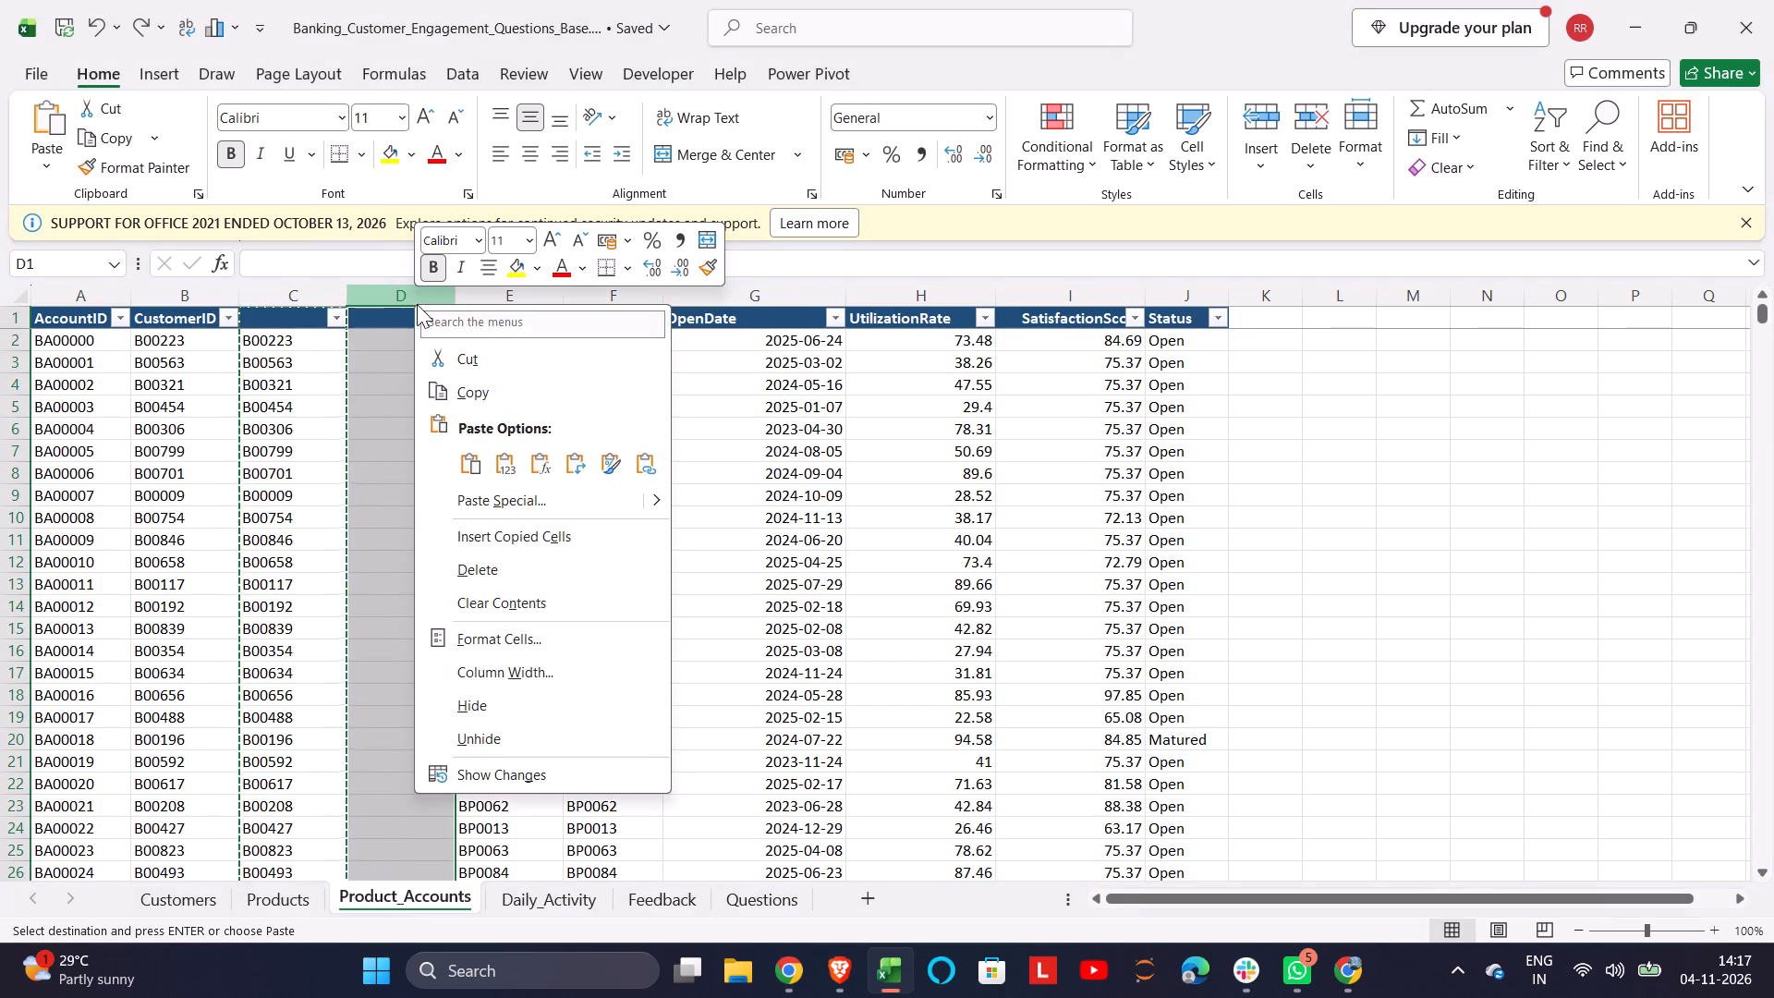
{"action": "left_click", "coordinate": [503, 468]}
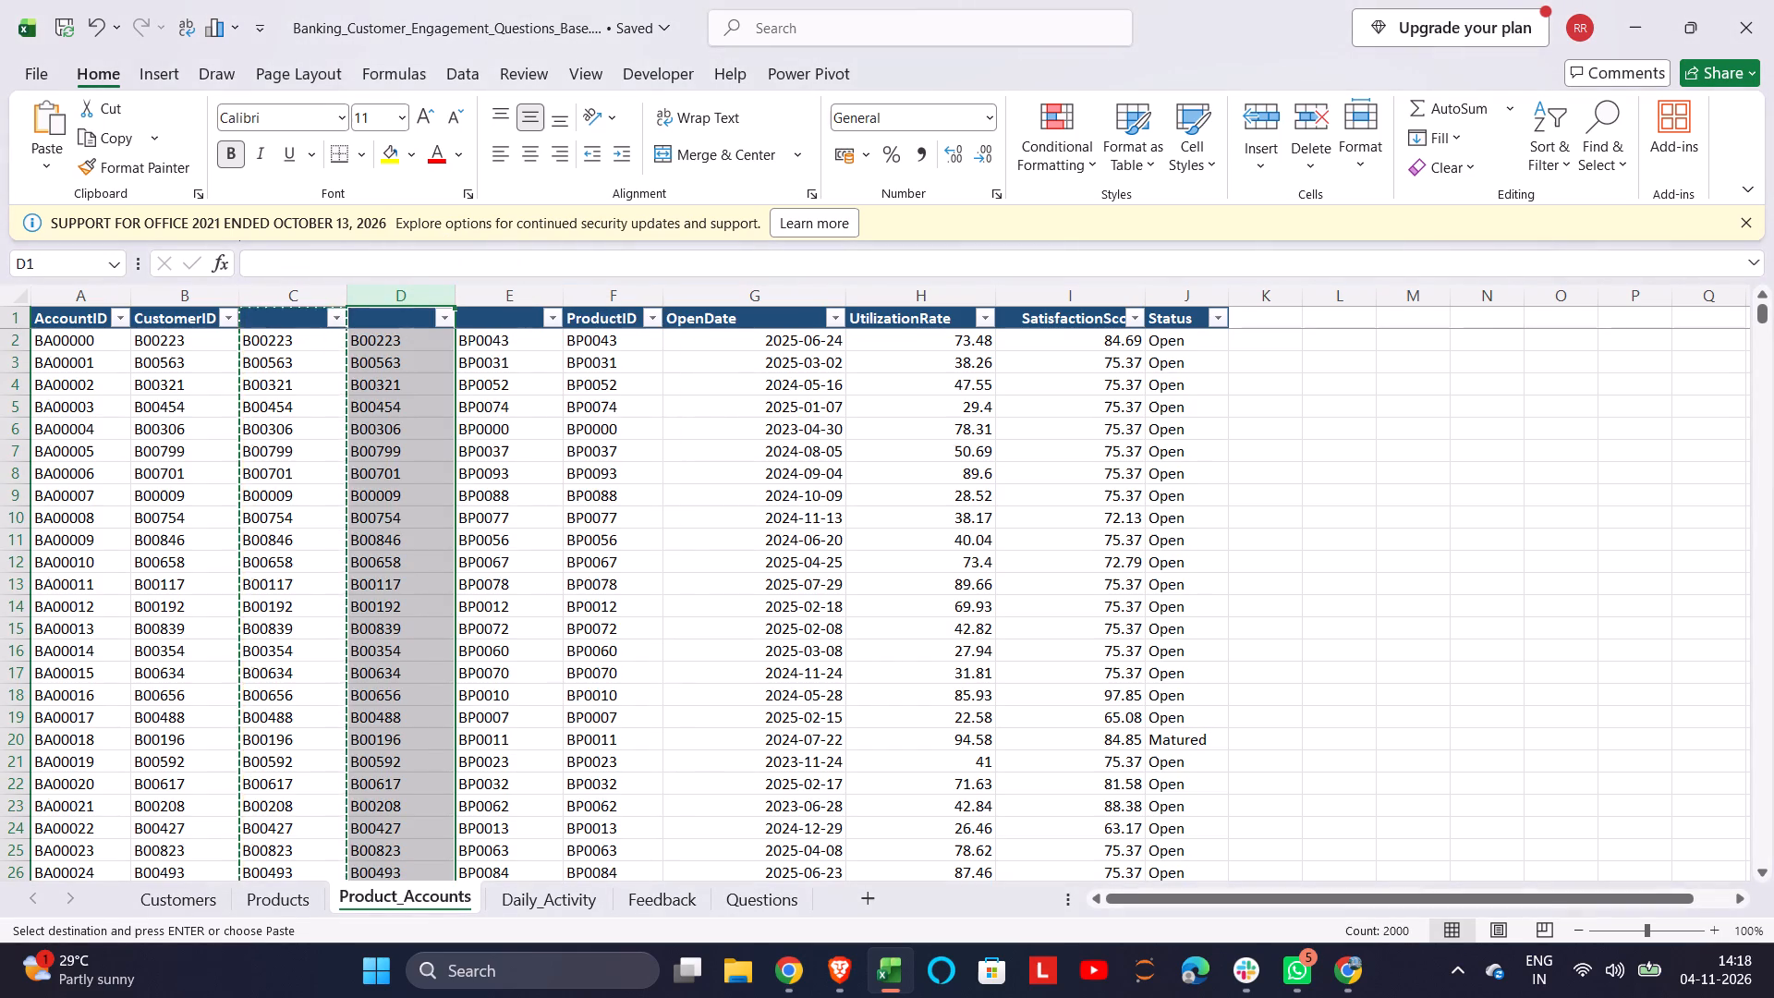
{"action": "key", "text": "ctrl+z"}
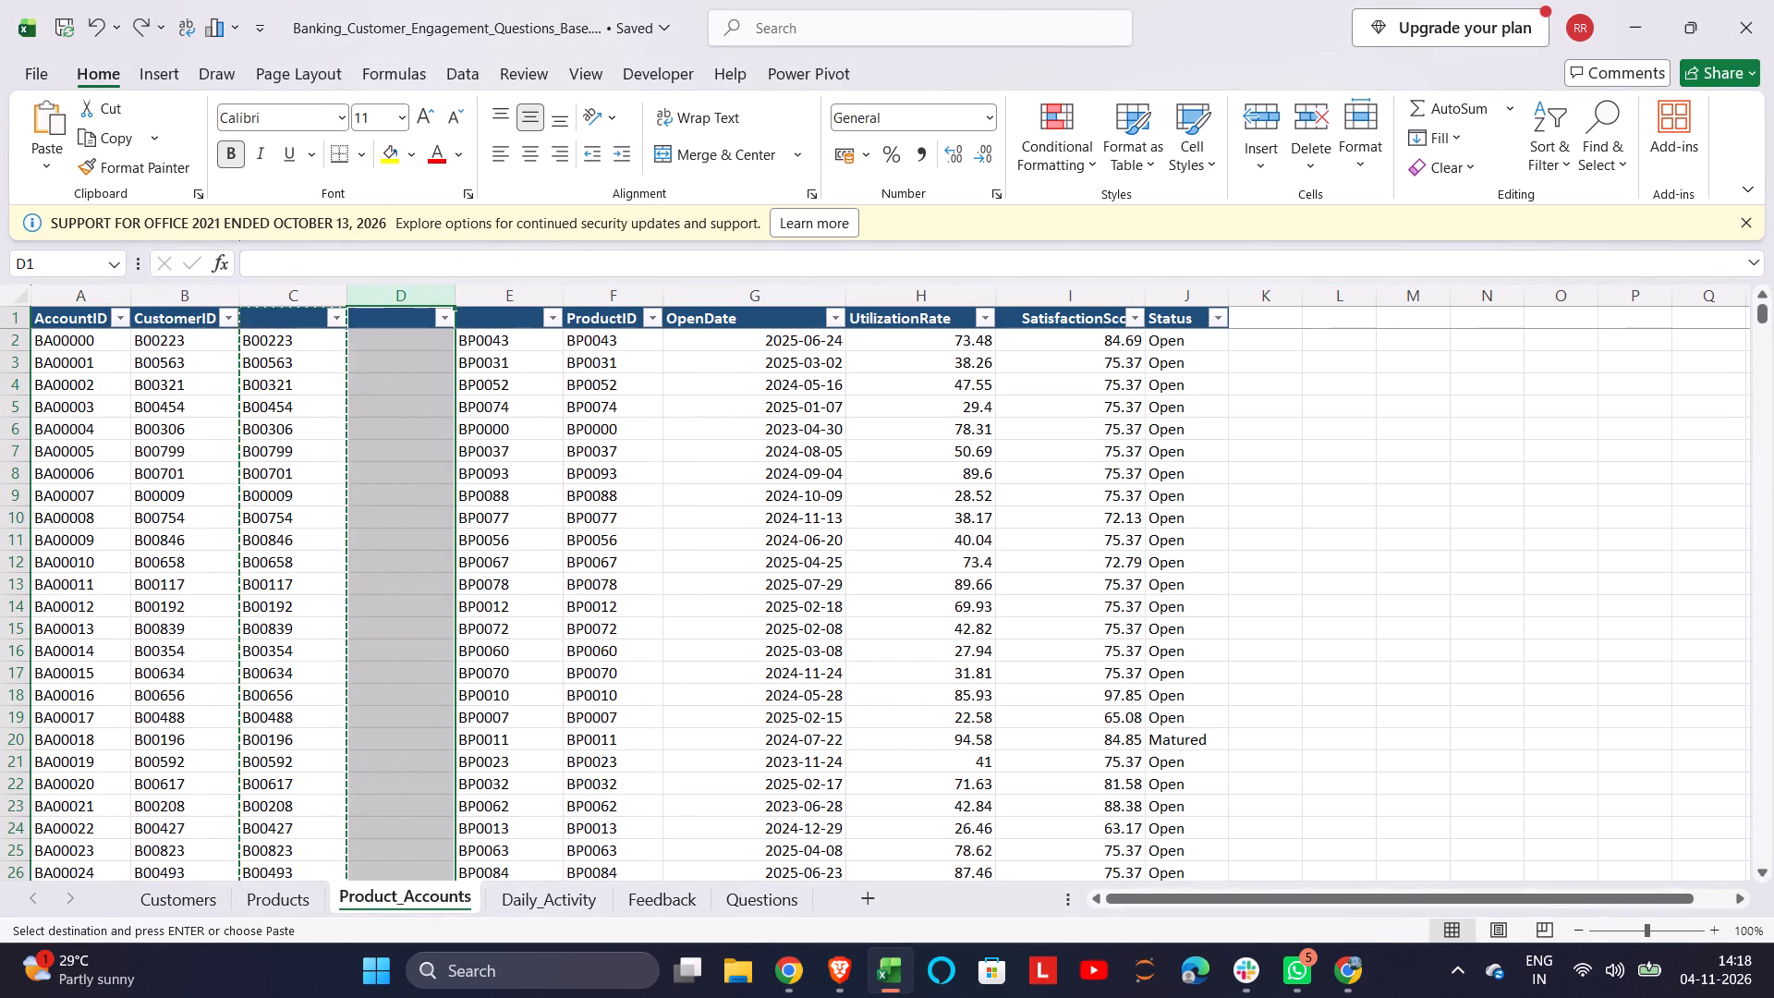
Paste the copied column C into blank column D using Paste Special with the Values option.
{"action": "left_click", "coordinate": [419, 289]}
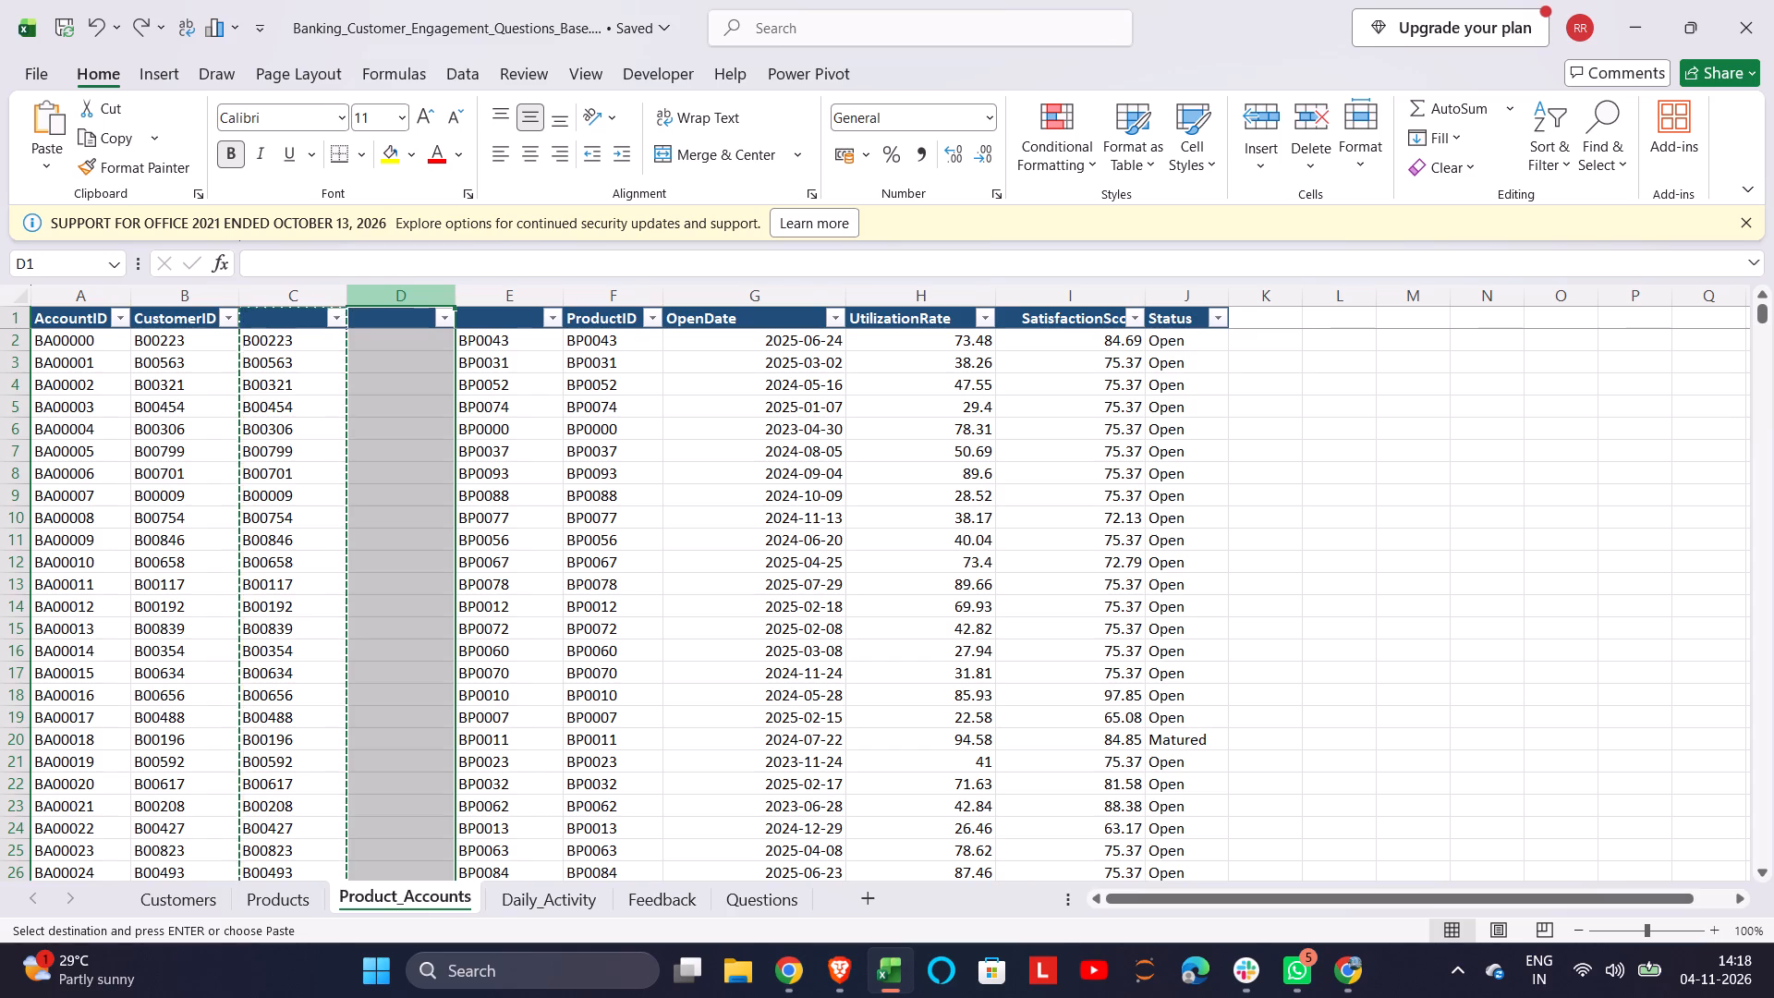
{"action": "left_click", "coordinate": [415, 303]}
{"action": "right_click", "coordinate": [415, 303]}
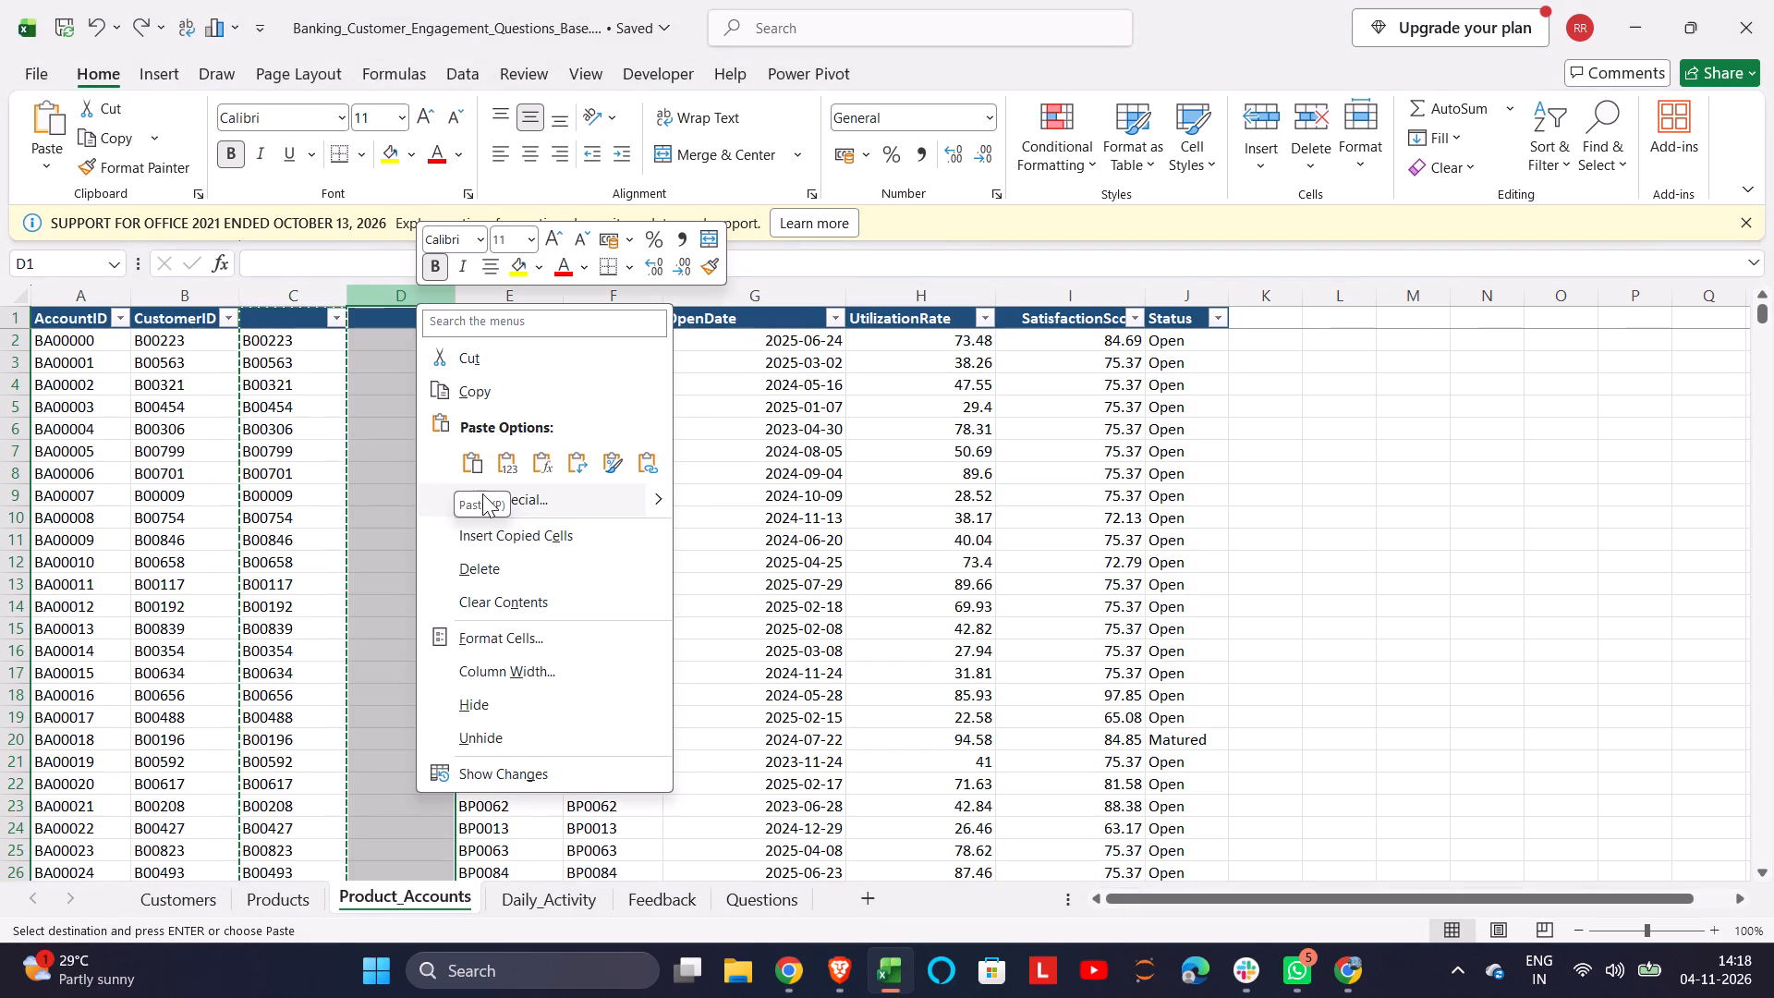
{"action": "left_click", "coordinate": [541, 502]}
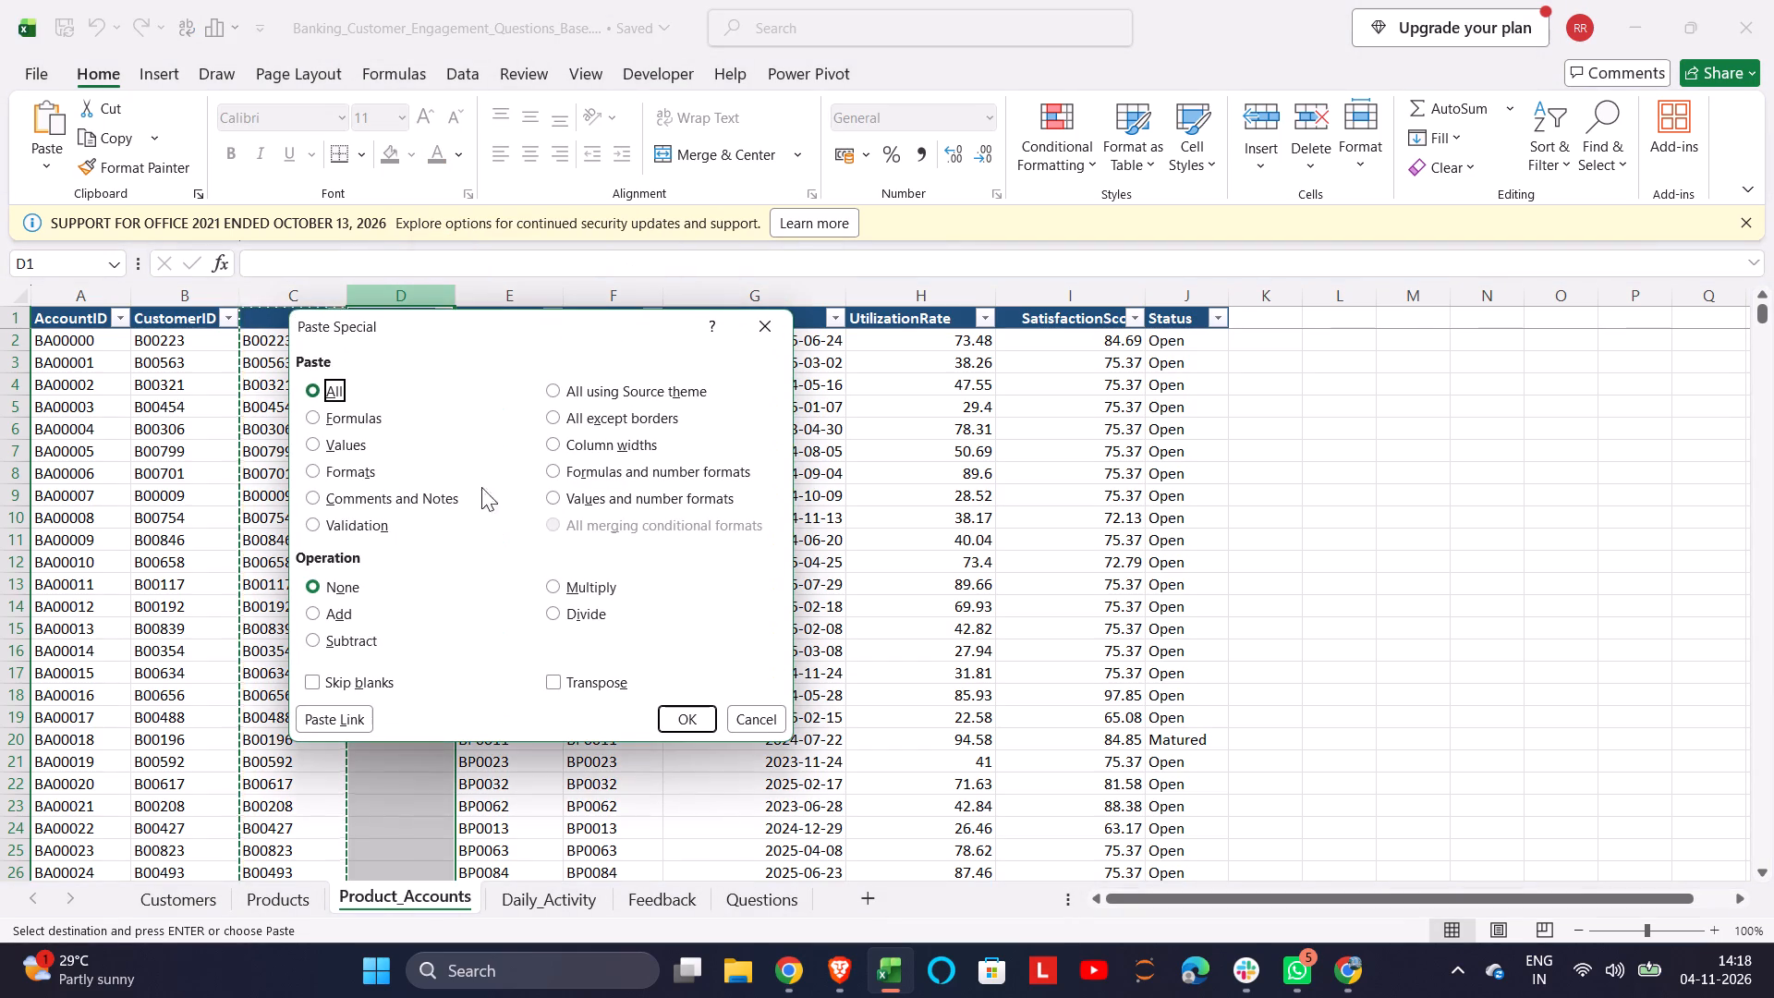
{"action": "left_click", "coordinate": [337, 439]}
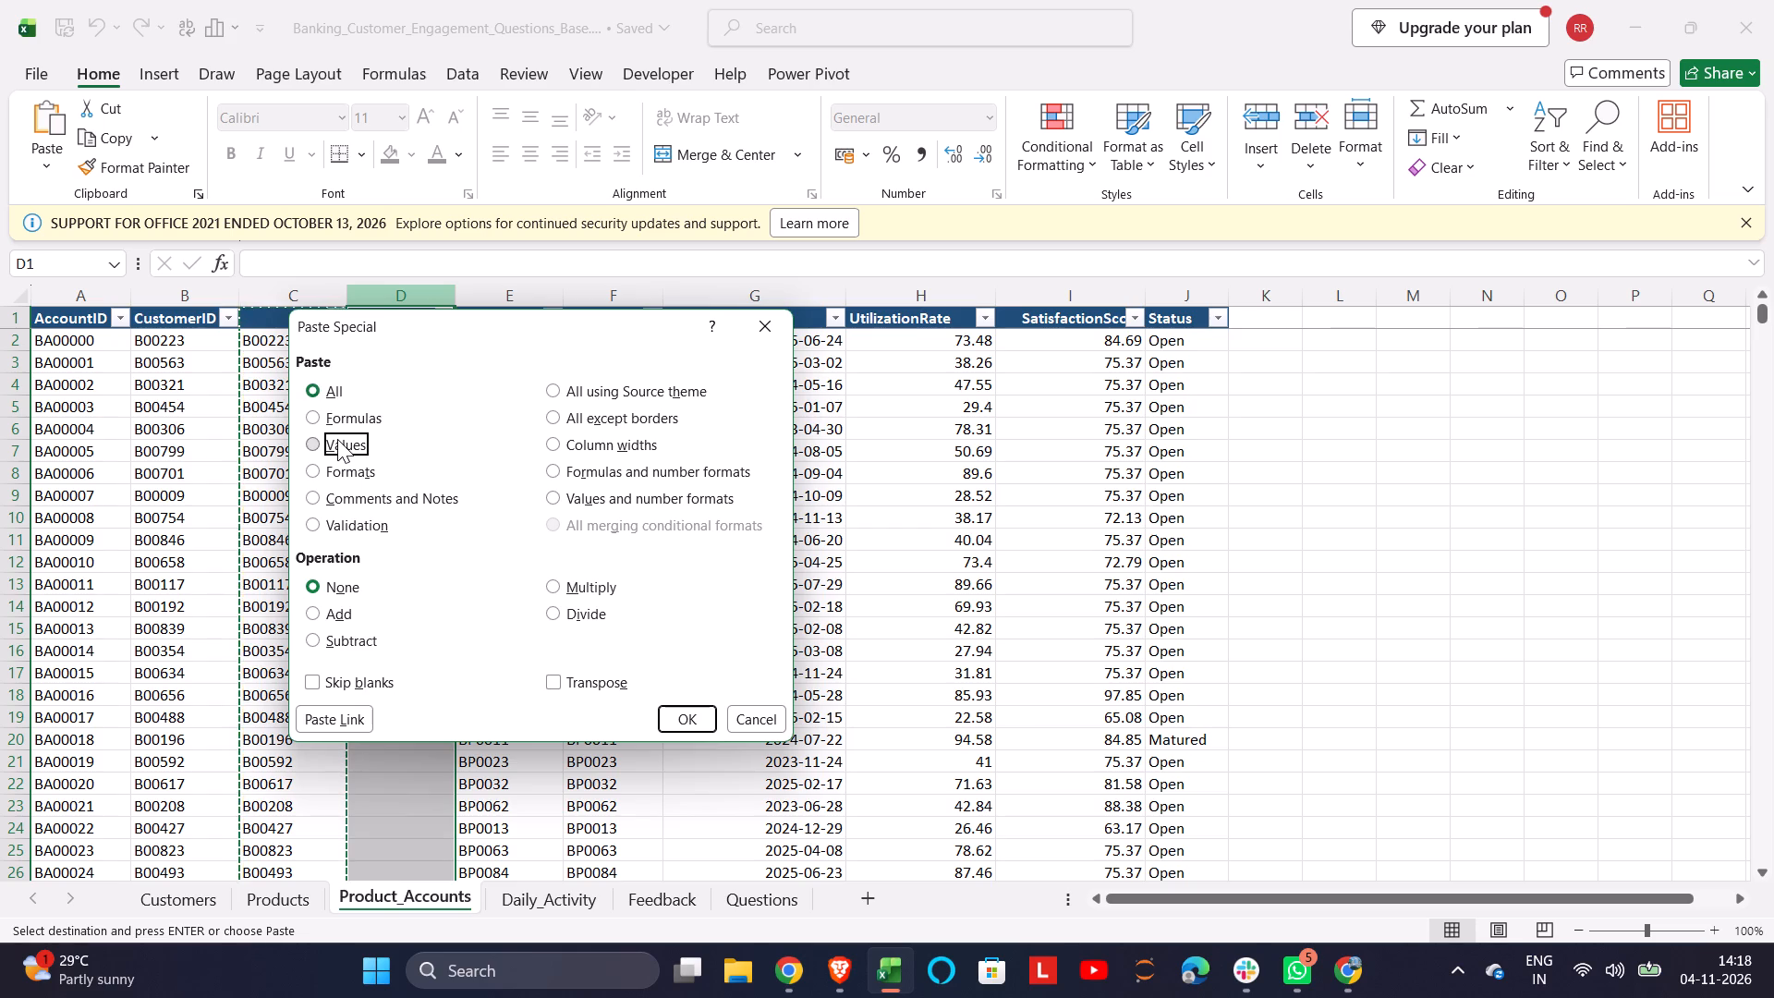
{"action": "left_click", "coordinate": [683, 714]}
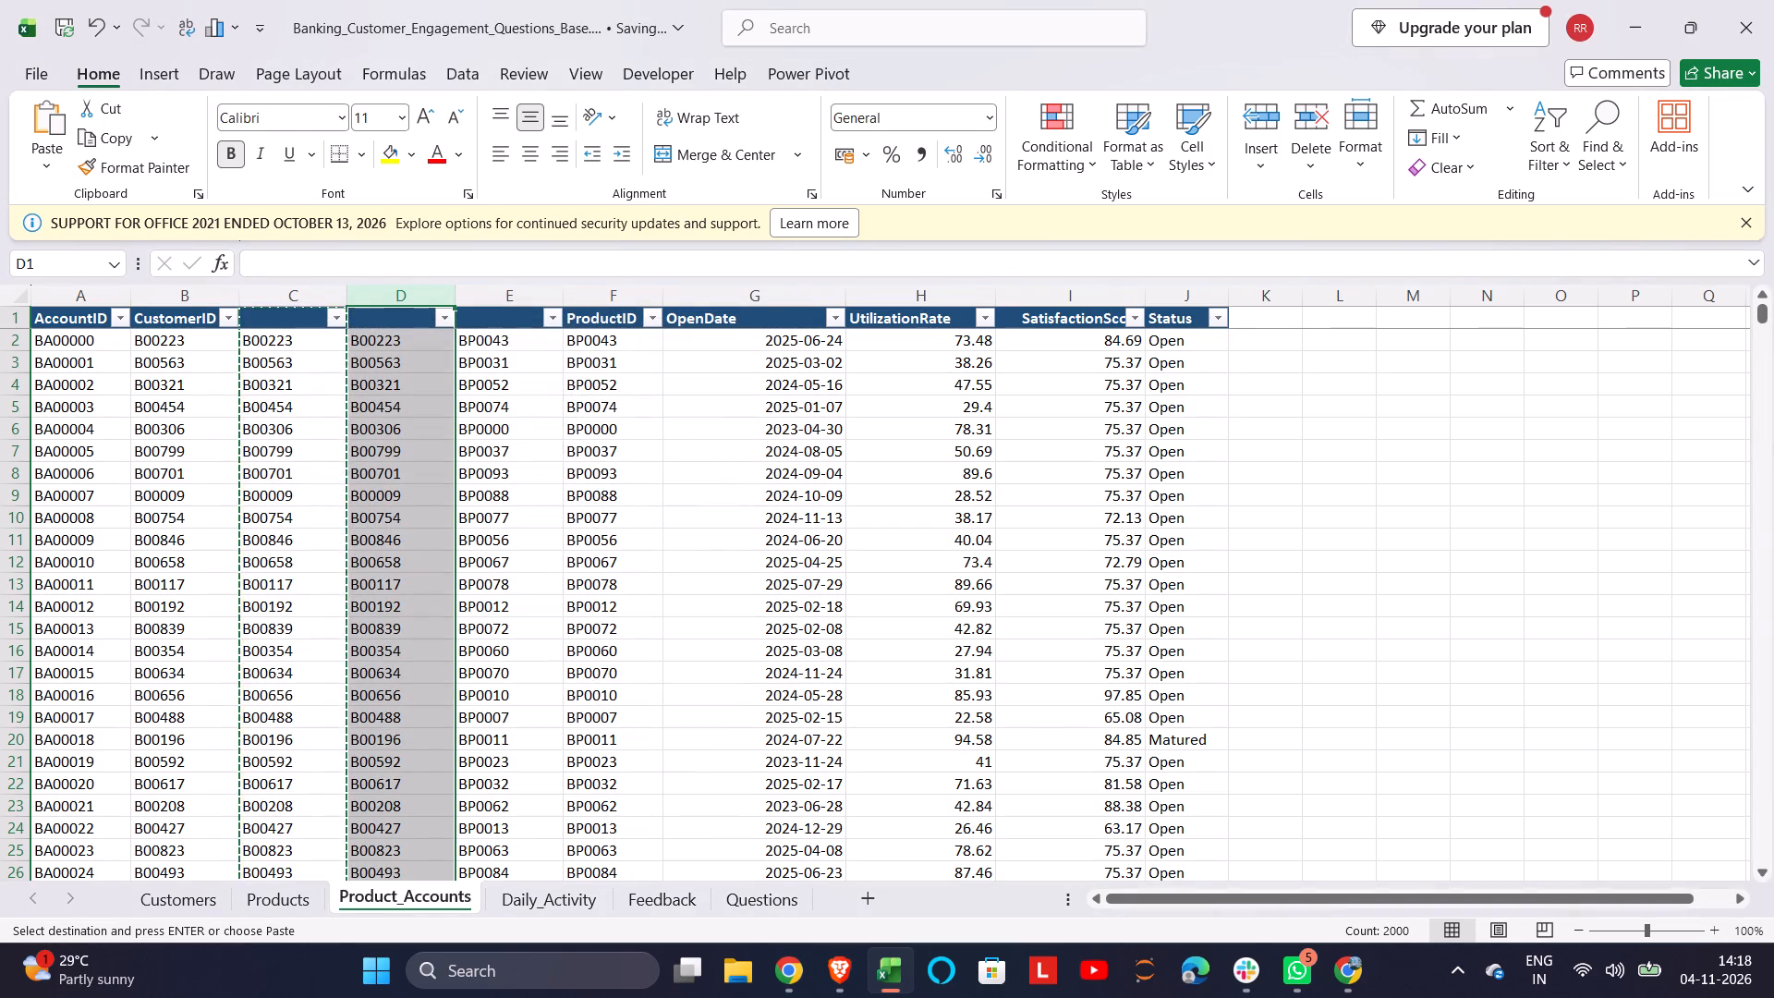
Copy the CustomerID header text from cell B1 of Product_Accounts and return to the top of the data.
{"action": "left_click", "coordinate": [196, 302]}
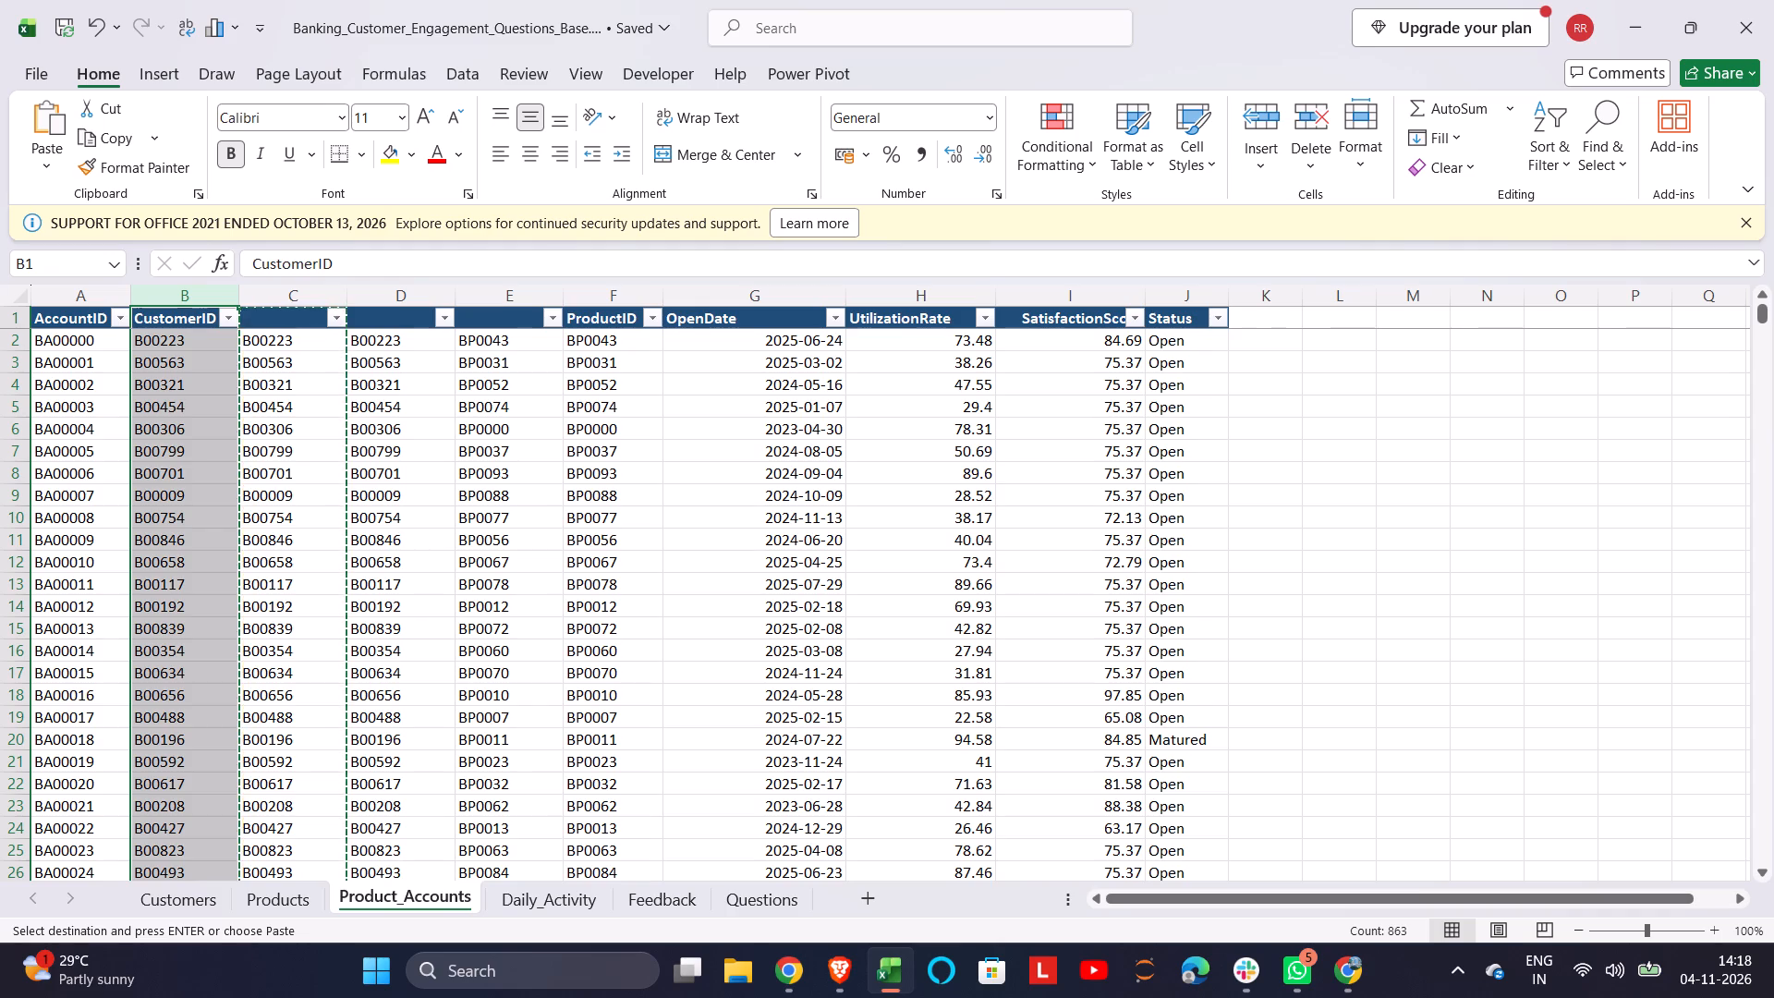
{"action": "double_click", "coordinate": [191, 326]}
{"action": "double_click", "coordinate": [194, 315]}
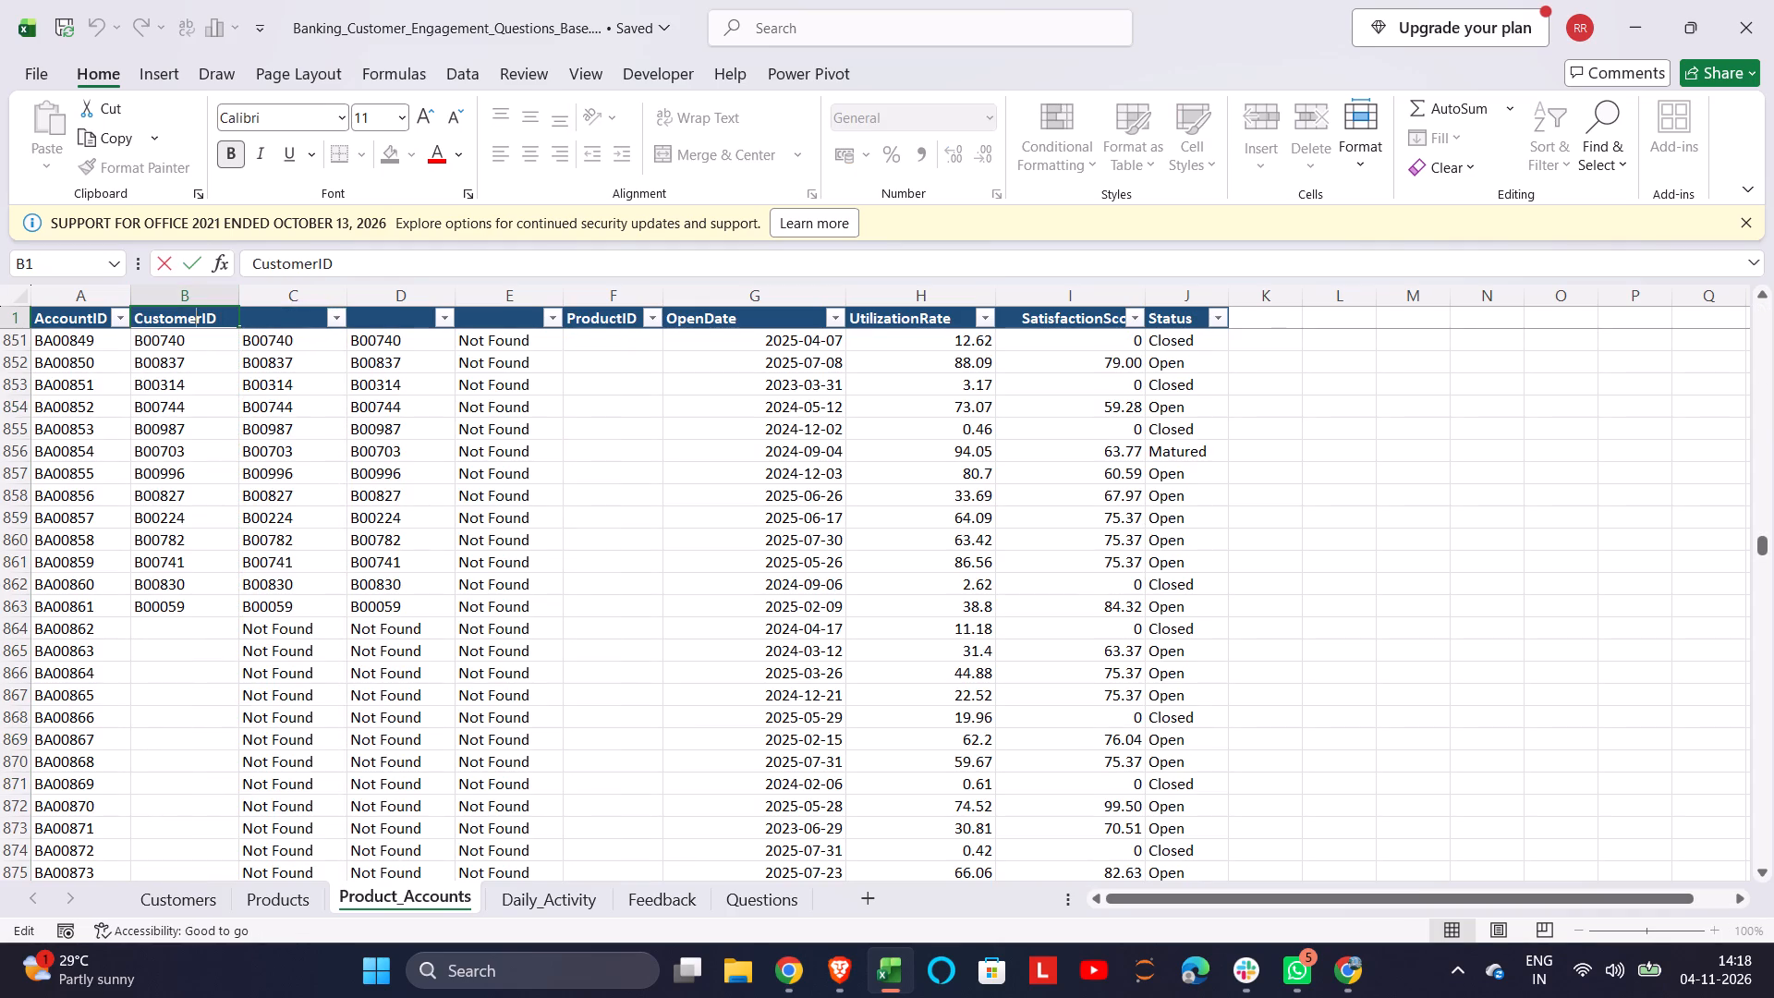
{"action": "key", "text": "ctrl+a"}
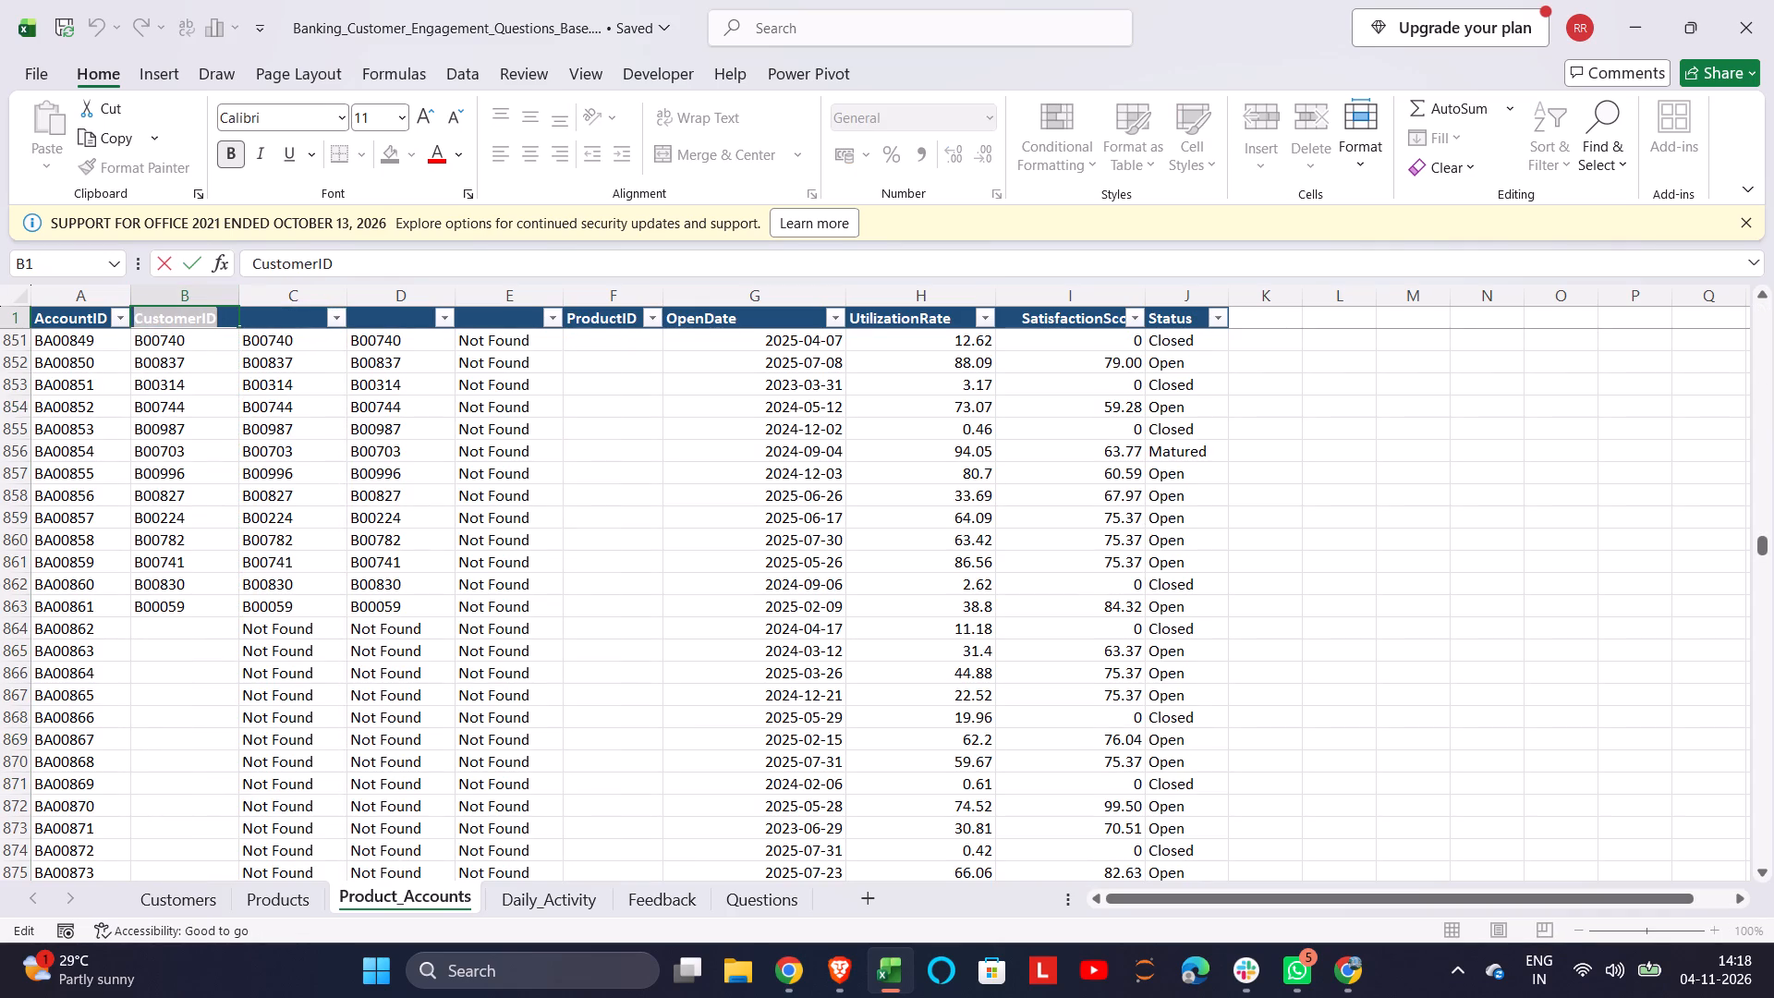
{"action": "key", "text": "ctrl+c"}
{"action": "key", "text": "ctrl+Up"}
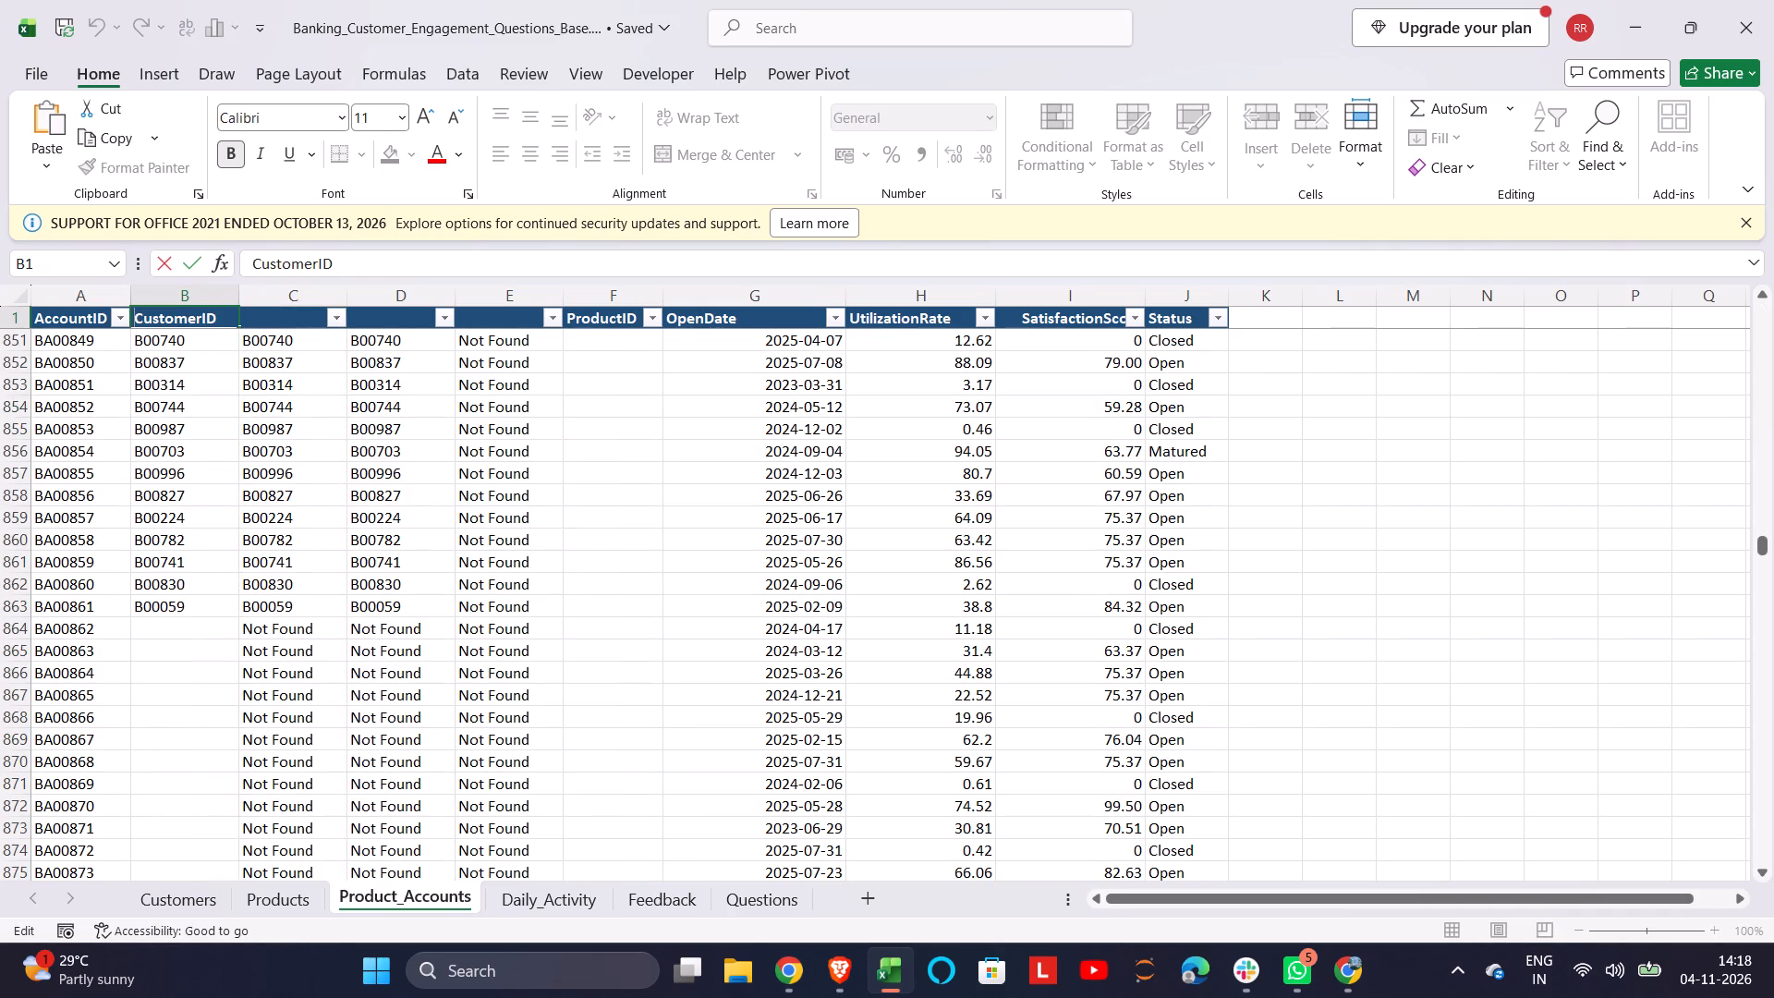
{"action": "key", "text": "Down"}
{"action": "key", "text": "ctrl+Up"}
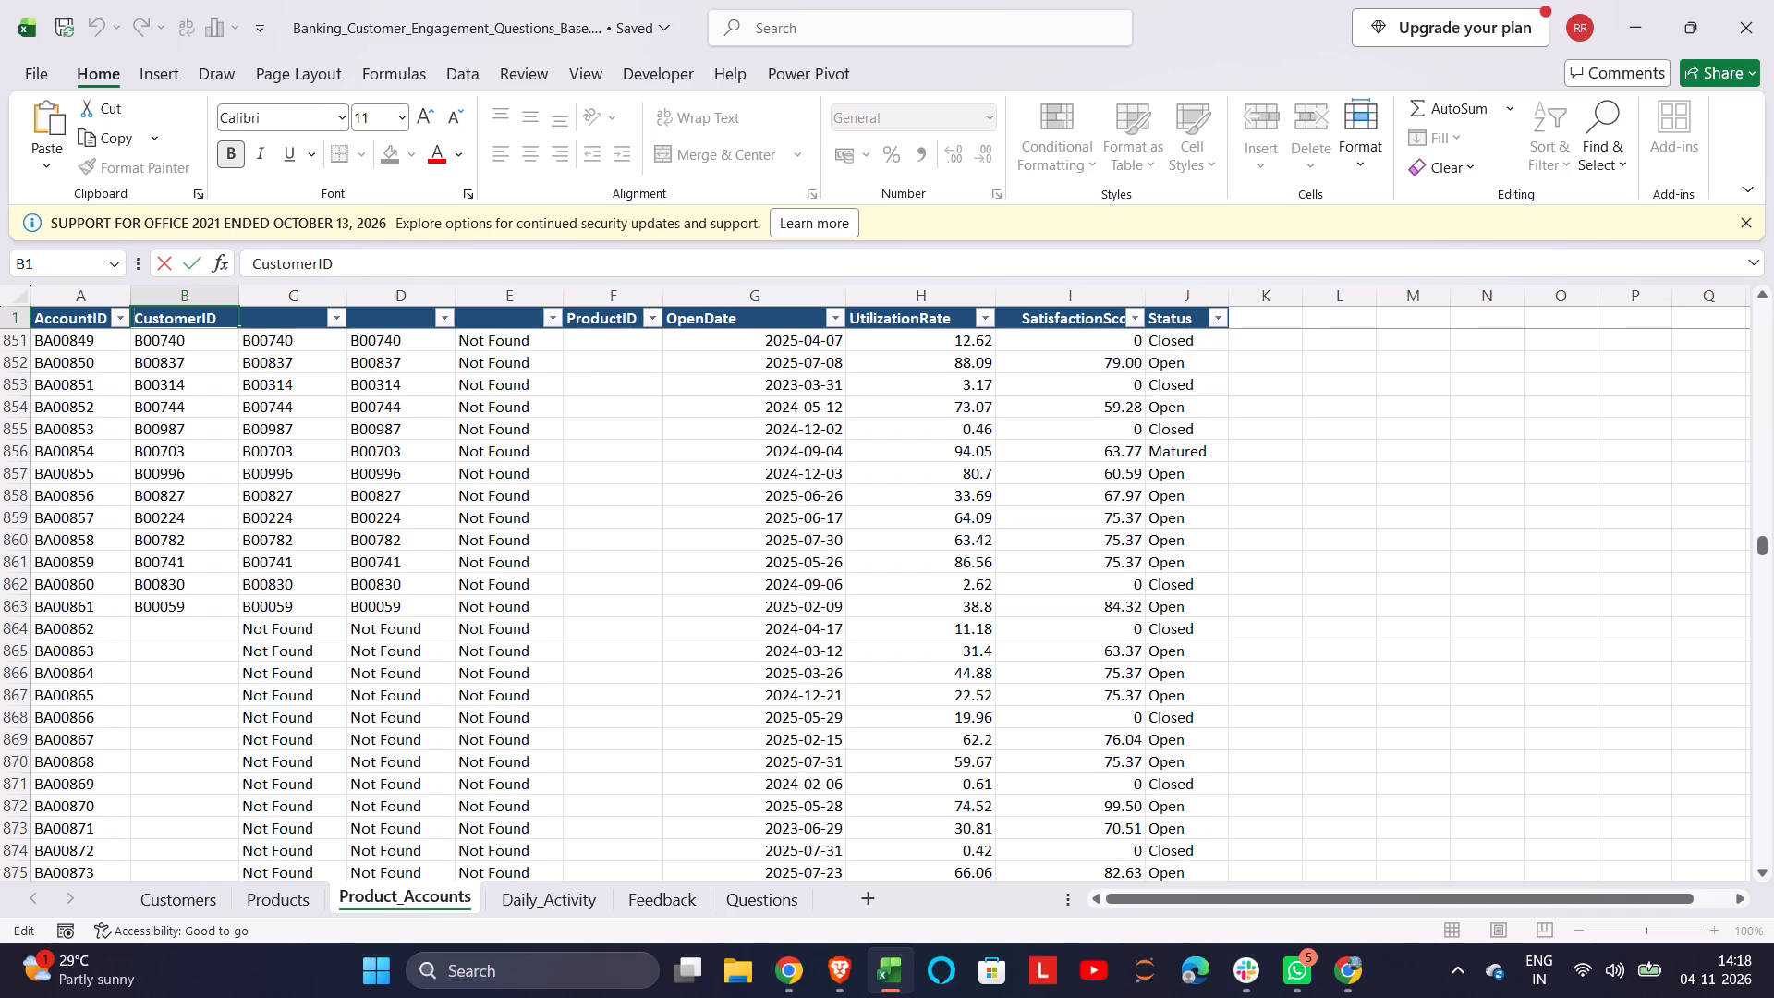
{"action": "key", "text": "Down"}
{"action": "key", "text": "Down"}
{"action": "left_click", "coordinate": [194, 315]}
{"action": "left_click", "coordinate": [217, 354]}
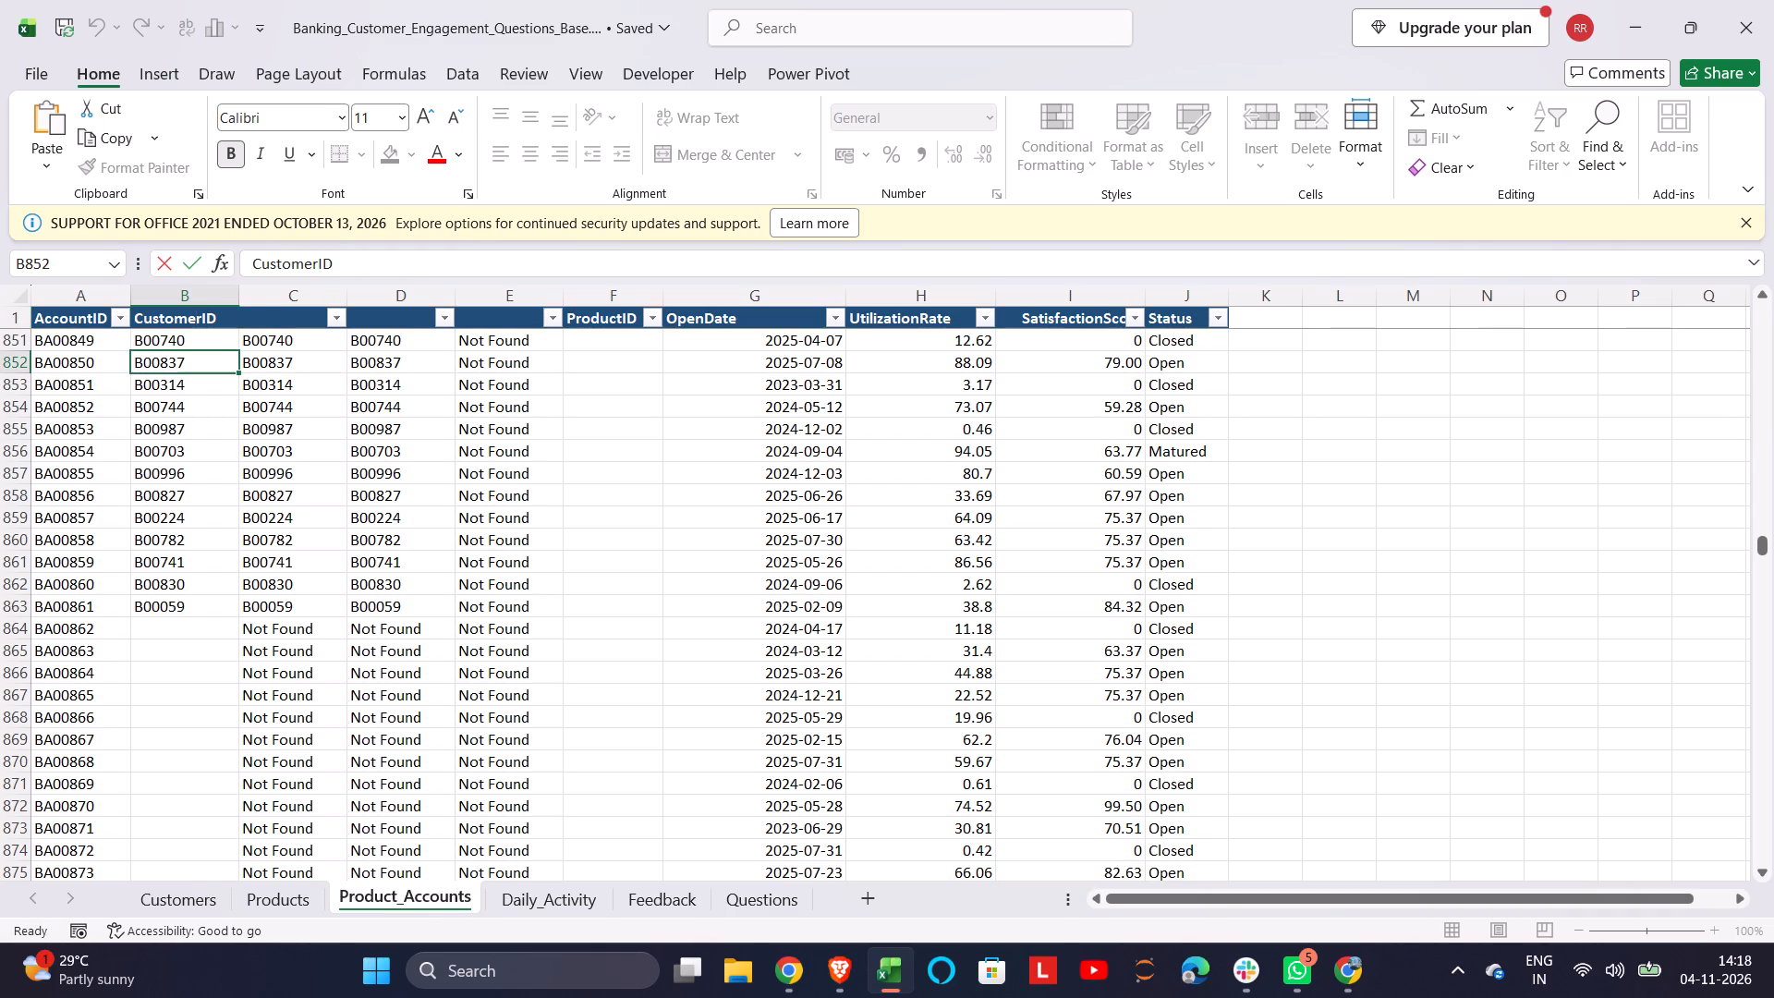
{"action": "key", "text": "ctrl+Up"}
{"action": "key", "text": "Down"}
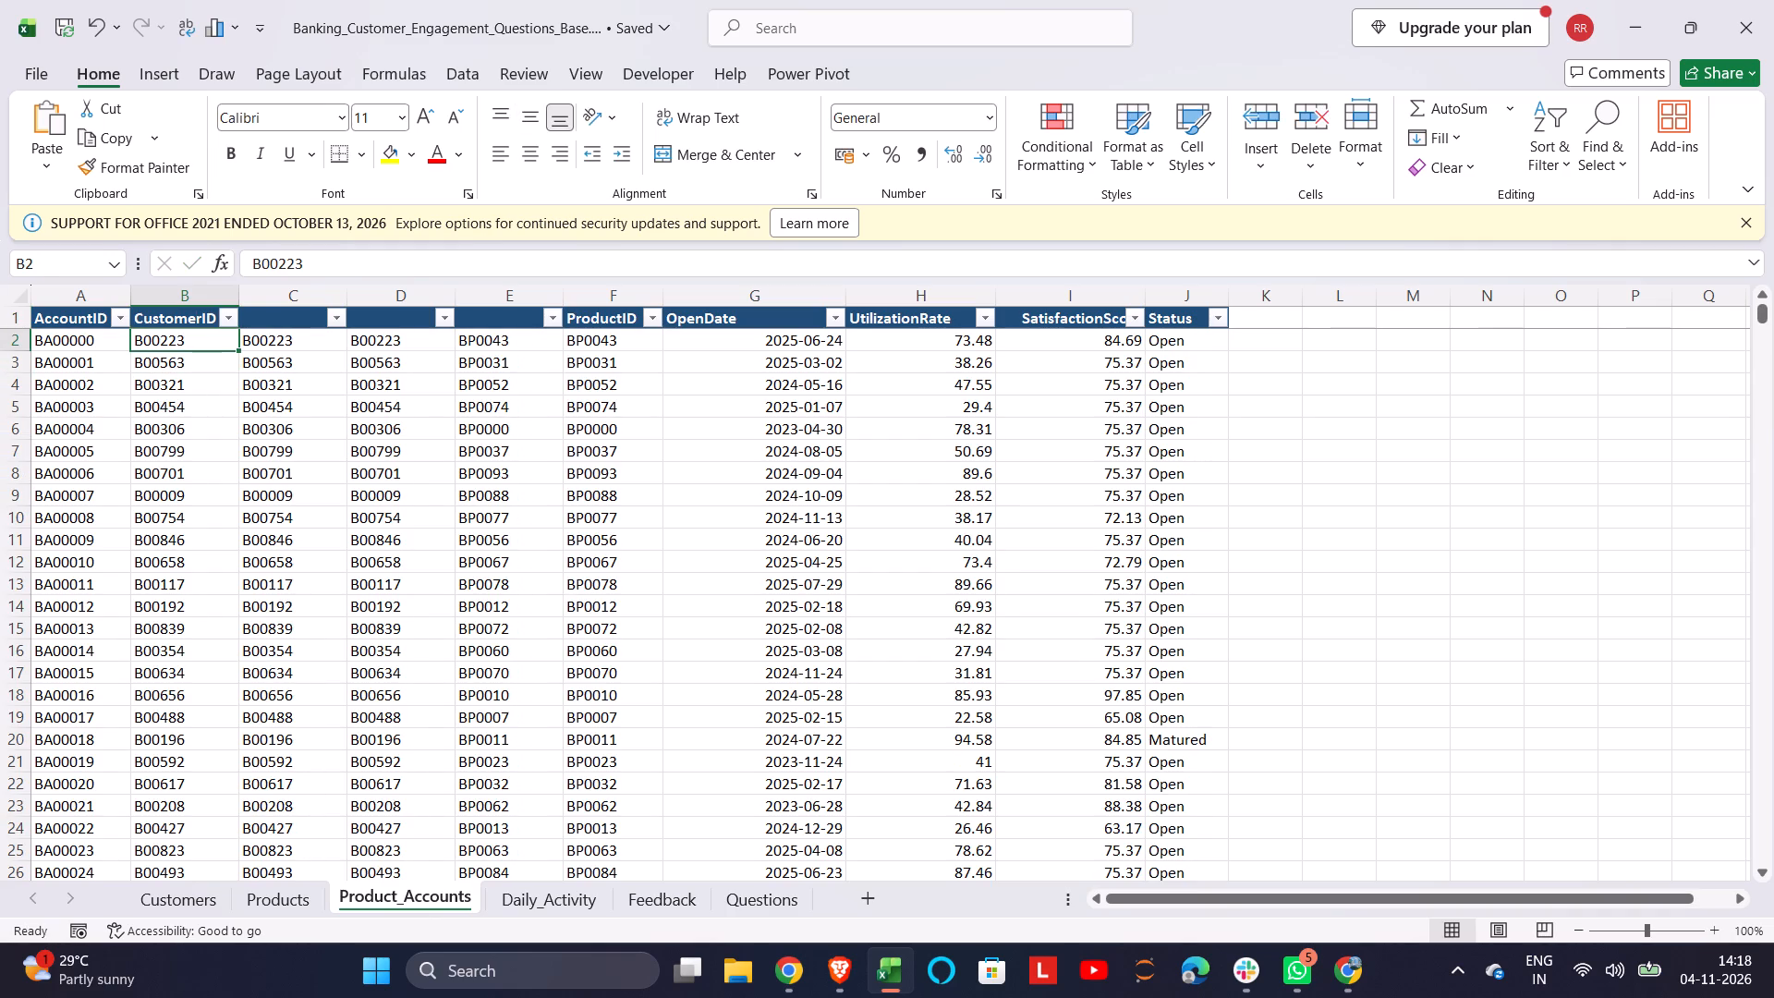
Clear and delete columns B and C, the original CustomerID column and its lookup column, keeping the values-only copy.
{"action": "left_click_drag", "start_coordinate": [214, 299], "coordinate": [281, 334]}
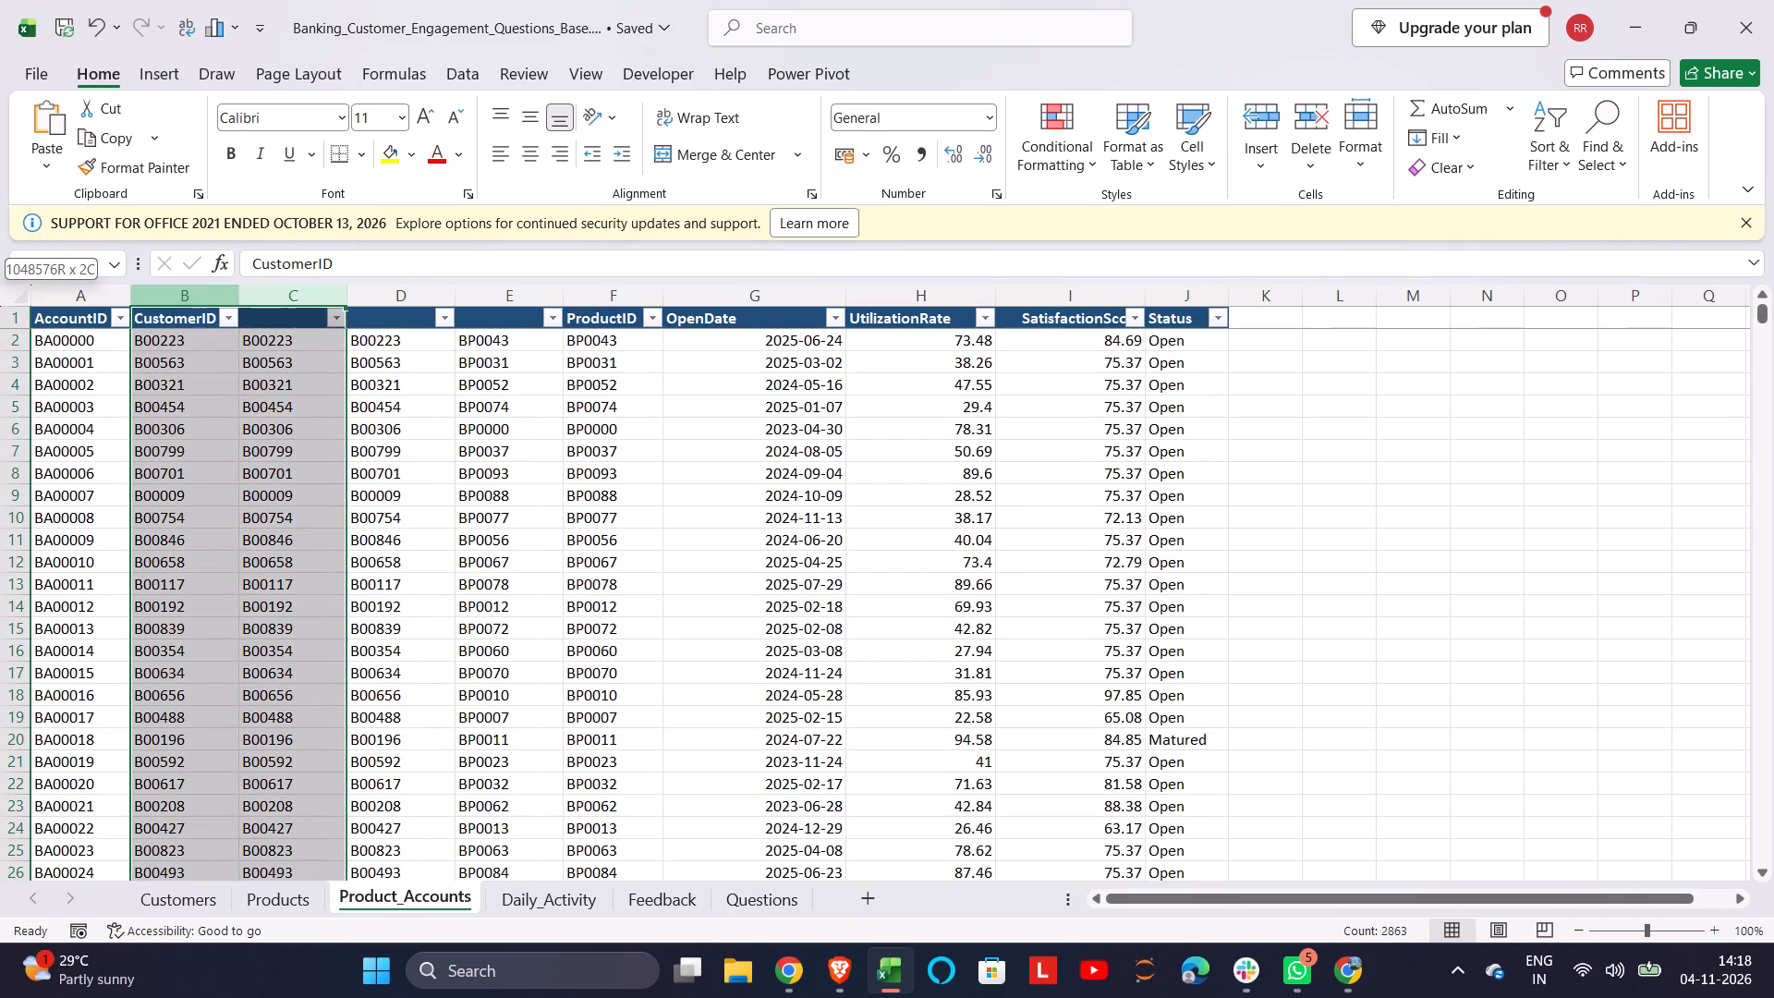
{"action": "left_click_drag", "start_coordinate": [281, 334], "coordinate": [281, 333]}
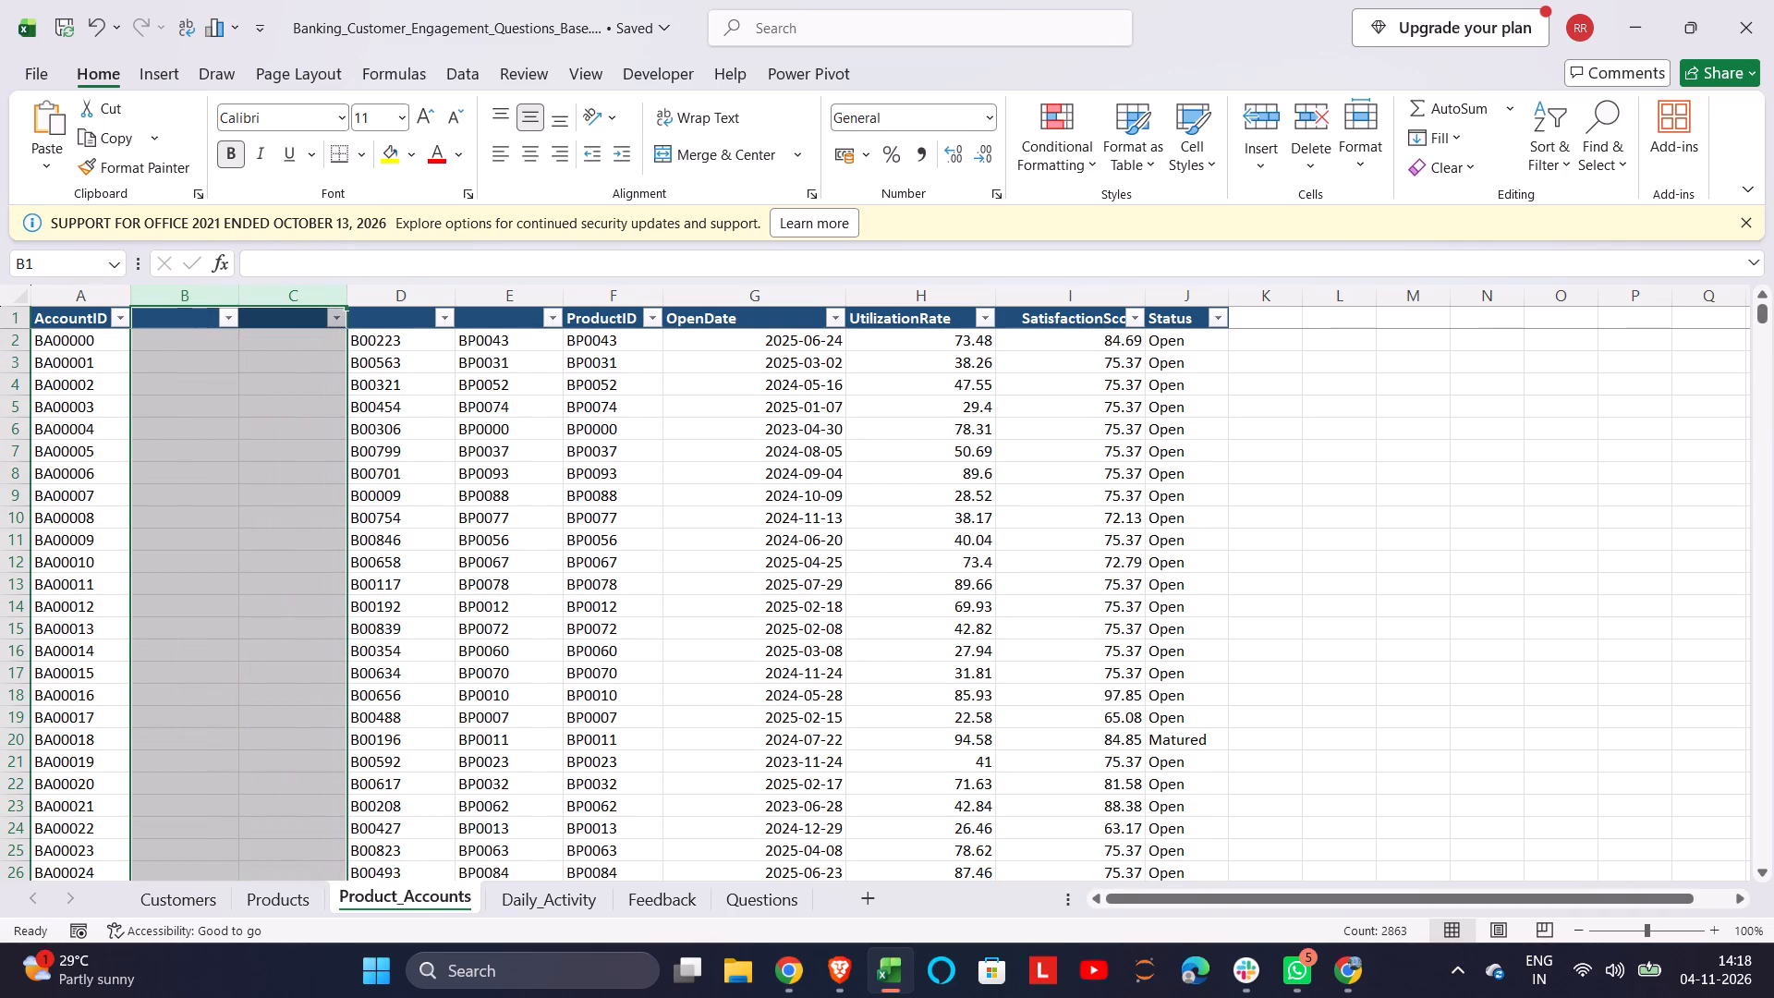
{"action": "left_click_drag", "start_coordinate": [205, 294], "coordinate": [287, 312]}
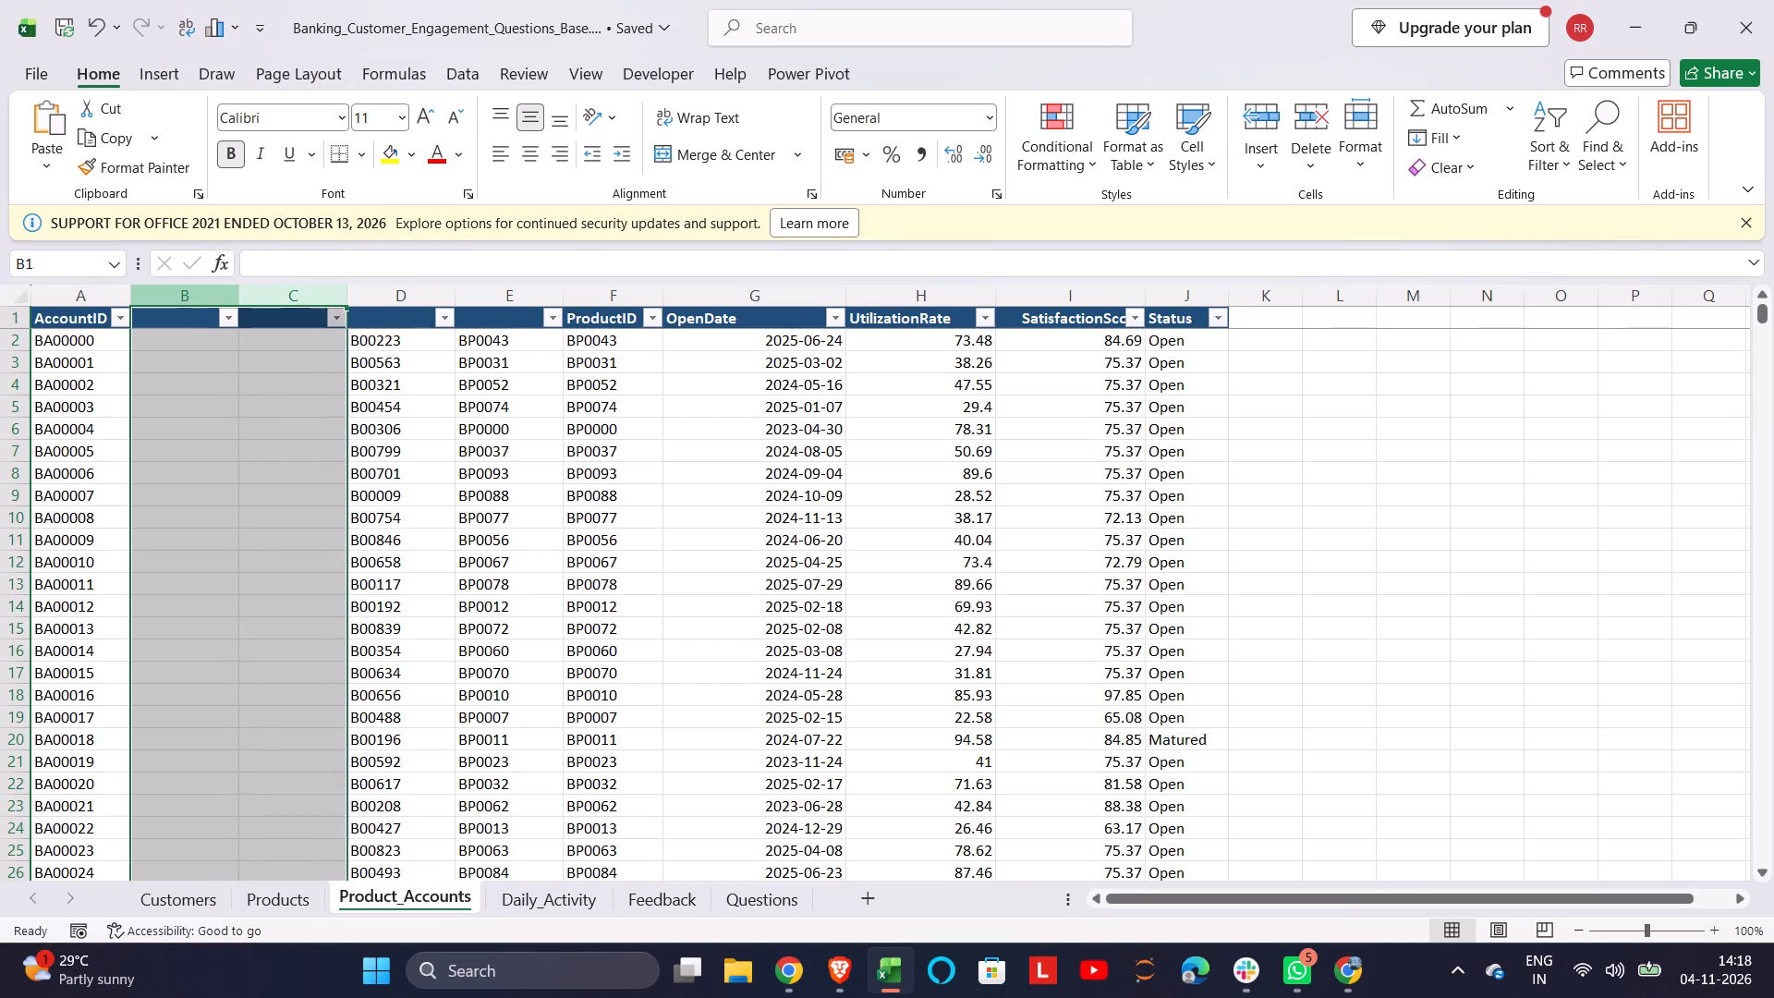
{"action": "right_click", "coordinate": [287, 312]}
{"action": "left_click", "coordinate": [343, 575]}
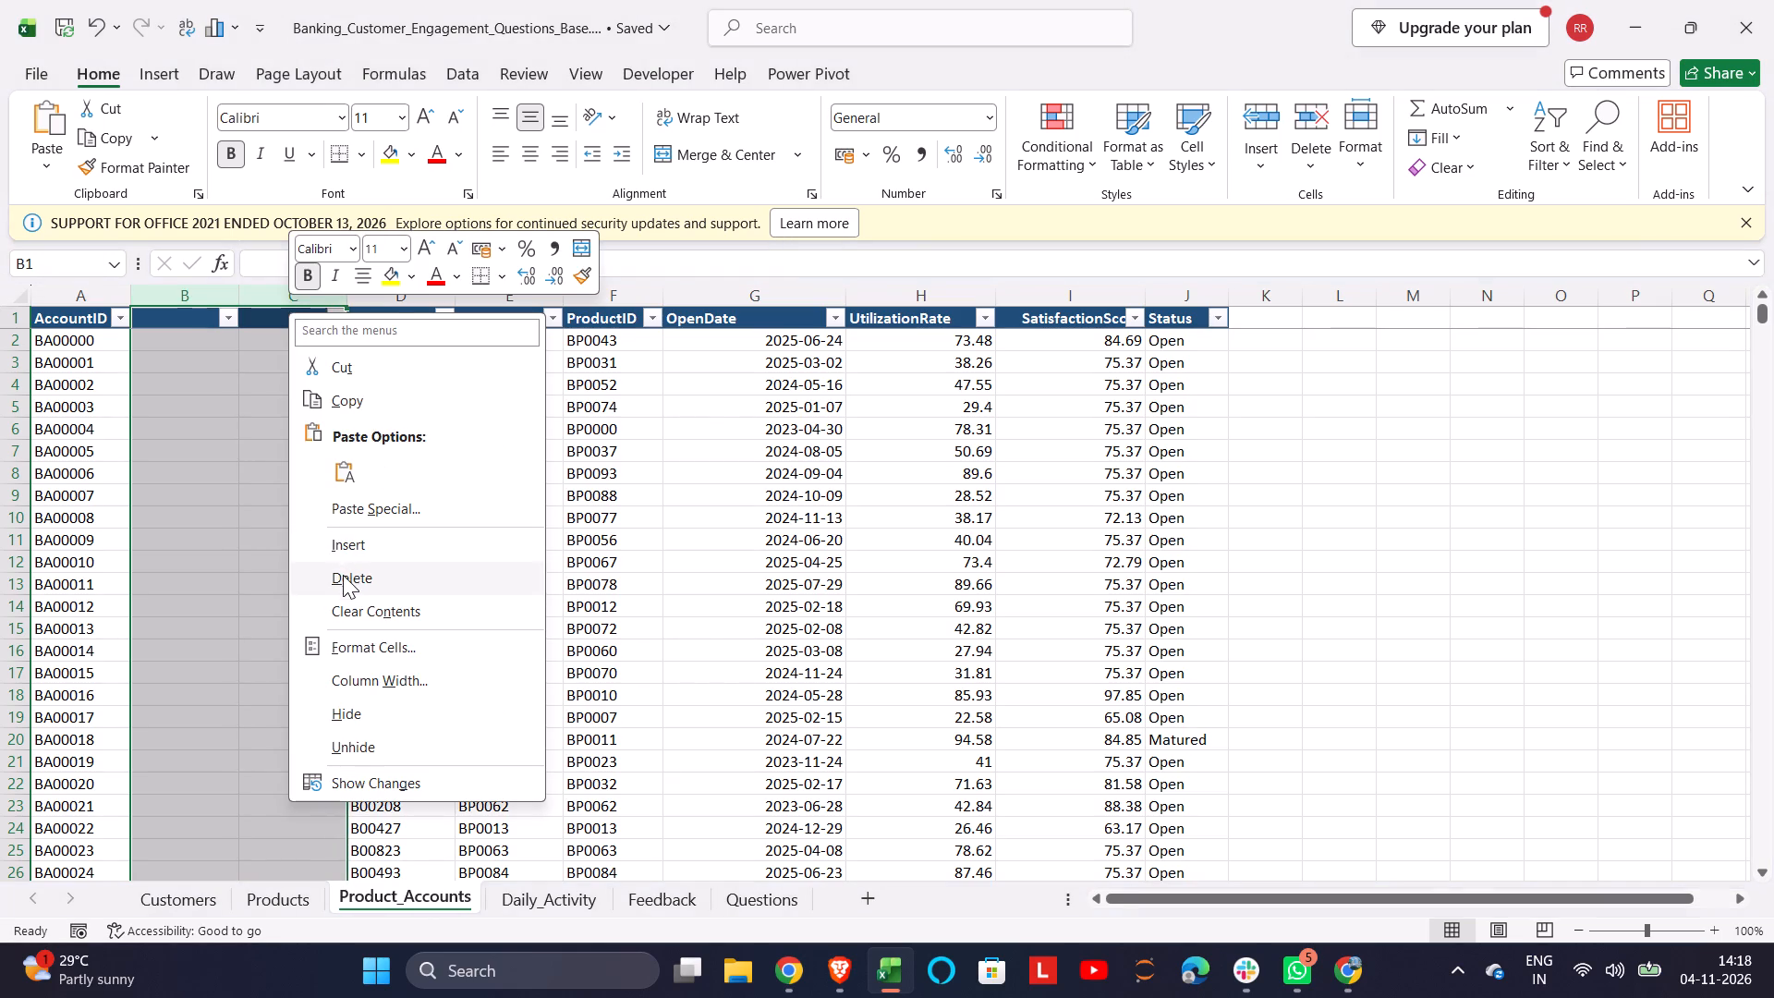
Paste the CustomerID header text into the blank header cell B1.
{"action": "left_click", "coordinate": [170, 321]}
{"action": "double_click", "coordinate": [170, 321]}
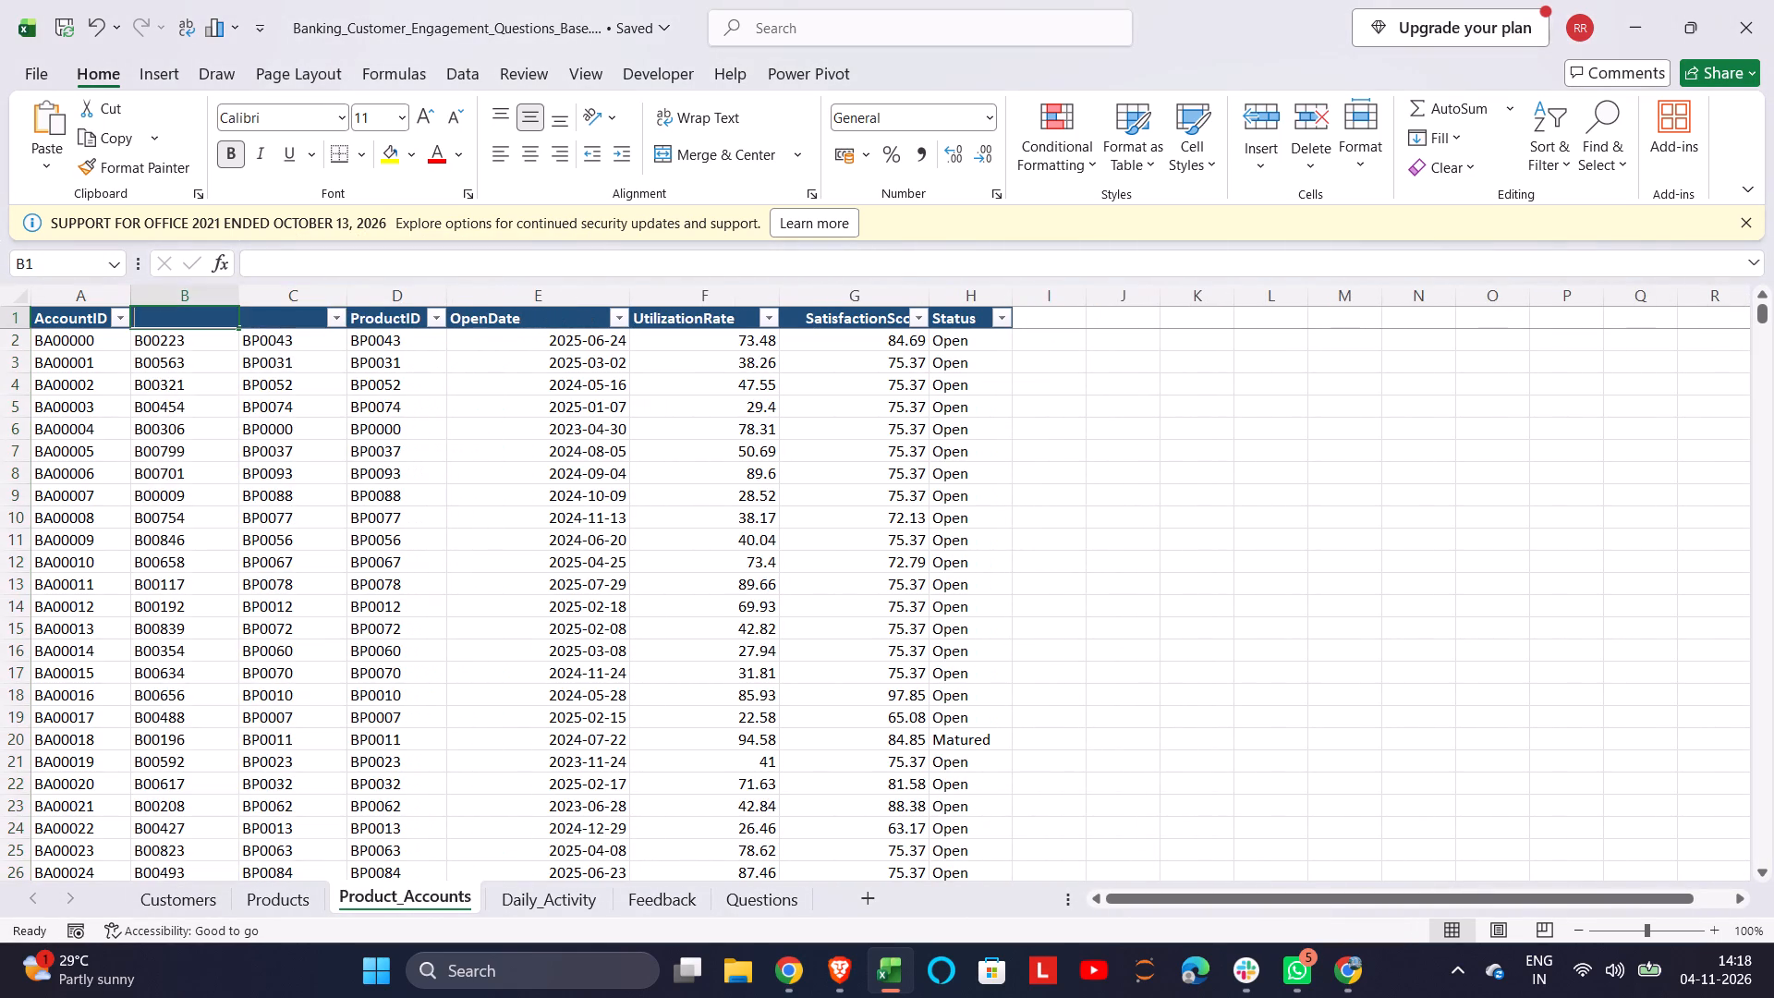
{"action": "key", "text": "ctrl+v"}
{"action": "left_click", "coordinate": [281, 323]}
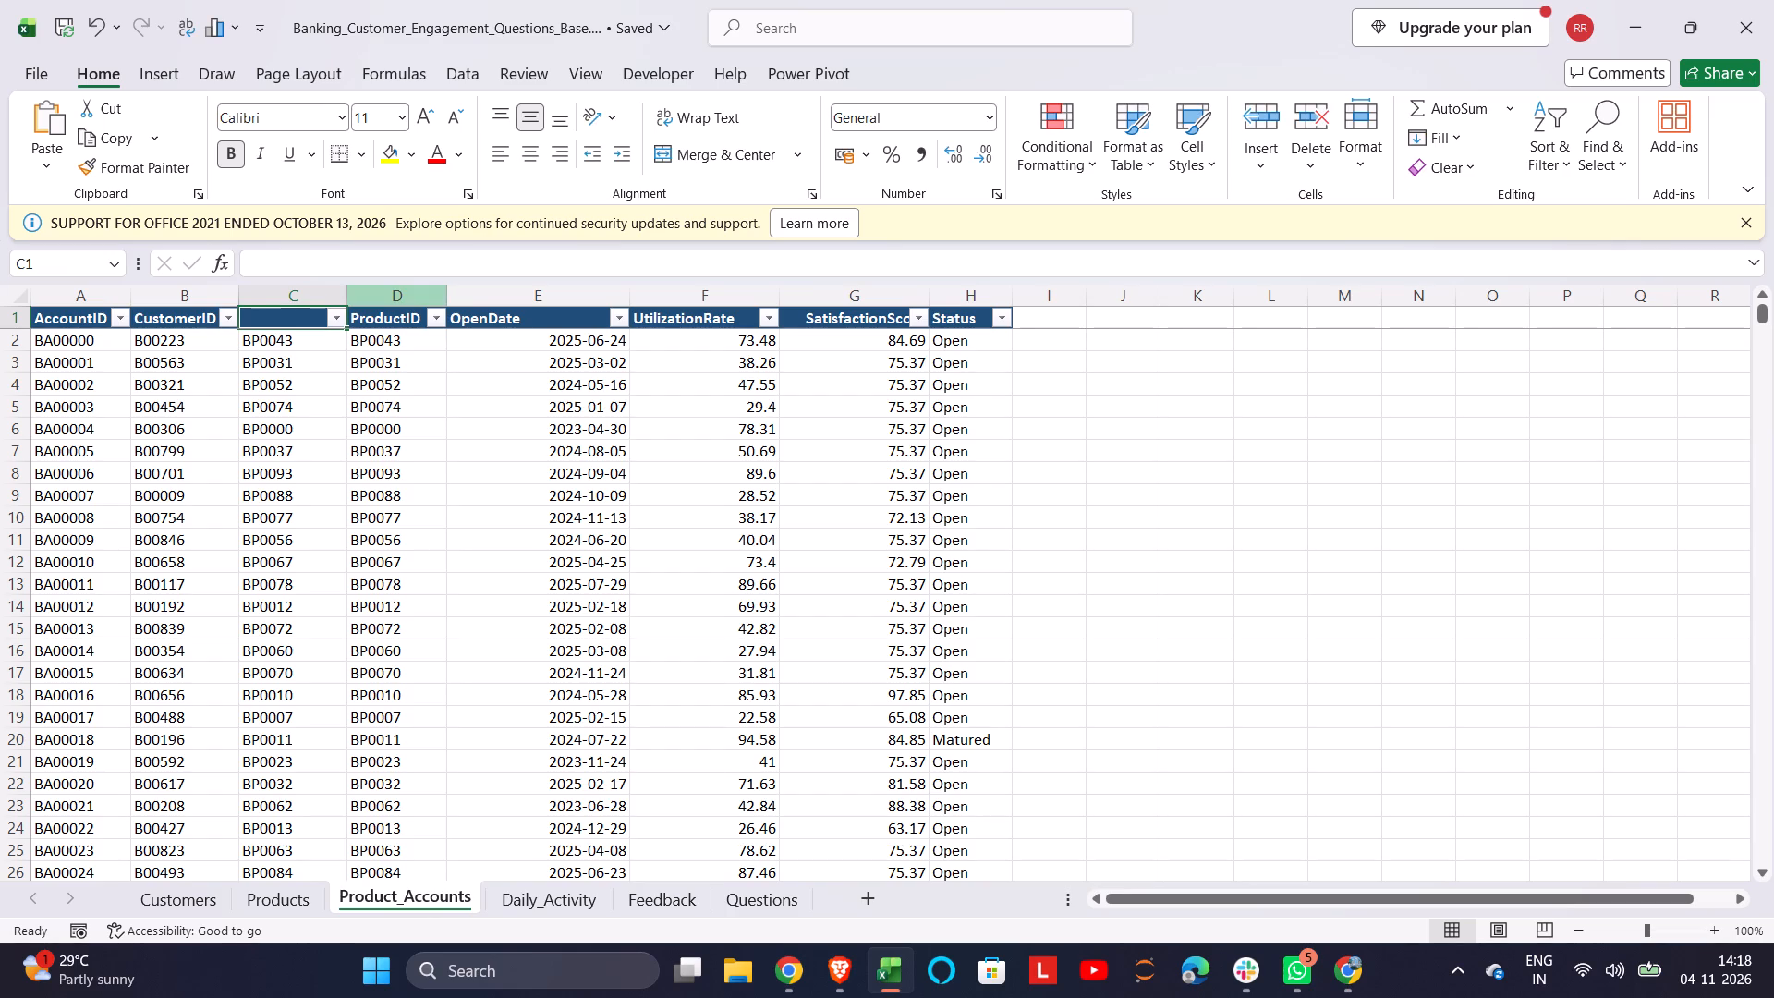
Insert a blank column E before the OpenDate column on Product_Accounts.
{"action": "left_click", "coordinate": [481, 301]}
{"action": "right_click", "coordinate": [481, 301]}
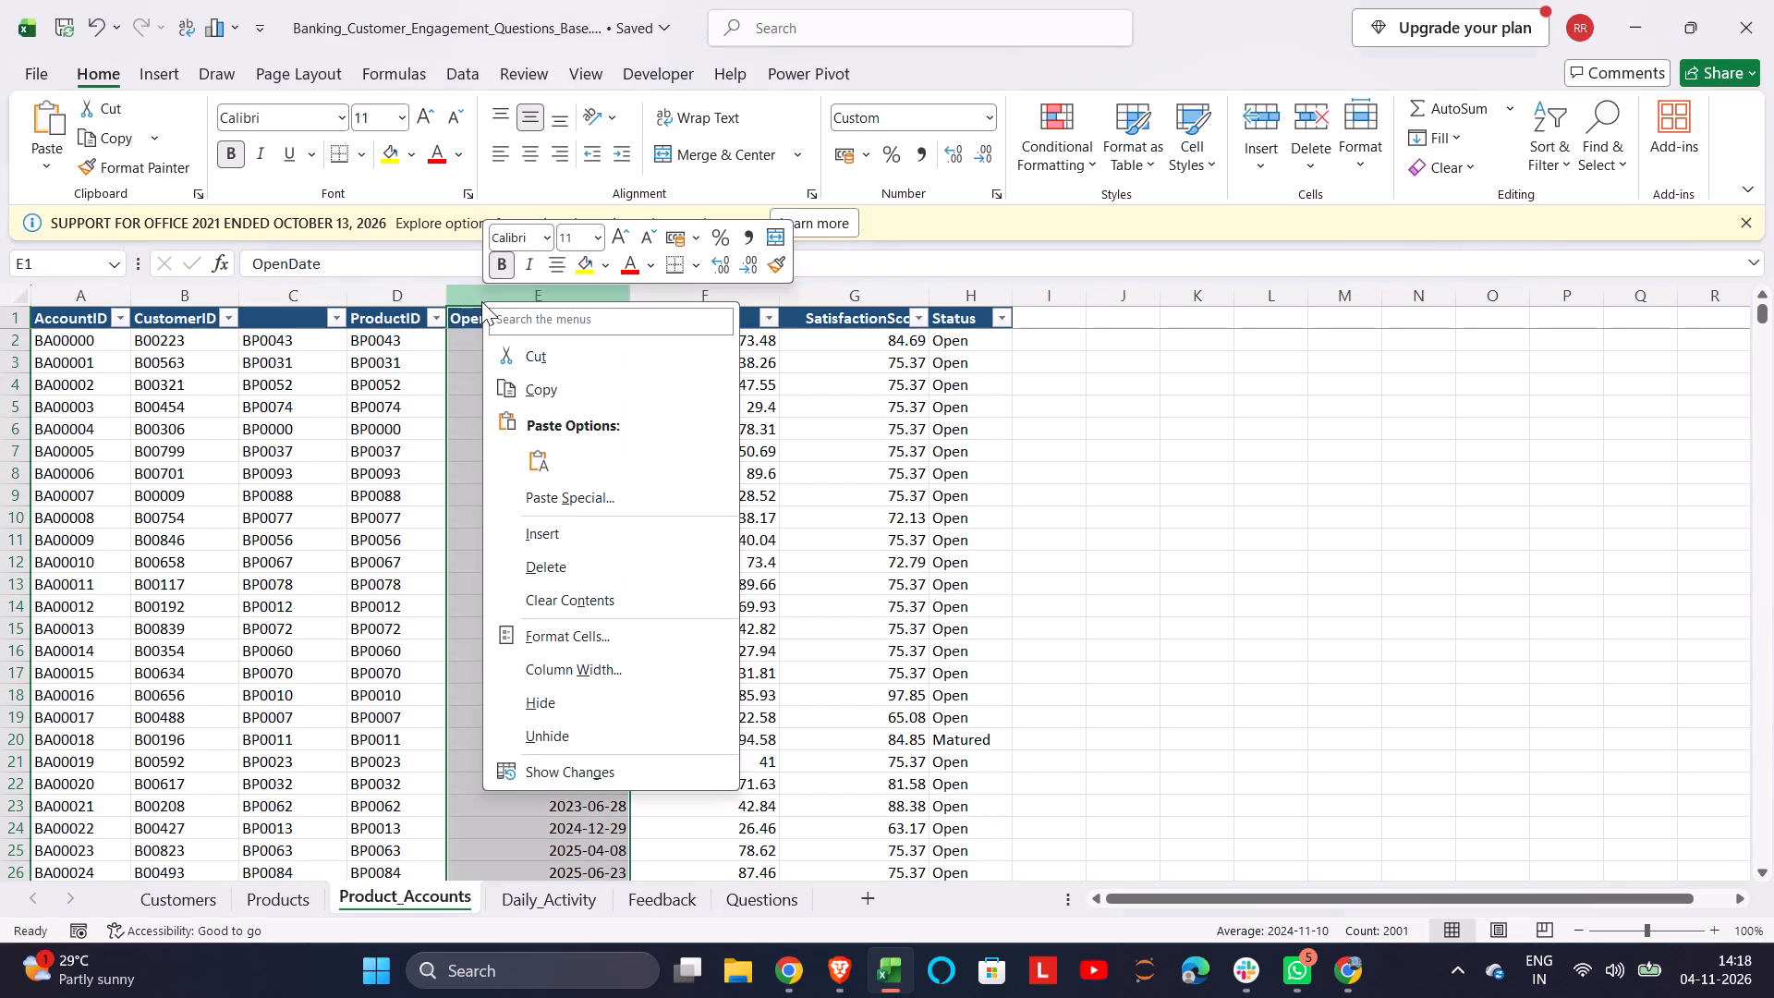
{"action": "left_click", "coordinate": [539, 526]}
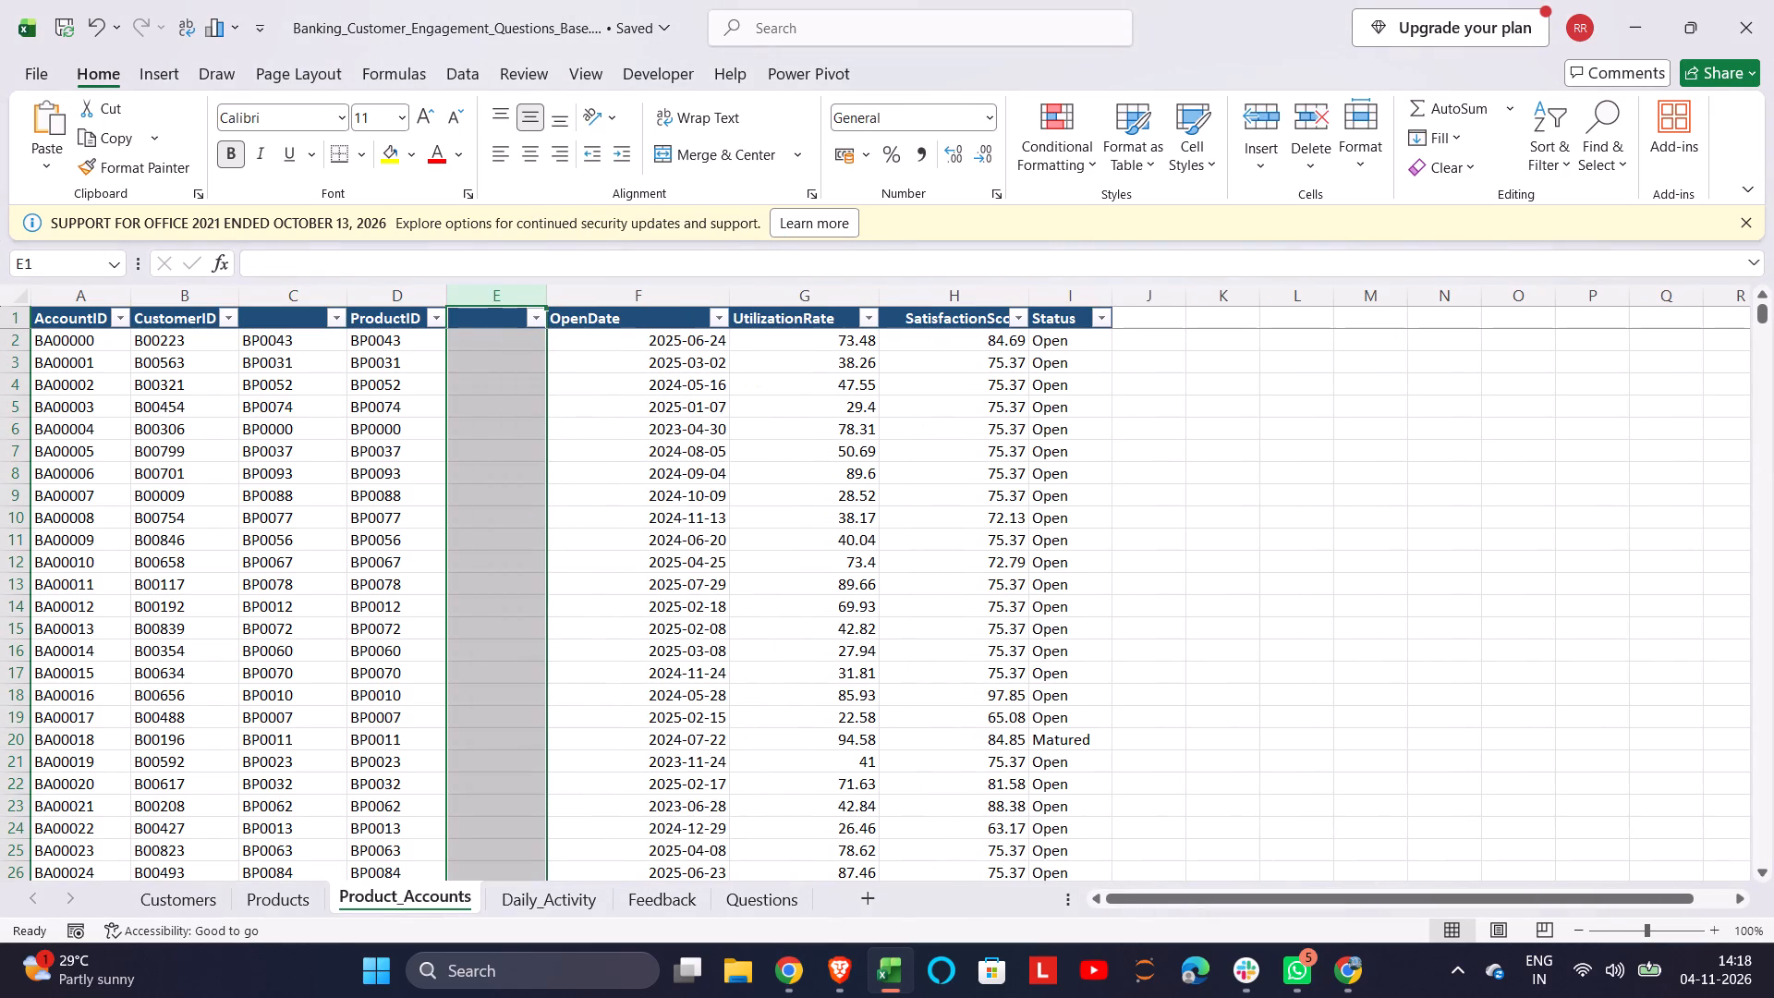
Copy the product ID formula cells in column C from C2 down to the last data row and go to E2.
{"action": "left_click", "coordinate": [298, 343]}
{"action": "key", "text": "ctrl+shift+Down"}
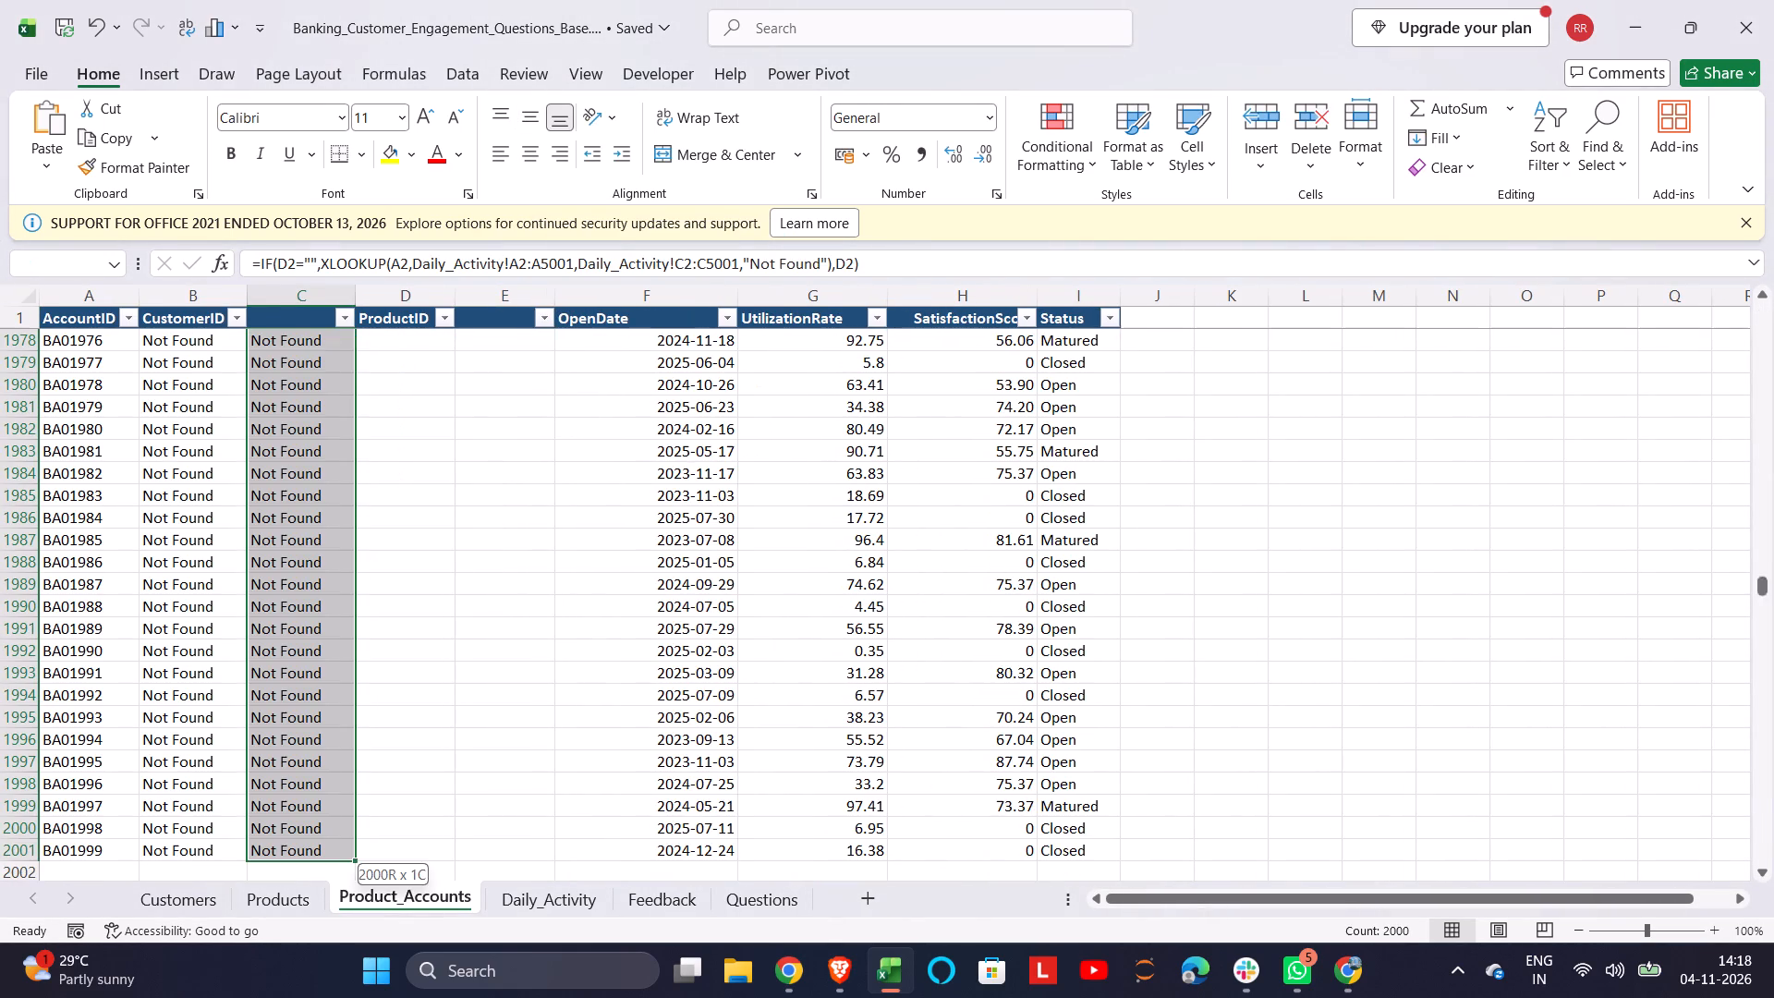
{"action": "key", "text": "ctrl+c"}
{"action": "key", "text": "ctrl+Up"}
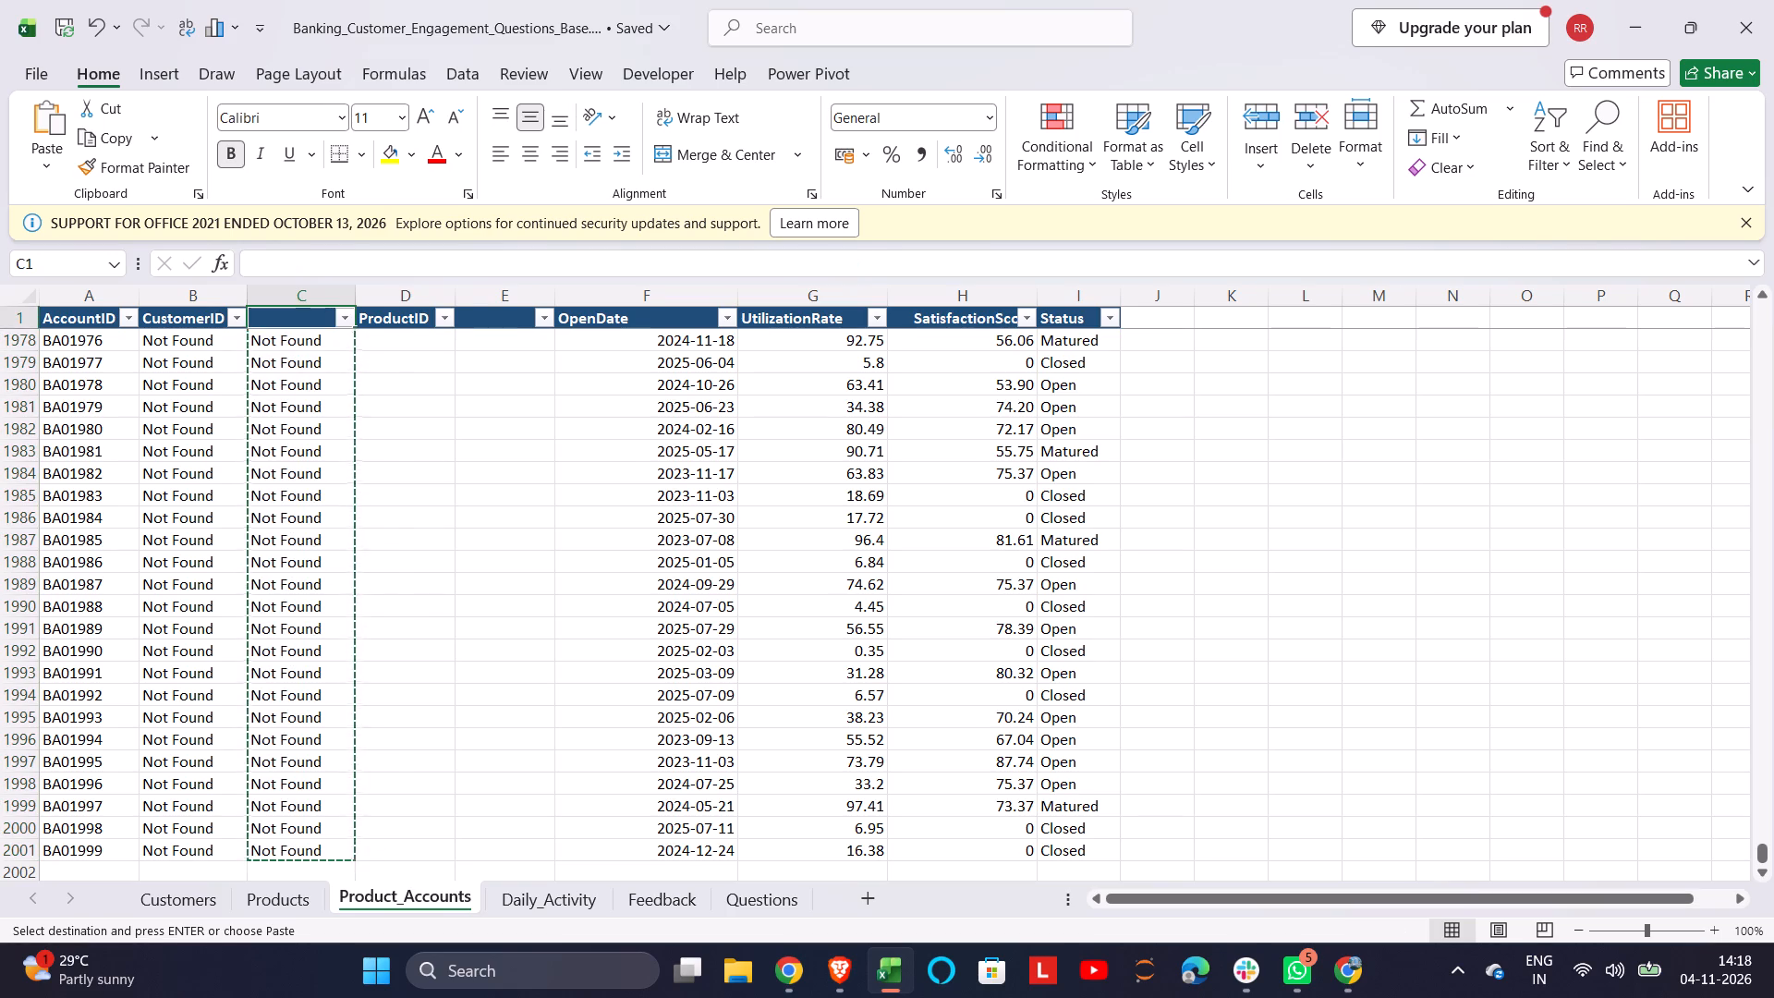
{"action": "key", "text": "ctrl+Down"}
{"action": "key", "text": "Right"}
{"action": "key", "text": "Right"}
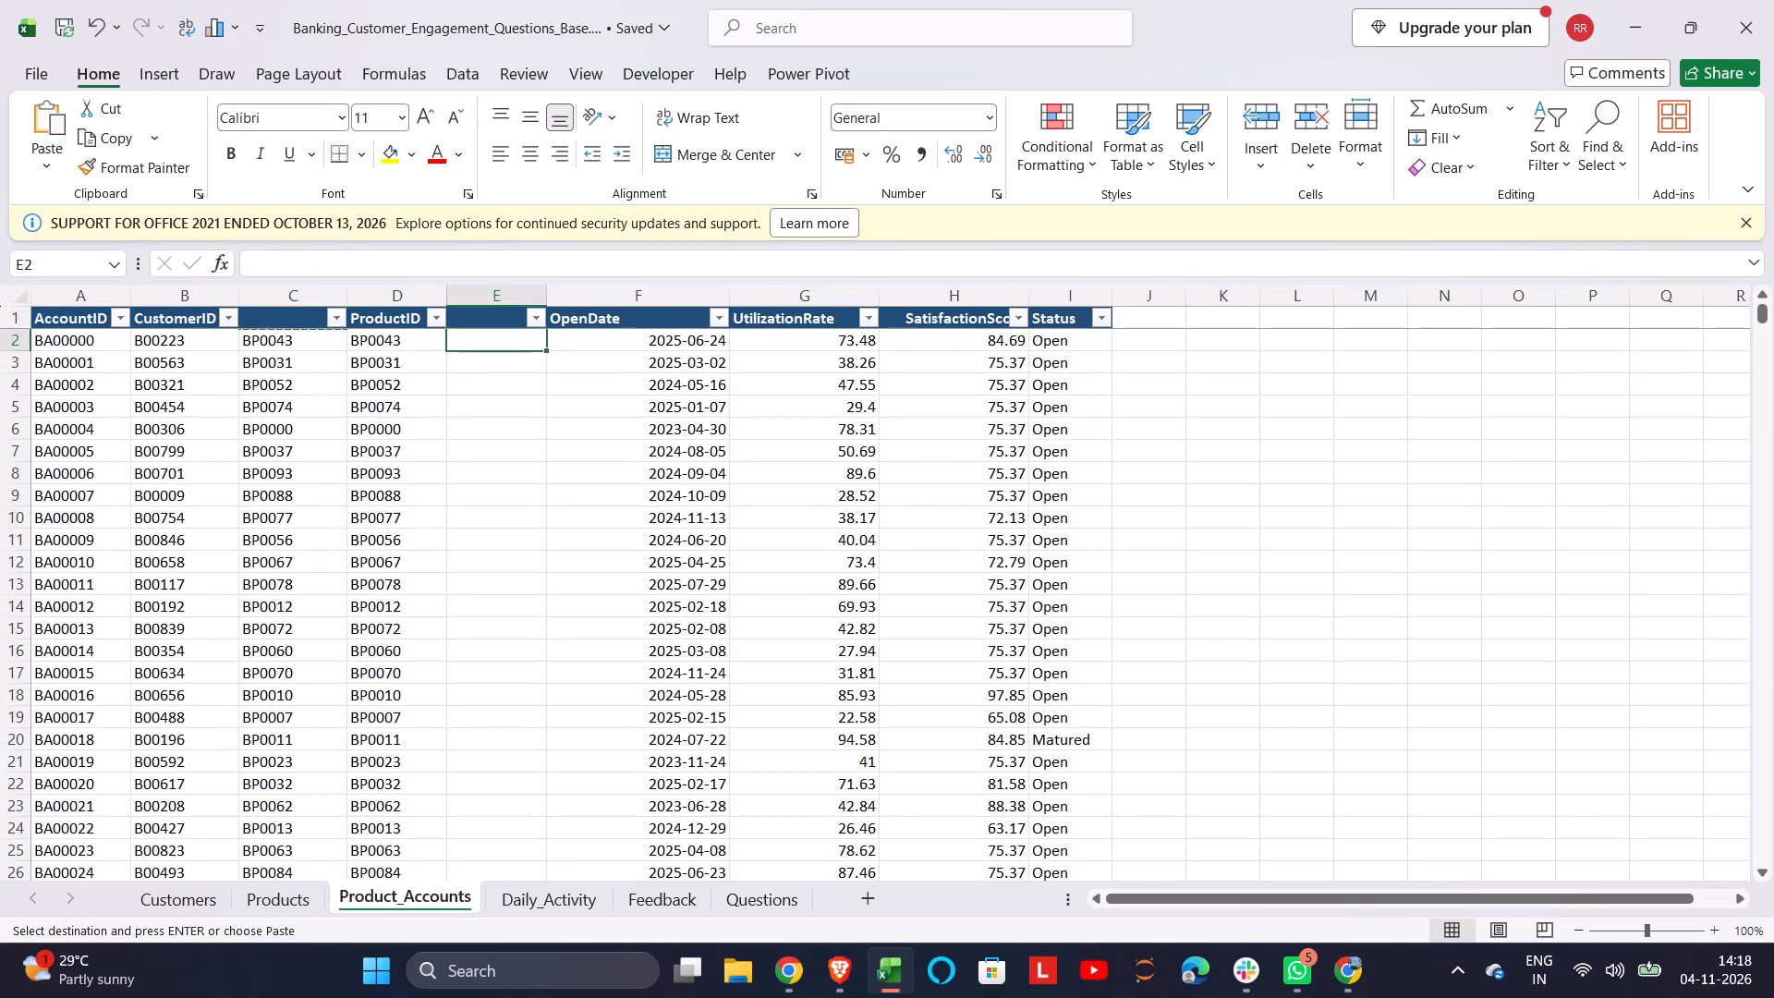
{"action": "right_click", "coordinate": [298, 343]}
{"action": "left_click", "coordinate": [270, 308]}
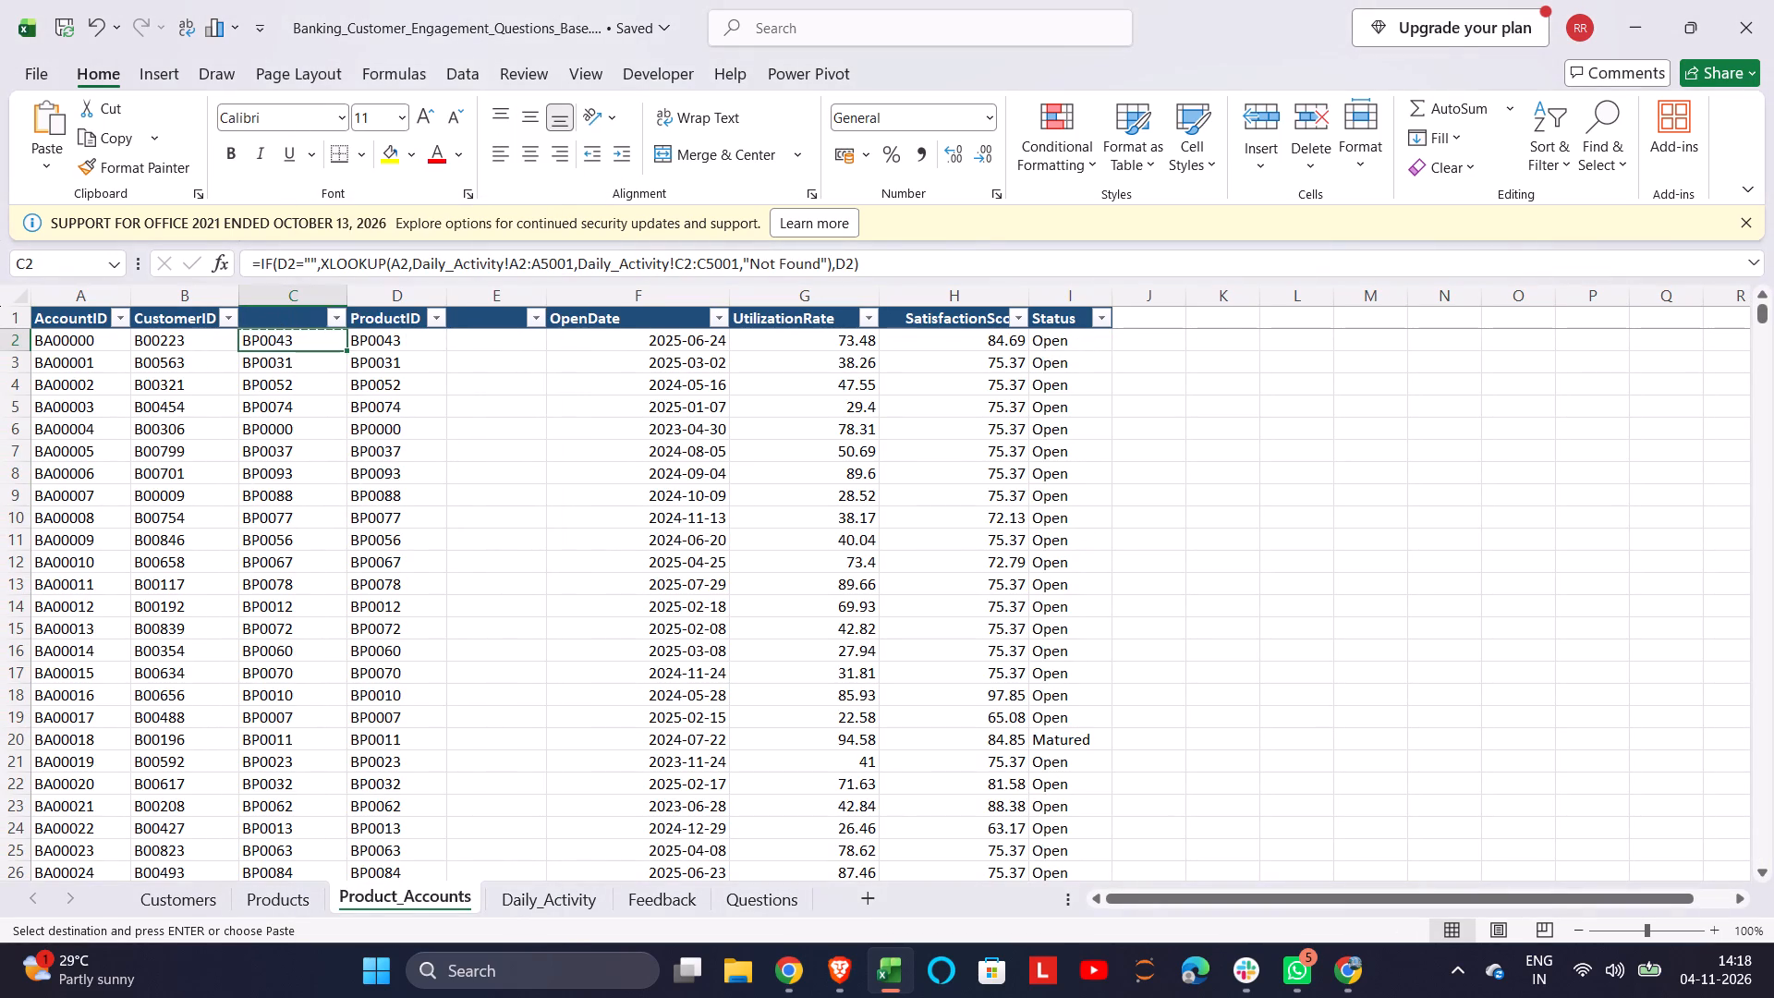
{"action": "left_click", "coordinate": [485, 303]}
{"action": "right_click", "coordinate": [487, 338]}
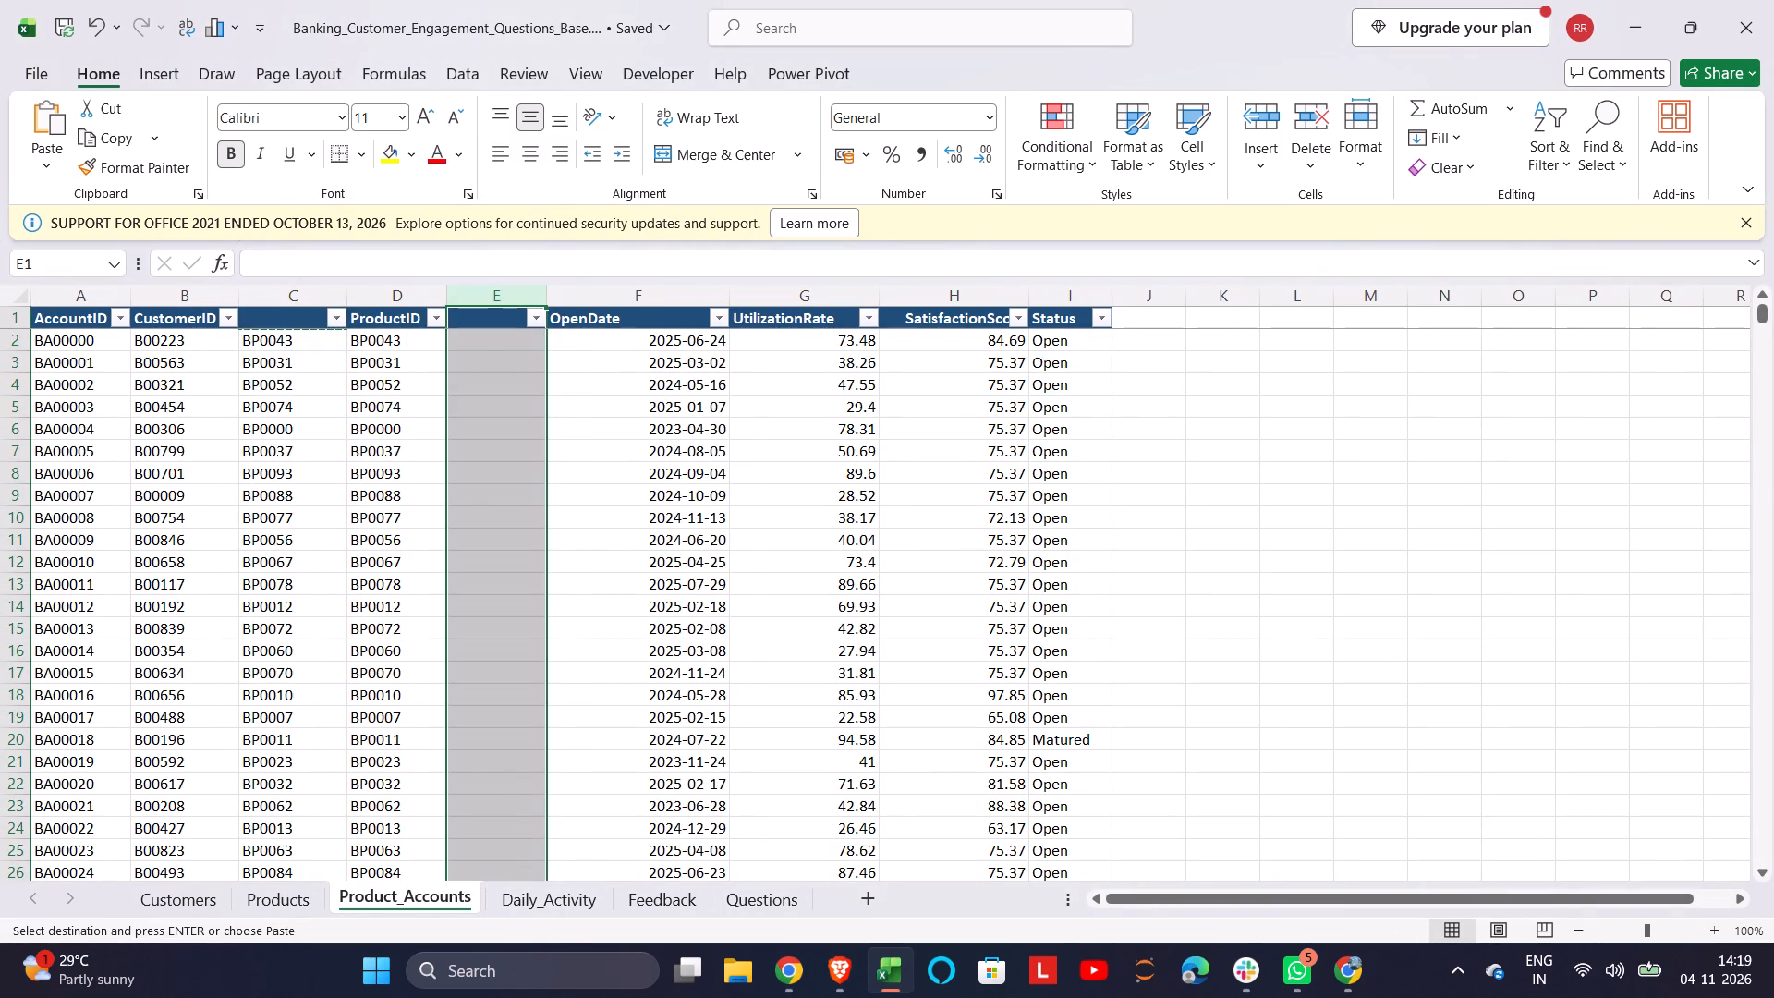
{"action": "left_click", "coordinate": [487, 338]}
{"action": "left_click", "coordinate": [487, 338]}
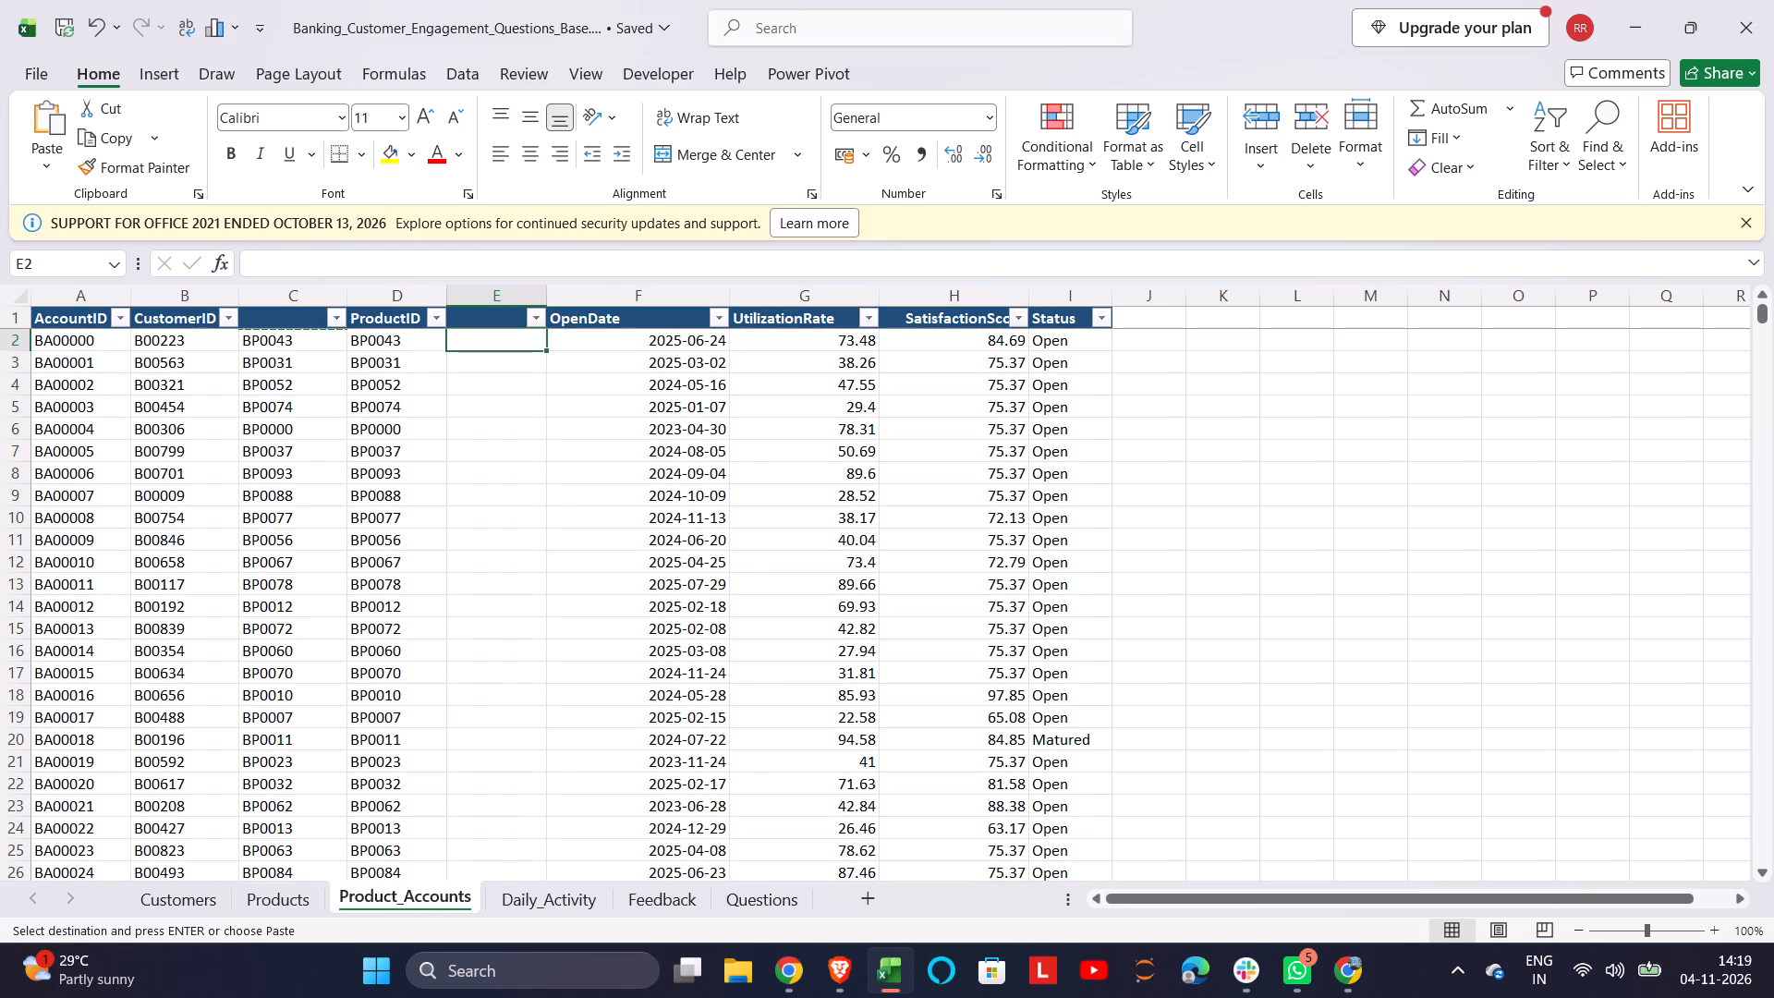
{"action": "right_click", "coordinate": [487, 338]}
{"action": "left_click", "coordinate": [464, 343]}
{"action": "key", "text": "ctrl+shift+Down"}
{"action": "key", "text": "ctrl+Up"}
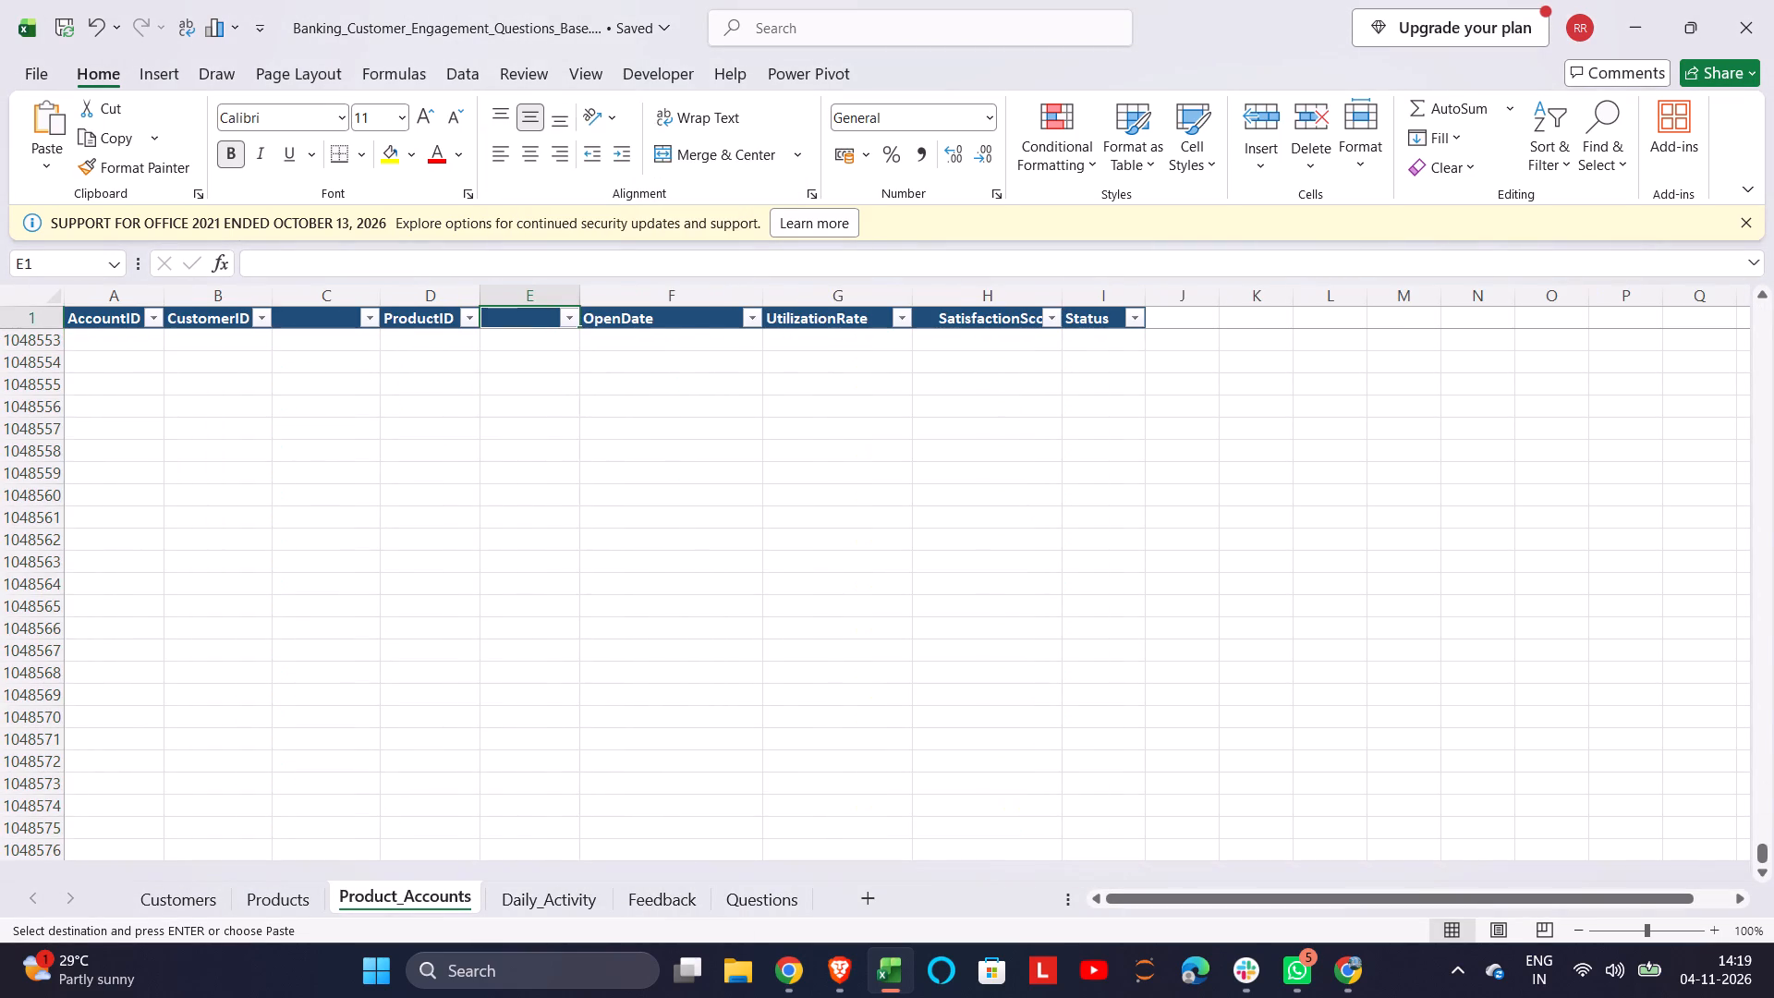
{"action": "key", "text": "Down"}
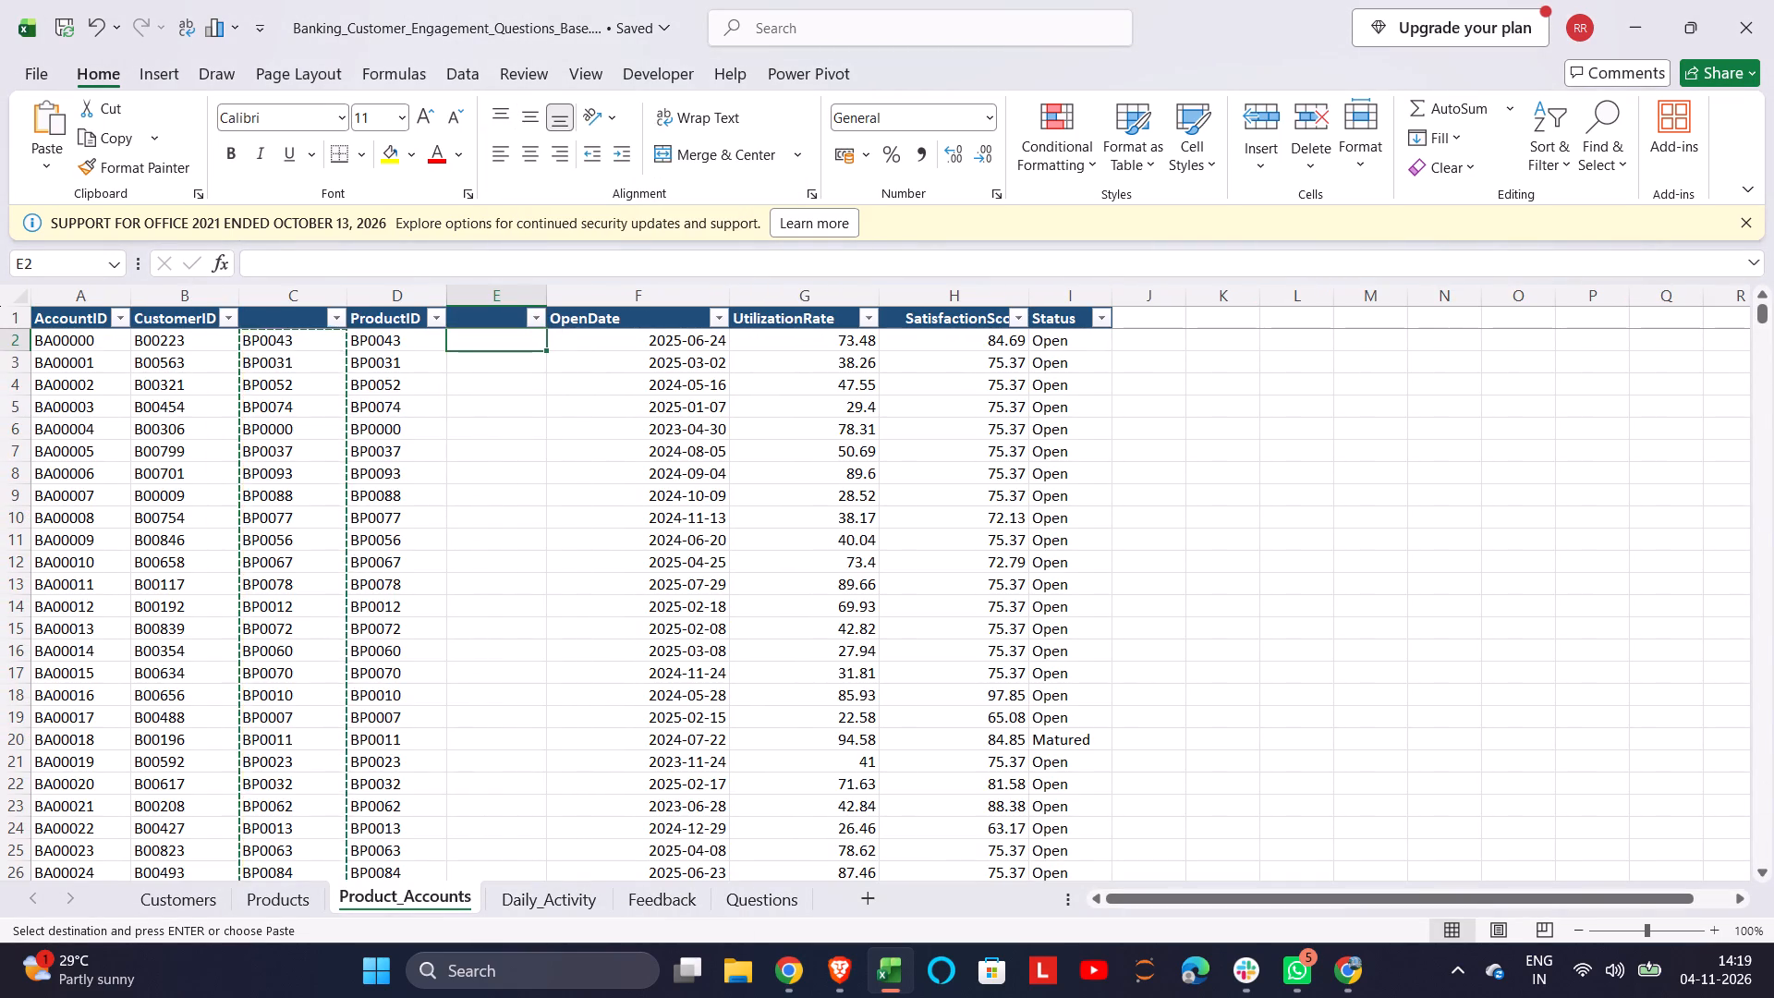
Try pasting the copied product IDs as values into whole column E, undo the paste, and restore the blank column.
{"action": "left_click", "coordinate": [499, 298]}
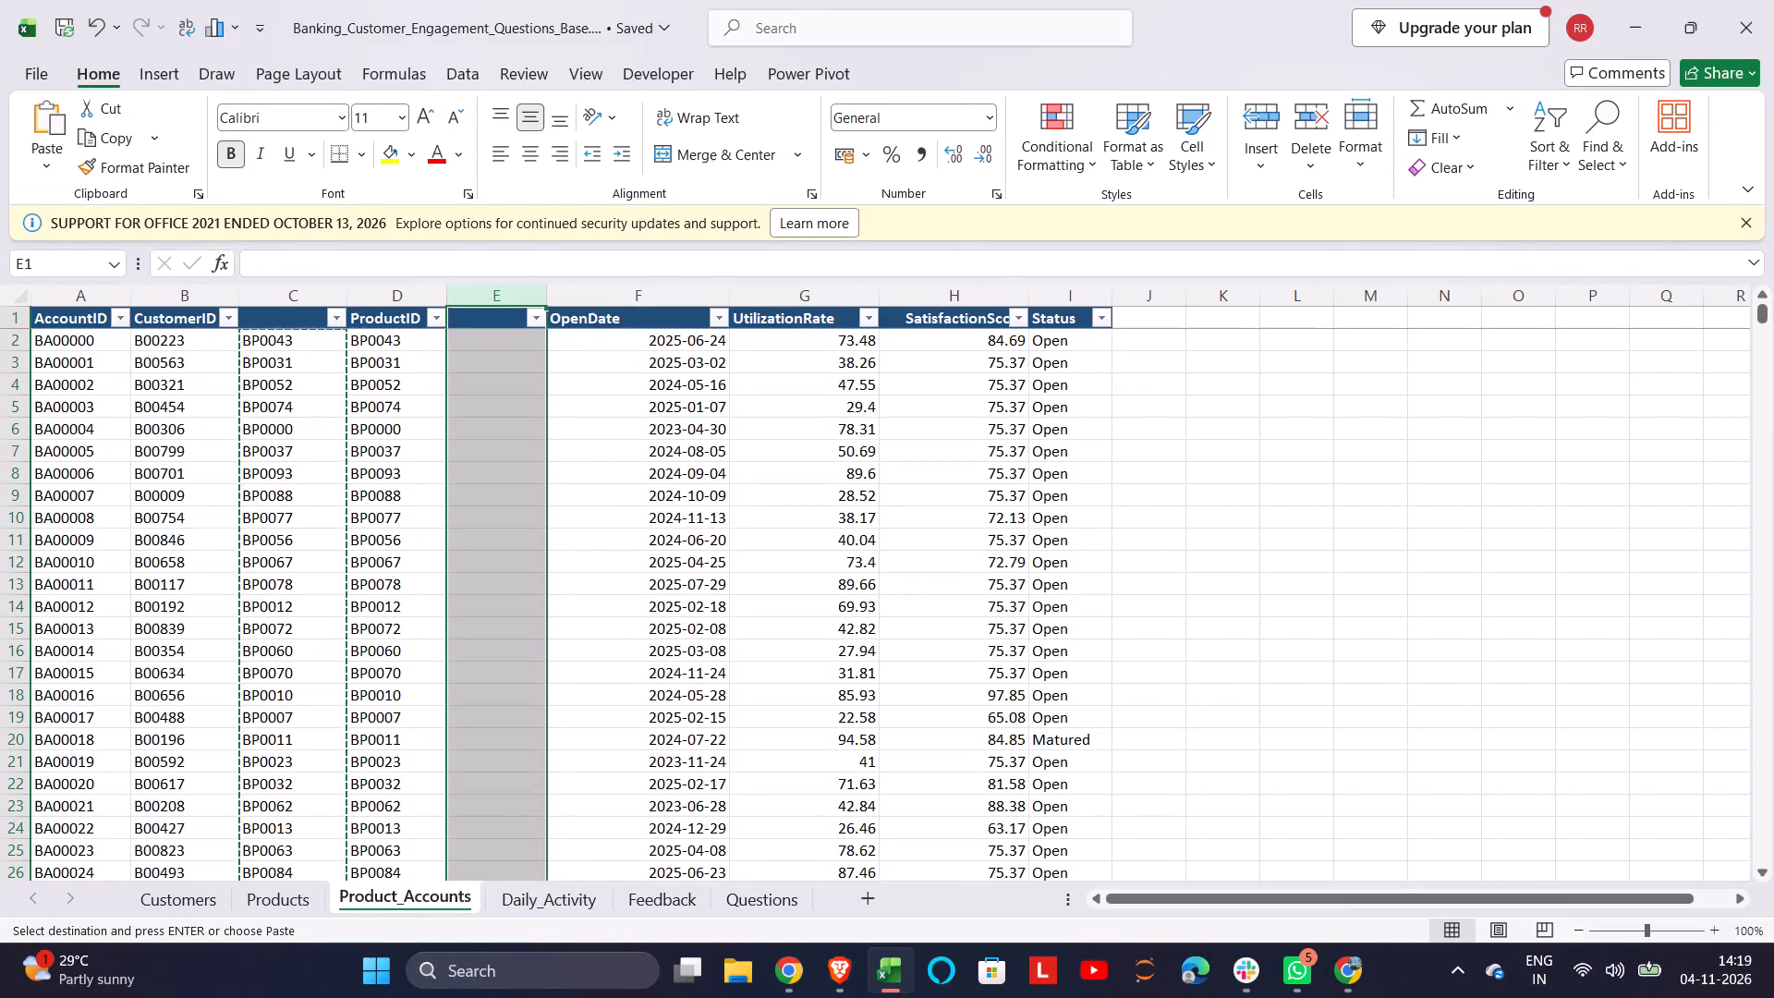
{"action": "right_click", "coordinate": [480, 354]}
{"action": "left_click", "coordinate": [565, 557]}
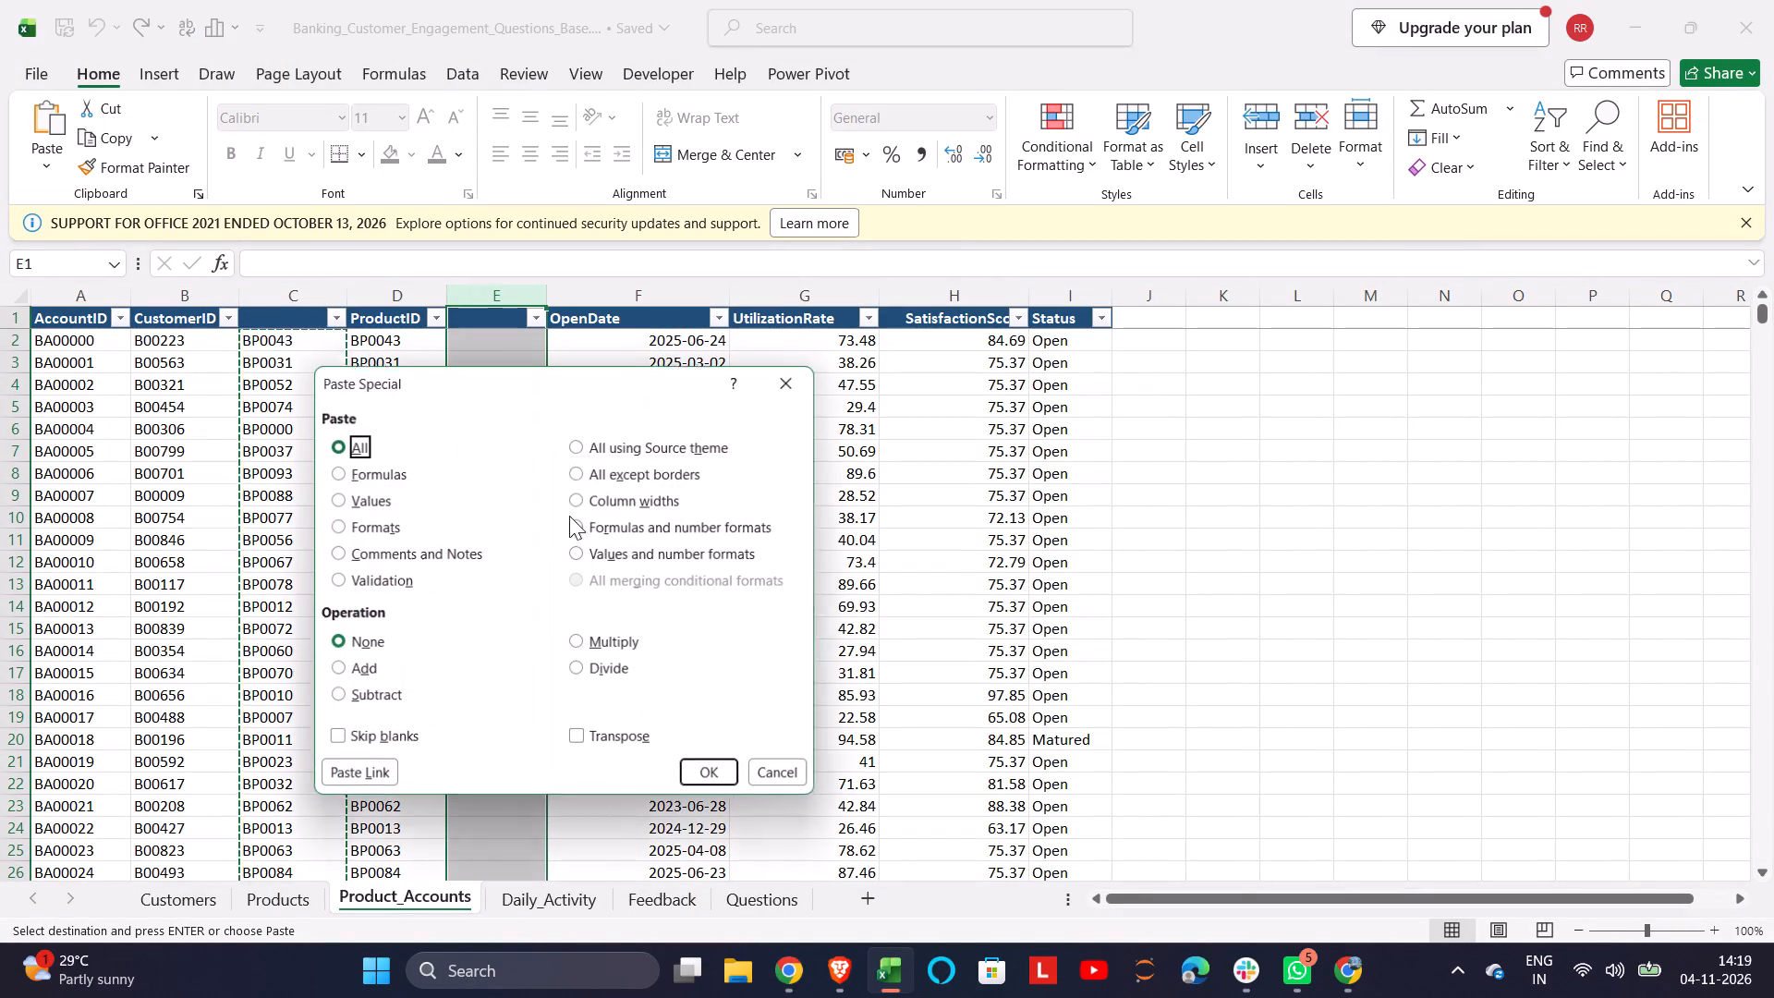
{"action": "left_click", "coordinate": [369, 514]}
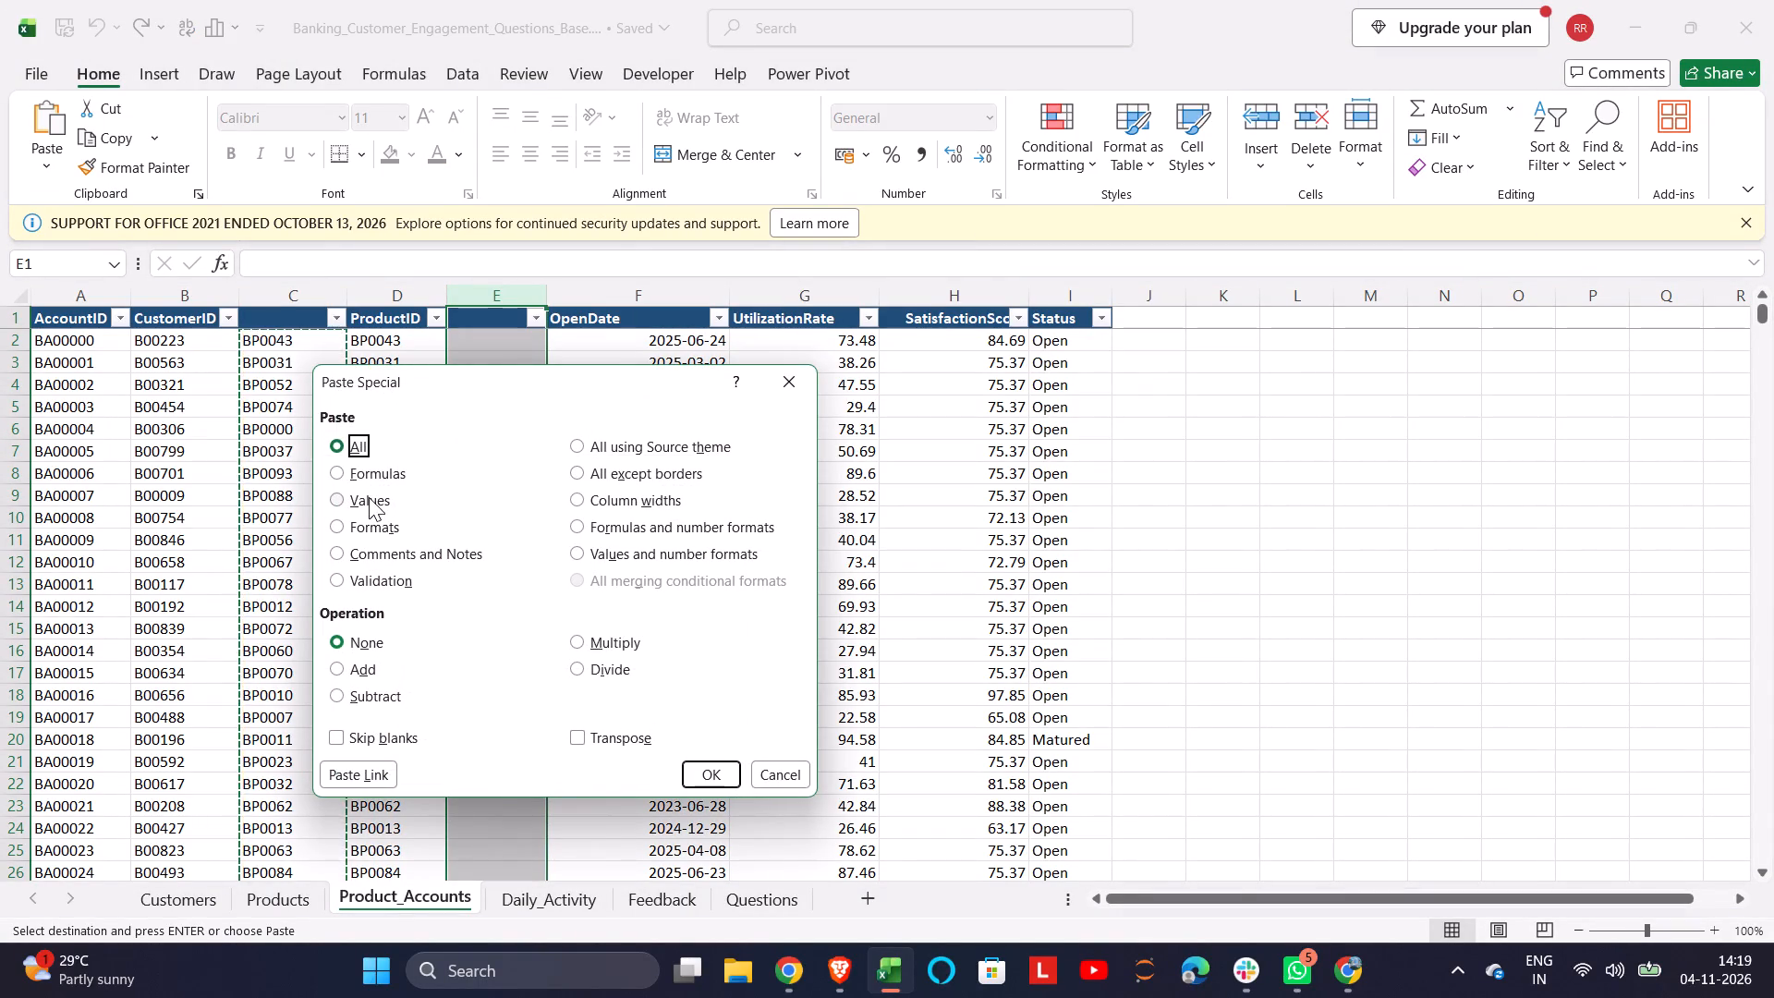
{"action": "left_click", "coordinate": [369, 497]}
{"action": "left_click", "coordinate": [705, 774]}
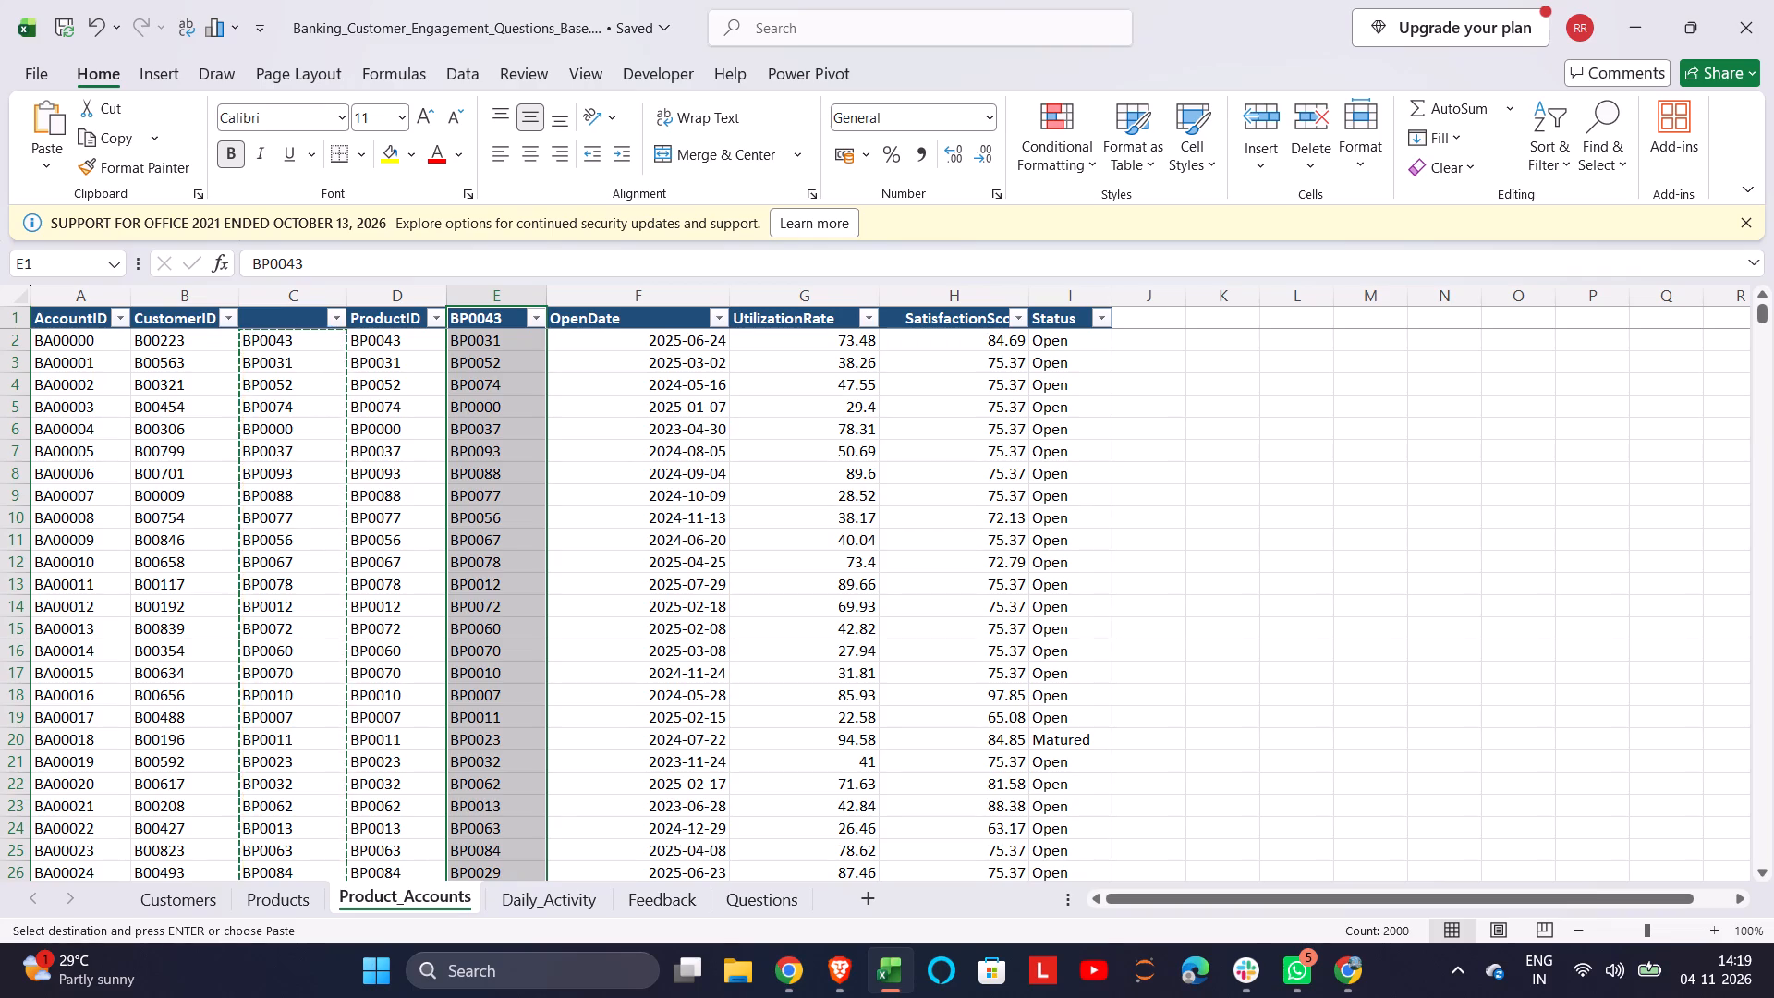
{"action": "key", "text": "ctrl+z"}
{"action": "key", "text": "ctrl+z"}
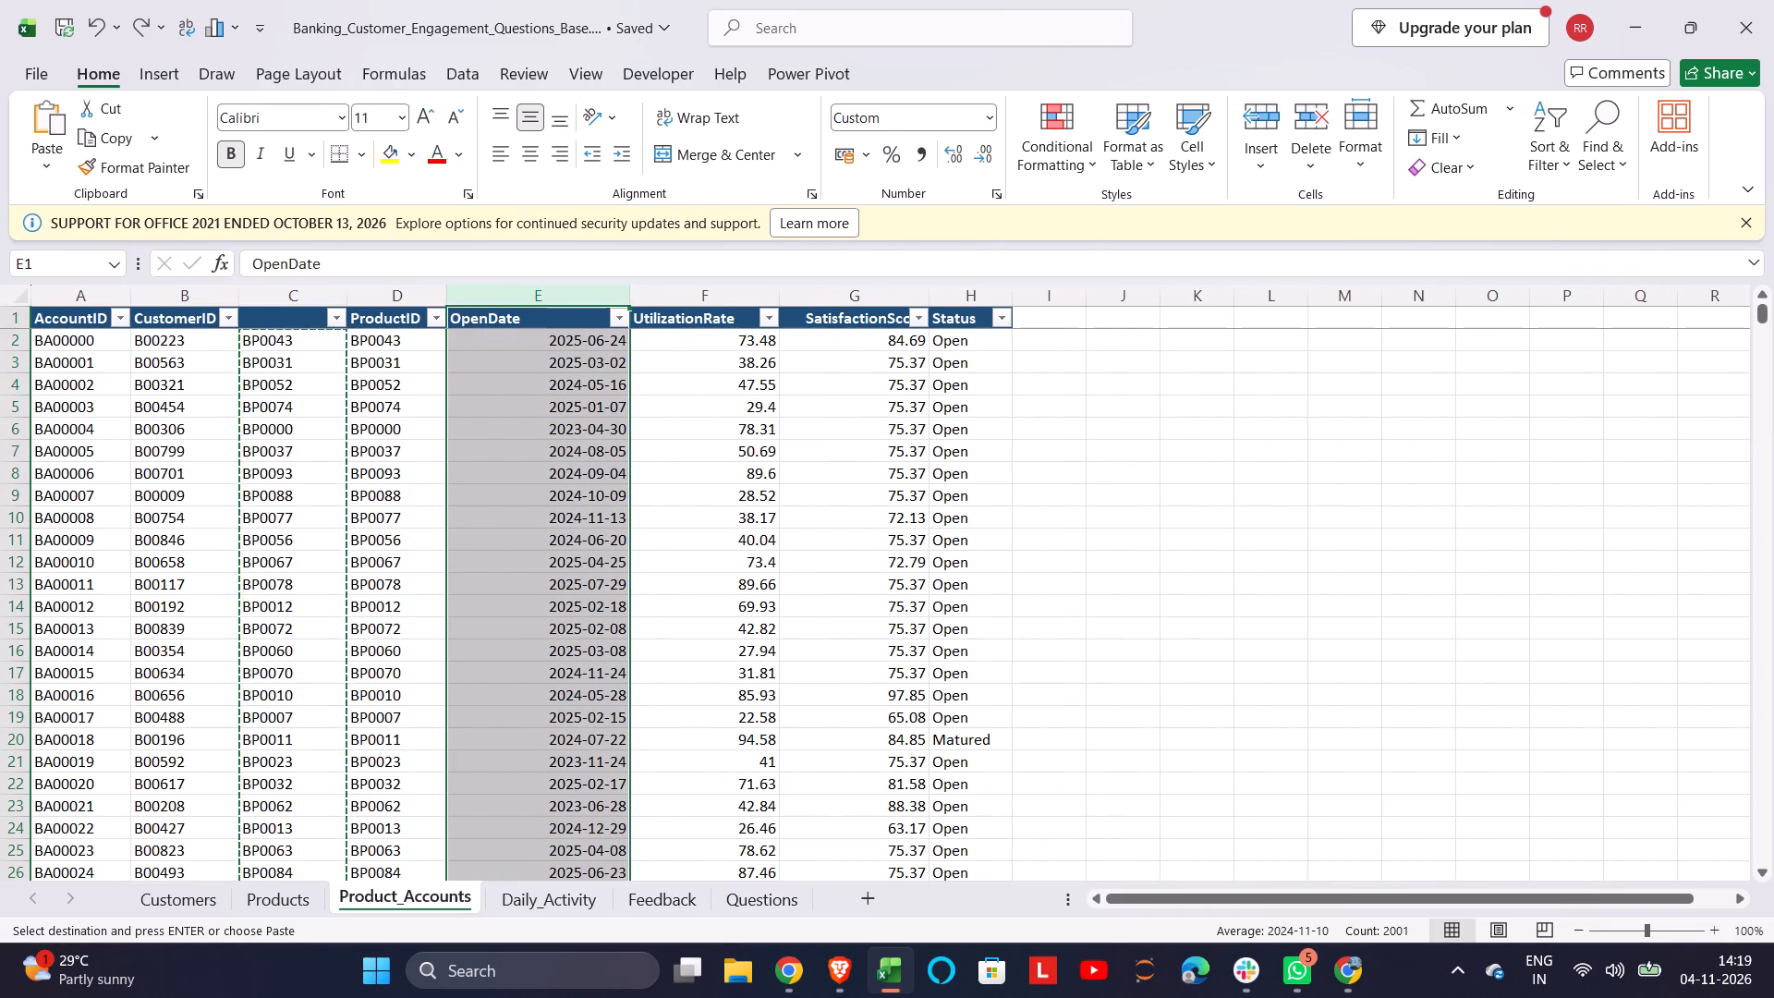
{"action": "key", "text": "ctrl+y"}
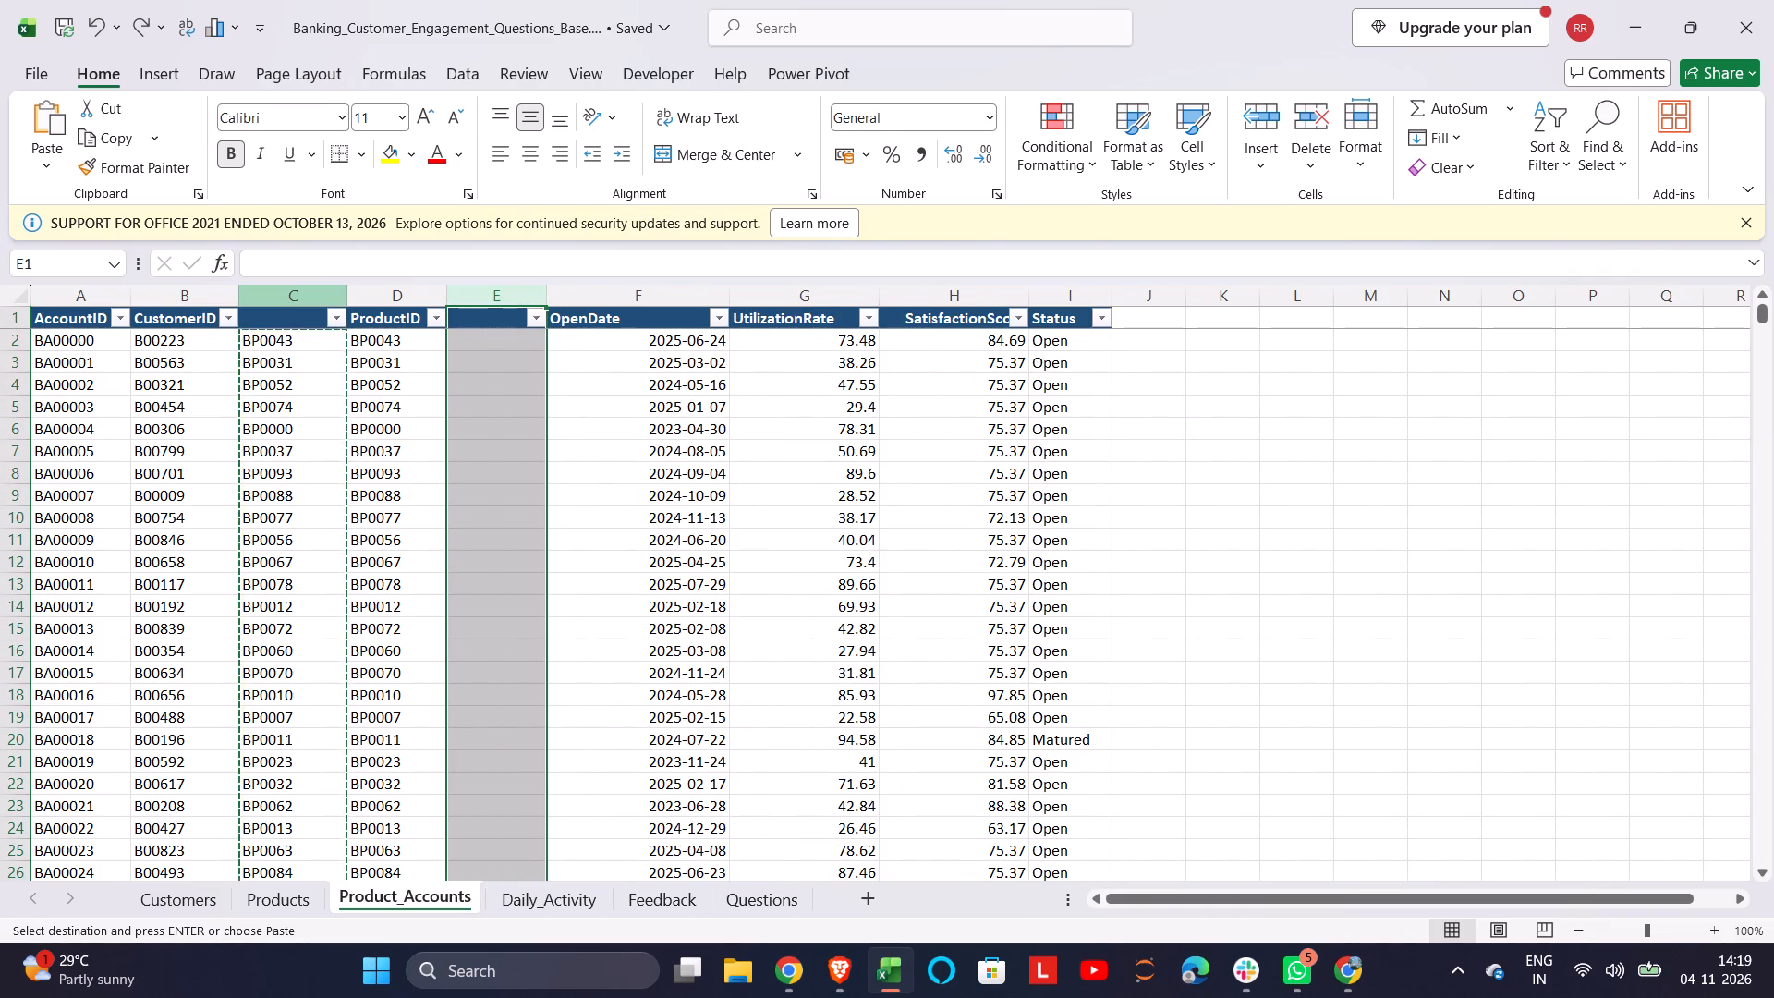
Copy the whole of column C and paste it into blank column E using Paste Special with the Values option.
{"action": "left_click", "coordinate": [293, 298]}
{"action": "key", "text": "ctrl+c"}
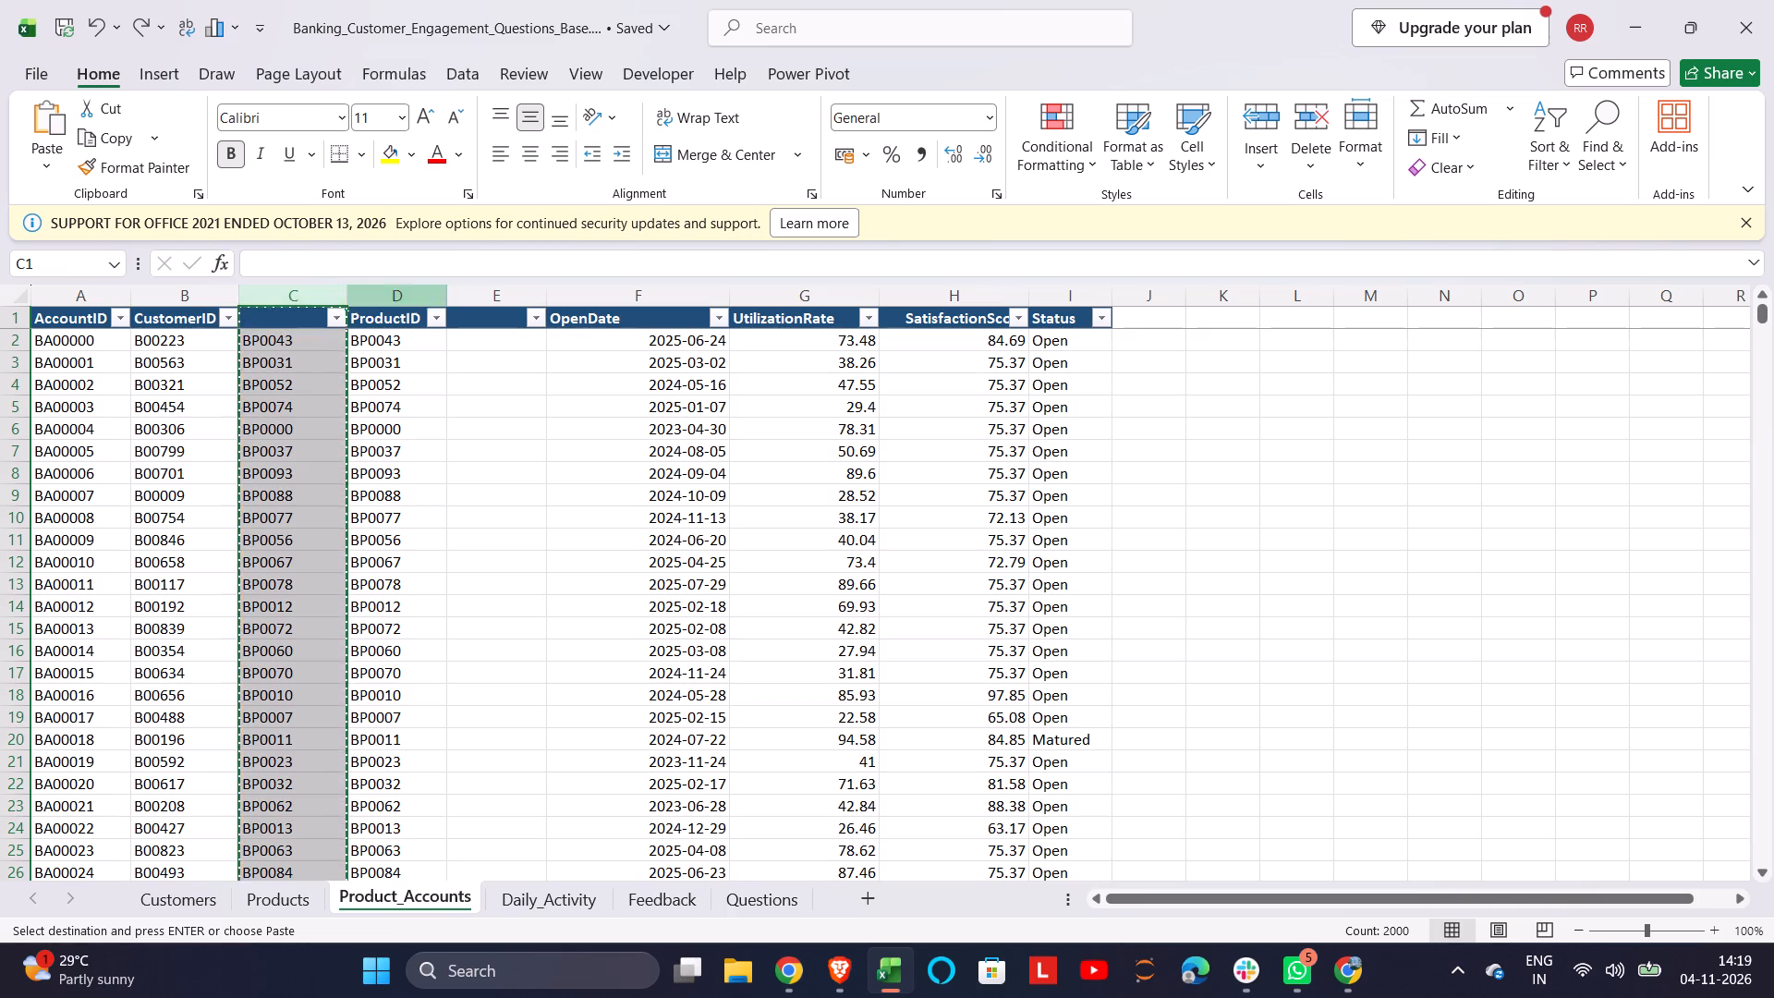
{"action": "right_click", "coordinate": [514, 294]}
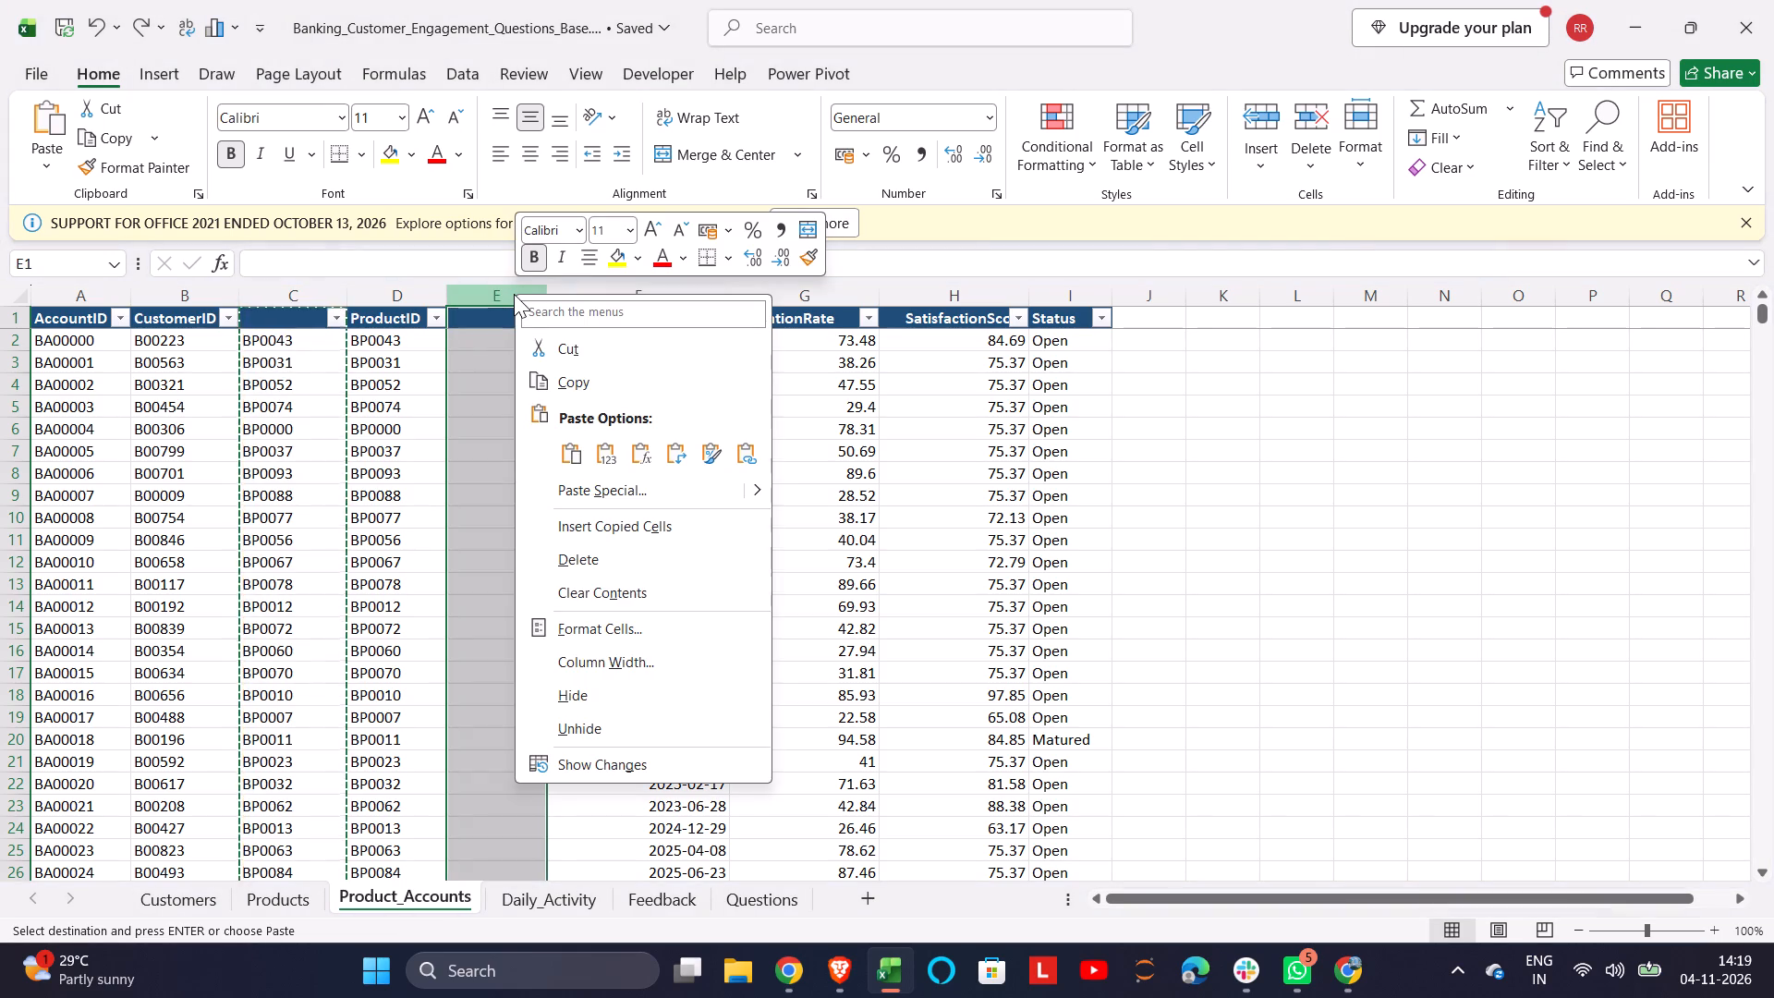
{"action": "left_click", "coordinate": [588, 482]}
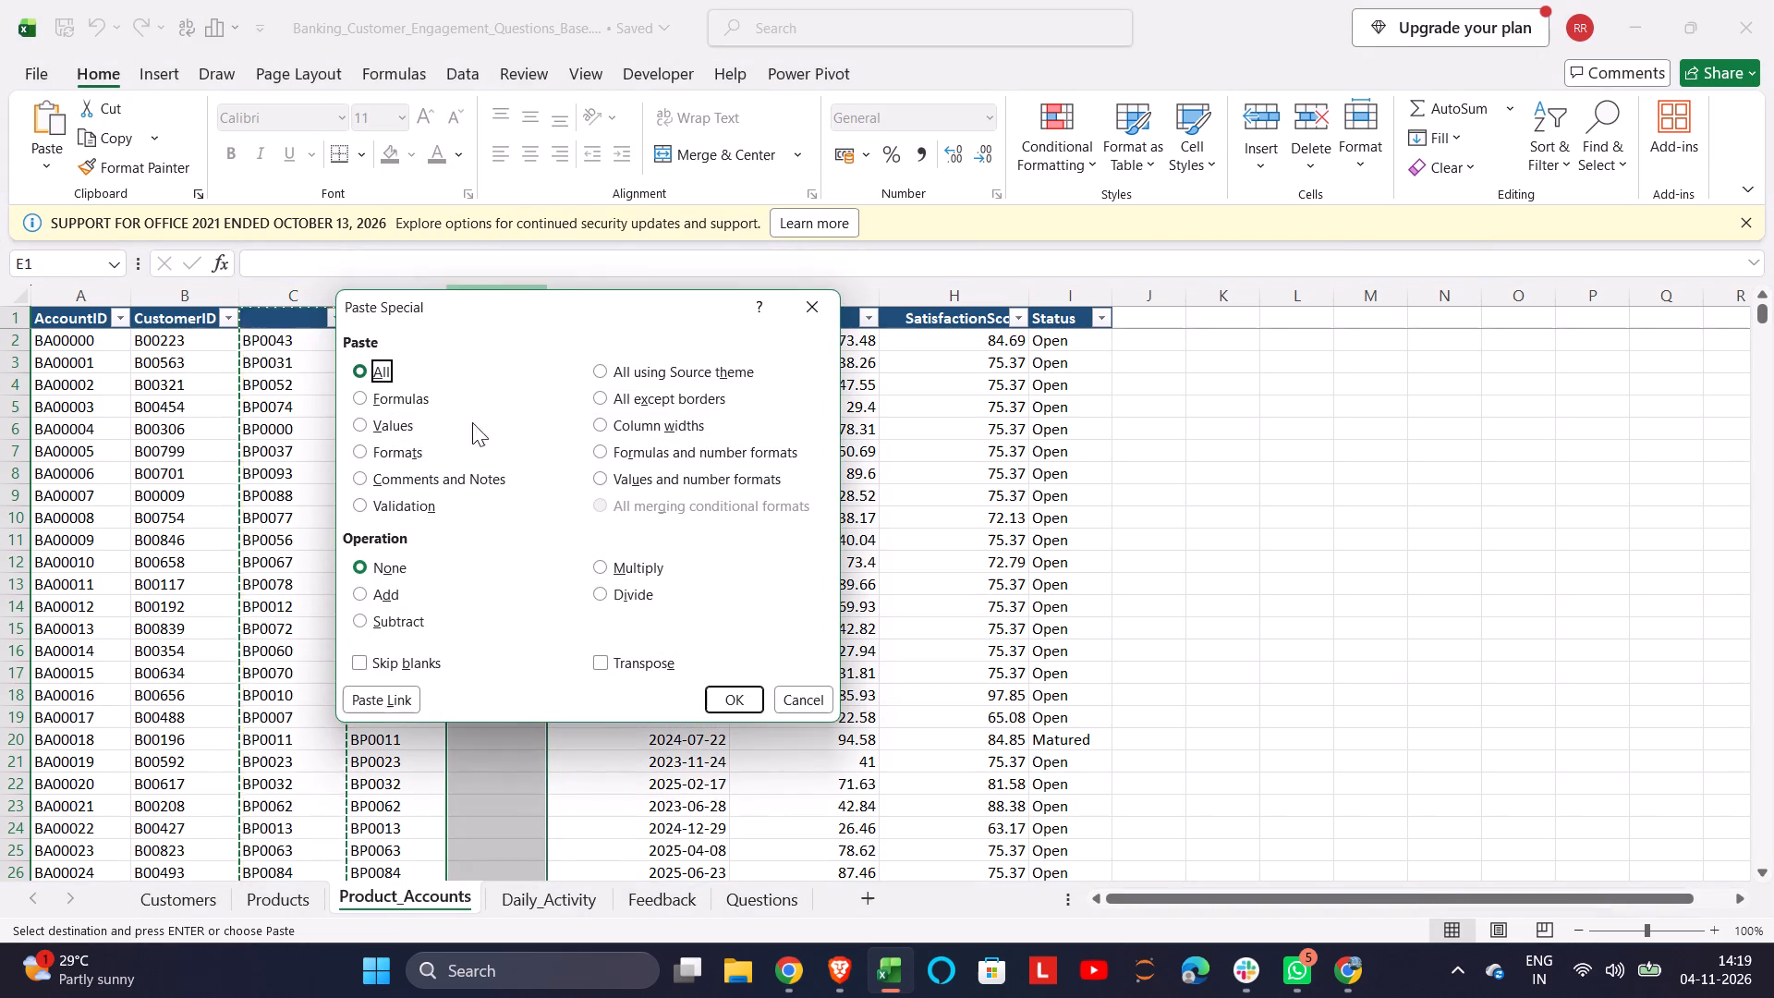
{"action": "left_click", "coordinate": [402, 432]}
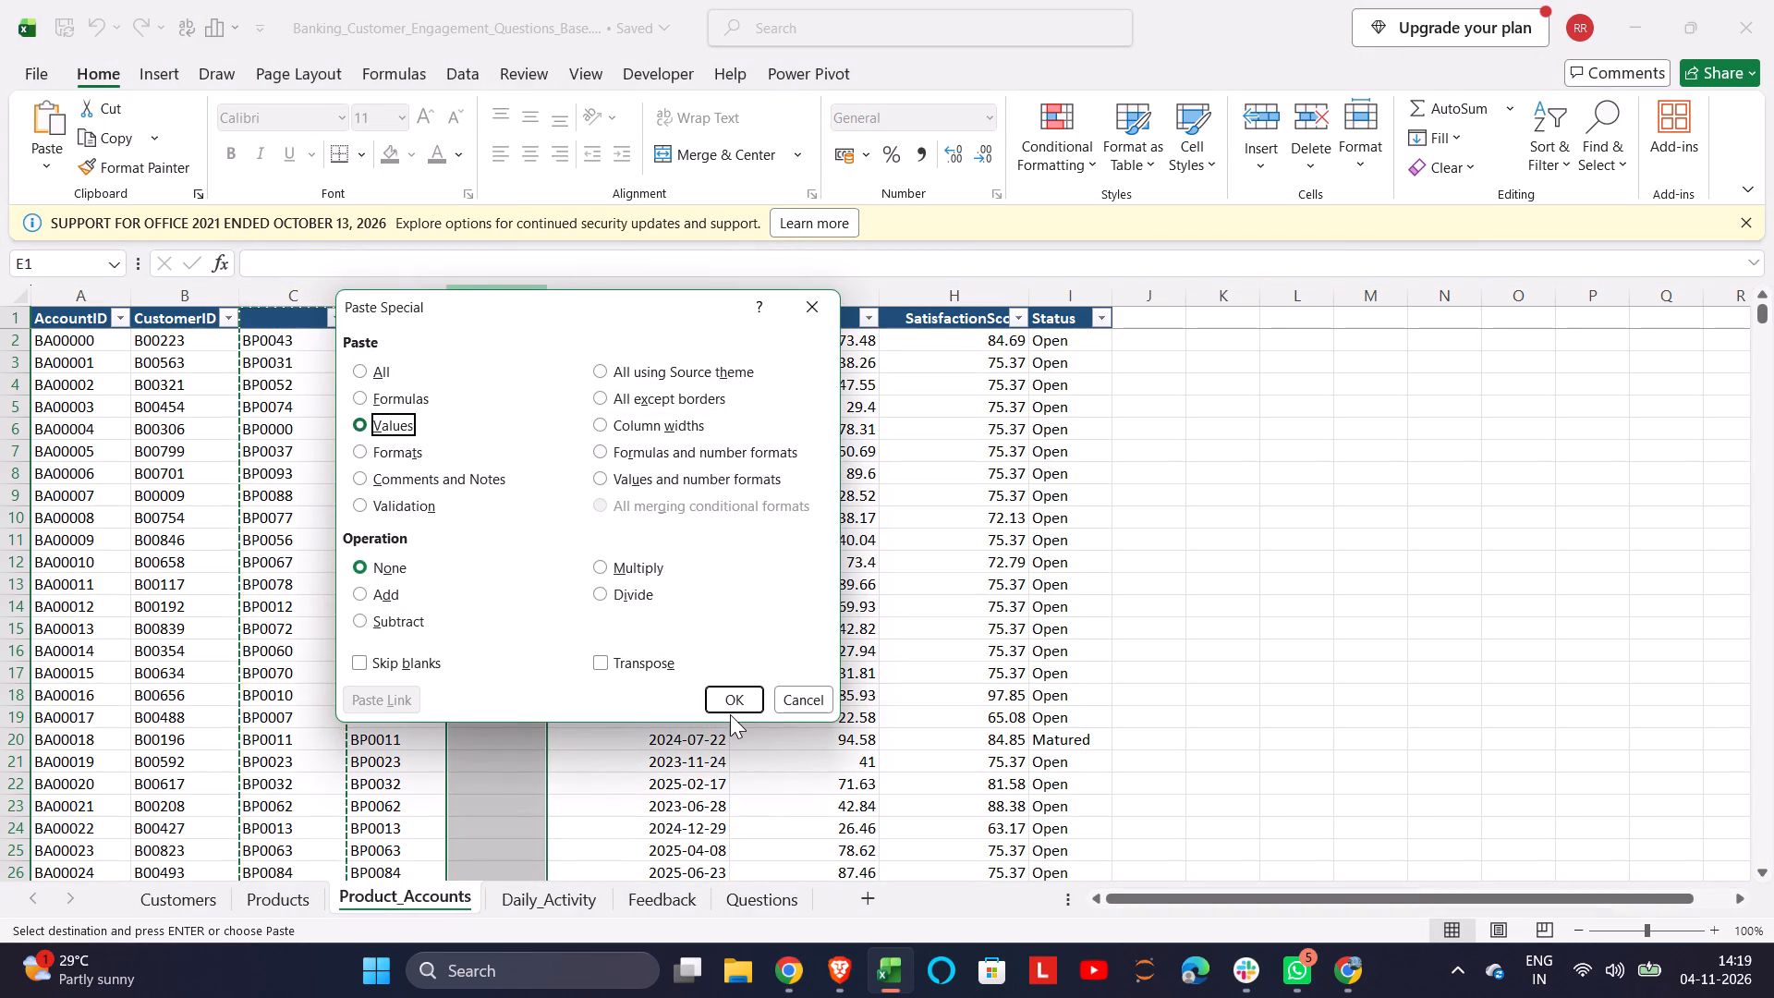
{"action": "left_click", "coordinate": [734, 702]}
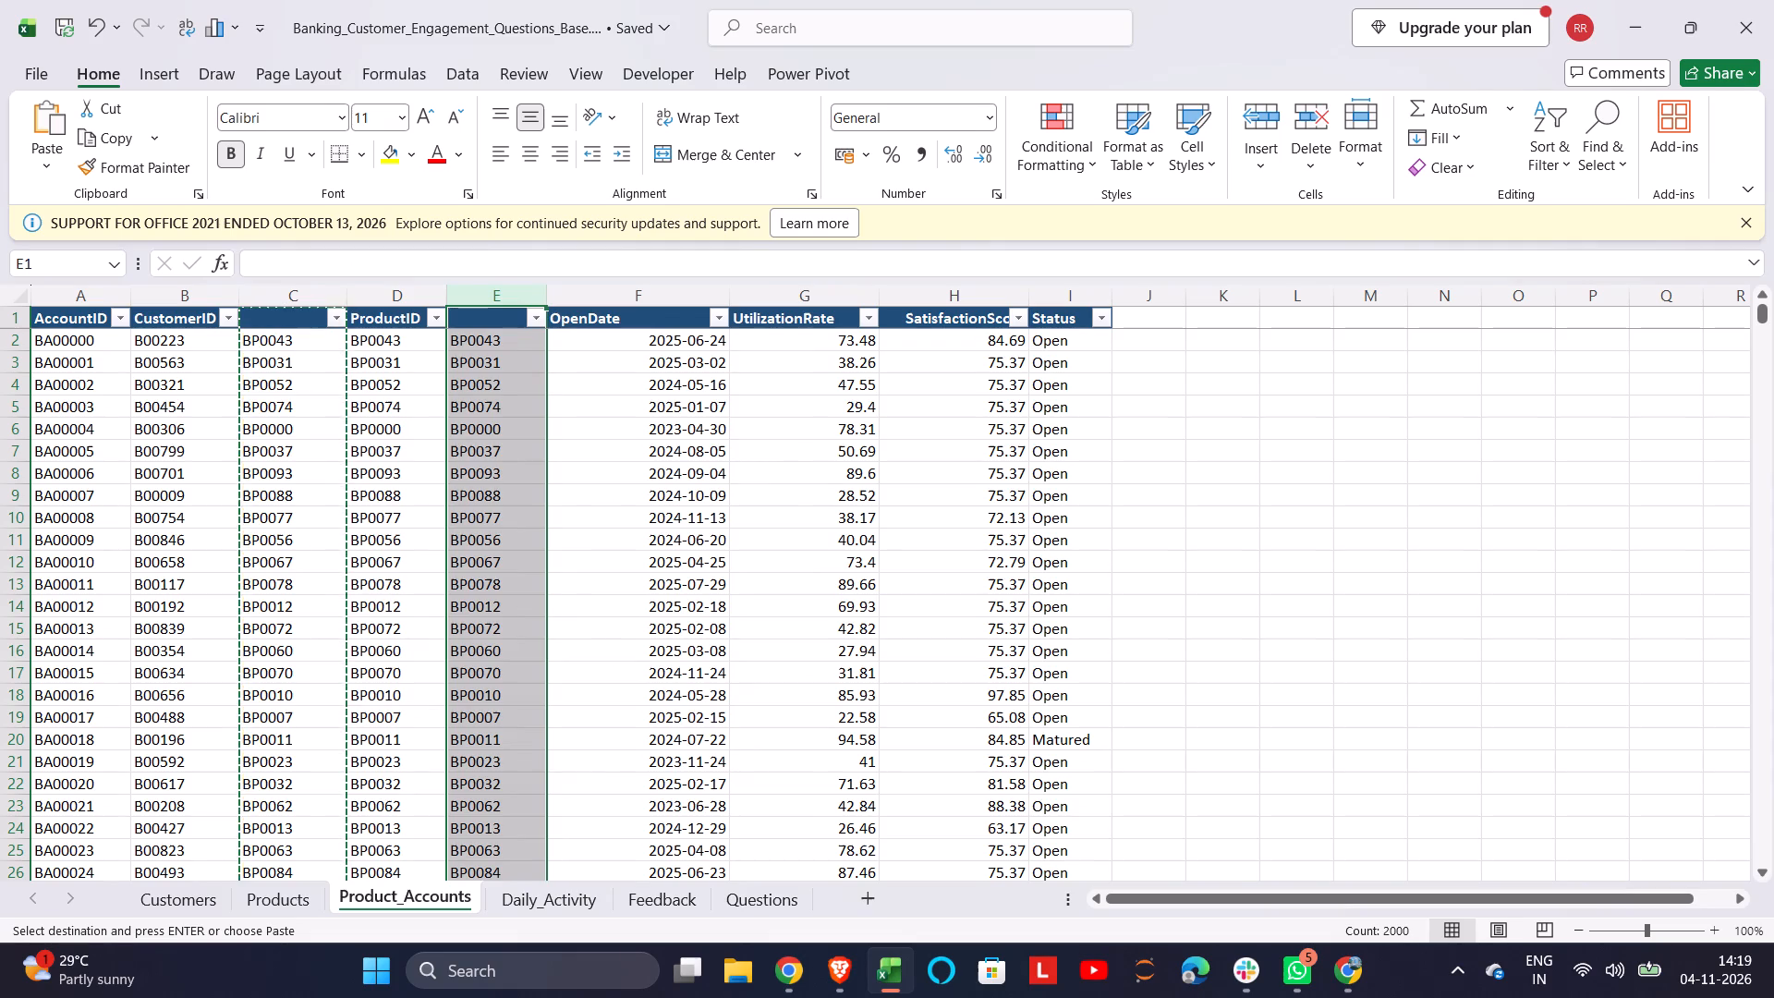
Copy the ProductID header text from cell D1 on Product_Accounts.
{"action": "left_click", "coordinate": [318, 296]}
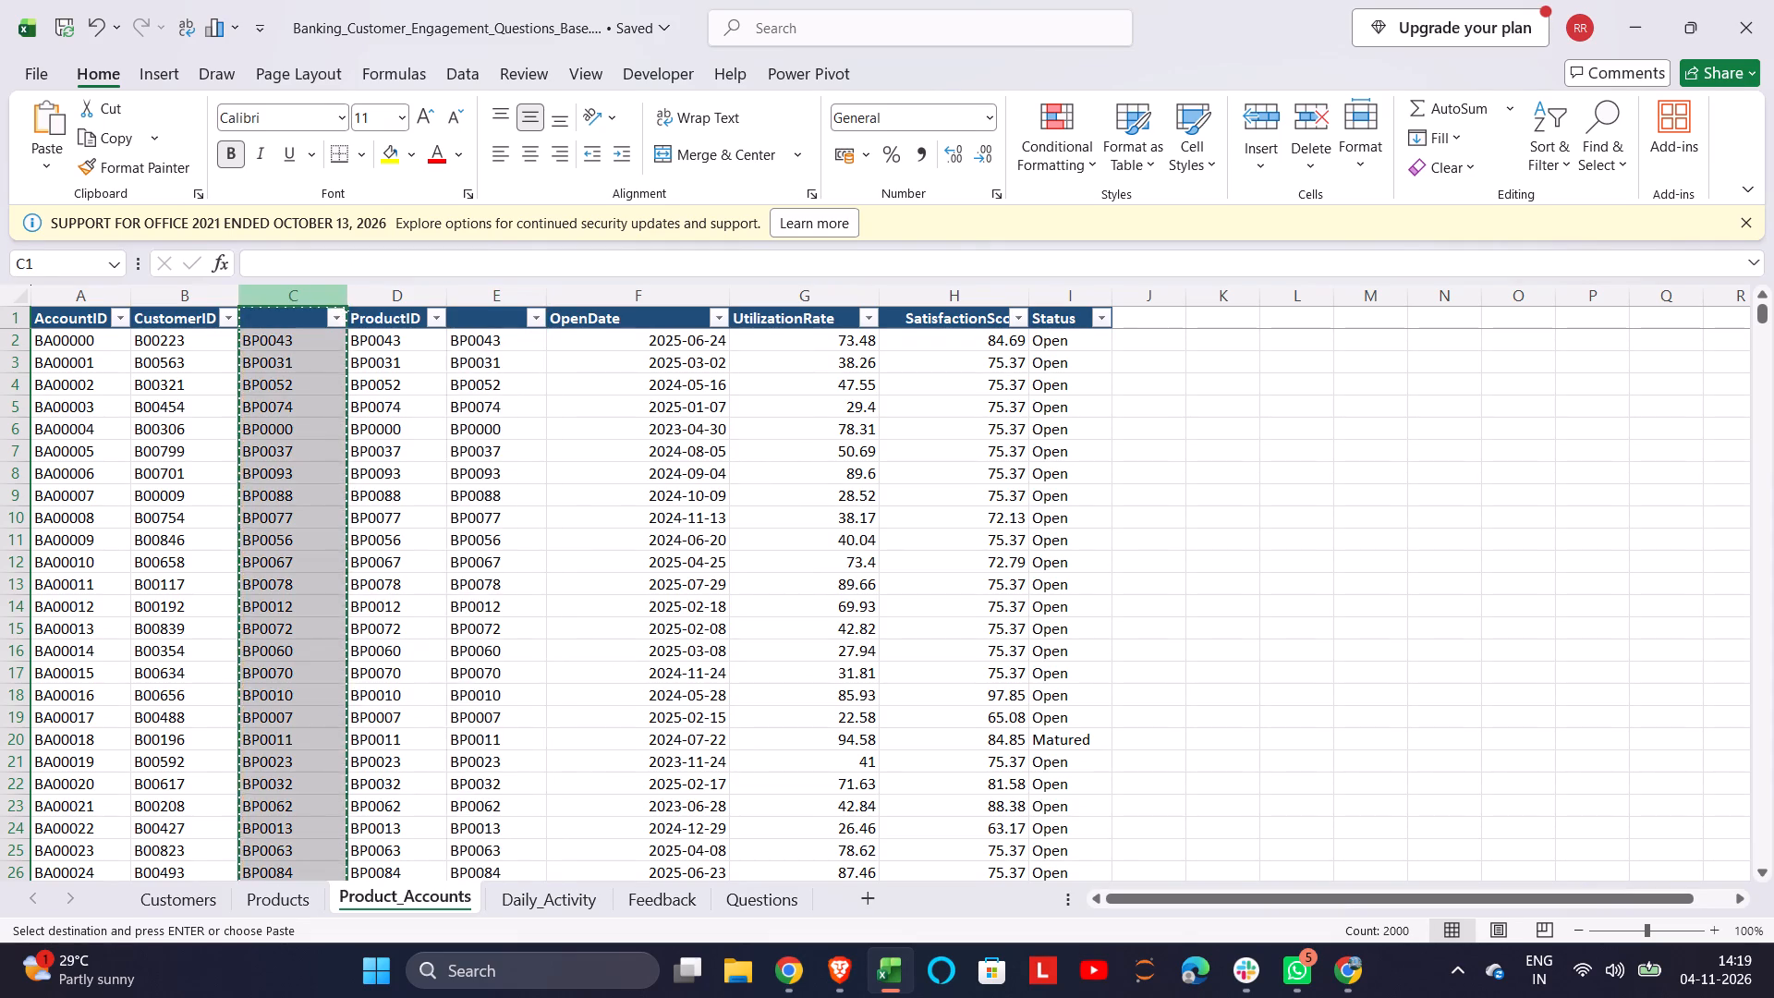
{"action": "double_click", "coordinate": [375, 324]}
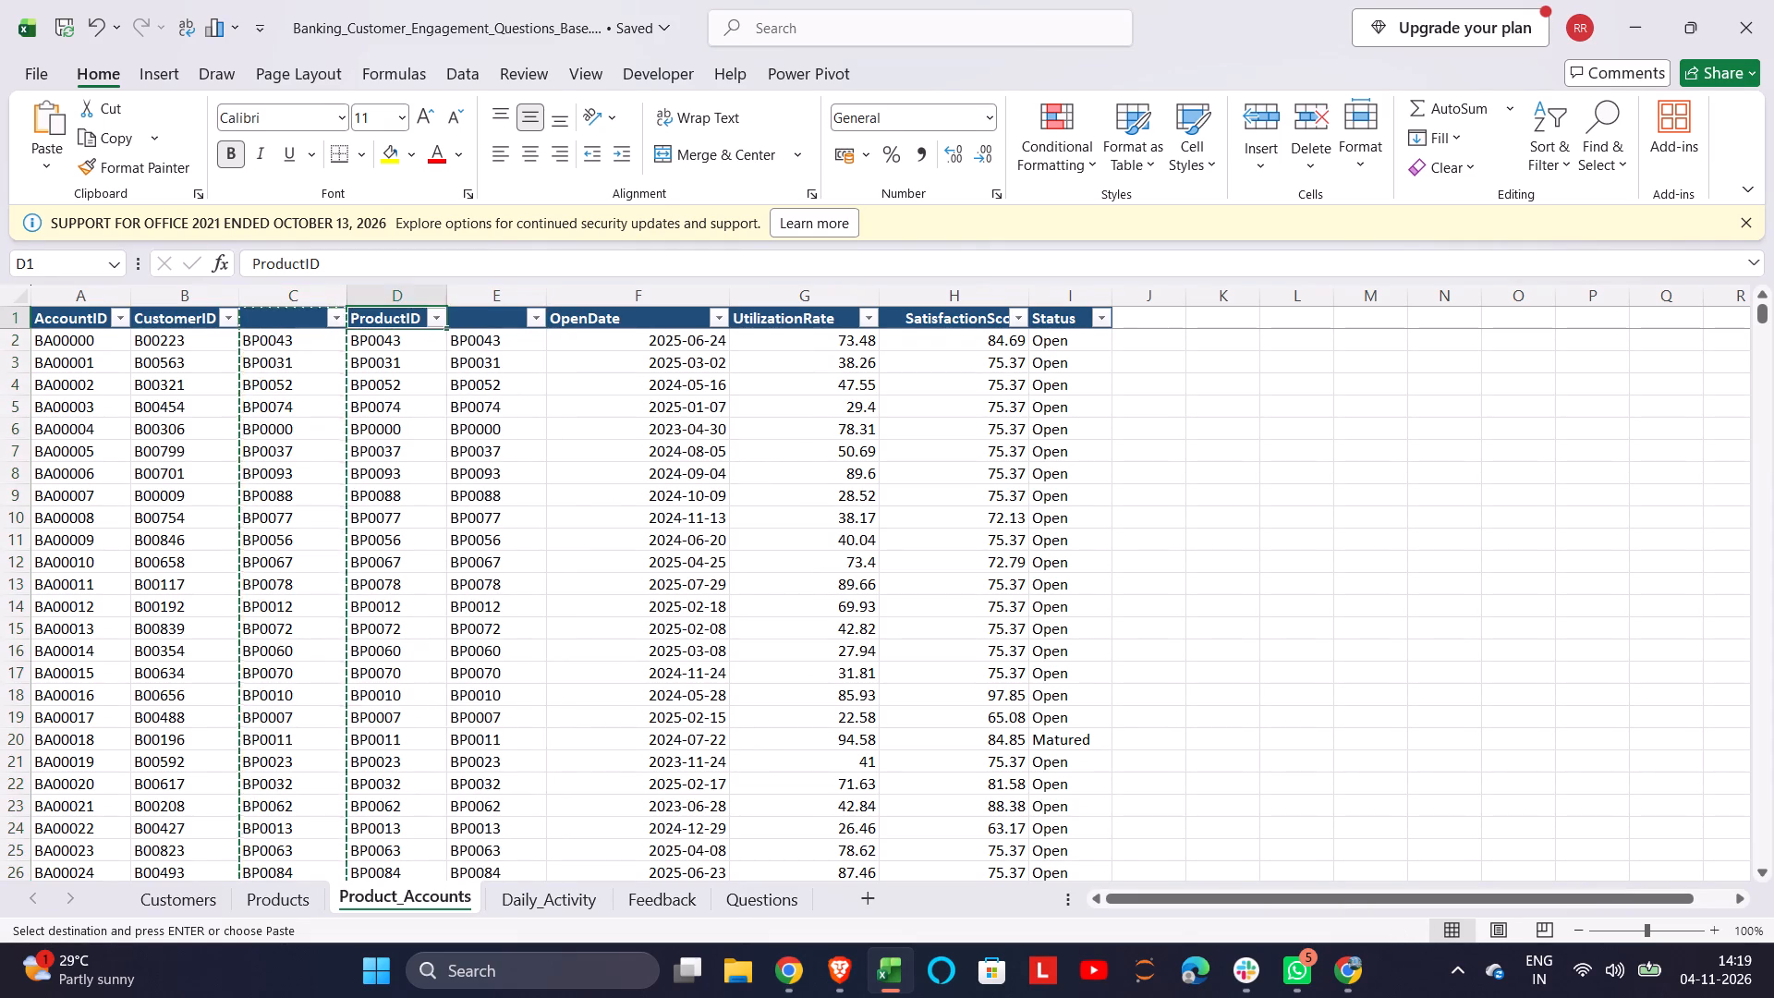
{"action": "key", "text": "ctrl+a"}
{"action": "key", "text": "ctrl+c"}
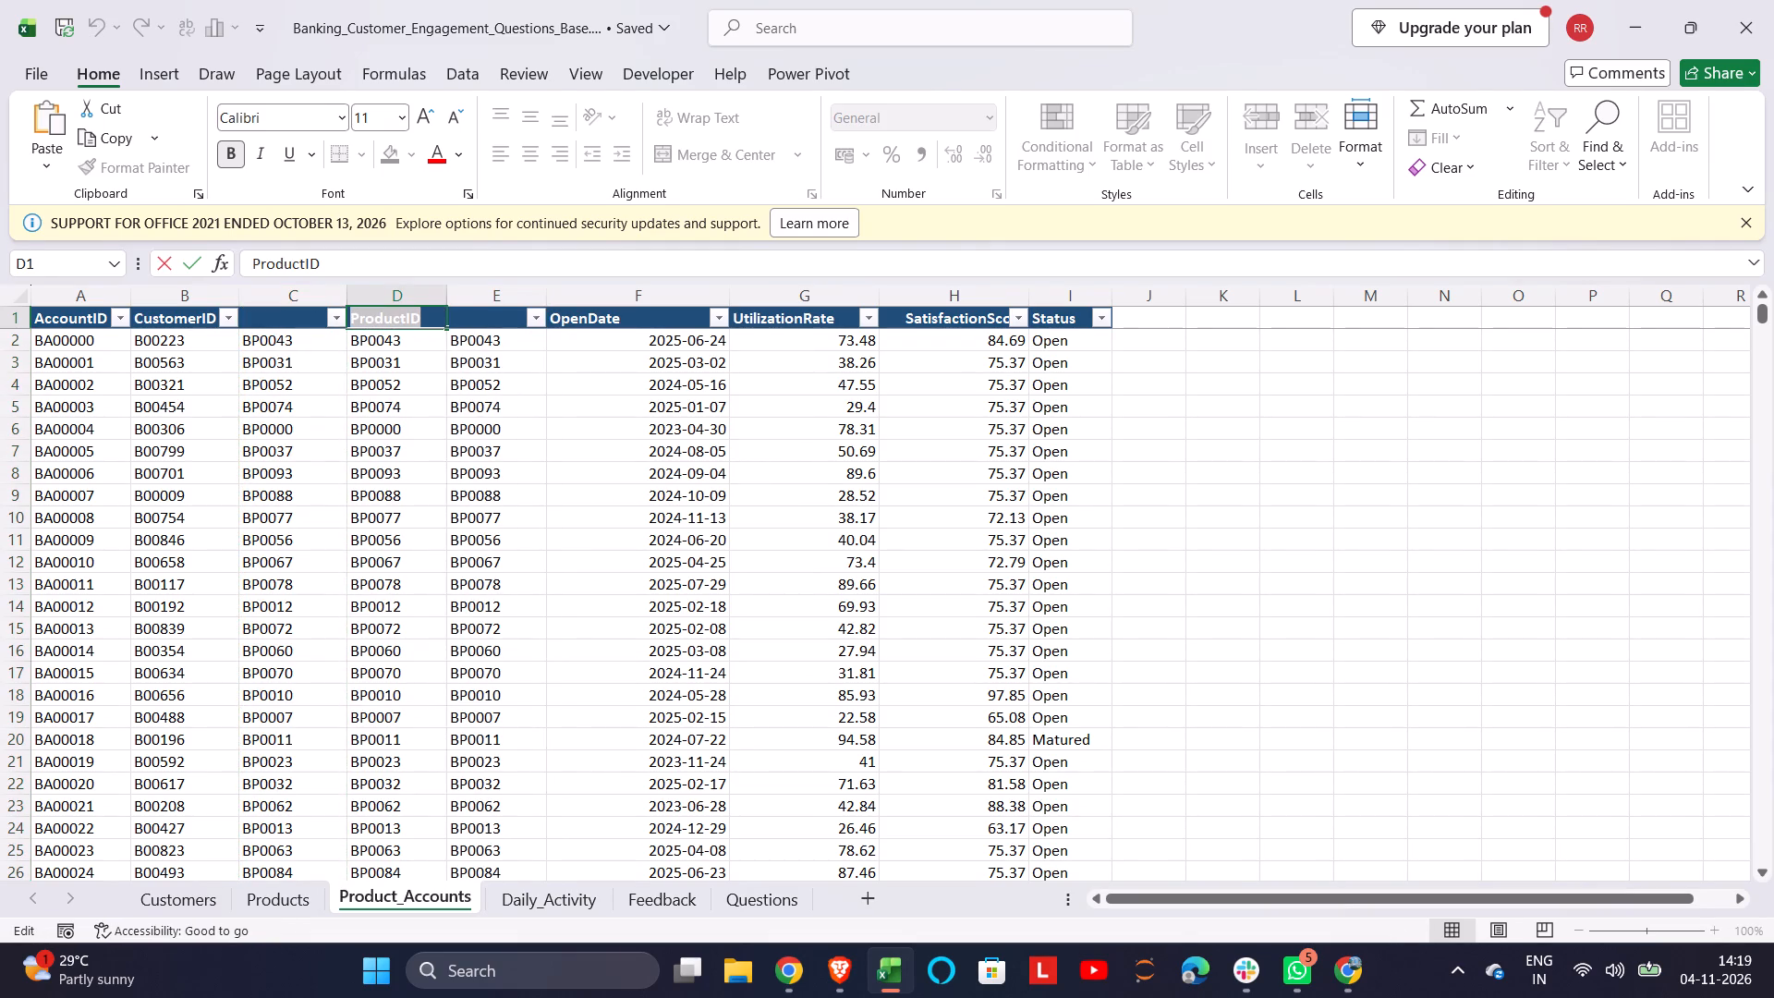
Clear and delete columns C and D, the old product ID lookup columns, from Product_Accounts.
{"action": "left_click", "coordinate": [294, 305]}
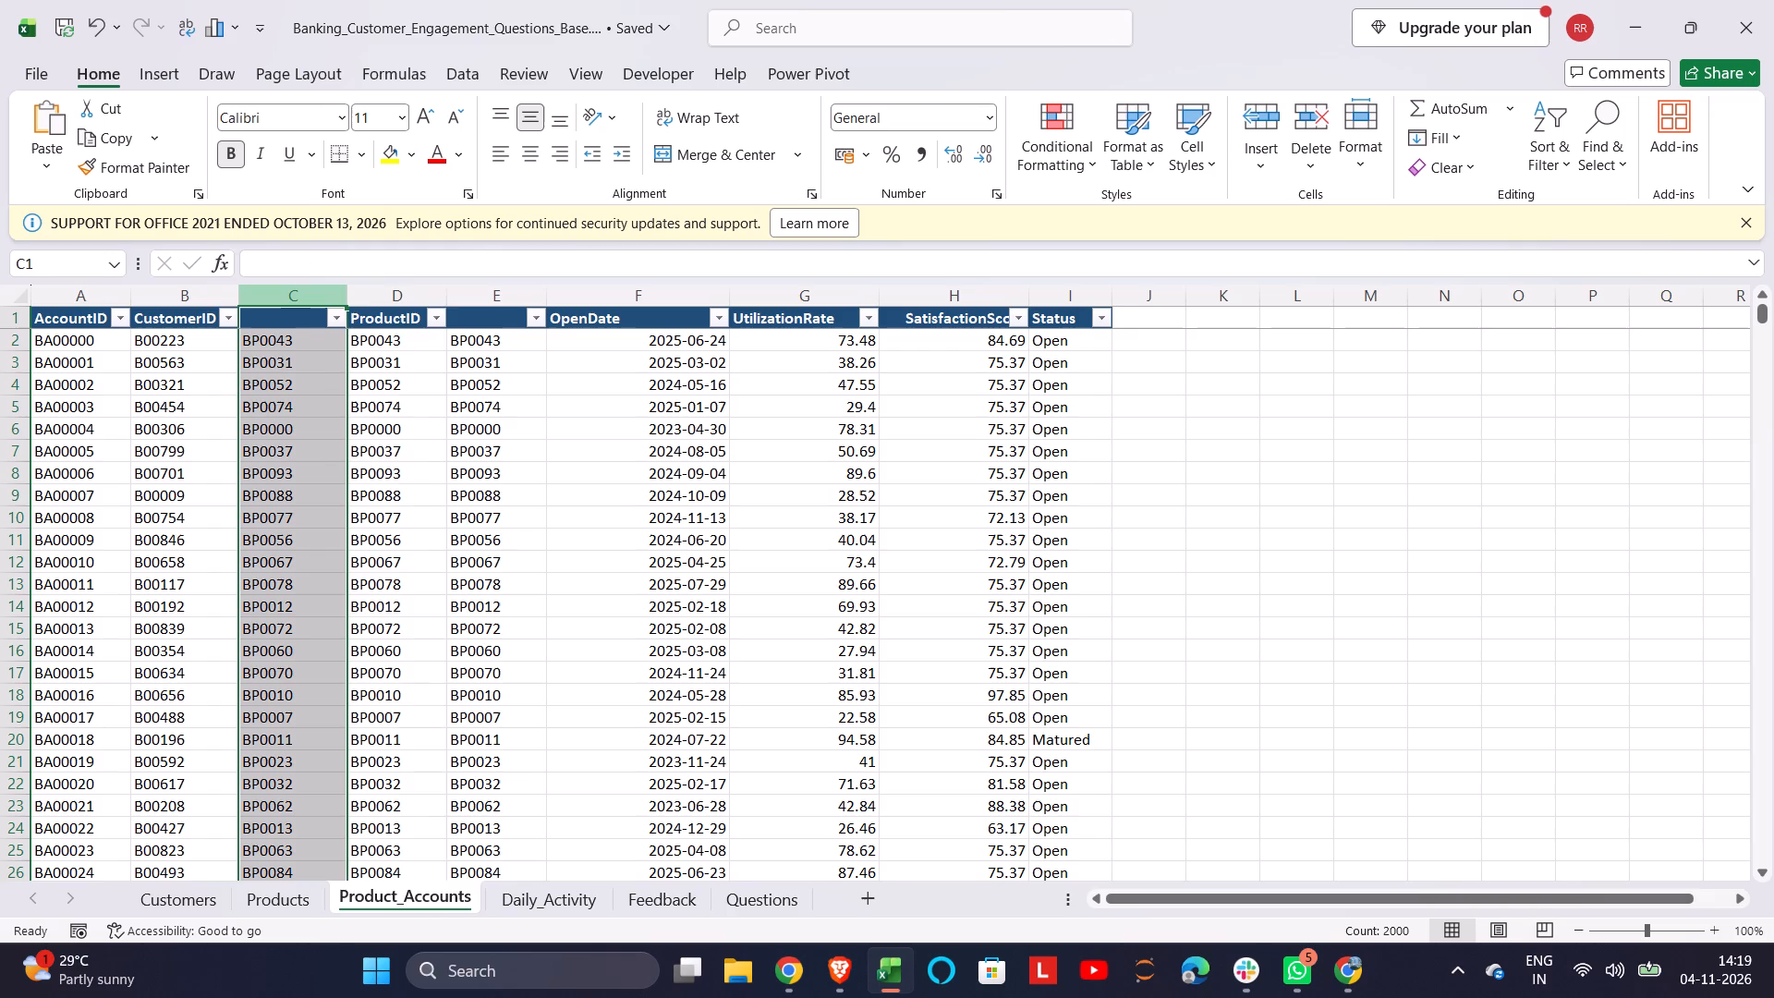
{"action": "key", "text": "shift+Right"}
{"action": "key", "text": "Delete"}
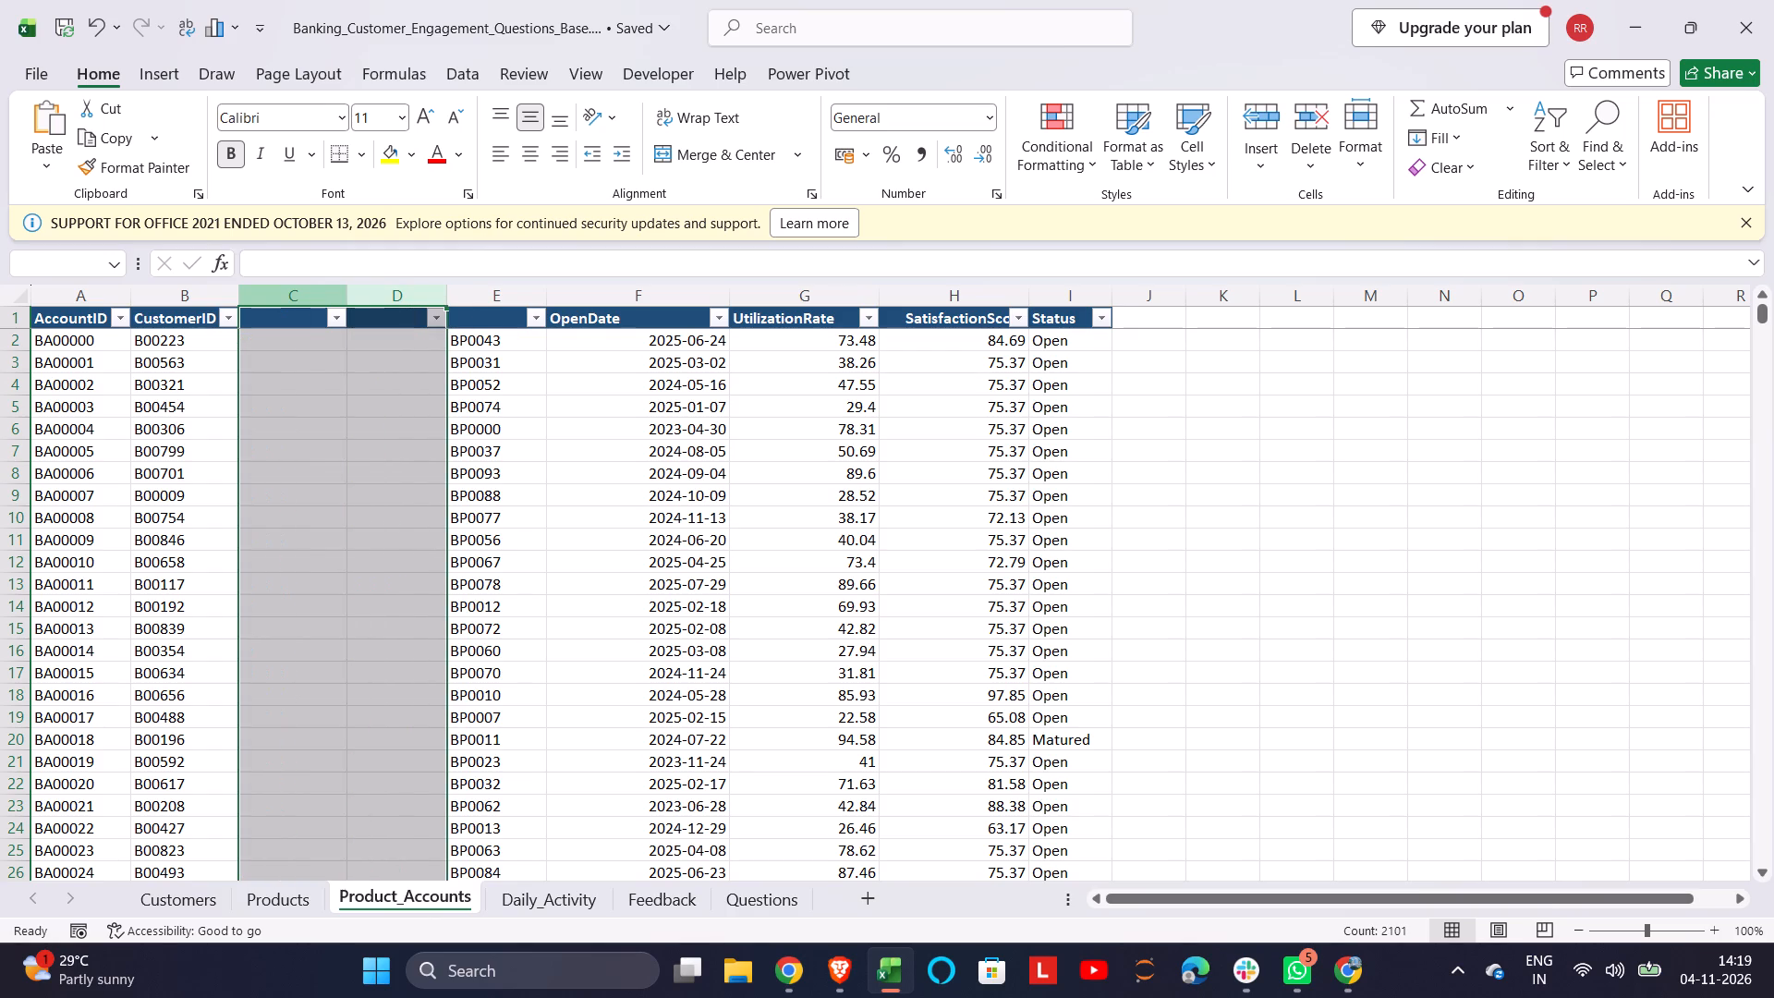
{"action": "right_click", "coordinate": [294, 305]}
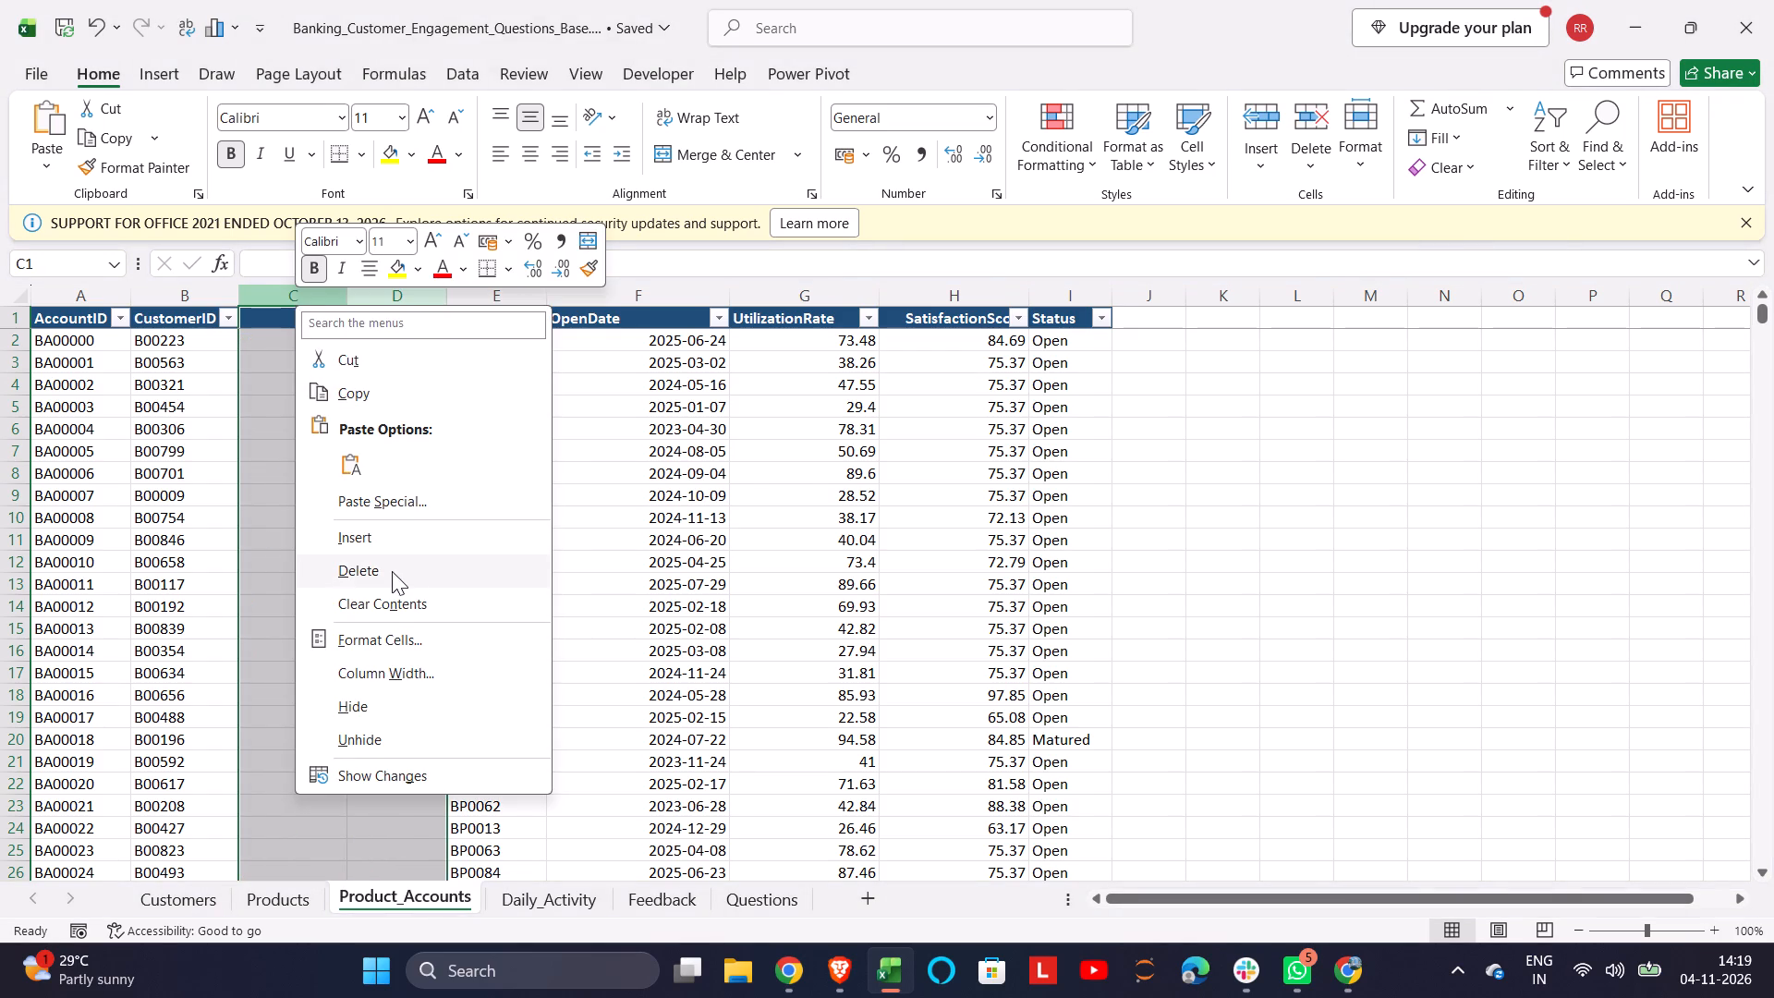
{"action": "left_click", "coordinate": [392, 571]}
Enter the copied header ProductID in the blank cell C1 above the product ID values.
{"action": "double_click", "coordinate": [269, 319]}
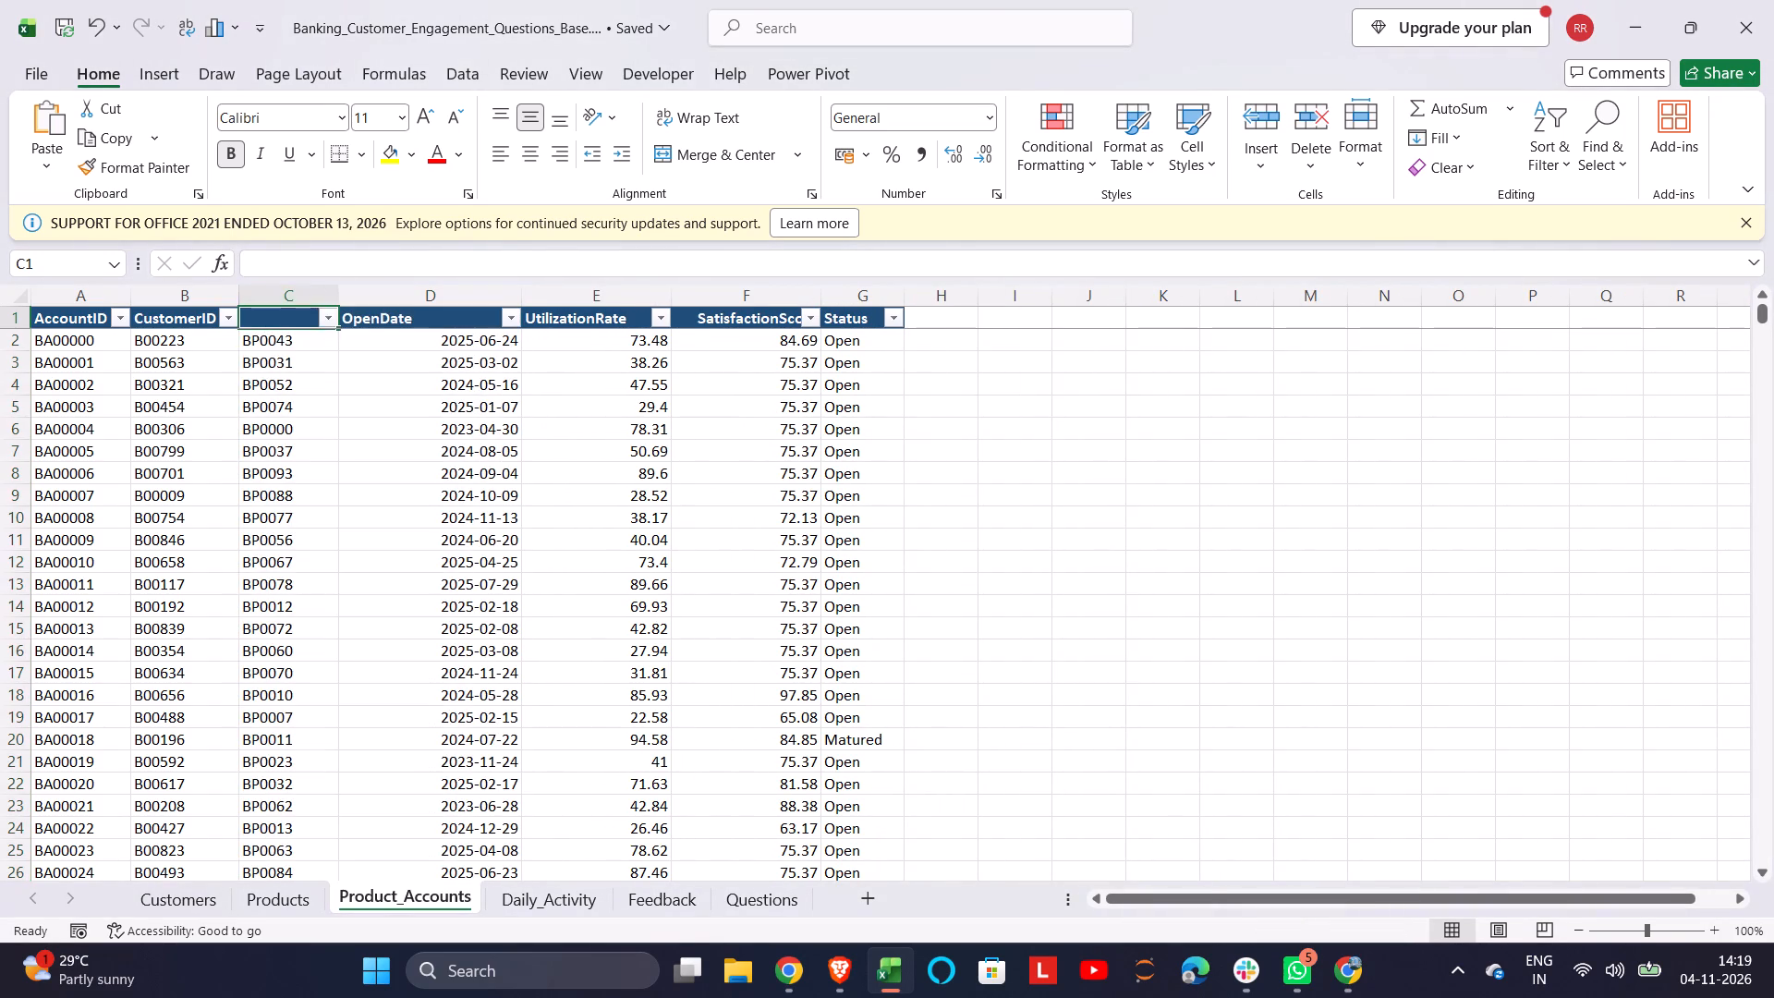
{"action": "key", "text": "ctrl+v"}
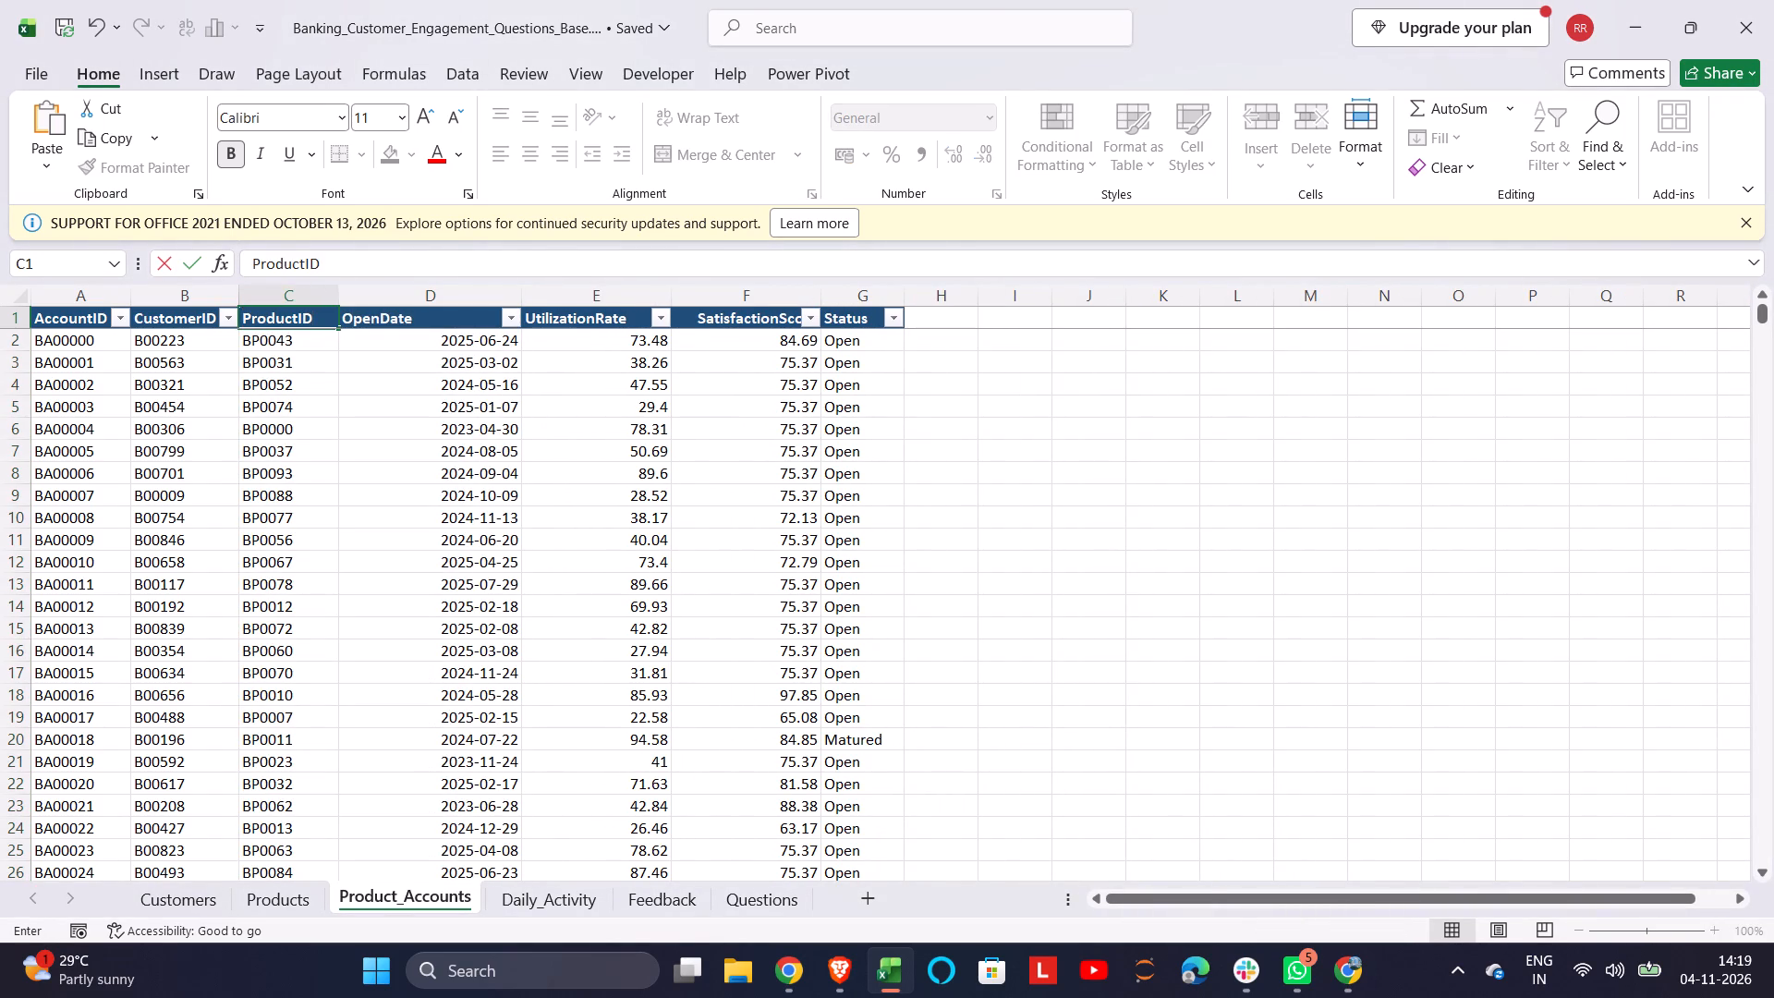
{"action": "left_click", "coordinate": [333, 392]}
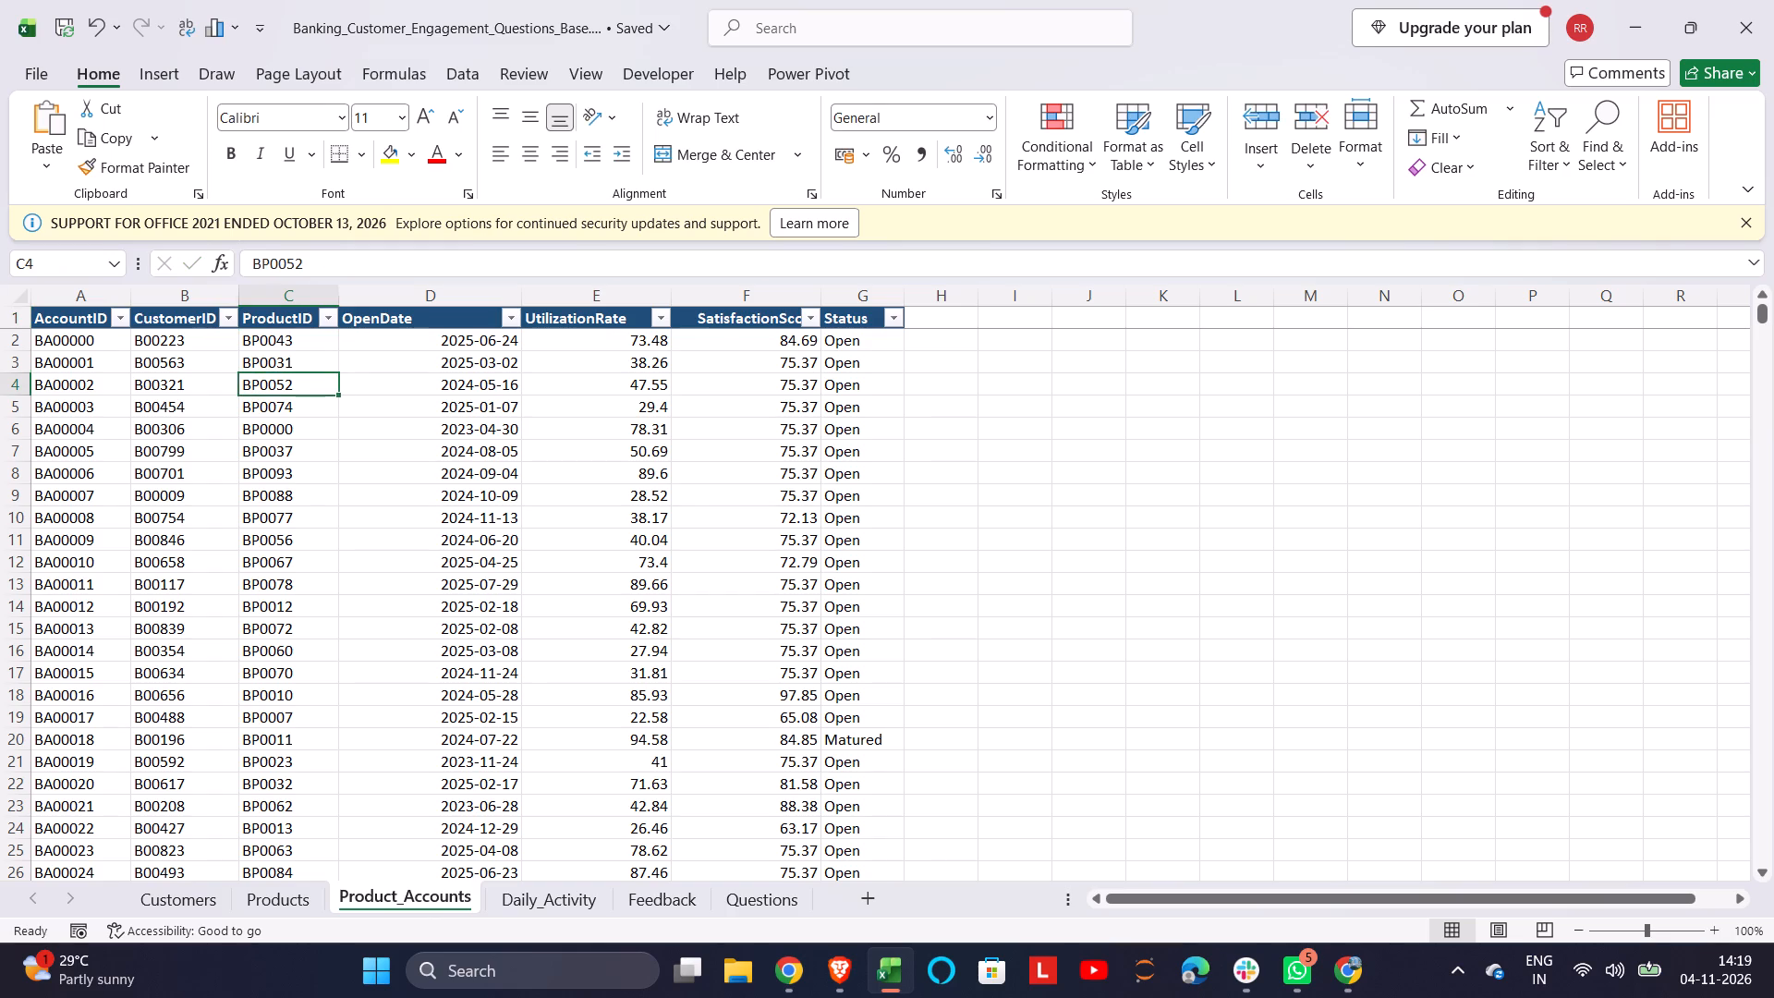
{"action": "key", "text": "ctrl+a"}
{"action": "key", "text": "ctrl+c"}
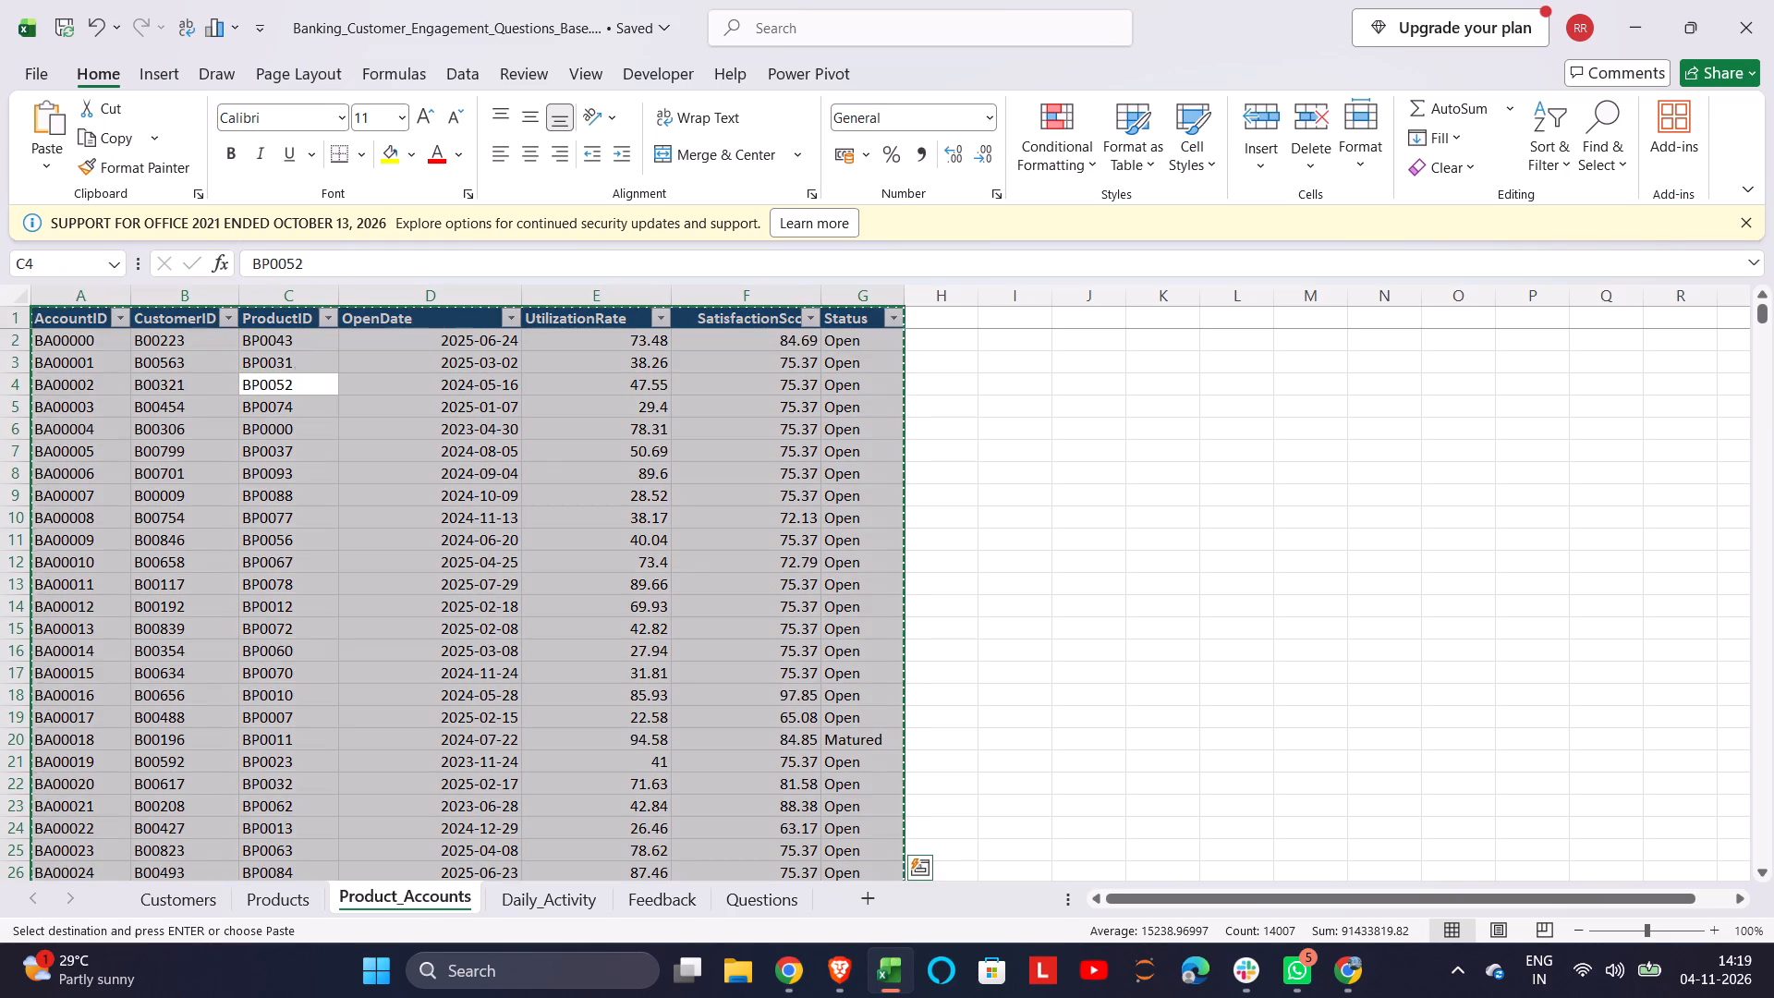
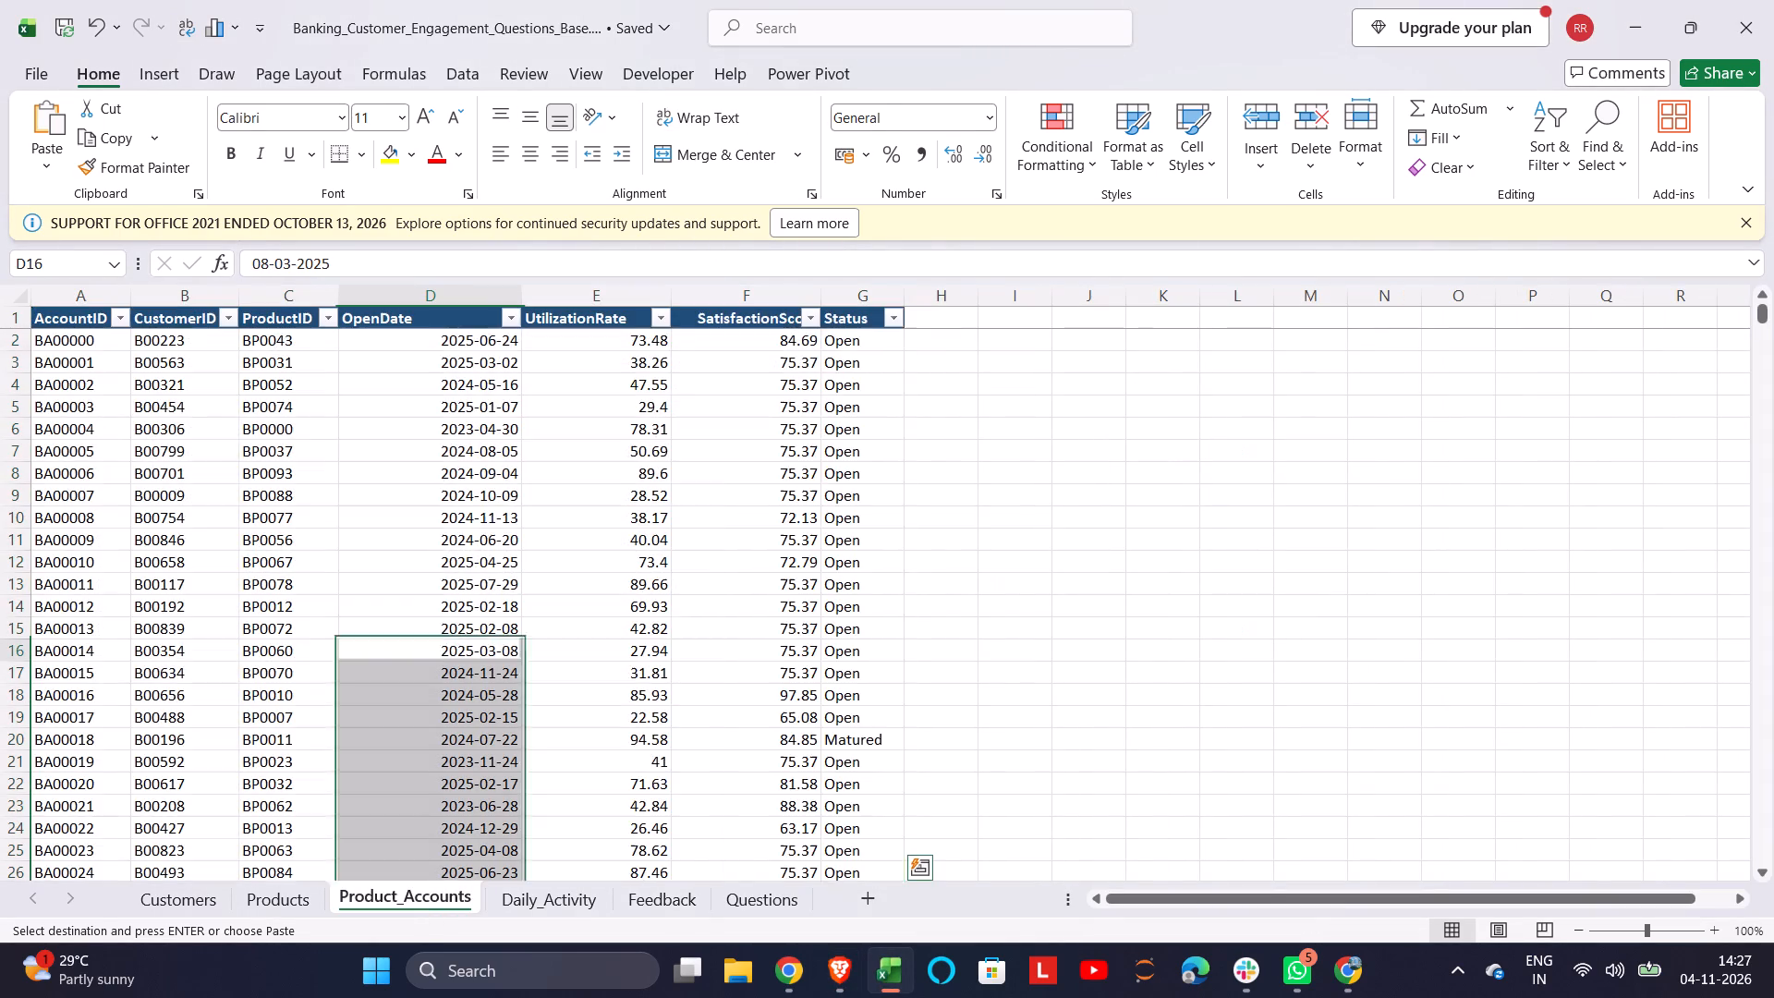
{"action": "scroll", "coordinate": [435, 651], "scroll_direction": "down", "scroll_amount": 9}
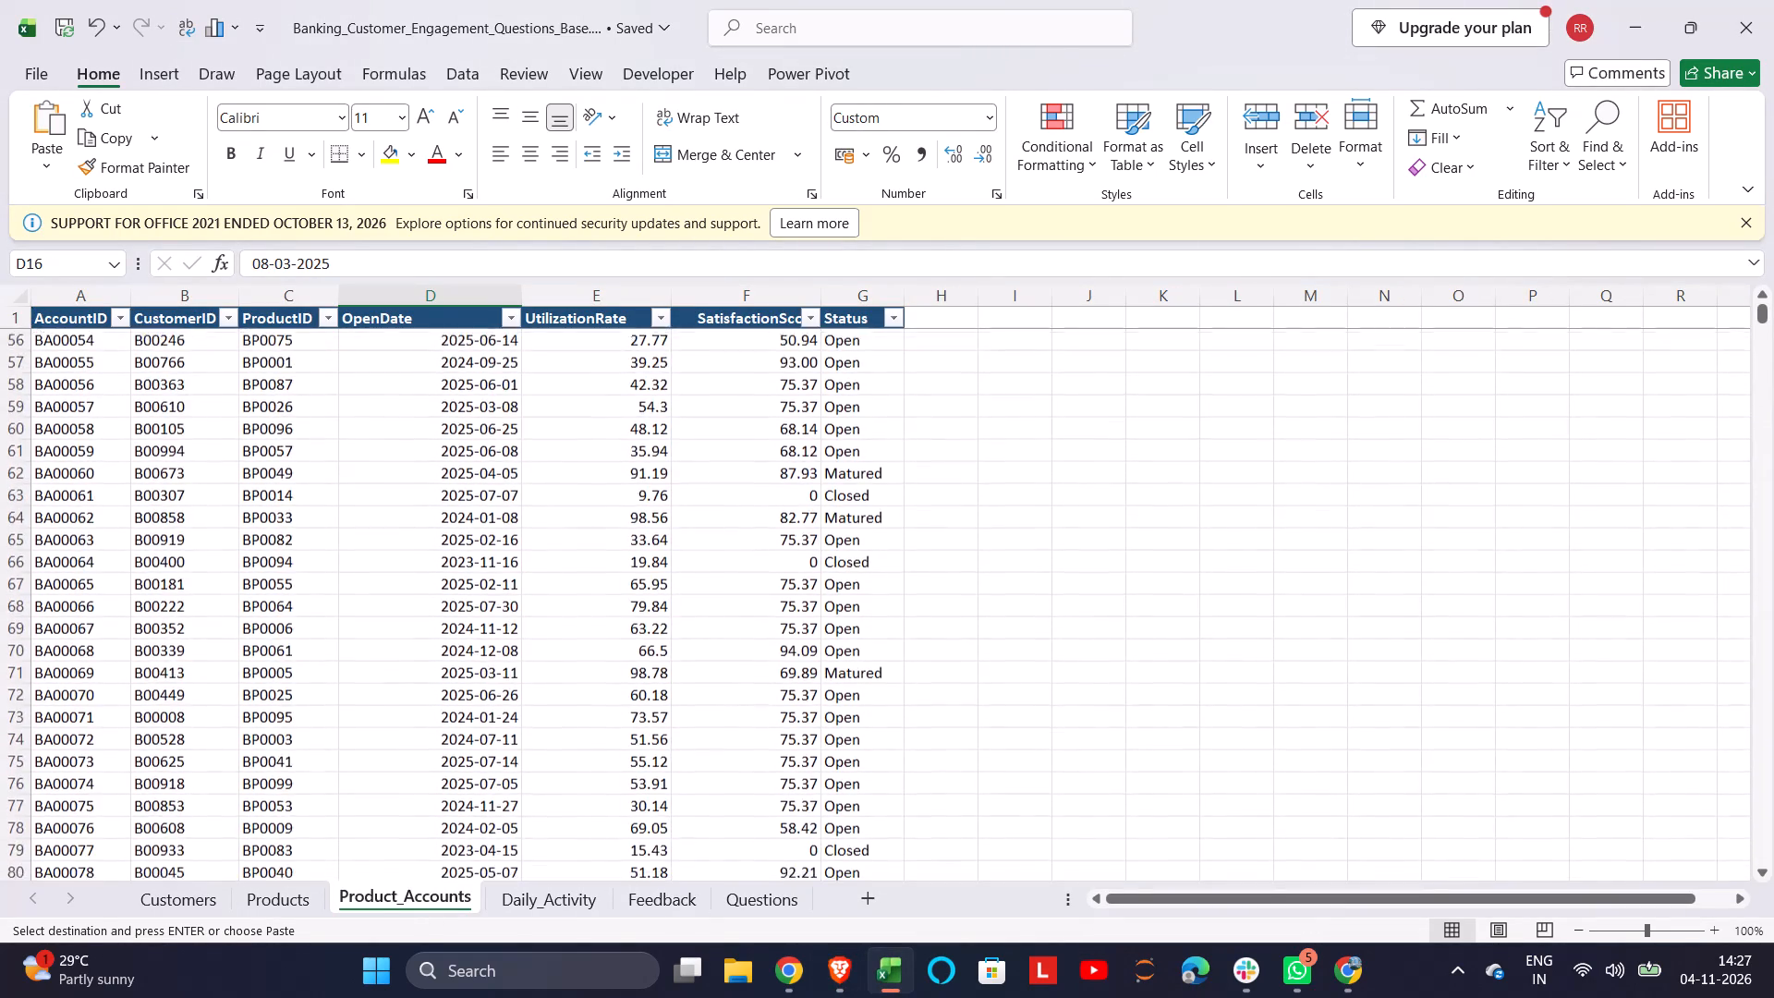
{"action": "scroll", "coordinate": [435, 651], "scroll_direction": "down", "scroll_amount": 6}
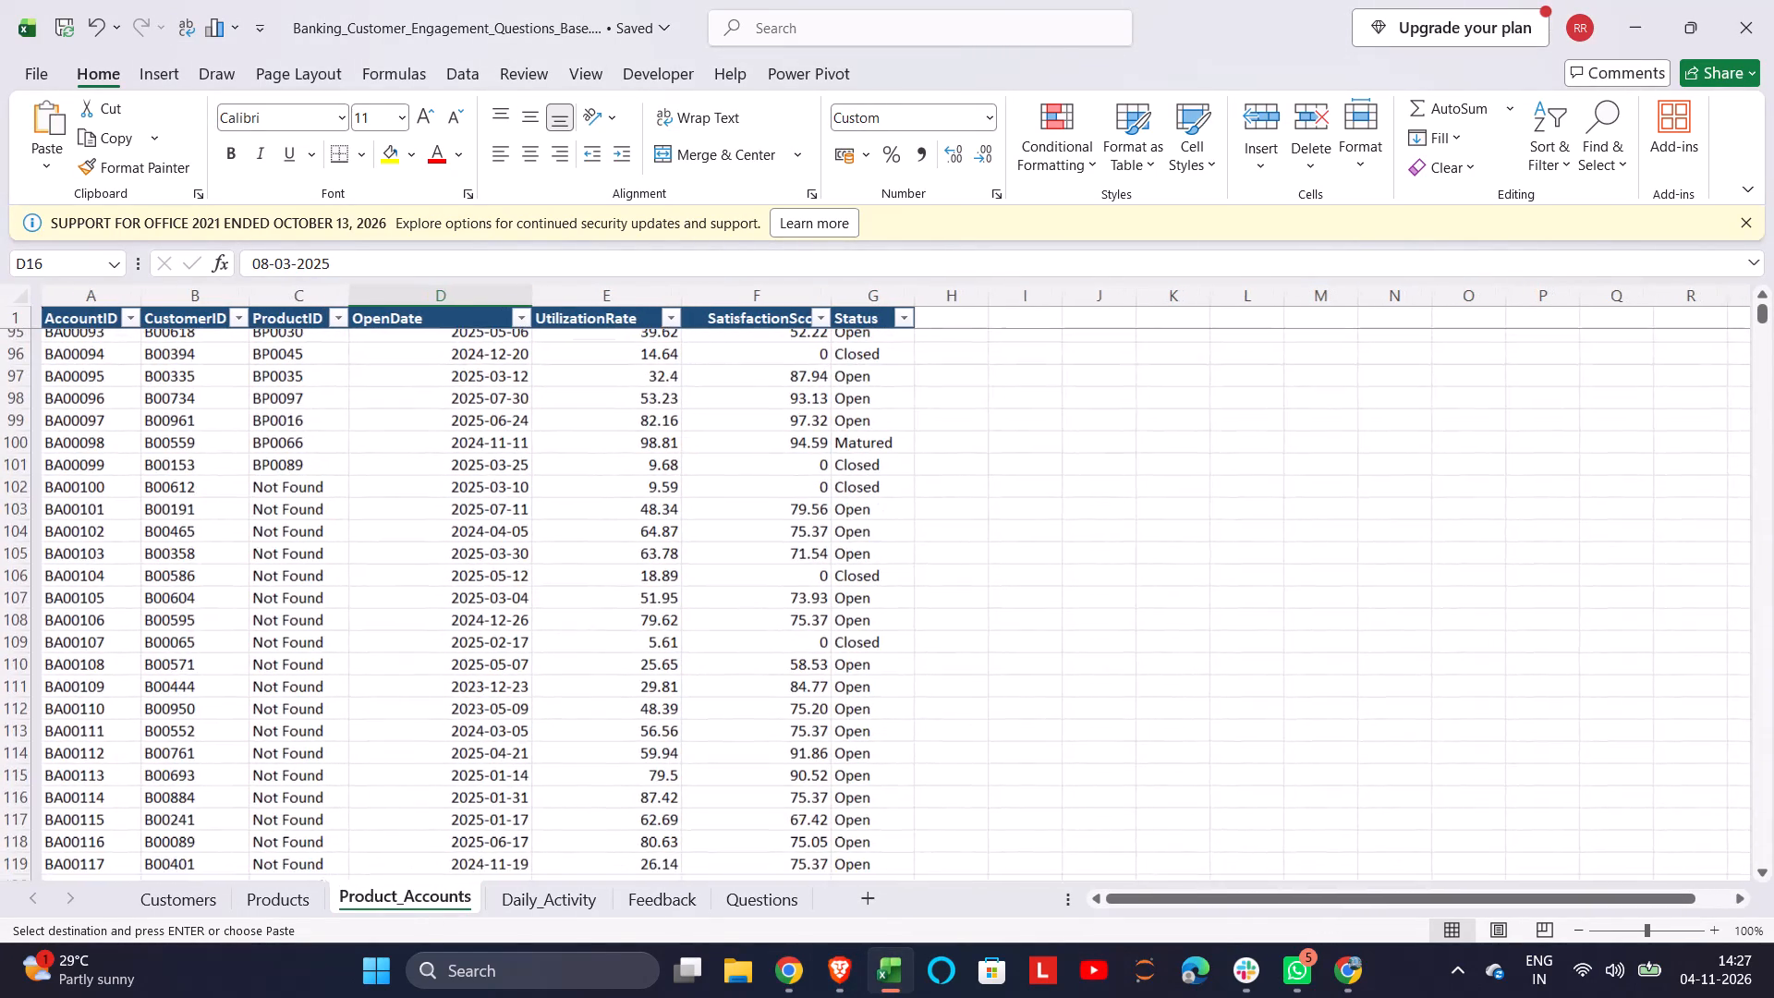
{"action": "left_click", "coordinate": [309, 503]}
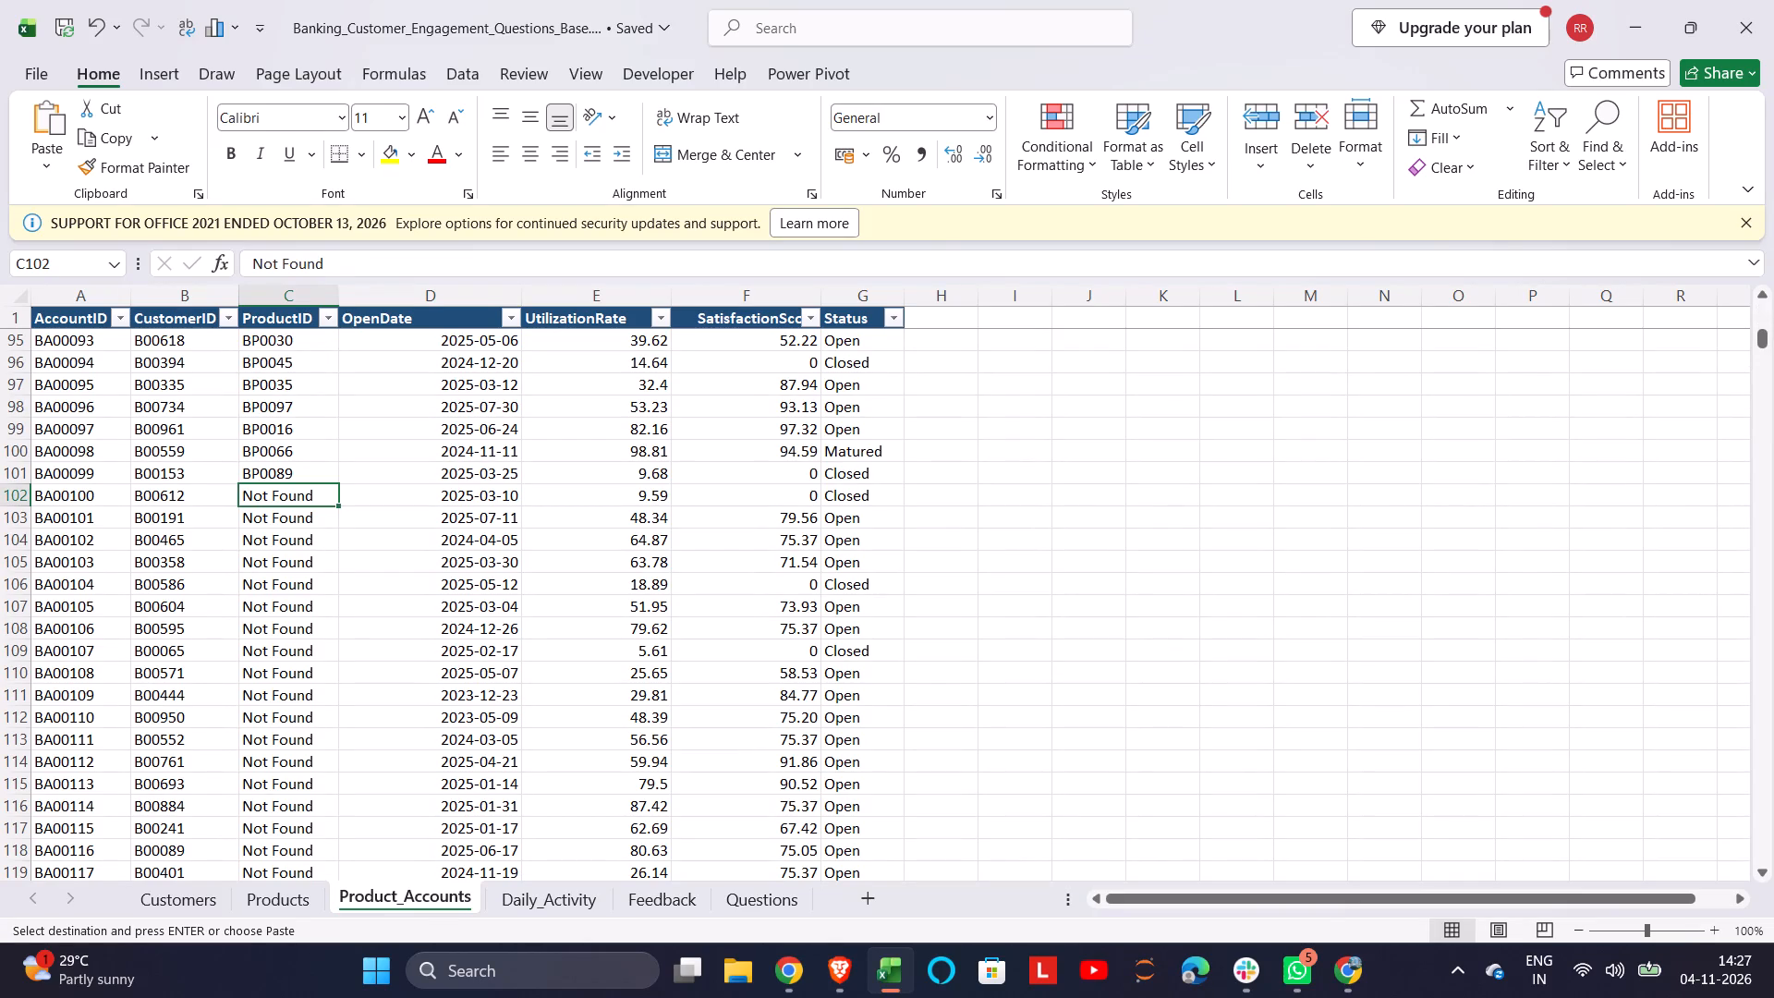
{"action": "left_click", "coordinate": [310, 489]}
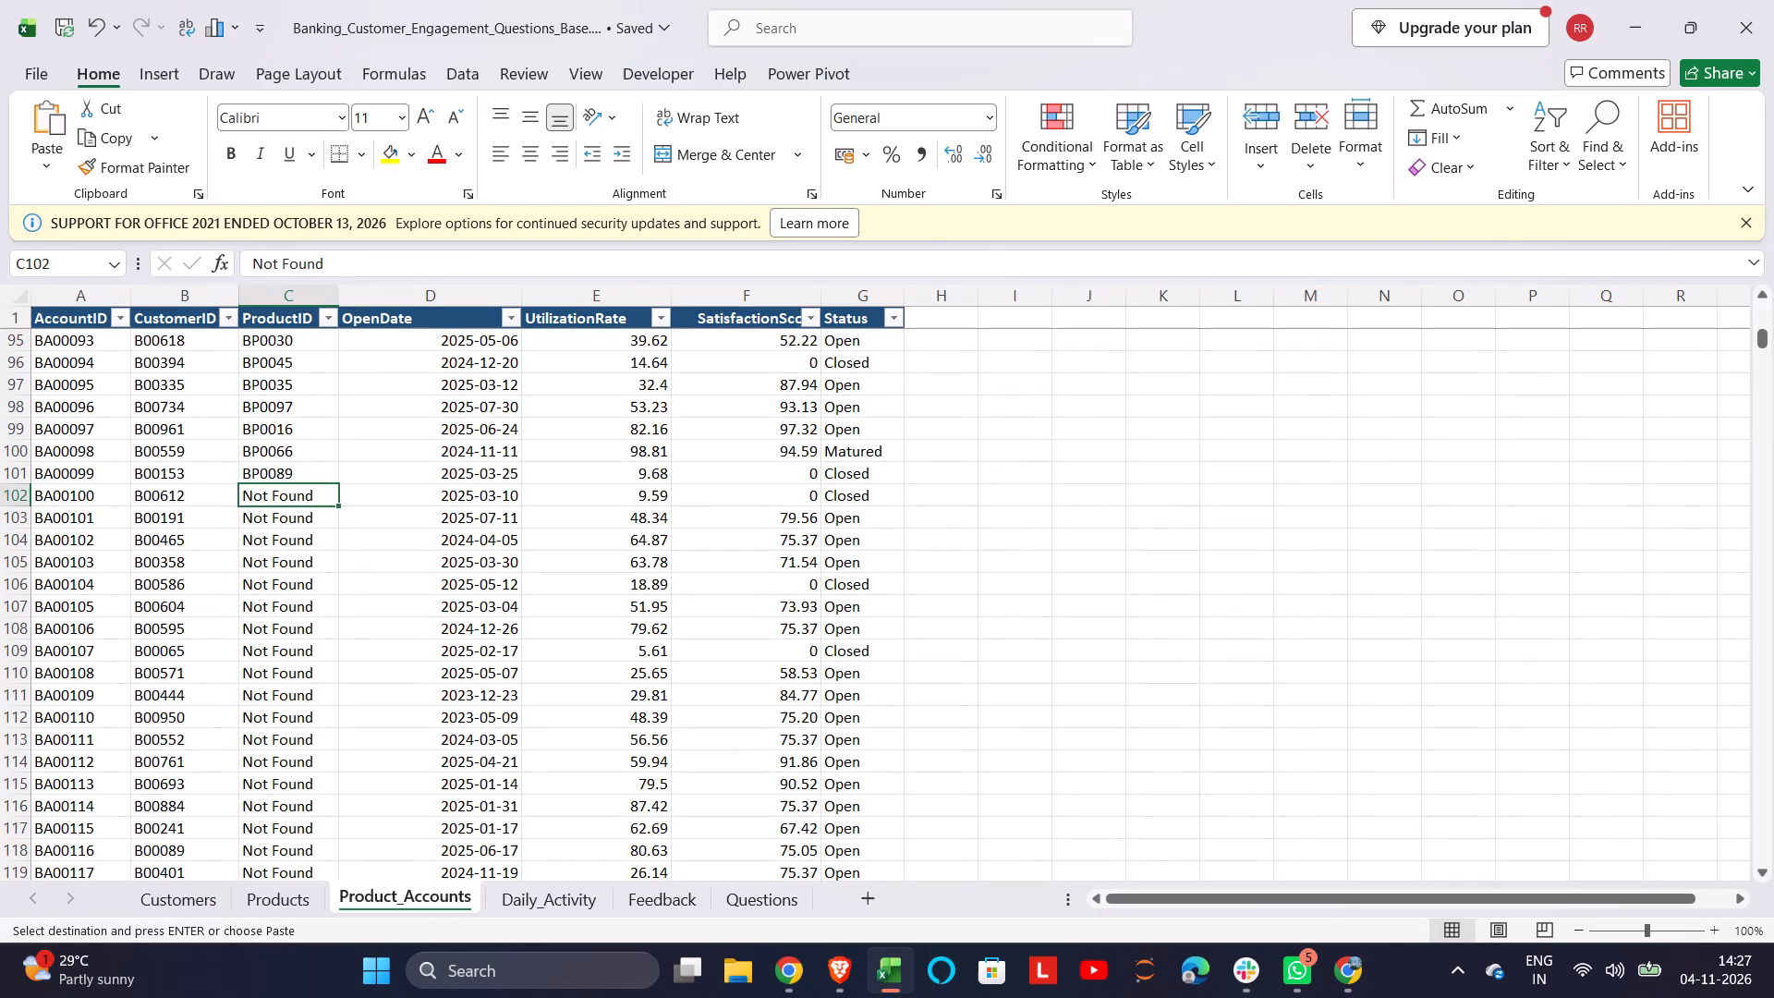
{"action": "left_click", "coordinate": [189, 492]}
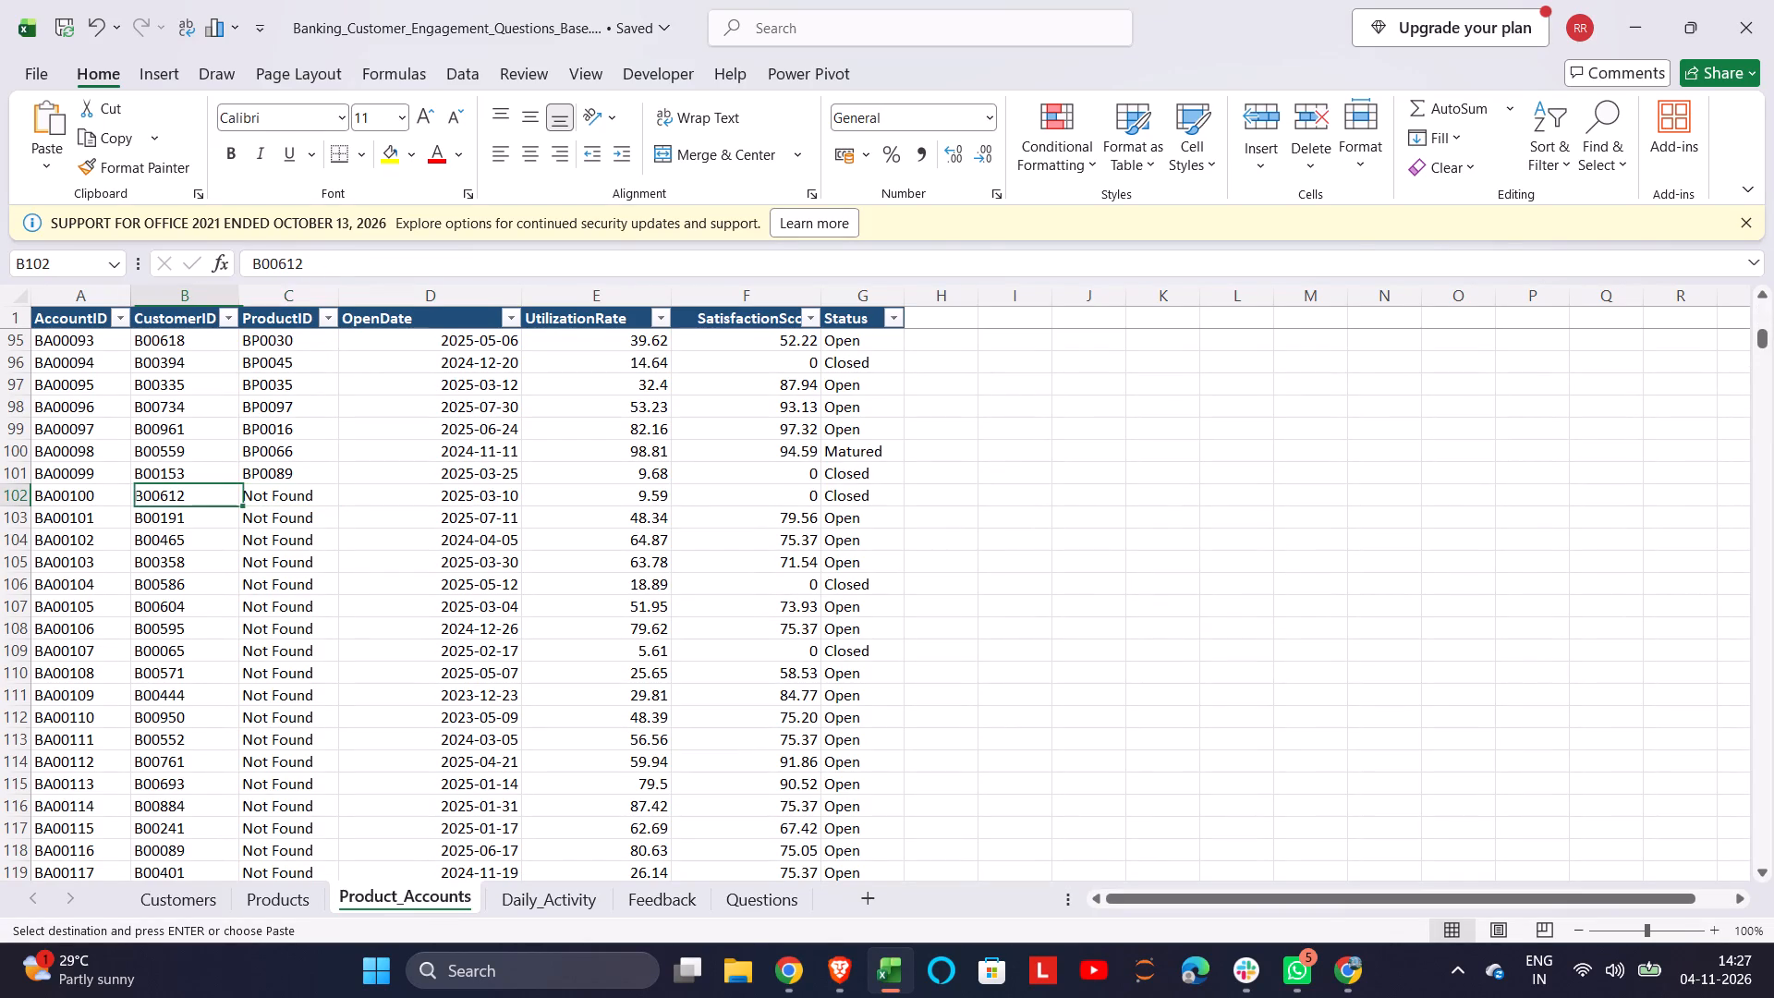
Compare the Product_Accounts sheet with the Products and Daily_Activity sheets, checking which ID columns they share.
{"action": "left_click", "coordinate": [267, 898]}
{"action": "scroll", "coordinate": [191, 637], "scroll_direction": "right", "scroll_amount": 1}
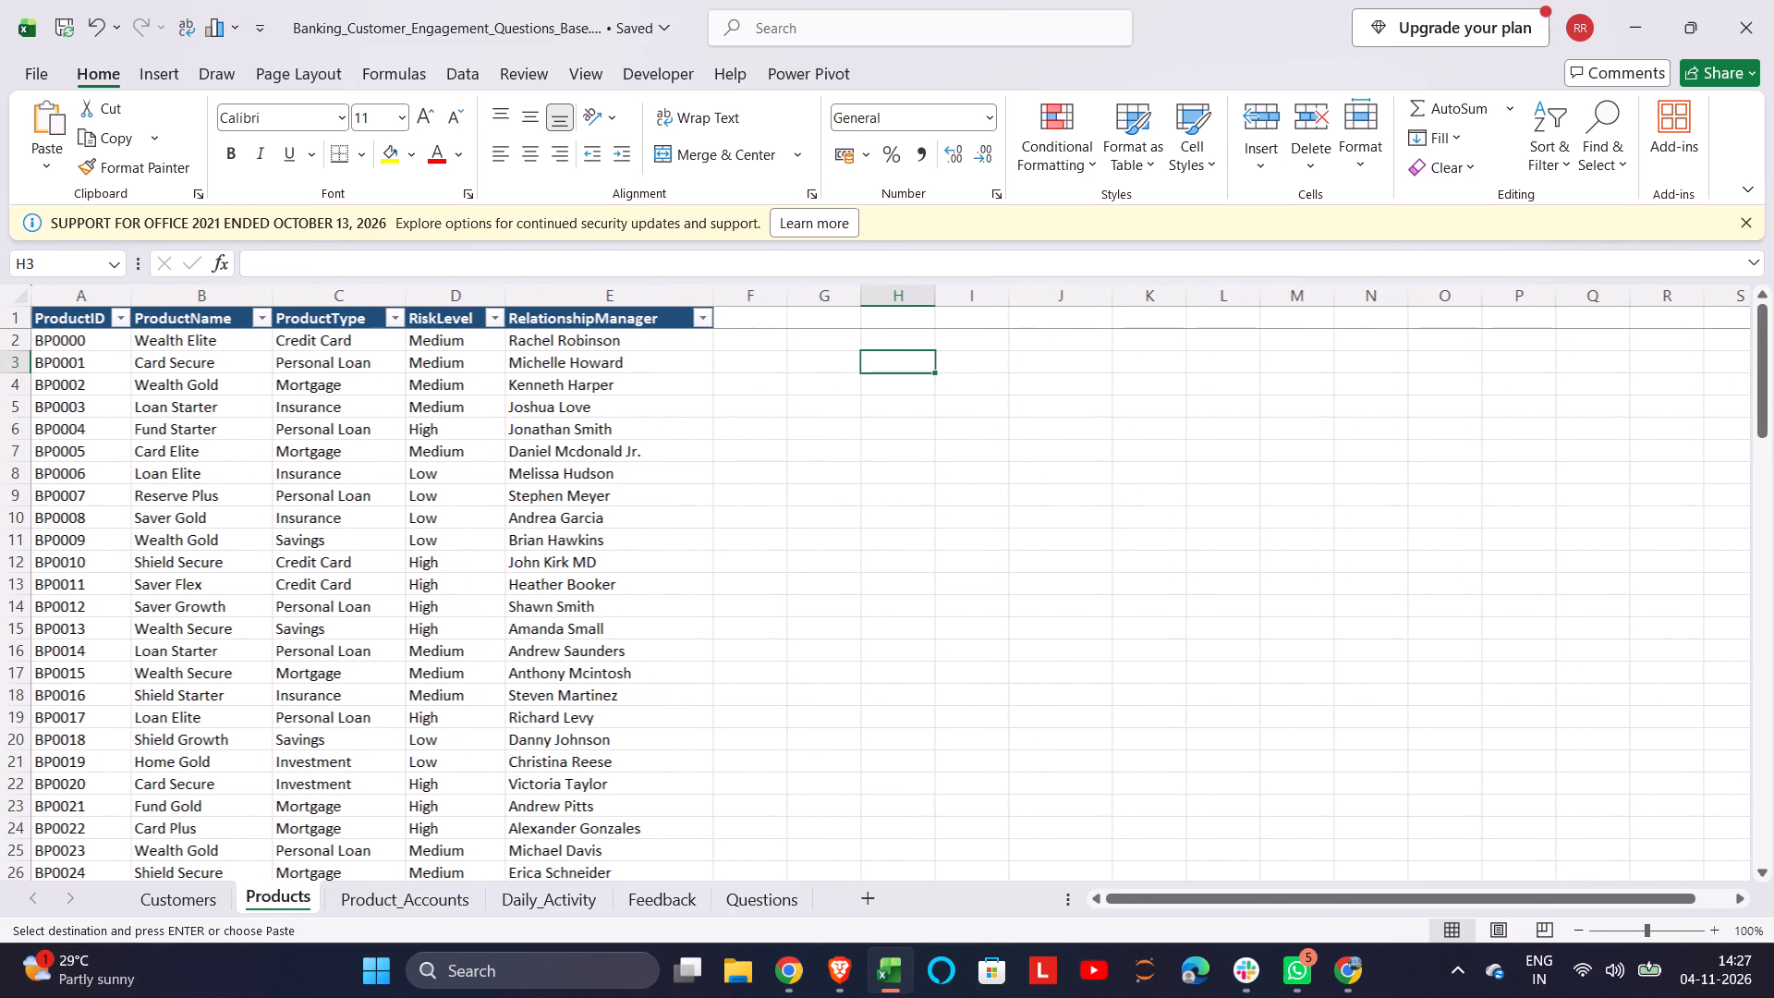
{"action": "left_click", "coordinate": [387, 905]}
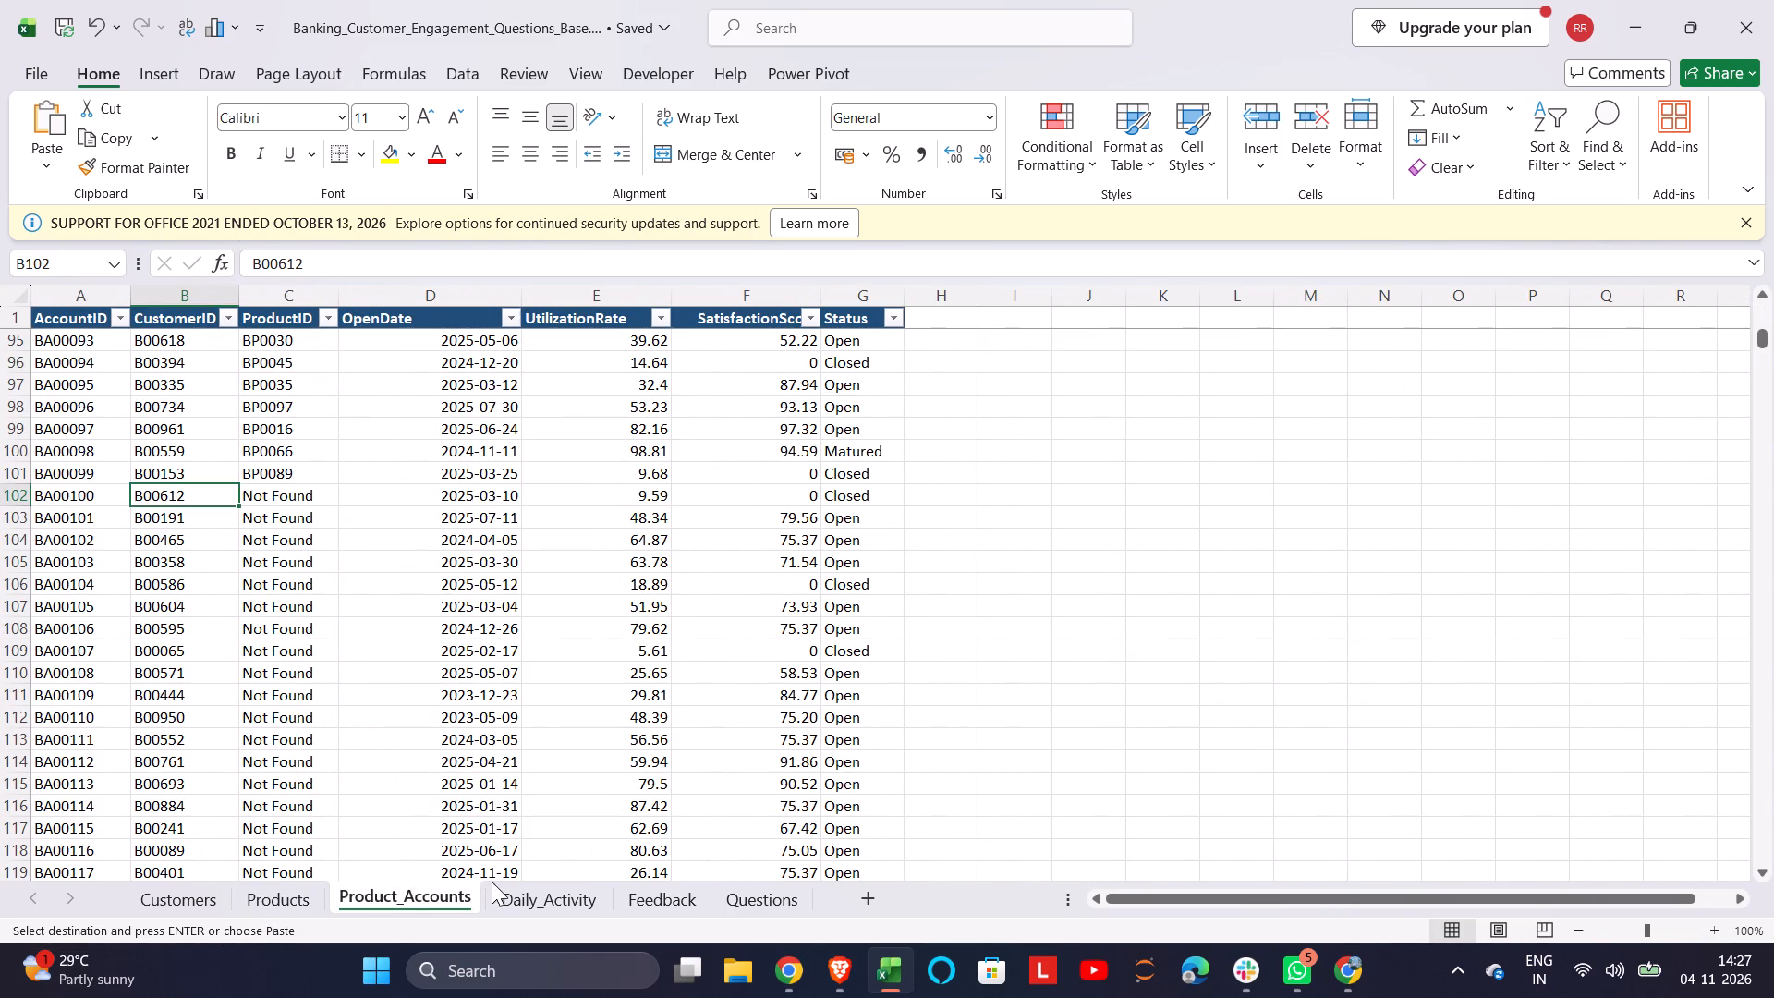
{"action": "left_click", "coordinate": [538, 895]}
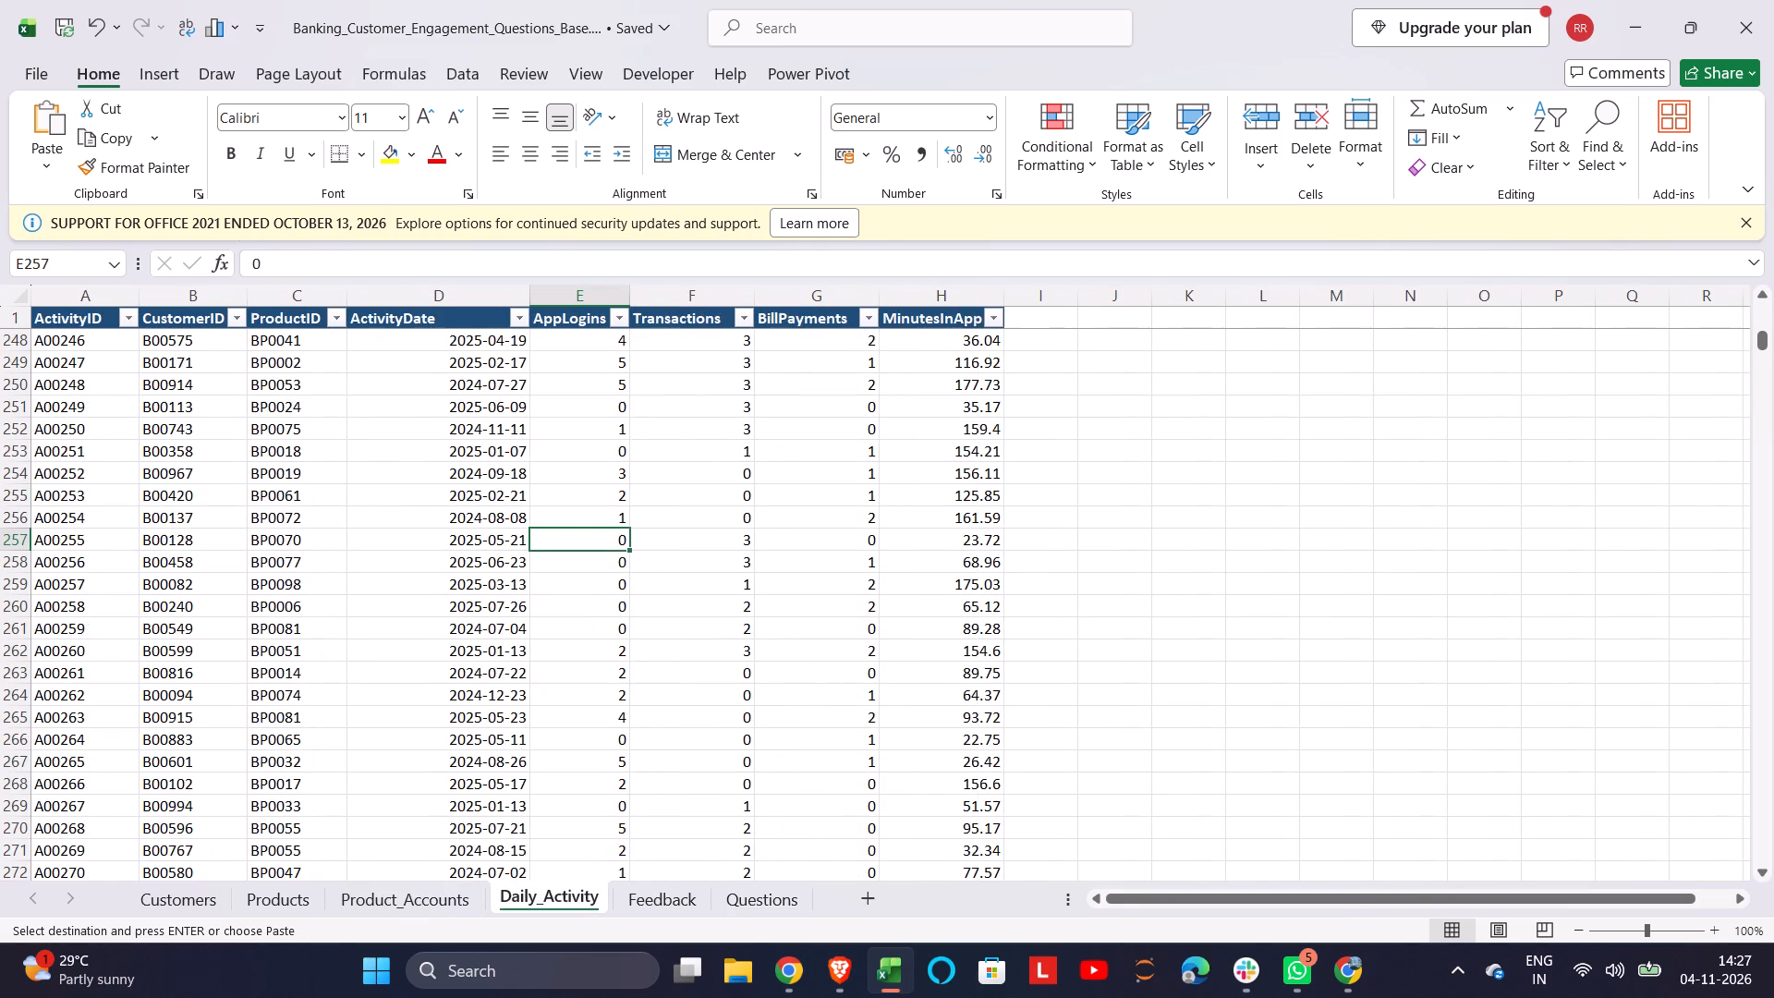
{"action": "left_click", "coordinate": [384, 896]}
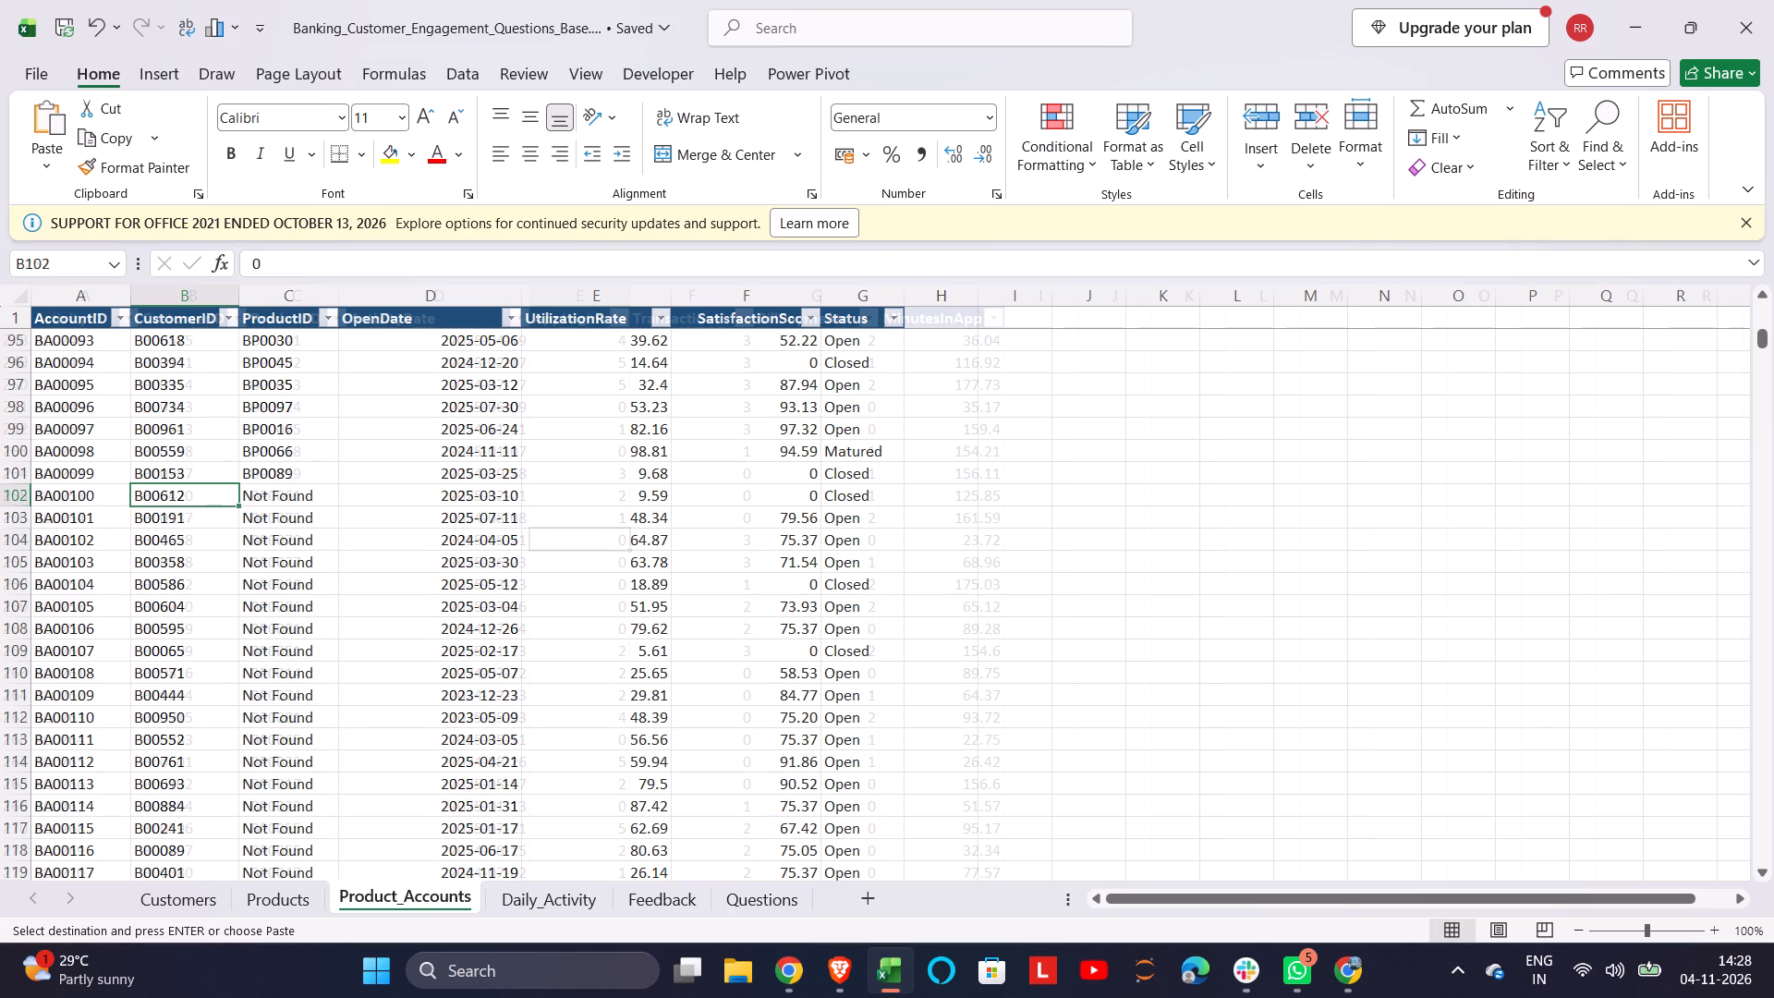
{"action": "left_click", "coordinate": [526, 904]}
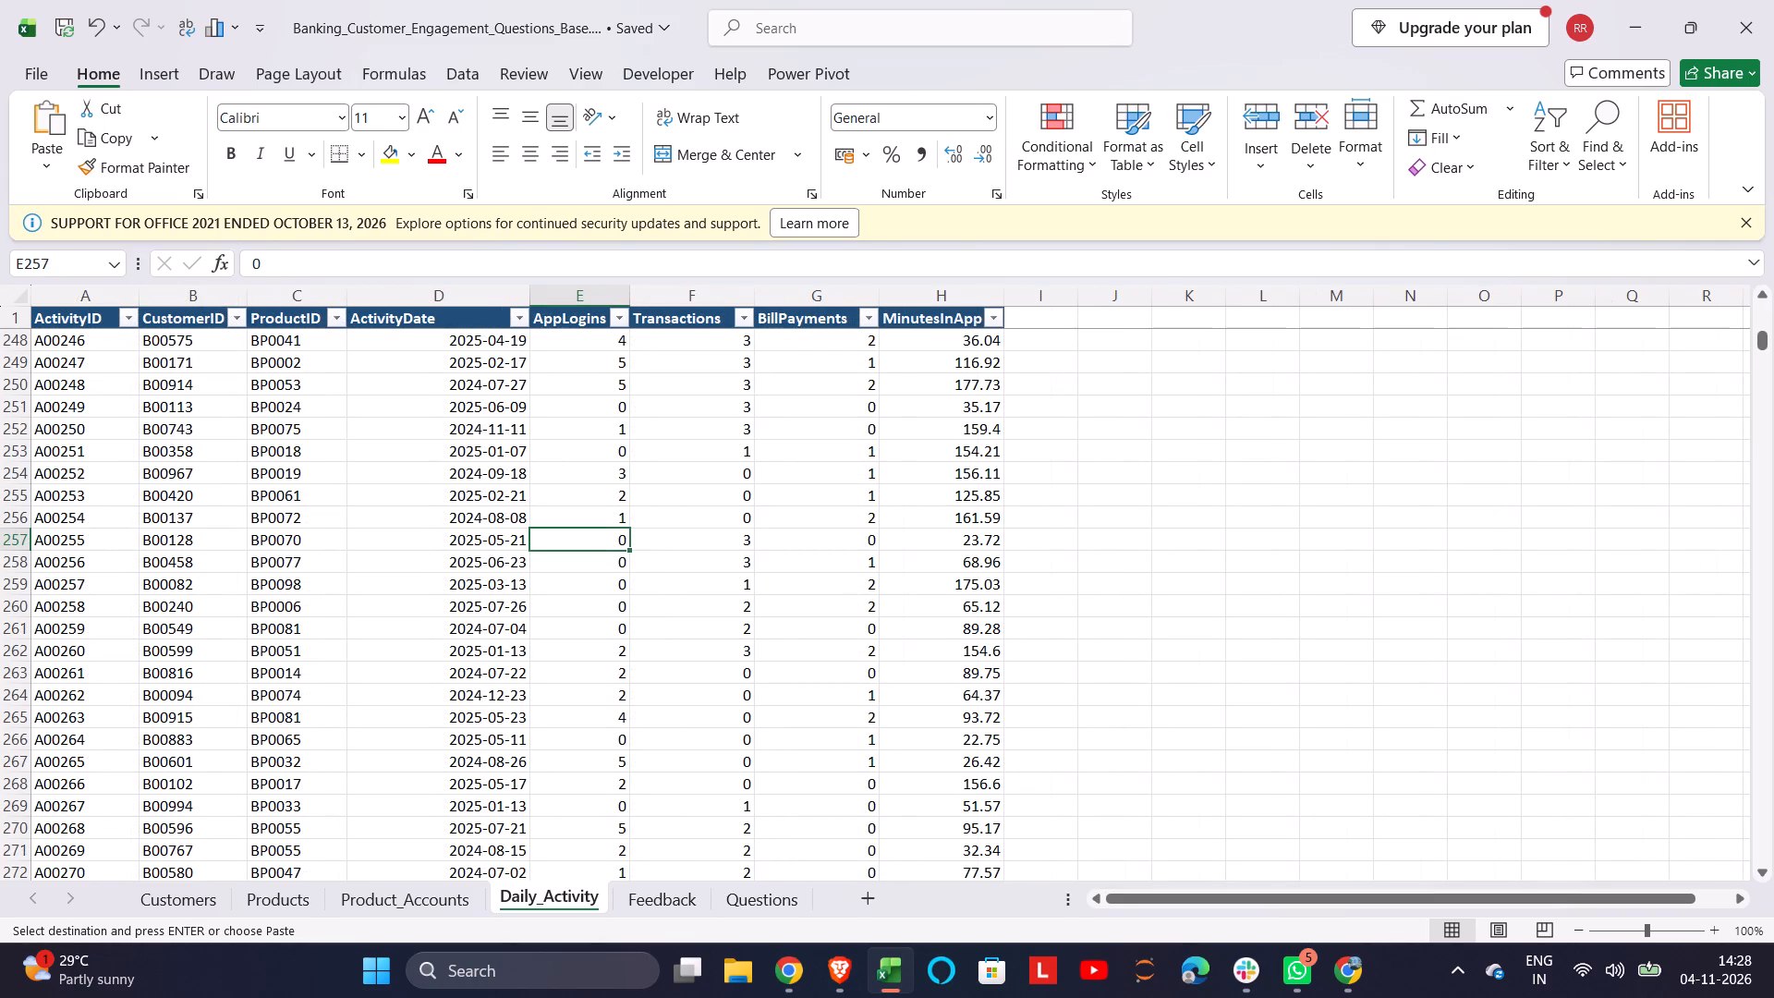
{"action": "left_click", "coordinate": [123, 494]}
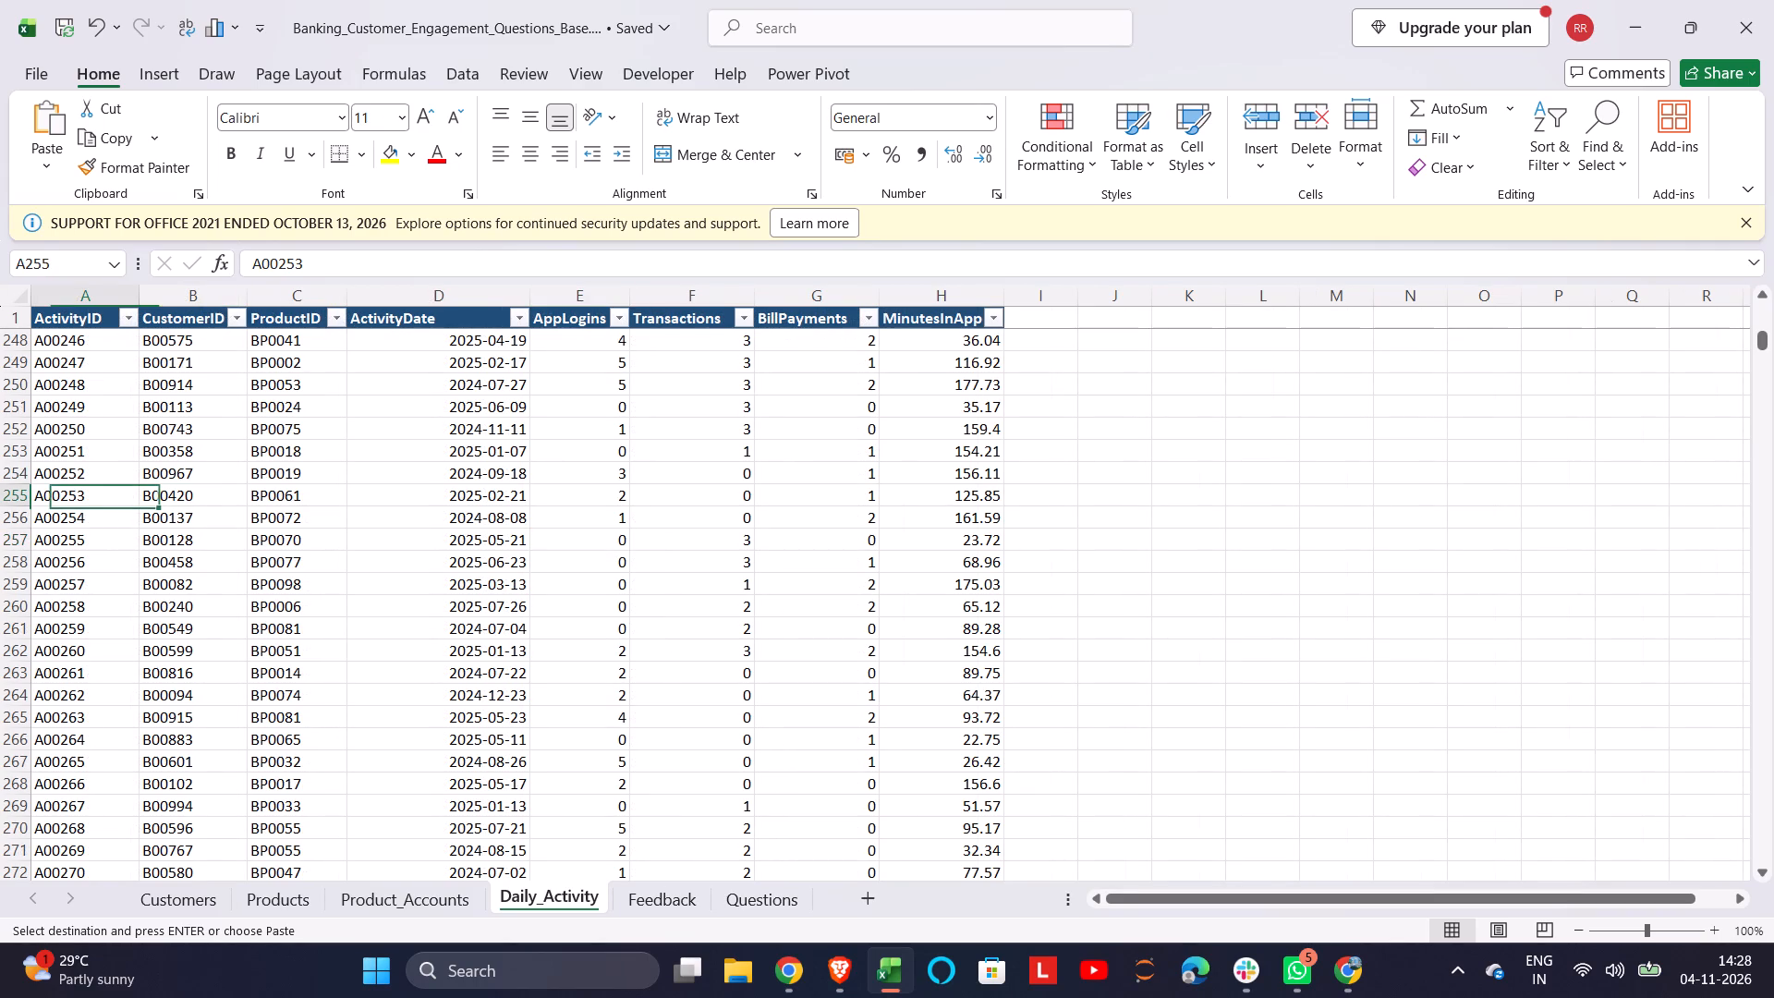
{"action": "left_click", "coordinate": [369, 902]}
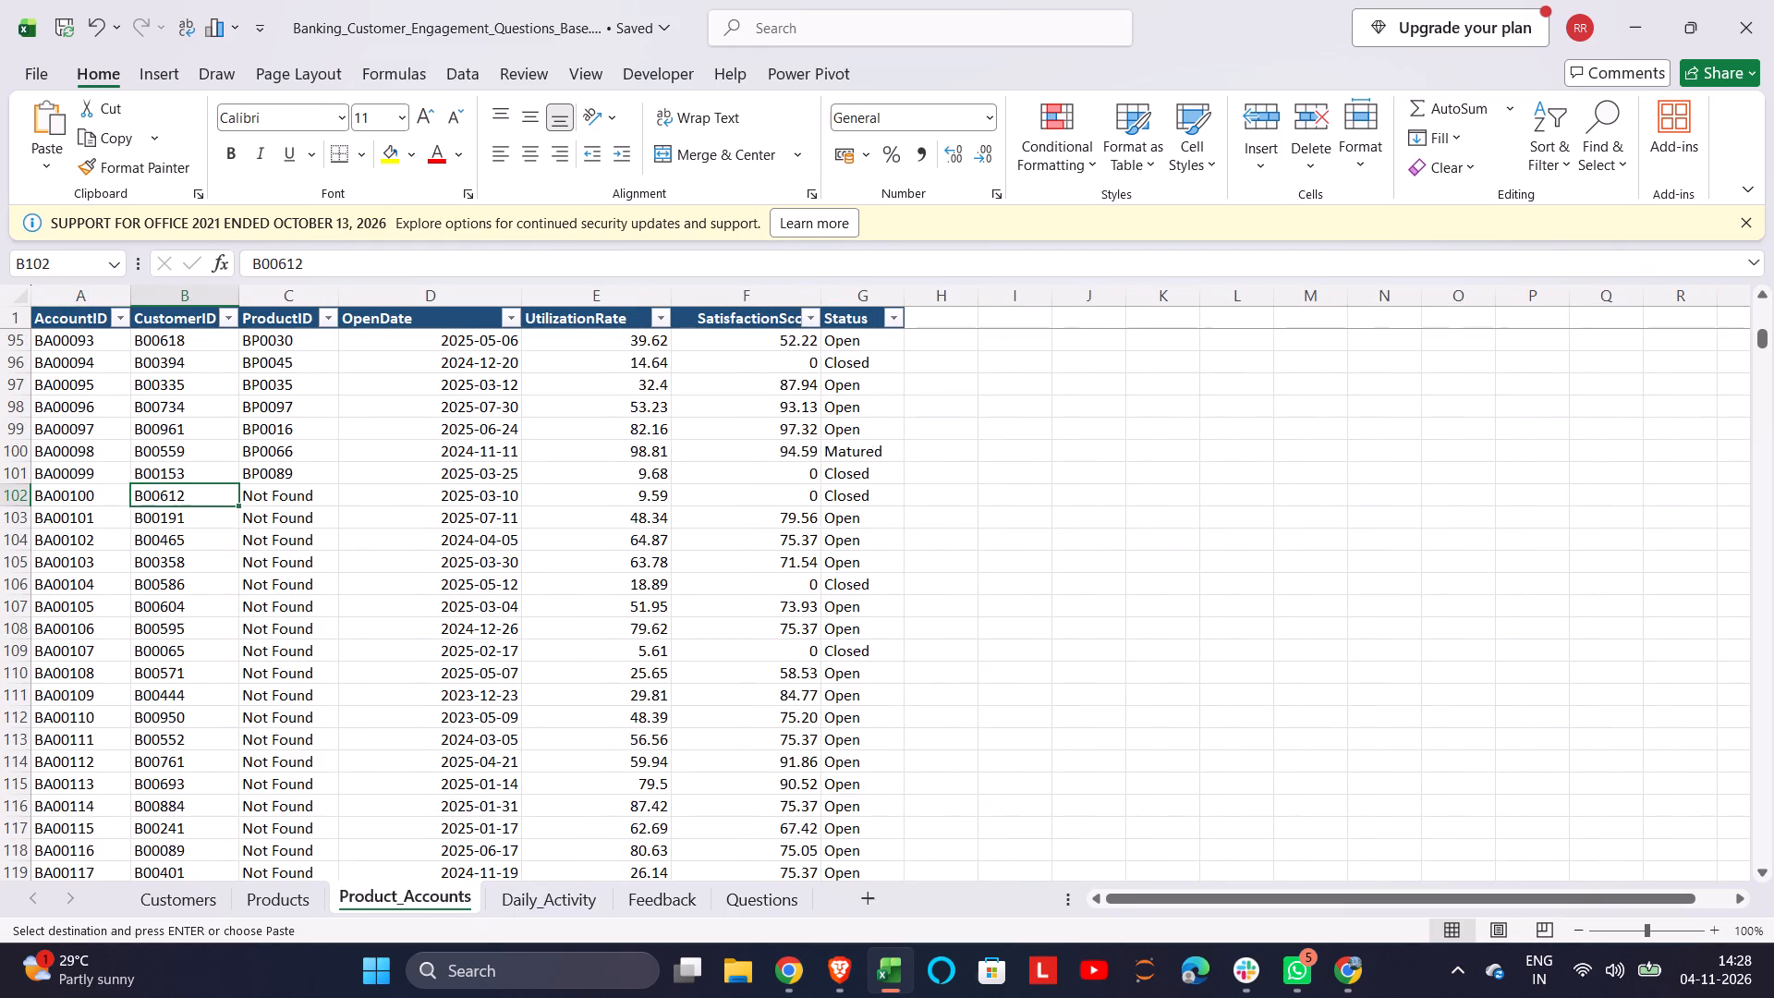
{"action": "left_click", "coordinate": [568, 897]}
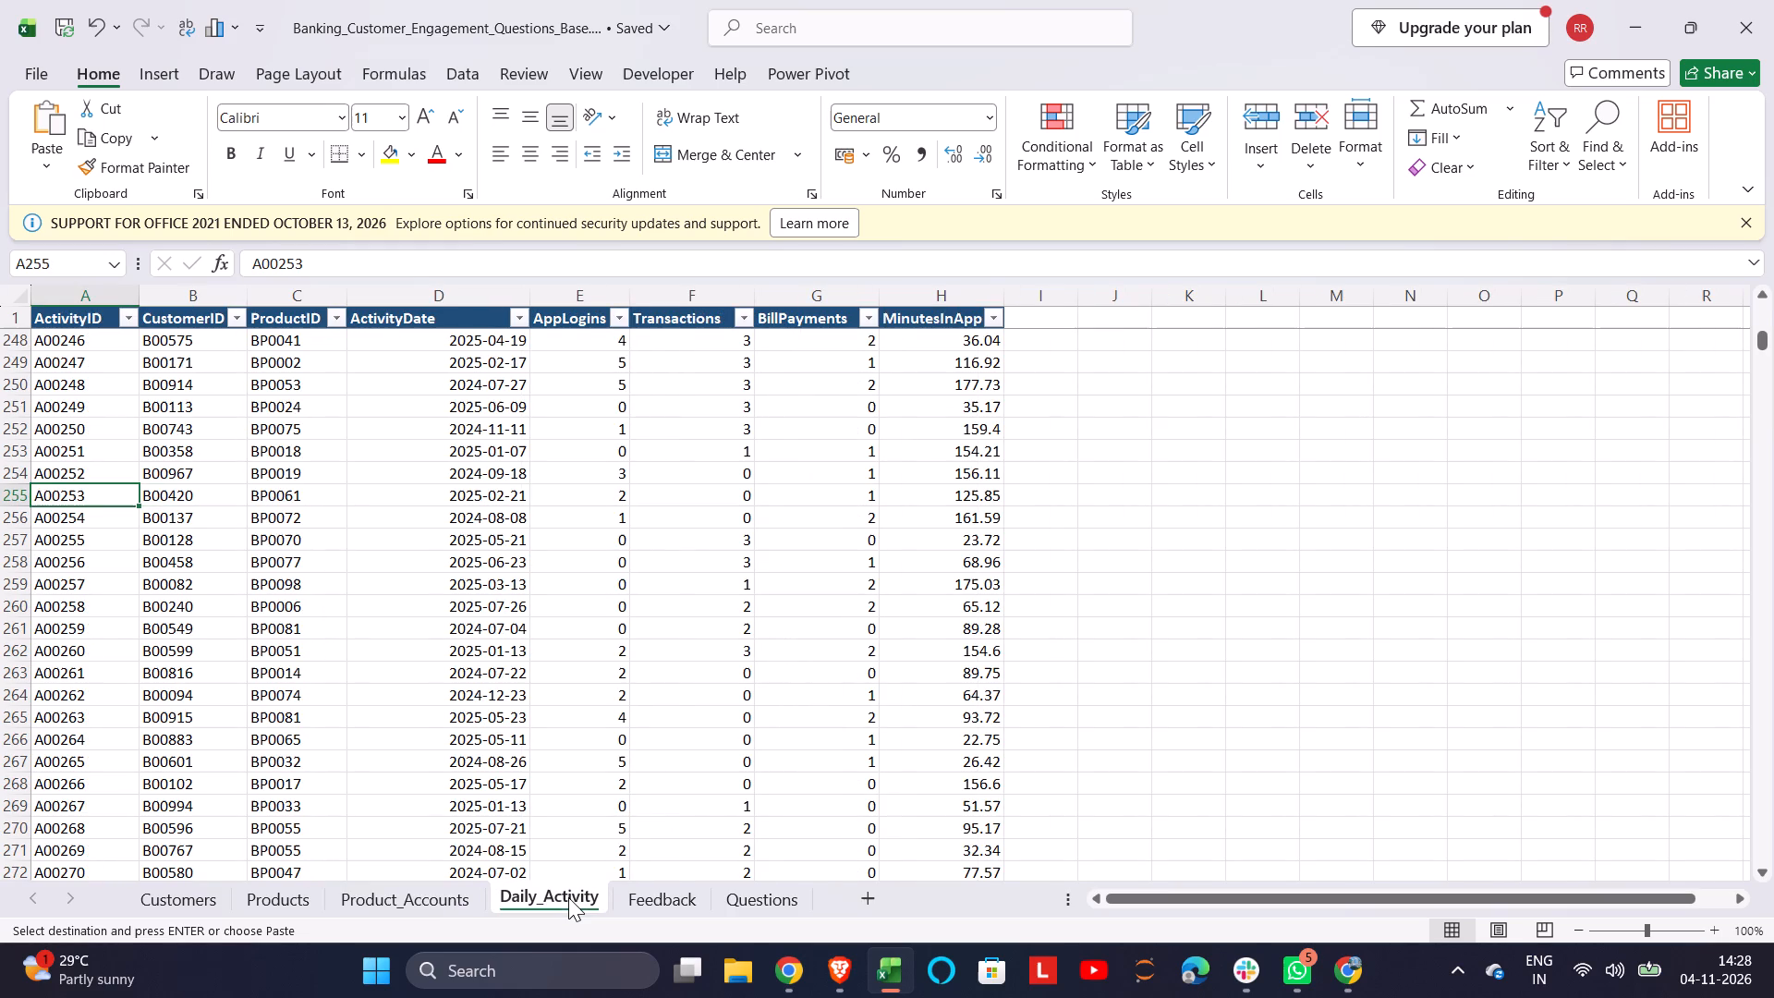
{"action": "left_click", "coordinate": [427, 891]}
{"action": "double_click", "coordinate": [323, 891]}
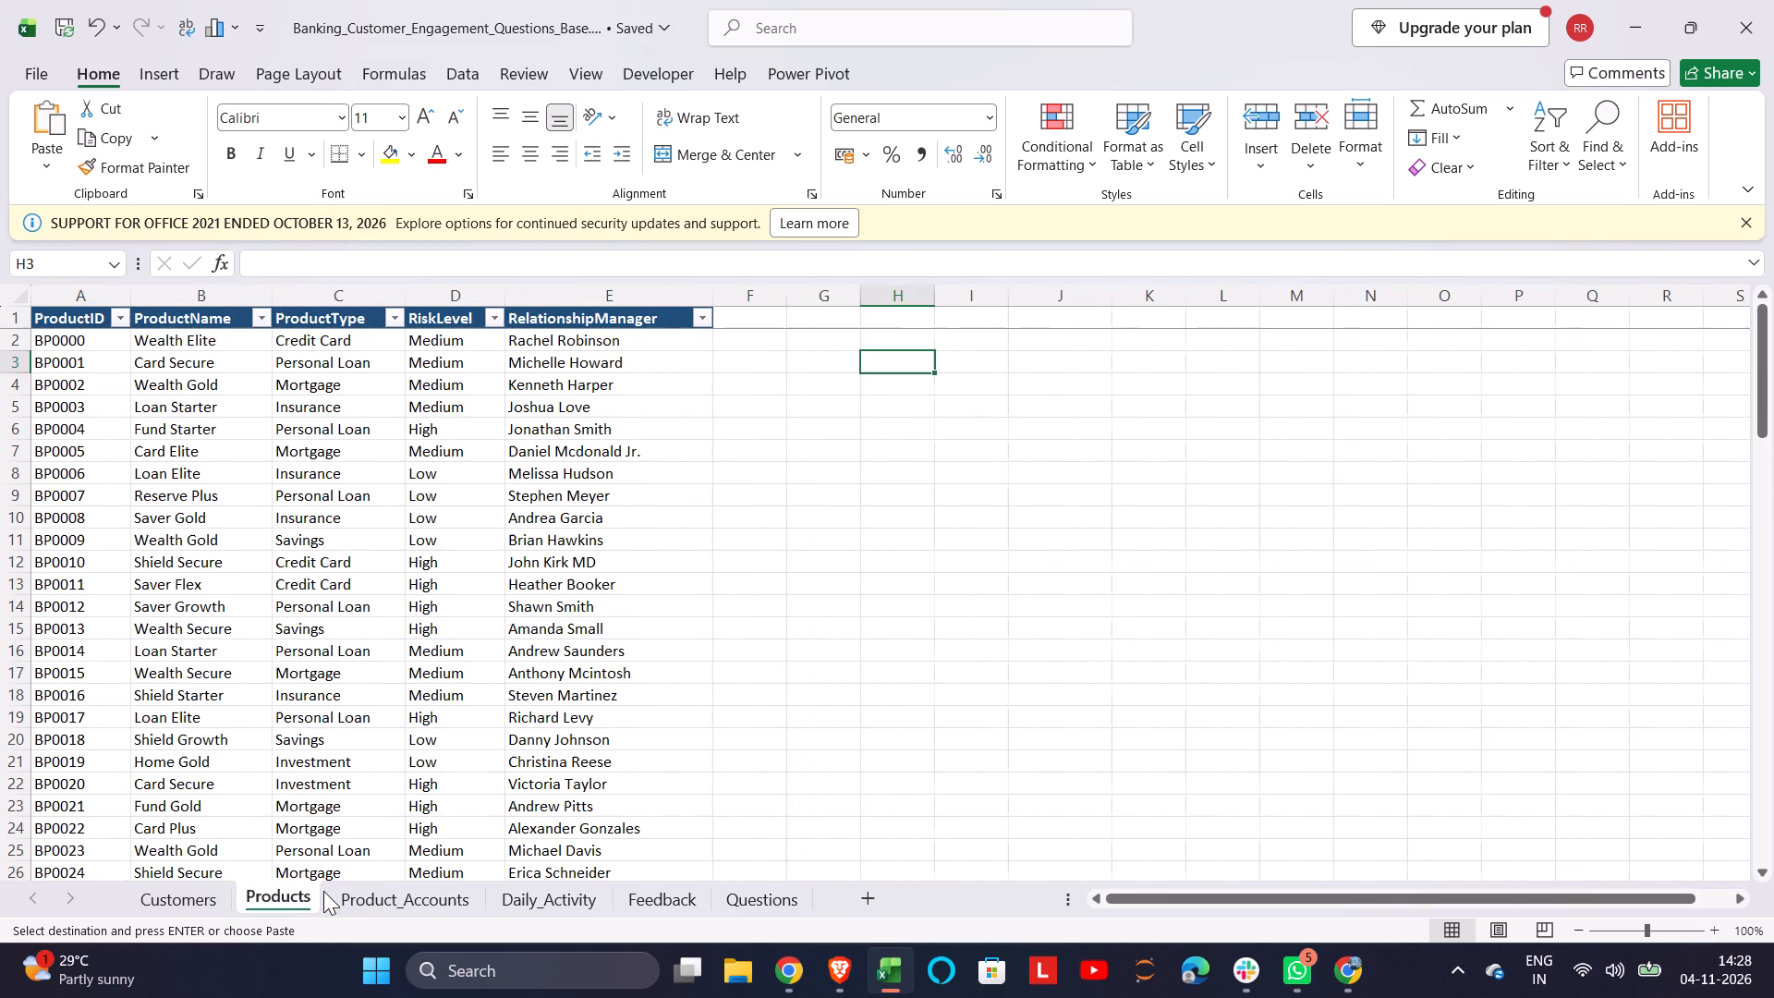
{"action": "left_click", "coordinate": [430, 898]}
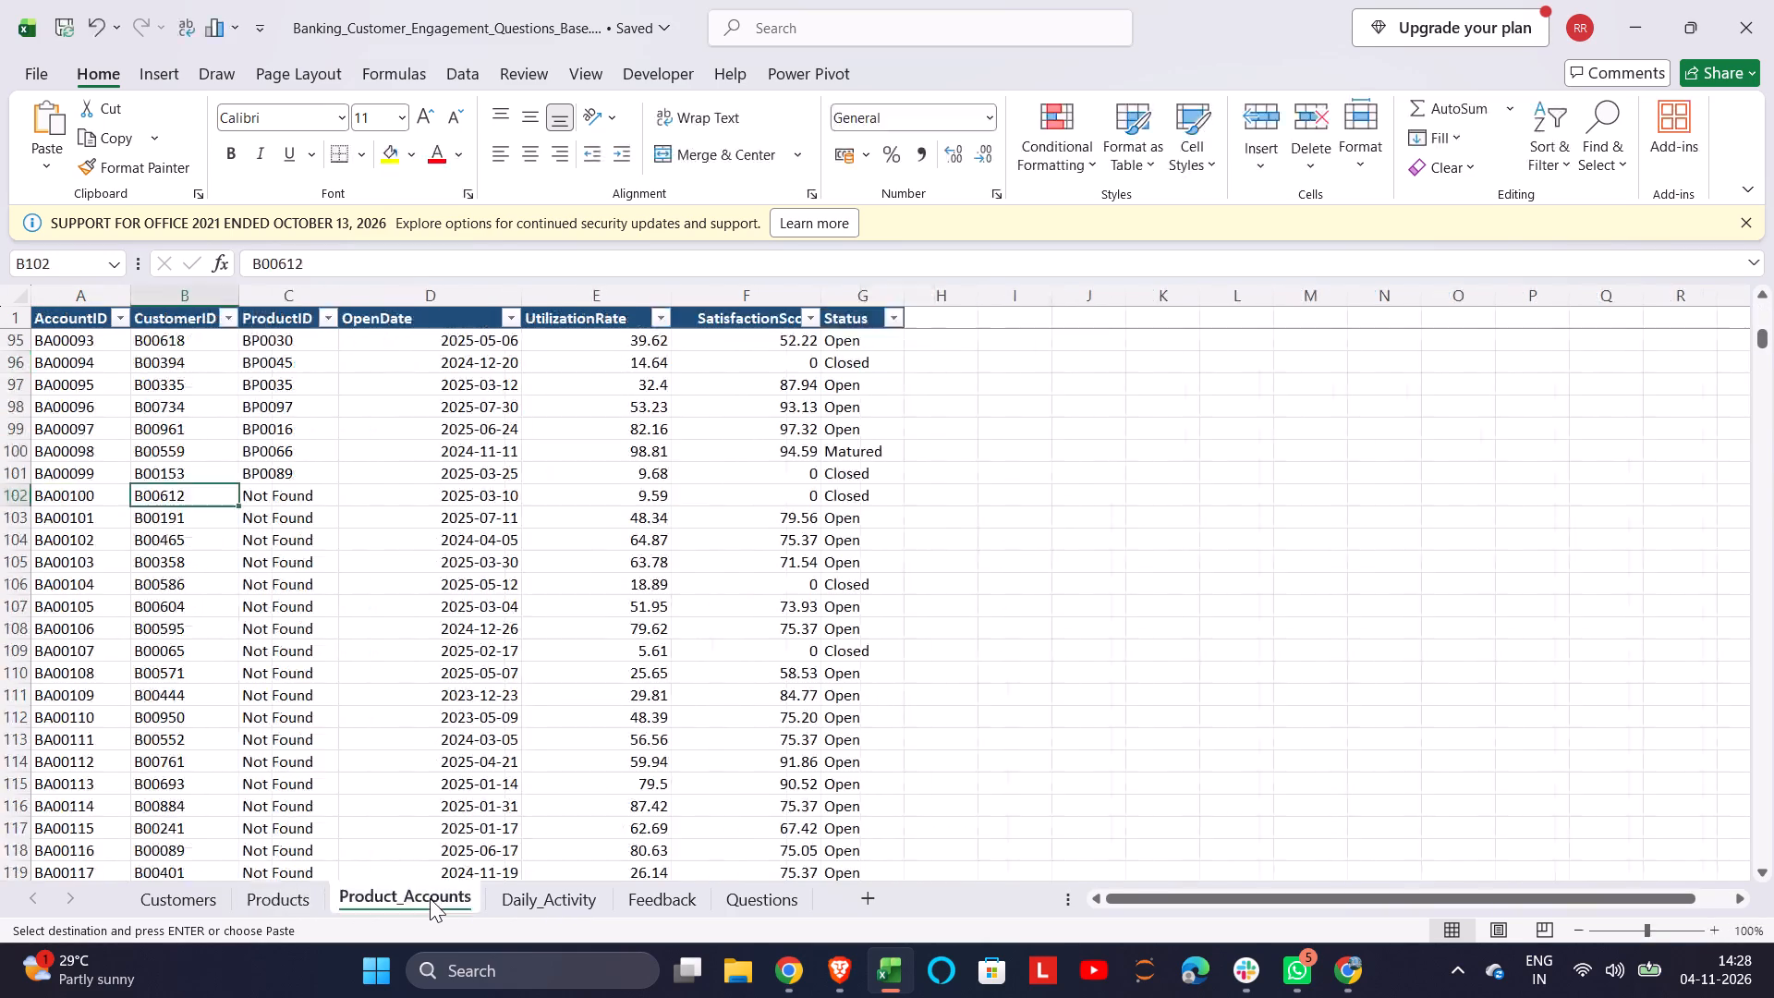
{"action": "left_click", "coordinate": [519, 898]}
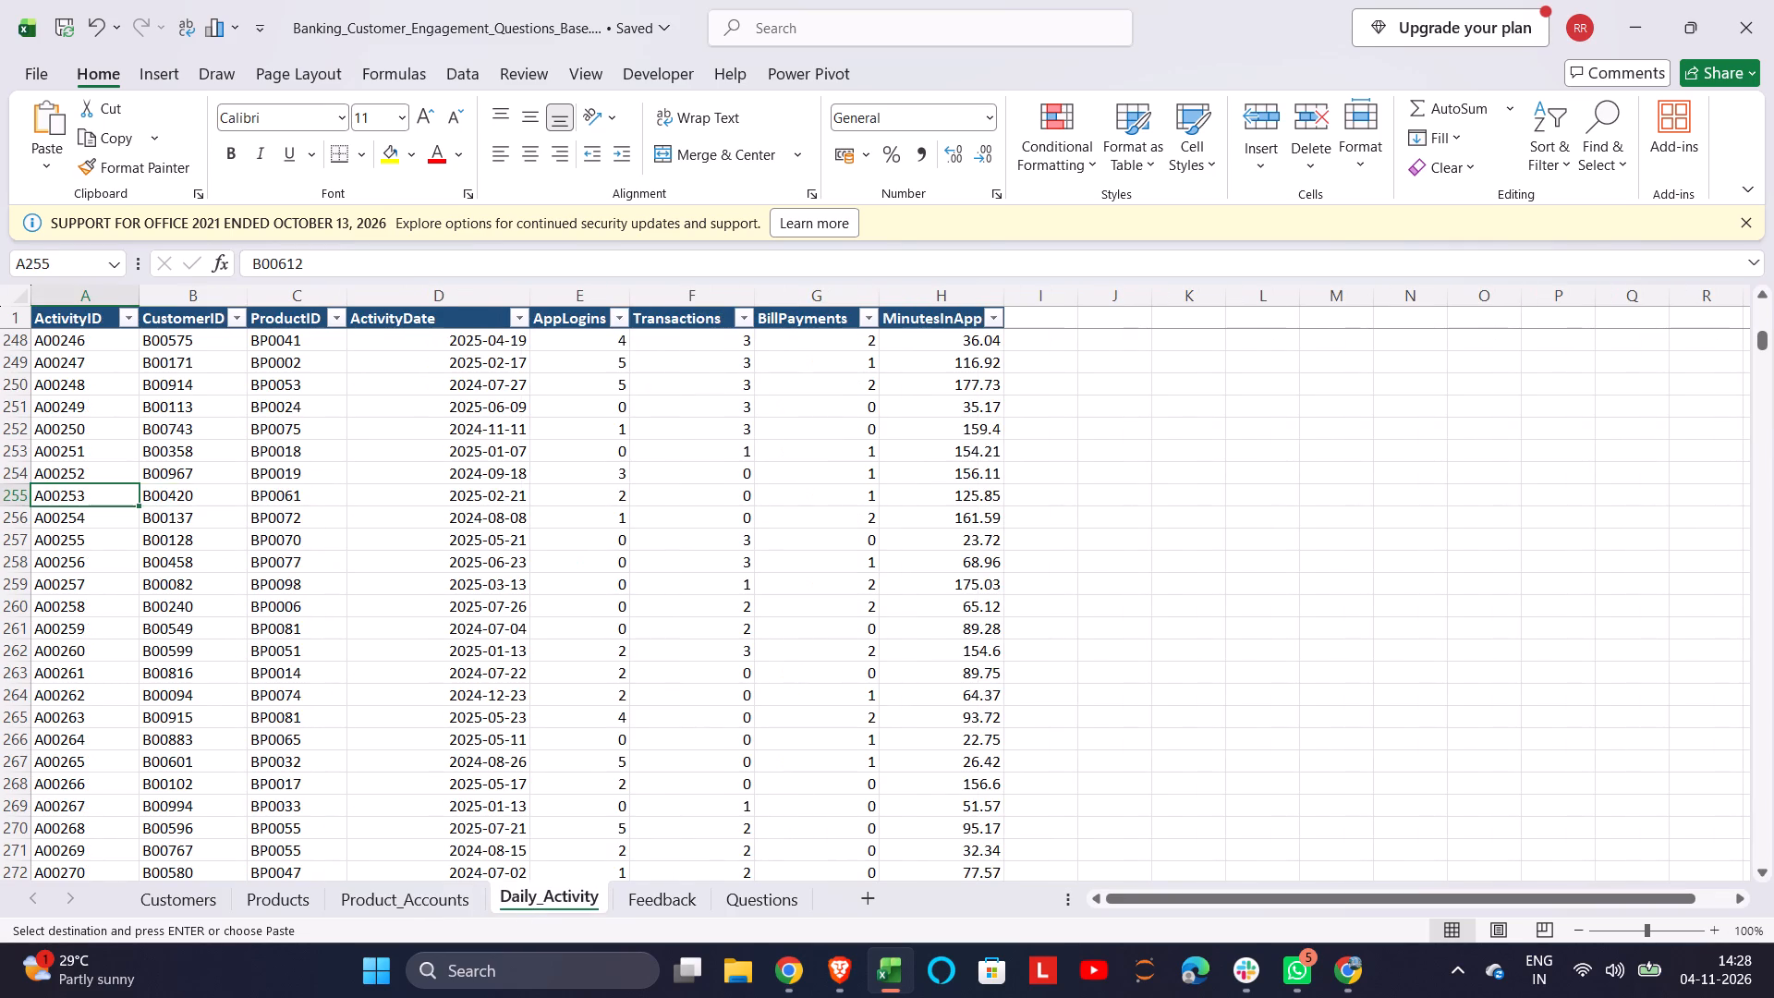
{"action": "left_click", "coordinate": [357, 907]}
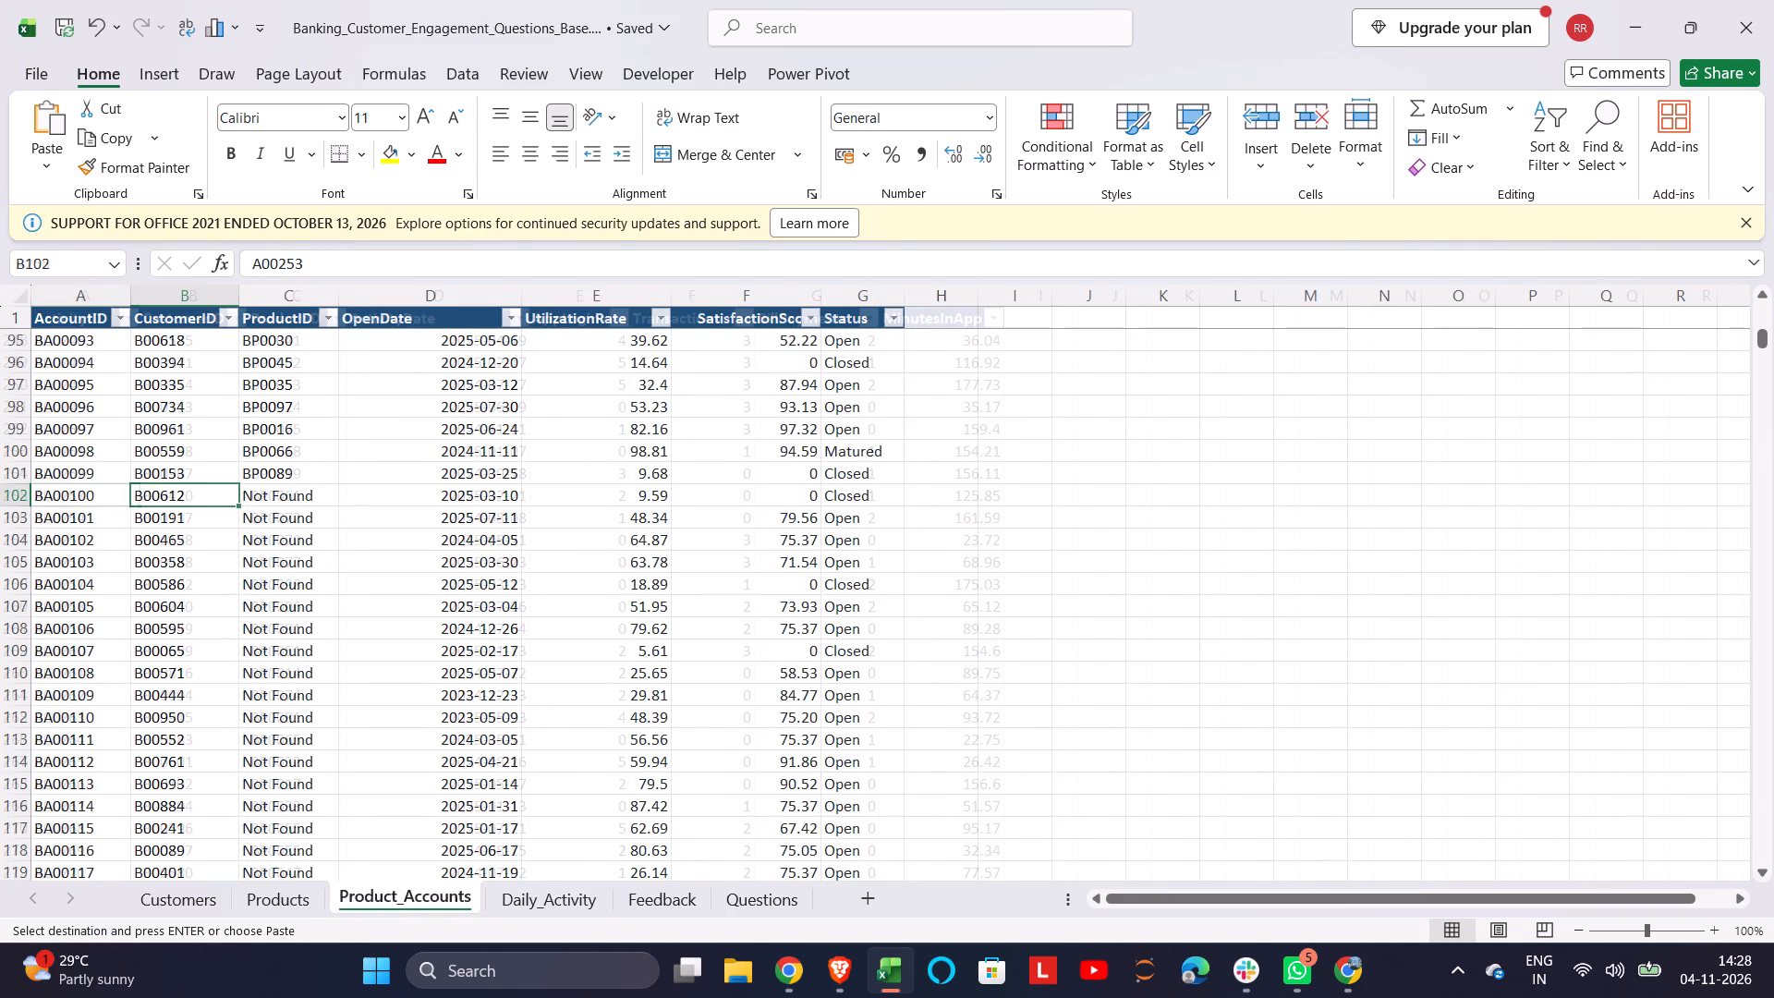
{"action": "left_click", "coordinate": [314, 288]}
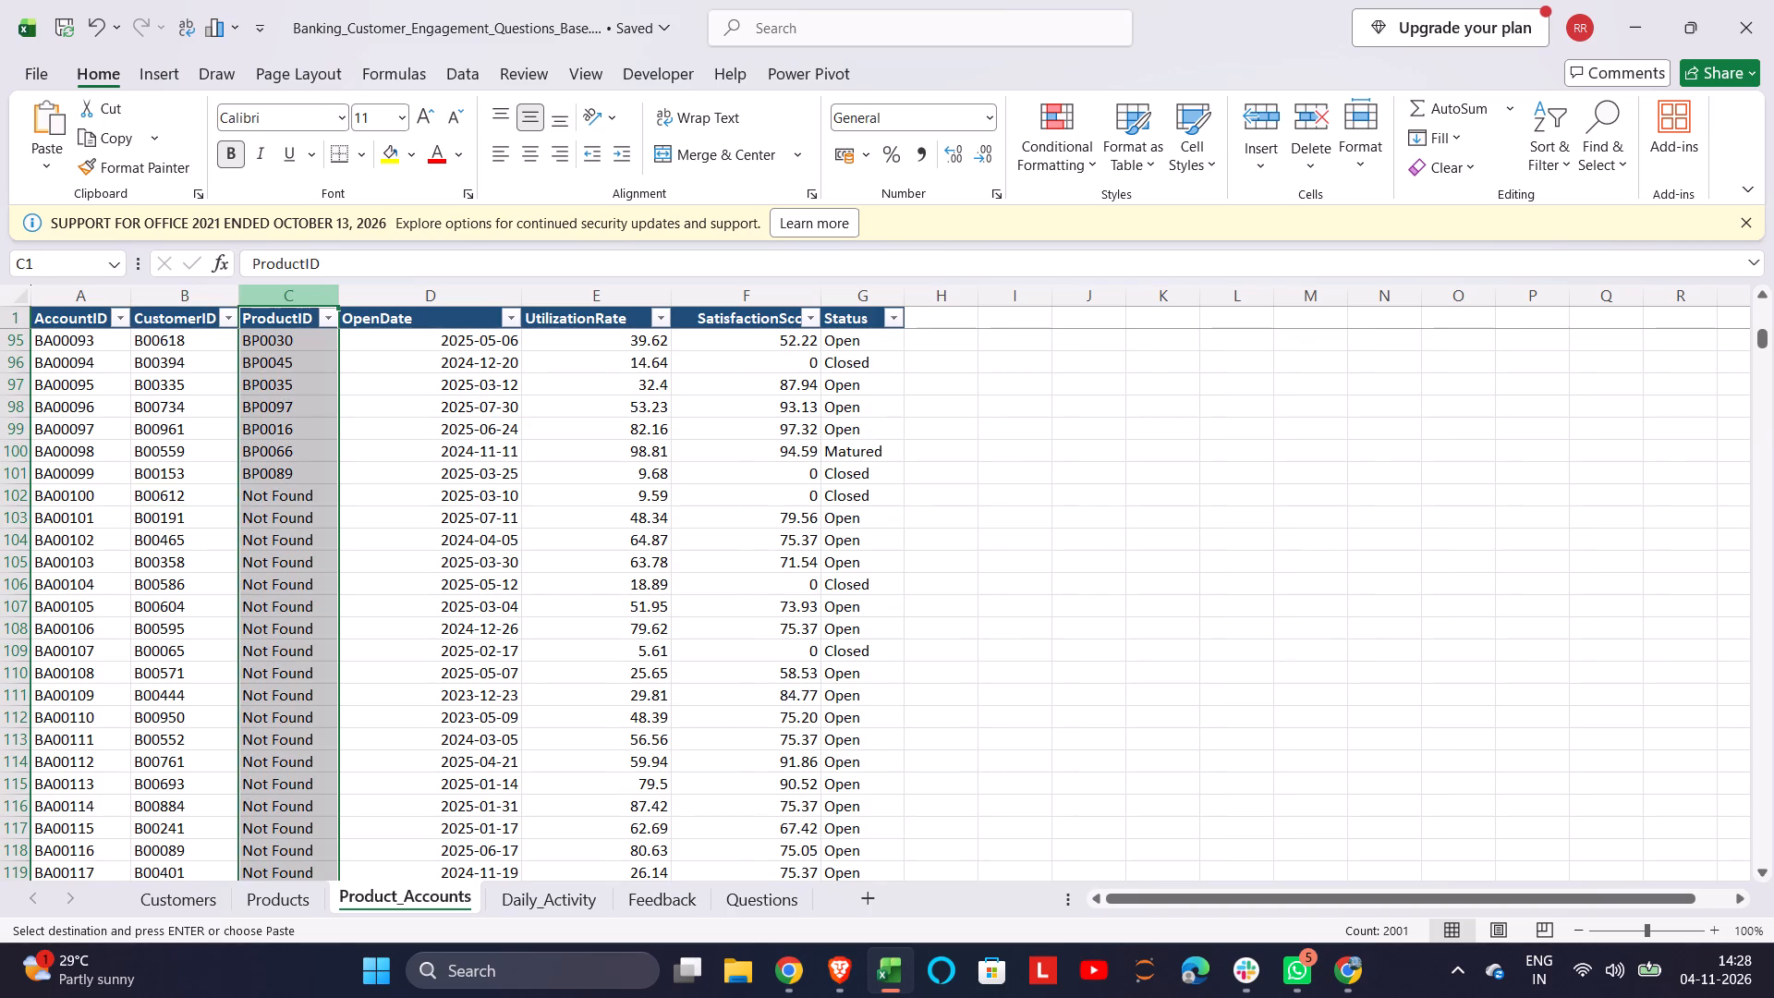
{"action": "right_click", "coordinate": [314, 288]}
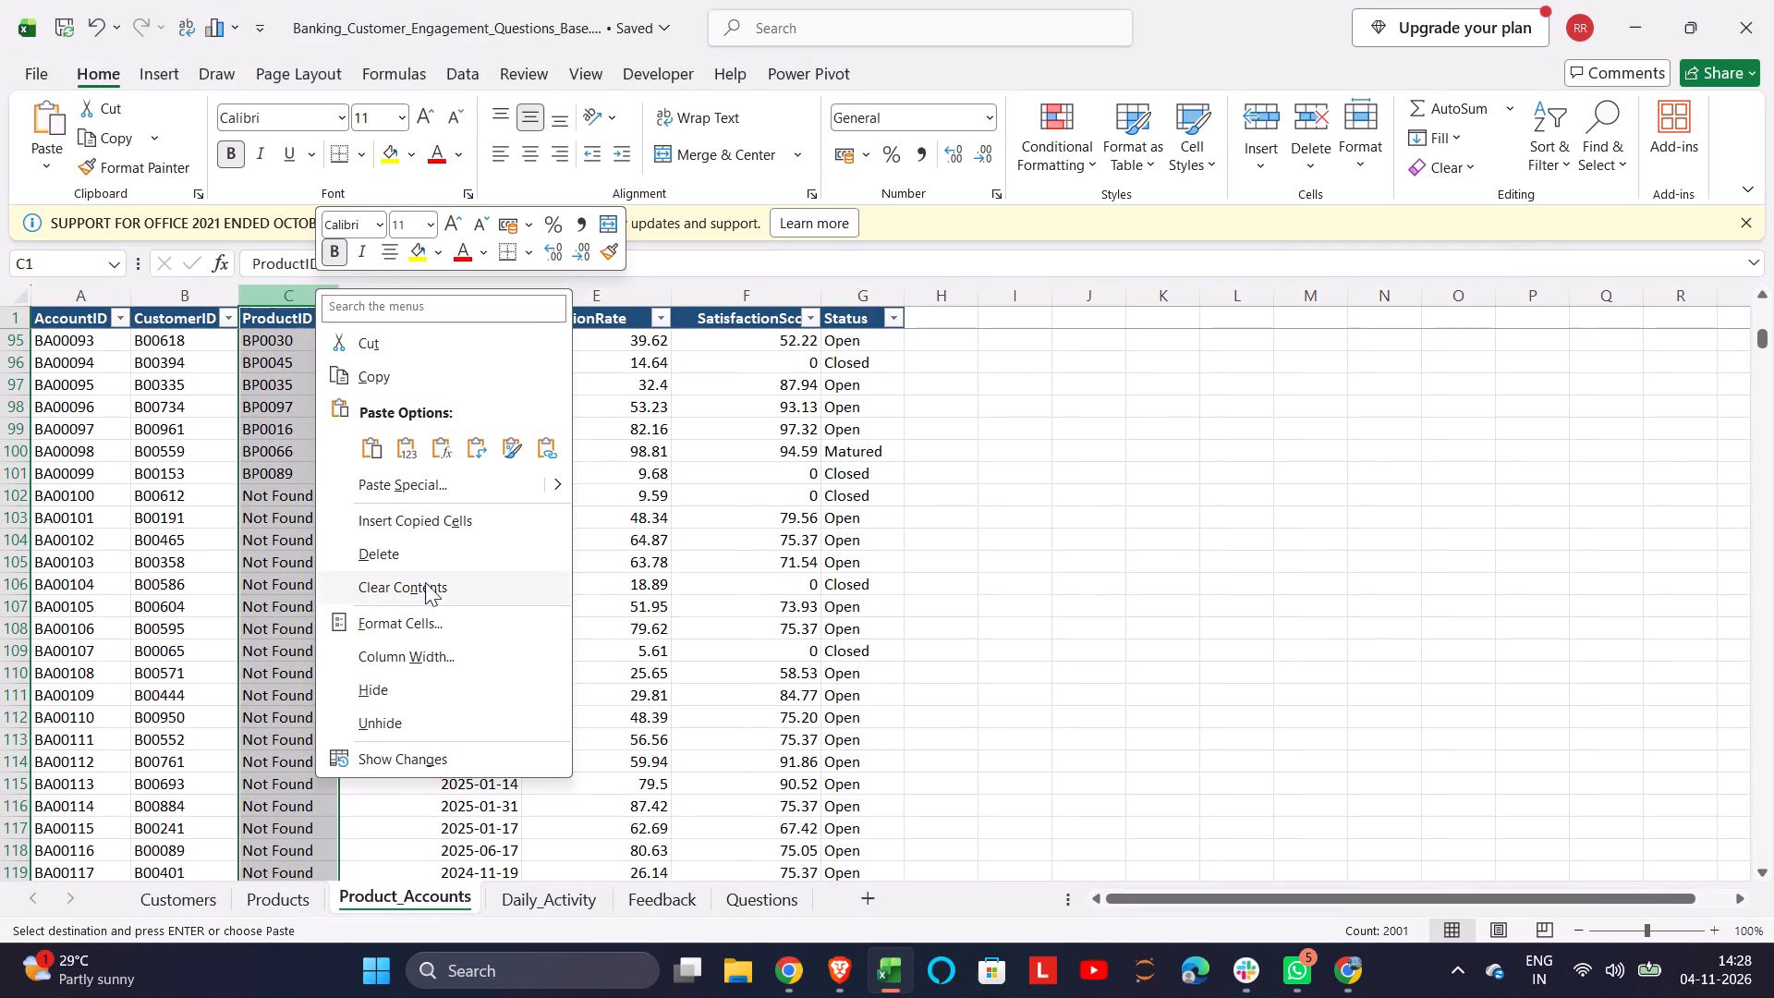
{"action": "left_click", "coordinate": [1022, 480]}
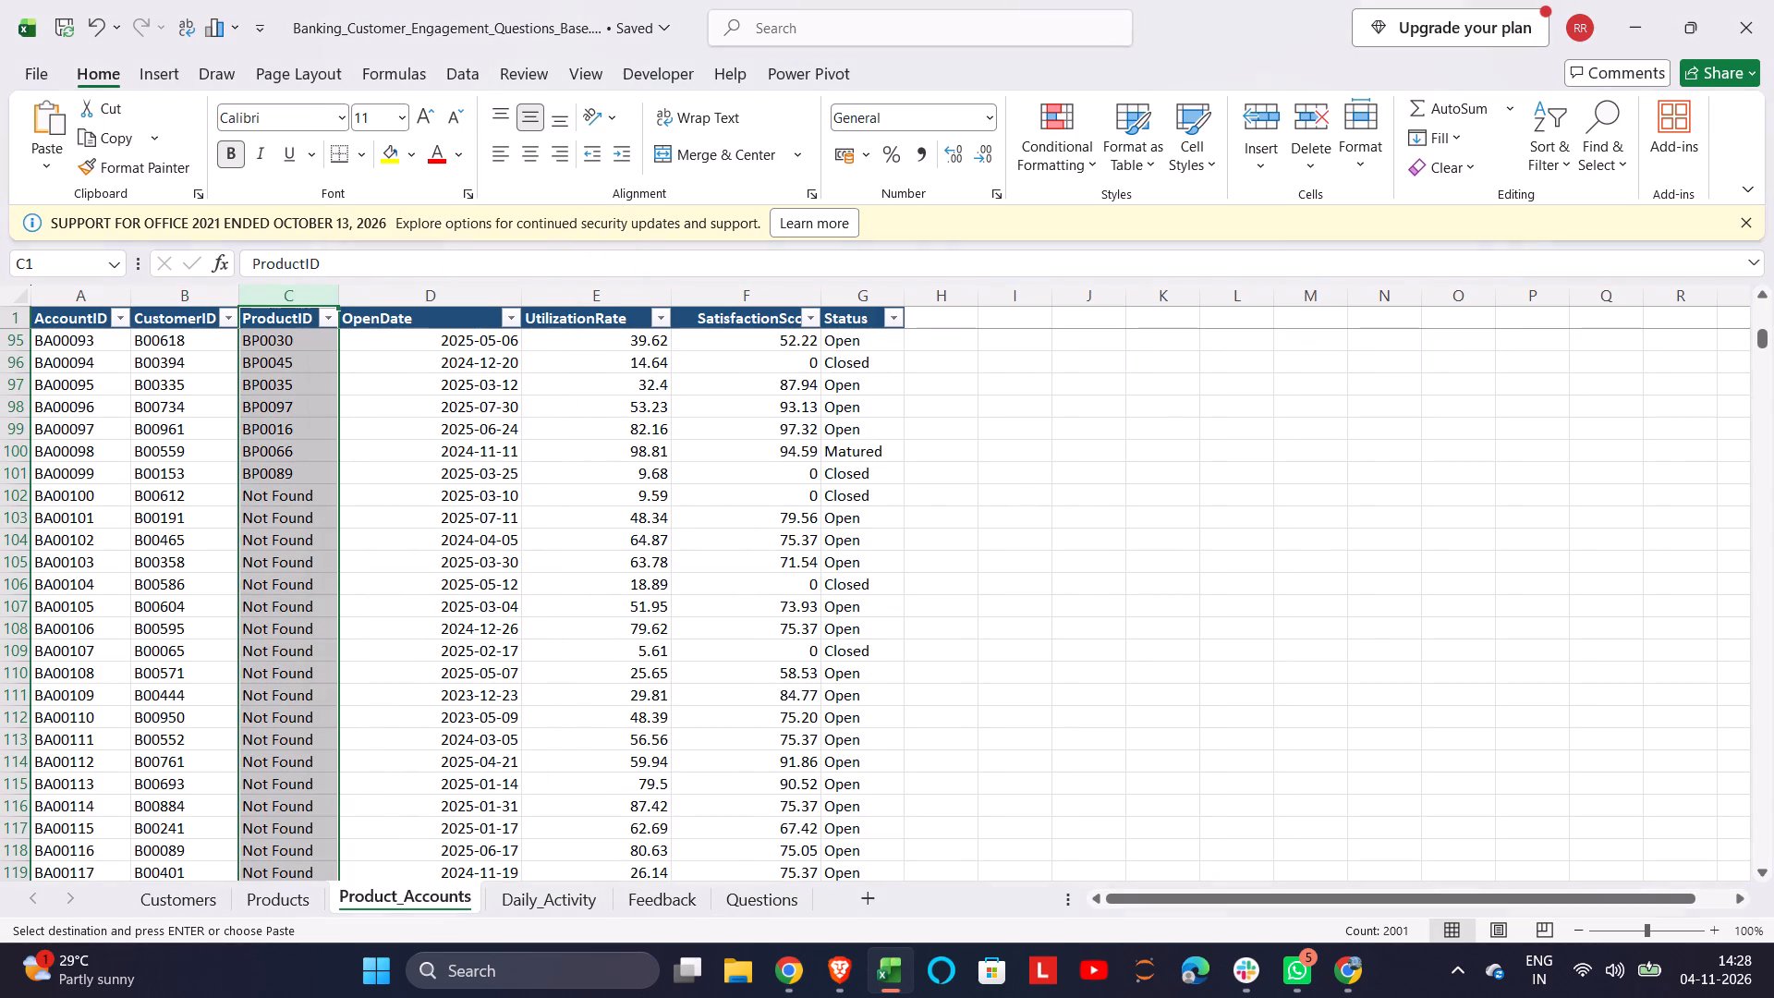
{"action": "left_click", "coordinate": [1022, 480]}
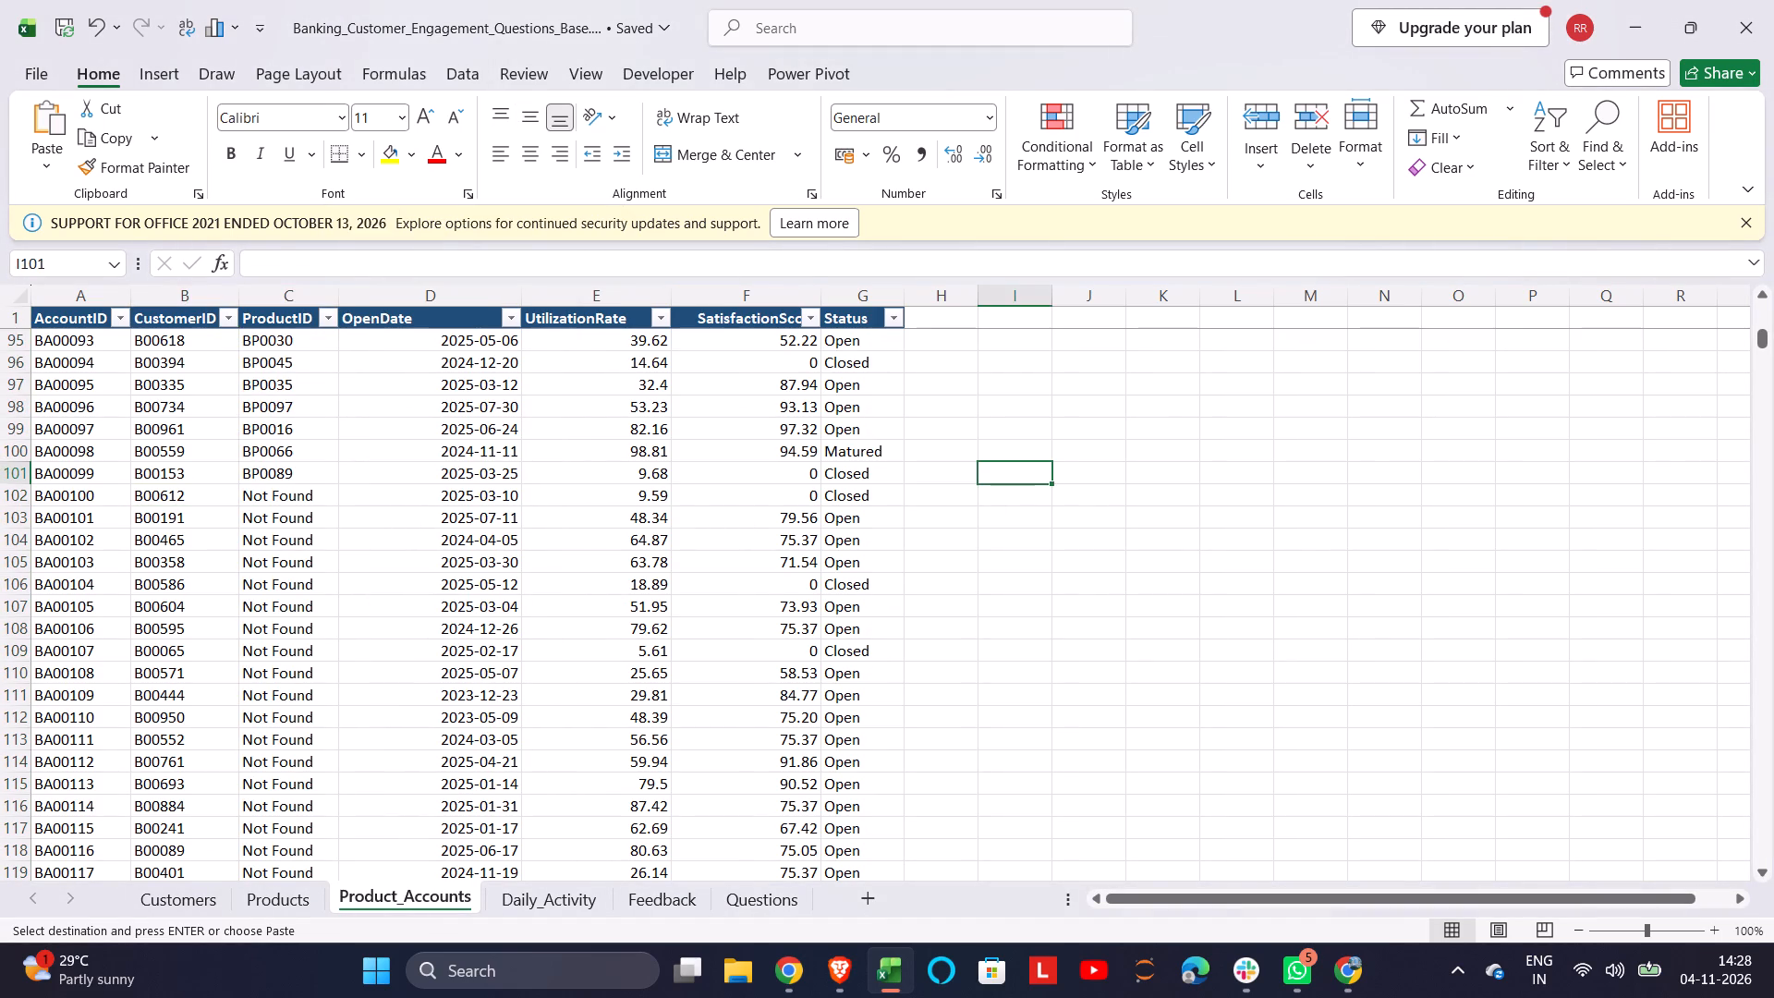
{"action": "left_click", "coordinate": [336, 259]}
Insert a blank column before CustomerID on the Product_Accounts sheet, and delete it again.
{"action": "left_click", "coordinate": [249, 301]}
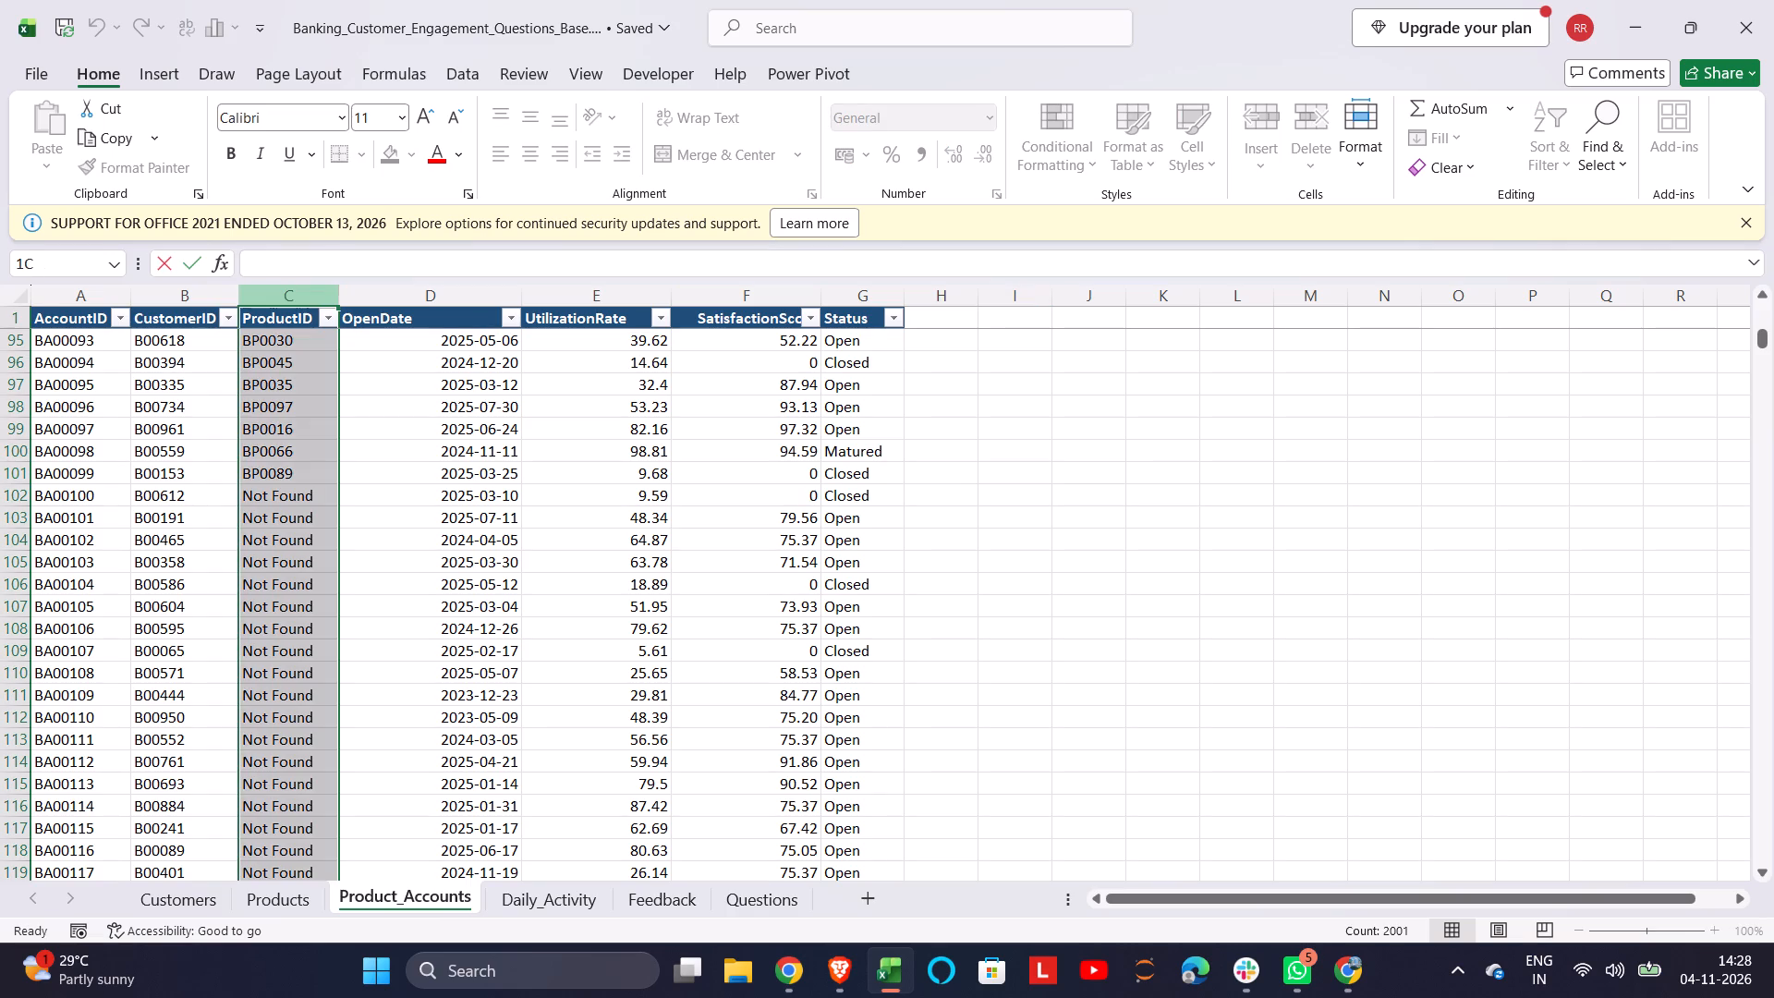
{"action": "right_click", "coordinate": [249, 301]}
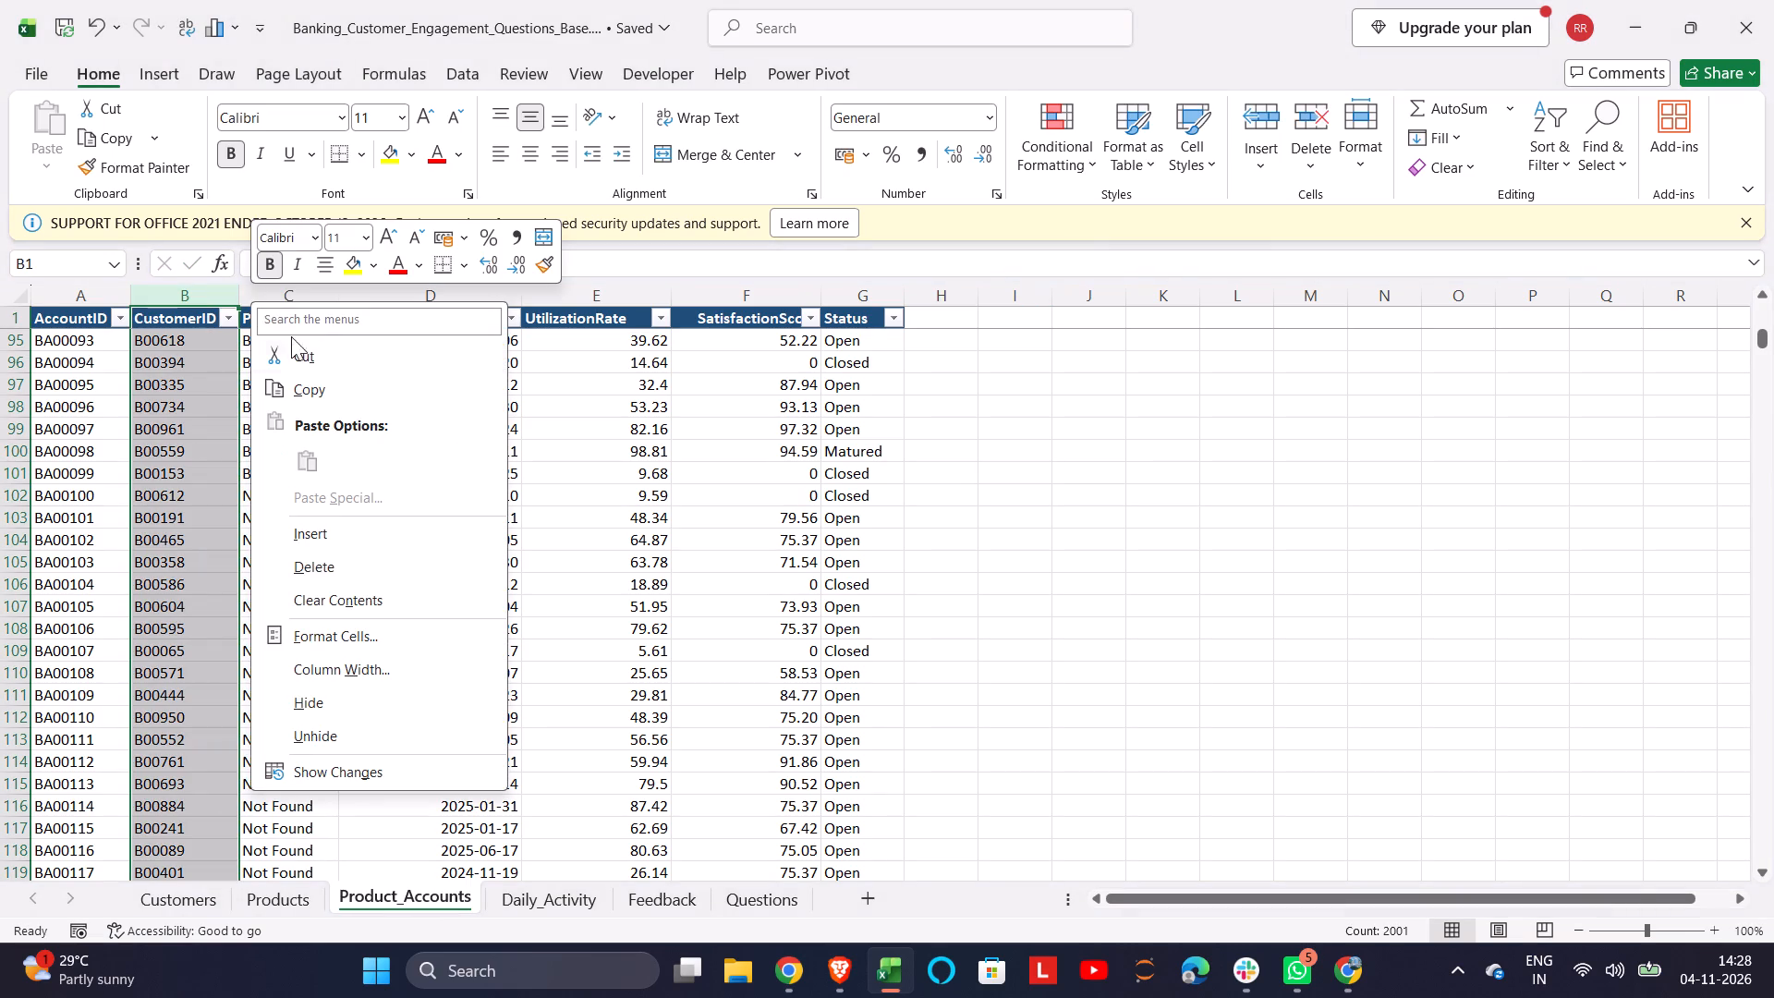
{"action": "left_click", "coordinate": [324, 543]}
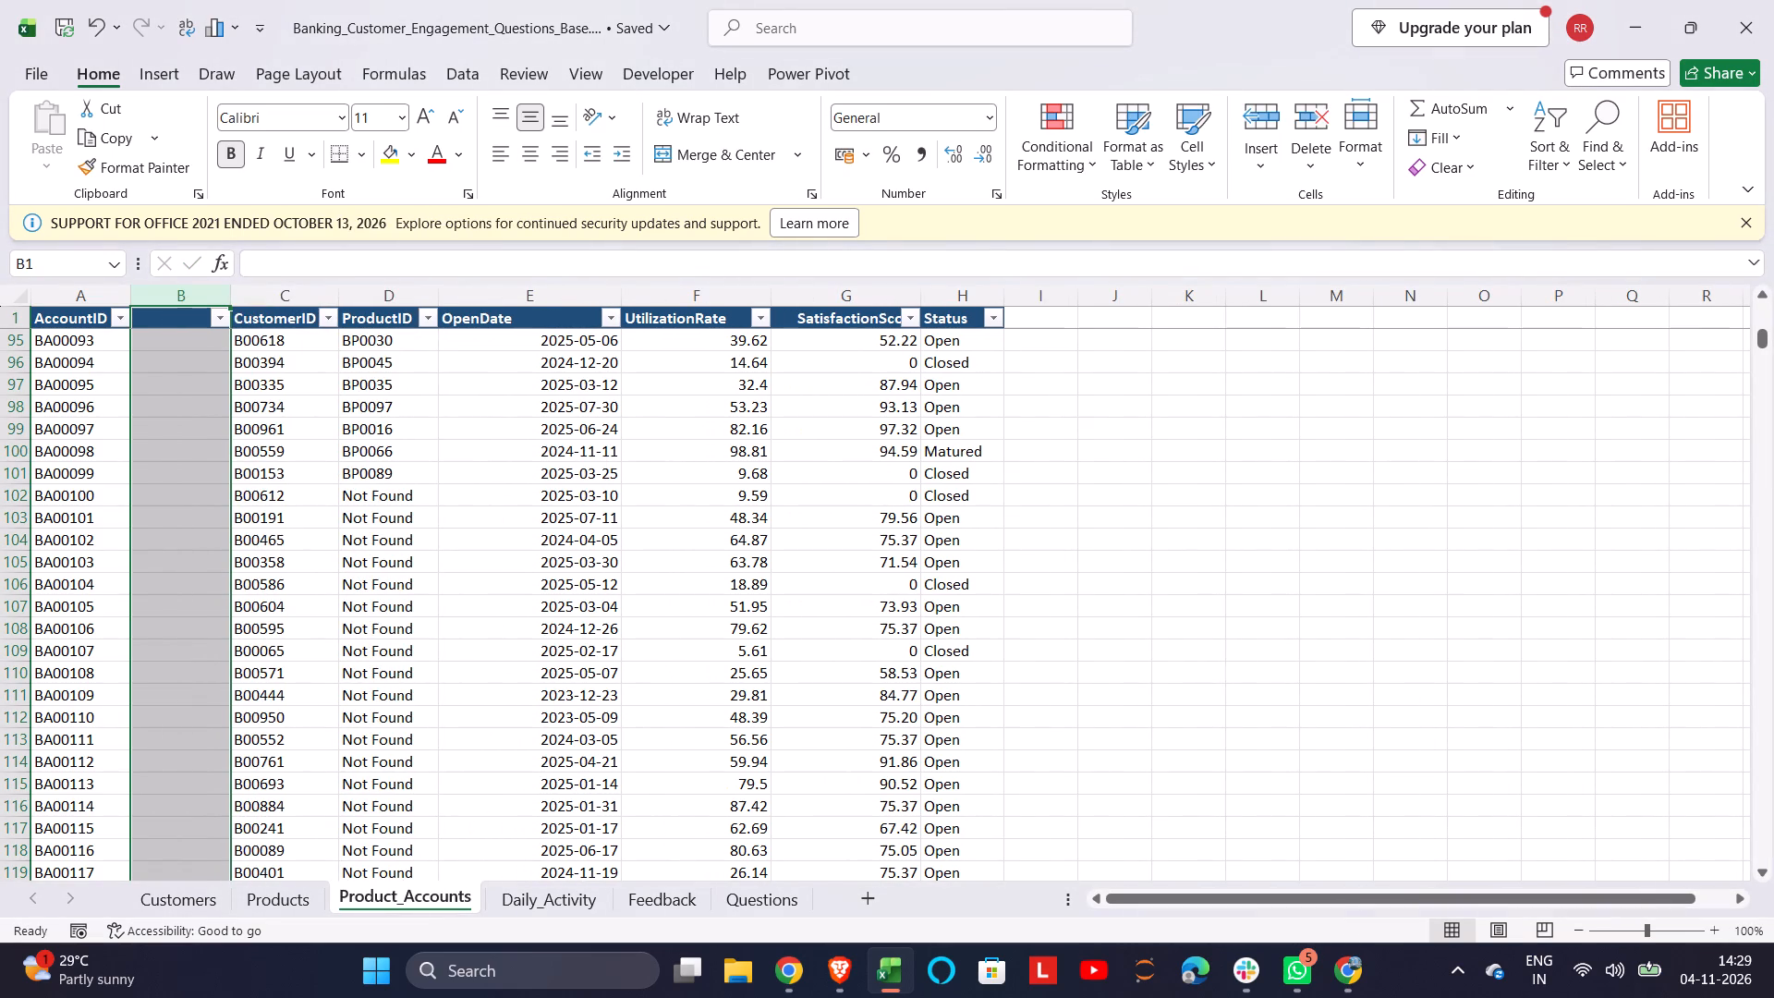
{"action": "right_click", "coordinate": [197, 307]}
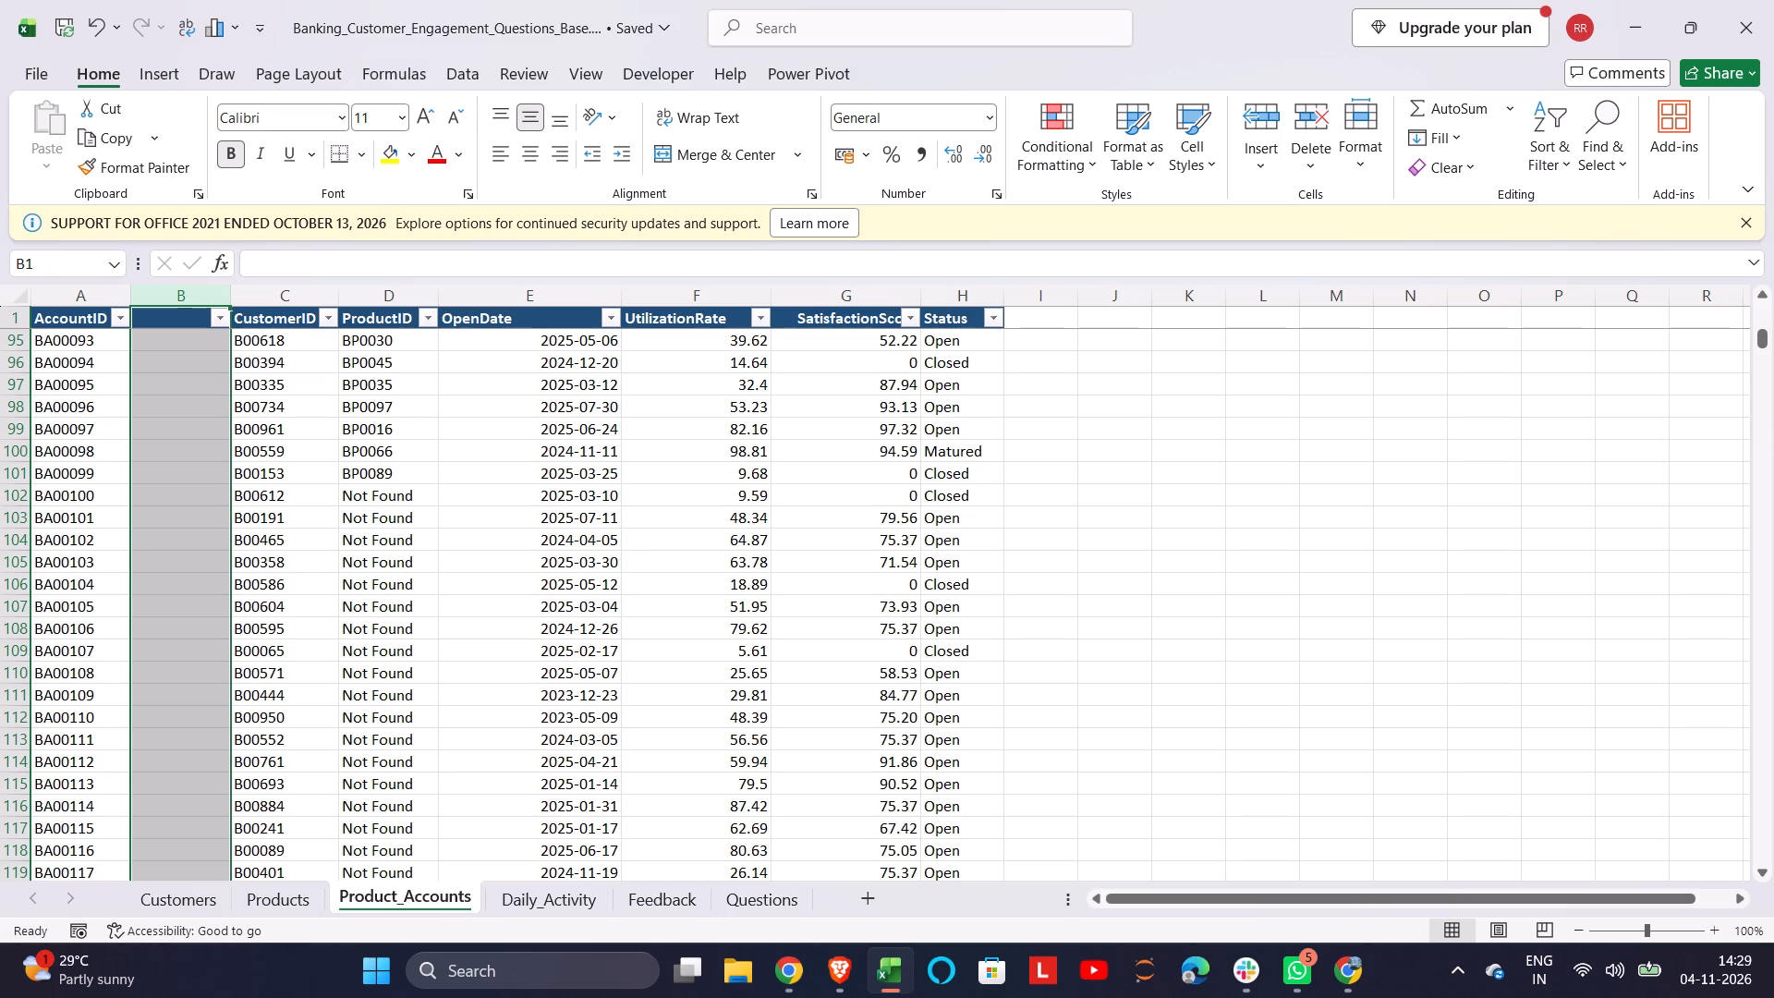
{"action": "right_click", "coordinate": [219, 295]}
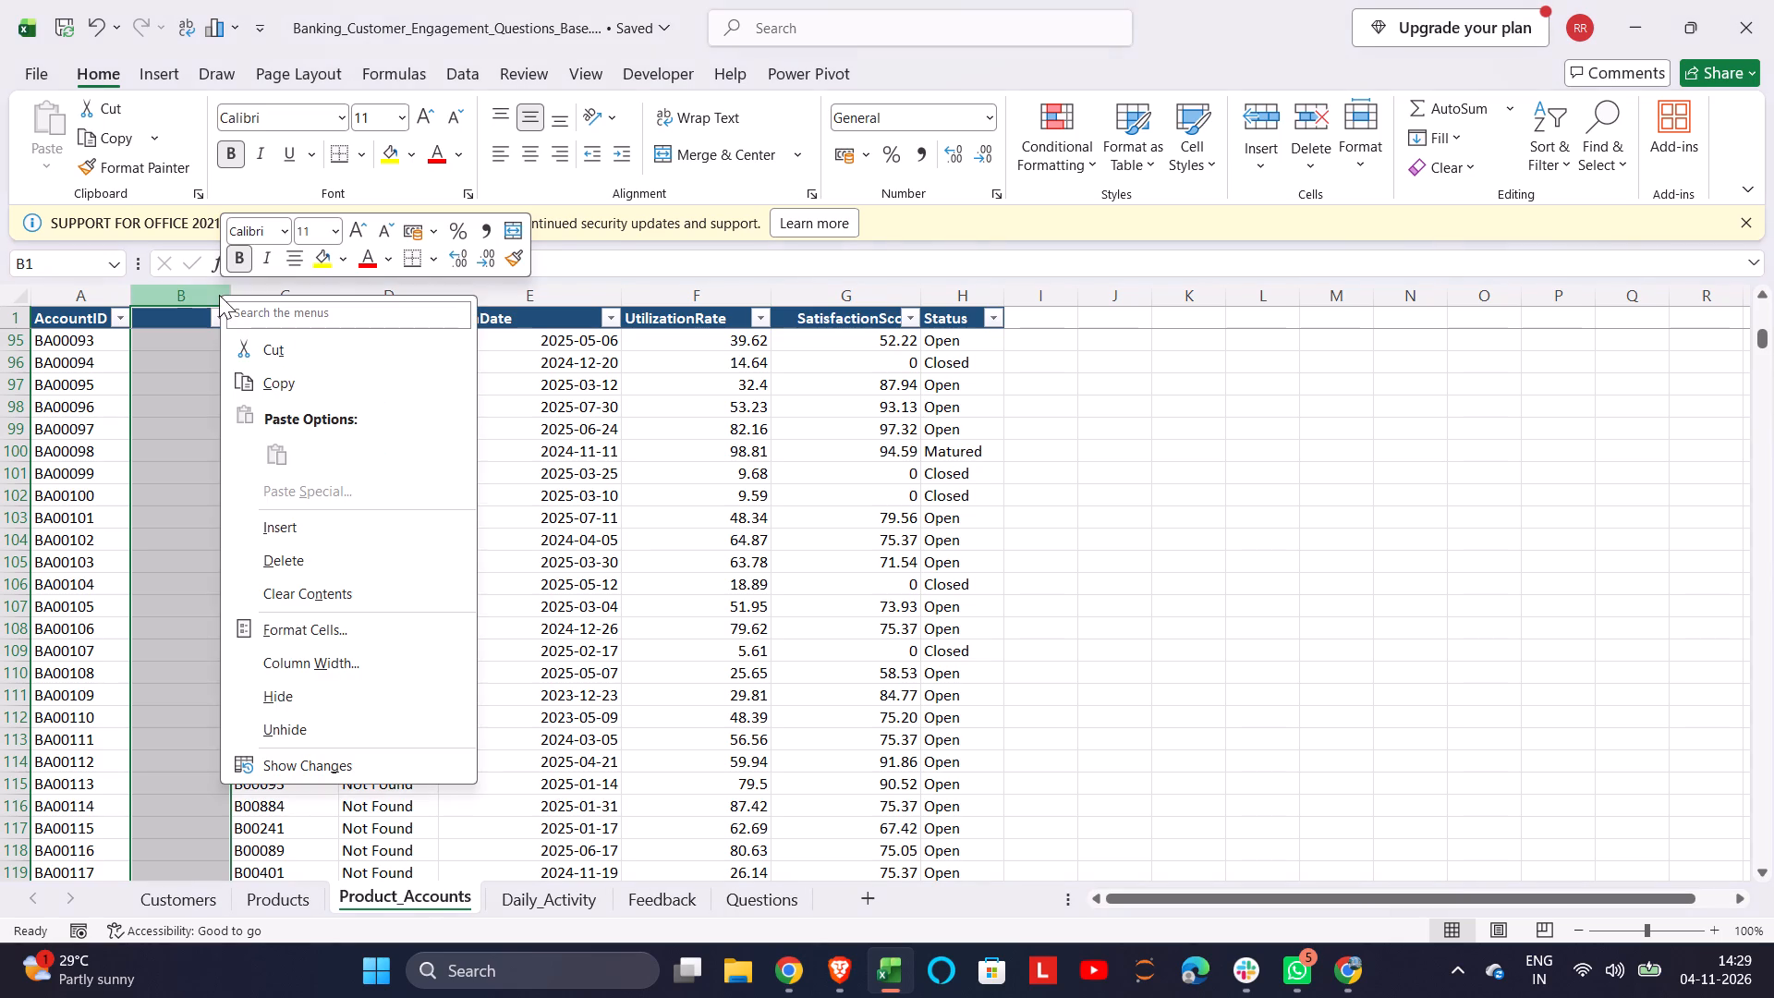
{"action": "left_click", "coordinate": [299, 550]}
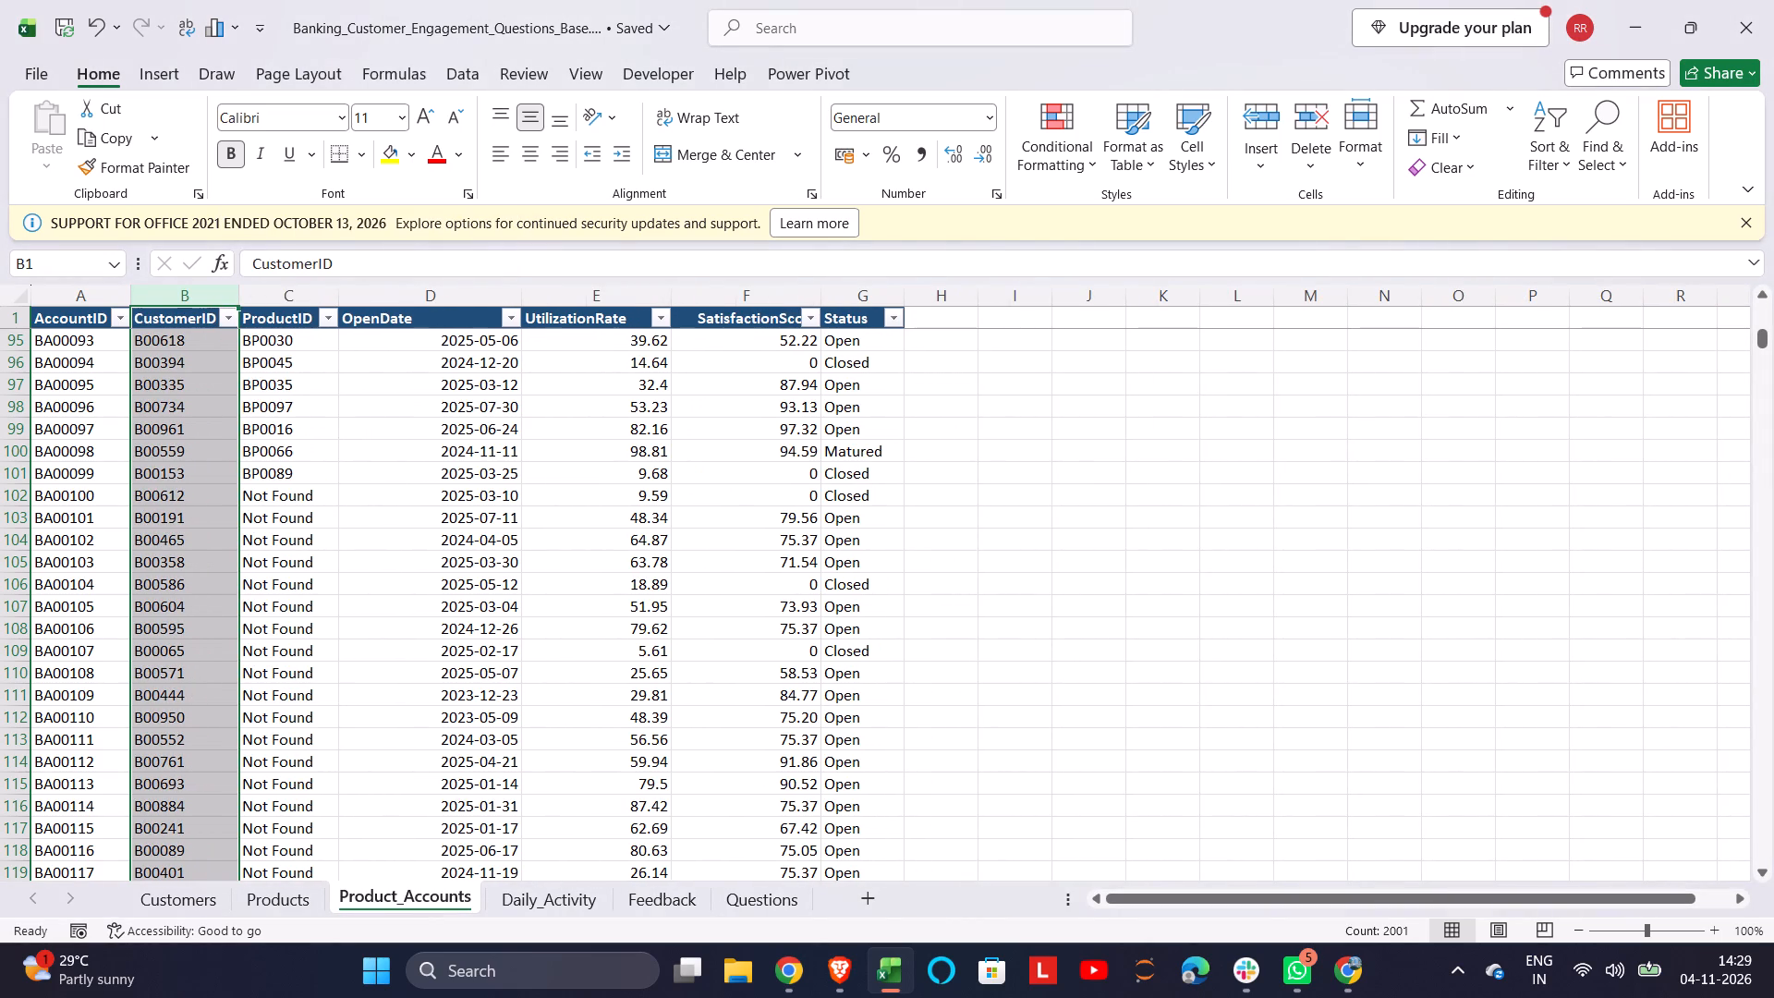
Insert a blank column between CustomerID and ProductID on the Product_Accounts sheet and go to its first data cell, C2.
{"action": "left_click", "coordinate": [317, 294]}
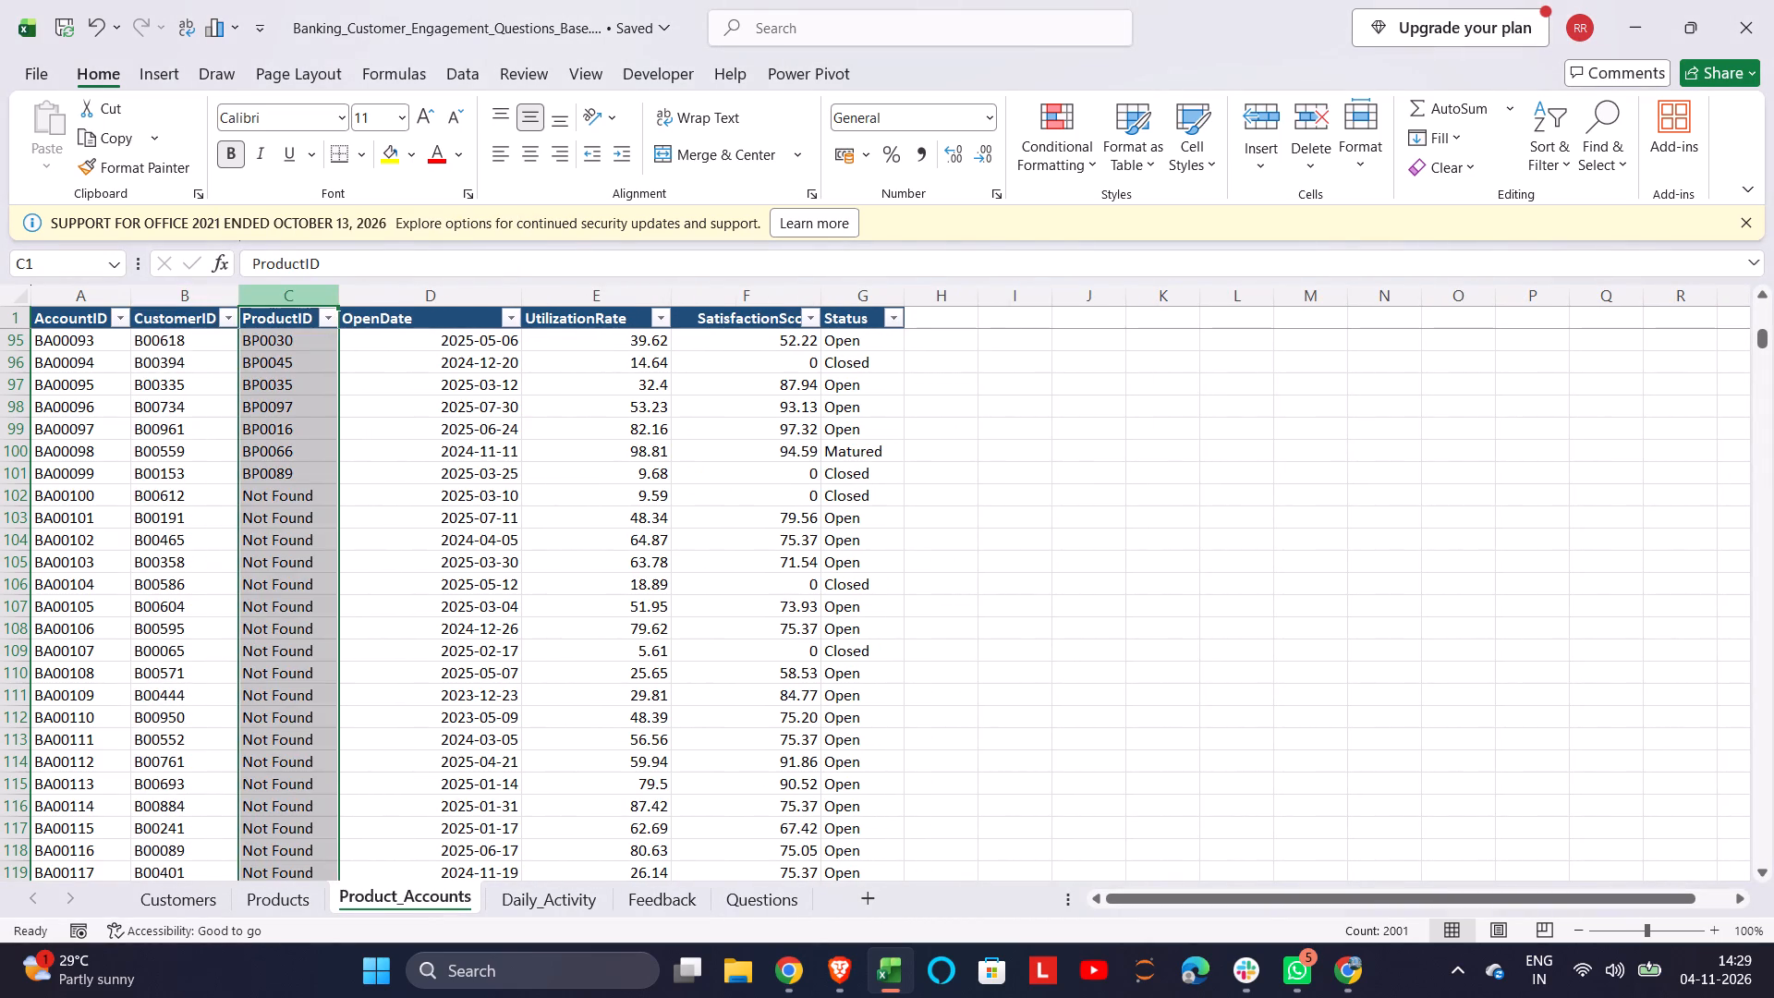
{"action": "right_click", "coordinate": [317, 294]}
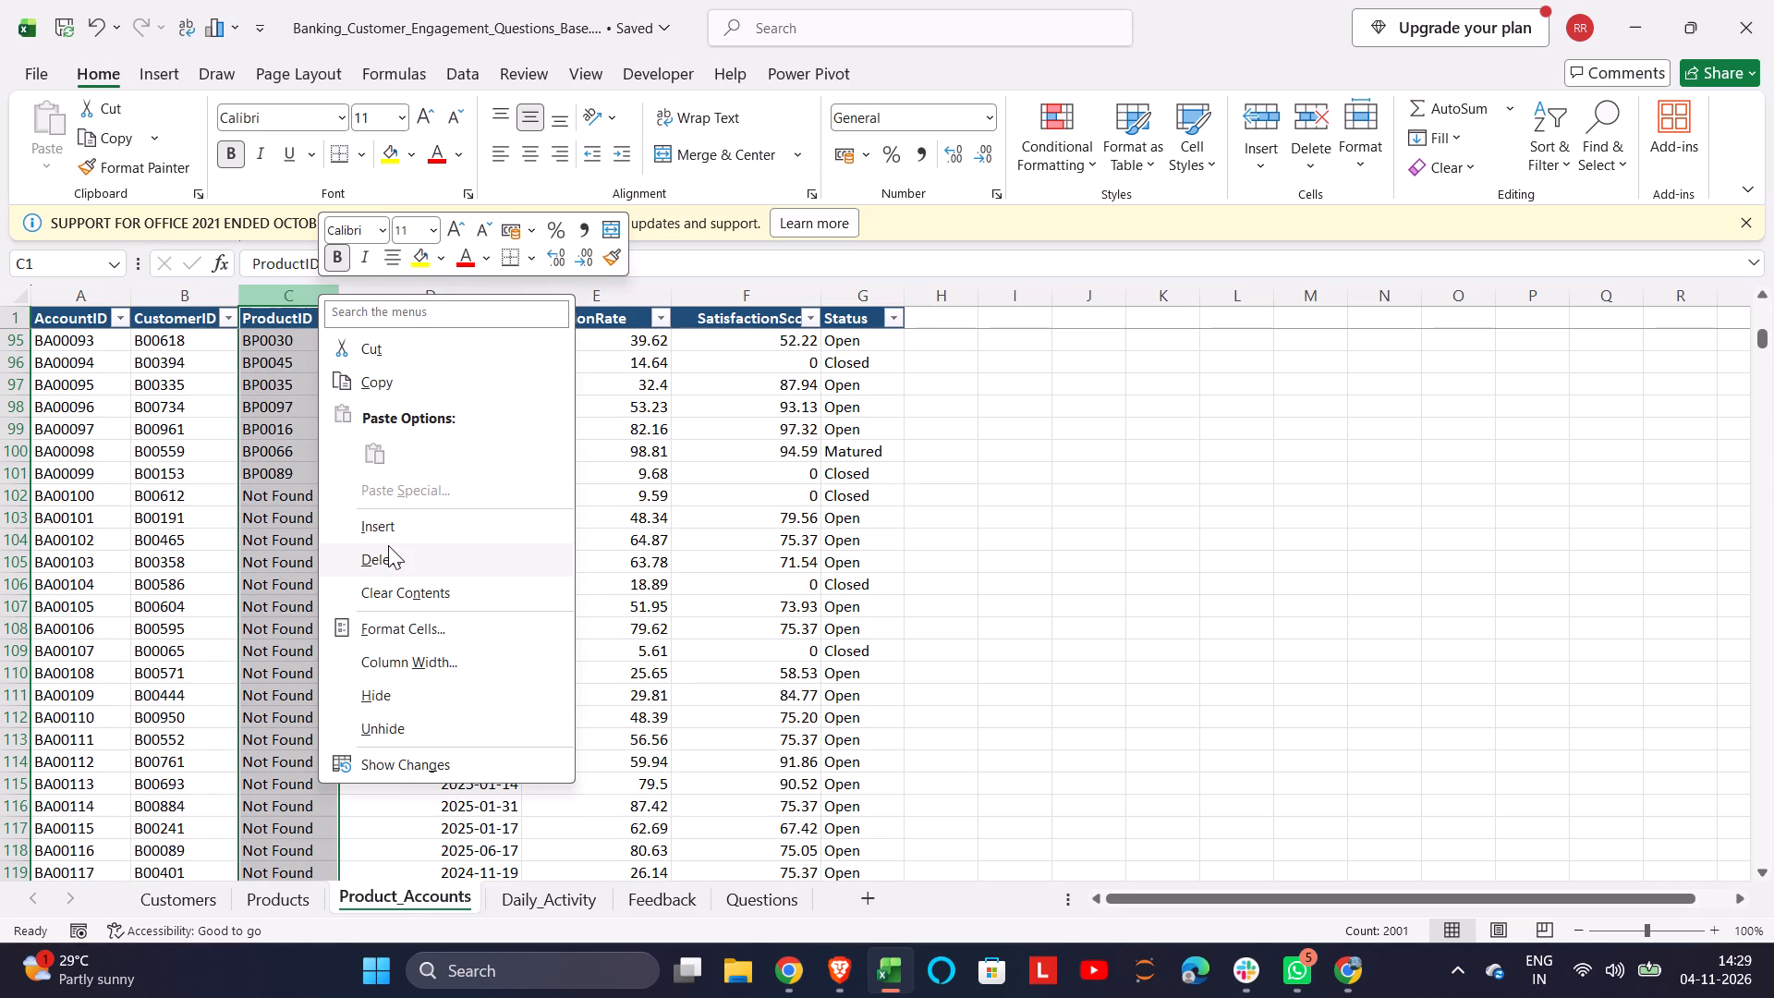
{"action": "left_click", "coordinate": [390, 538]}
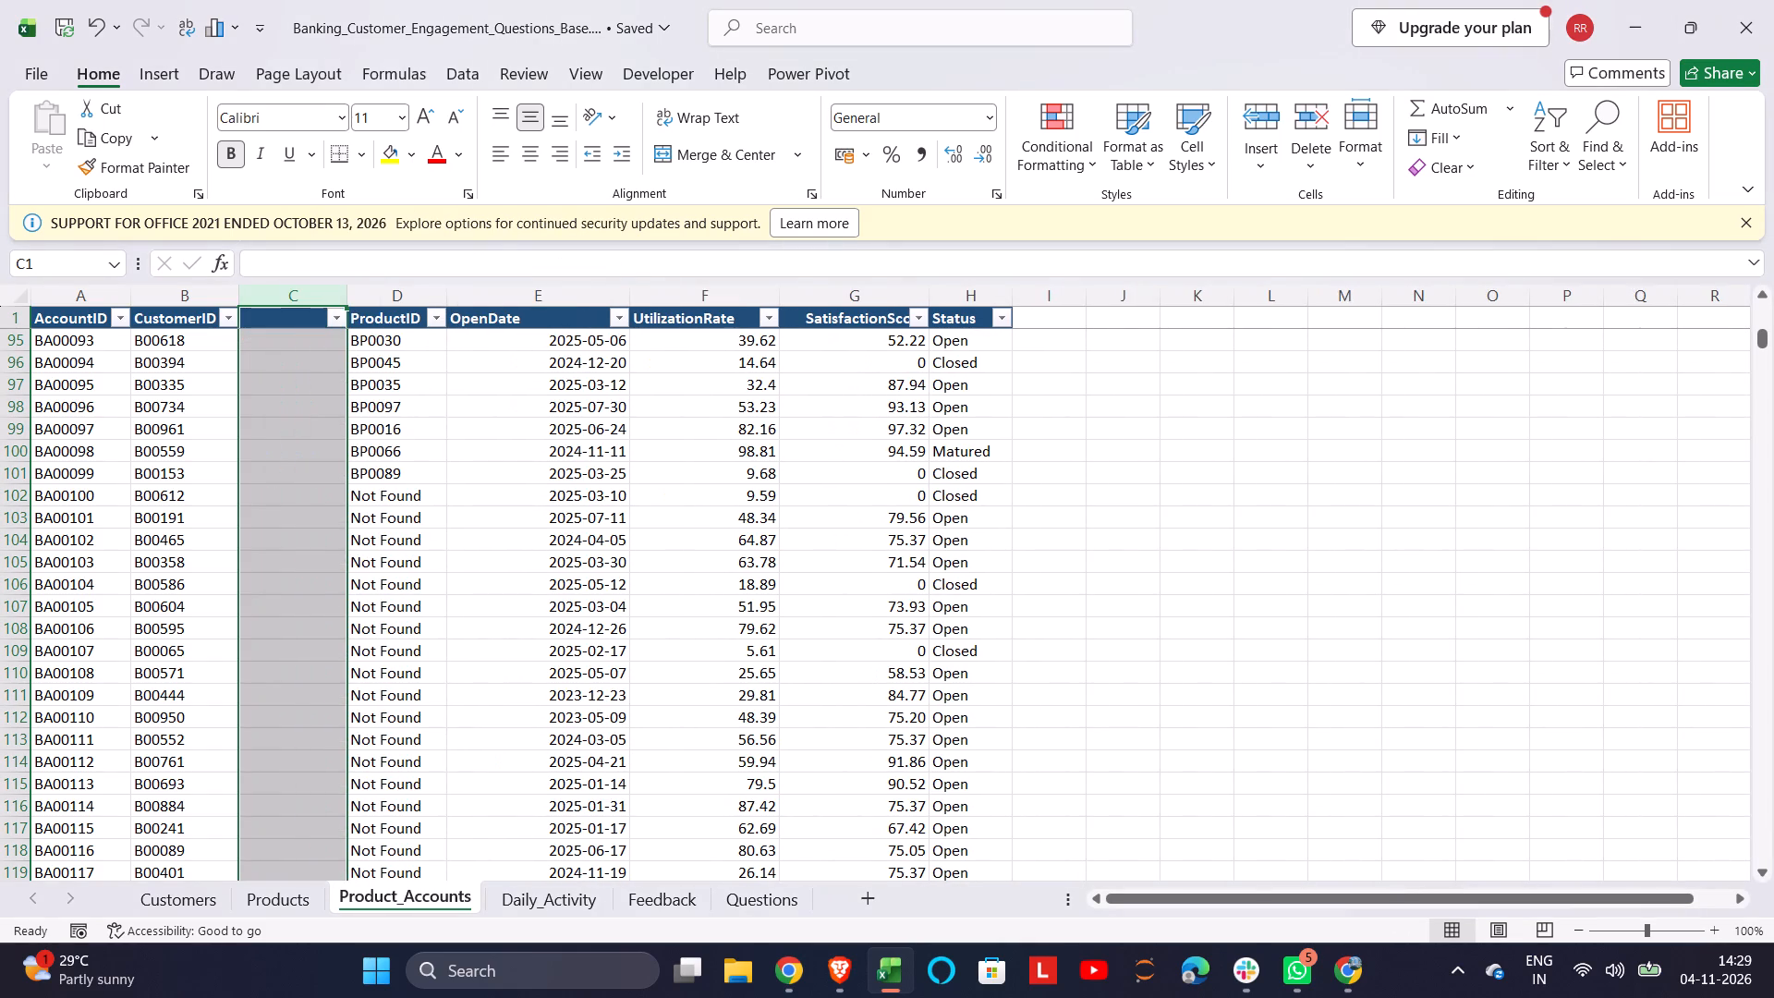
{"action": "left_click", "coordinate": [336, 385]}
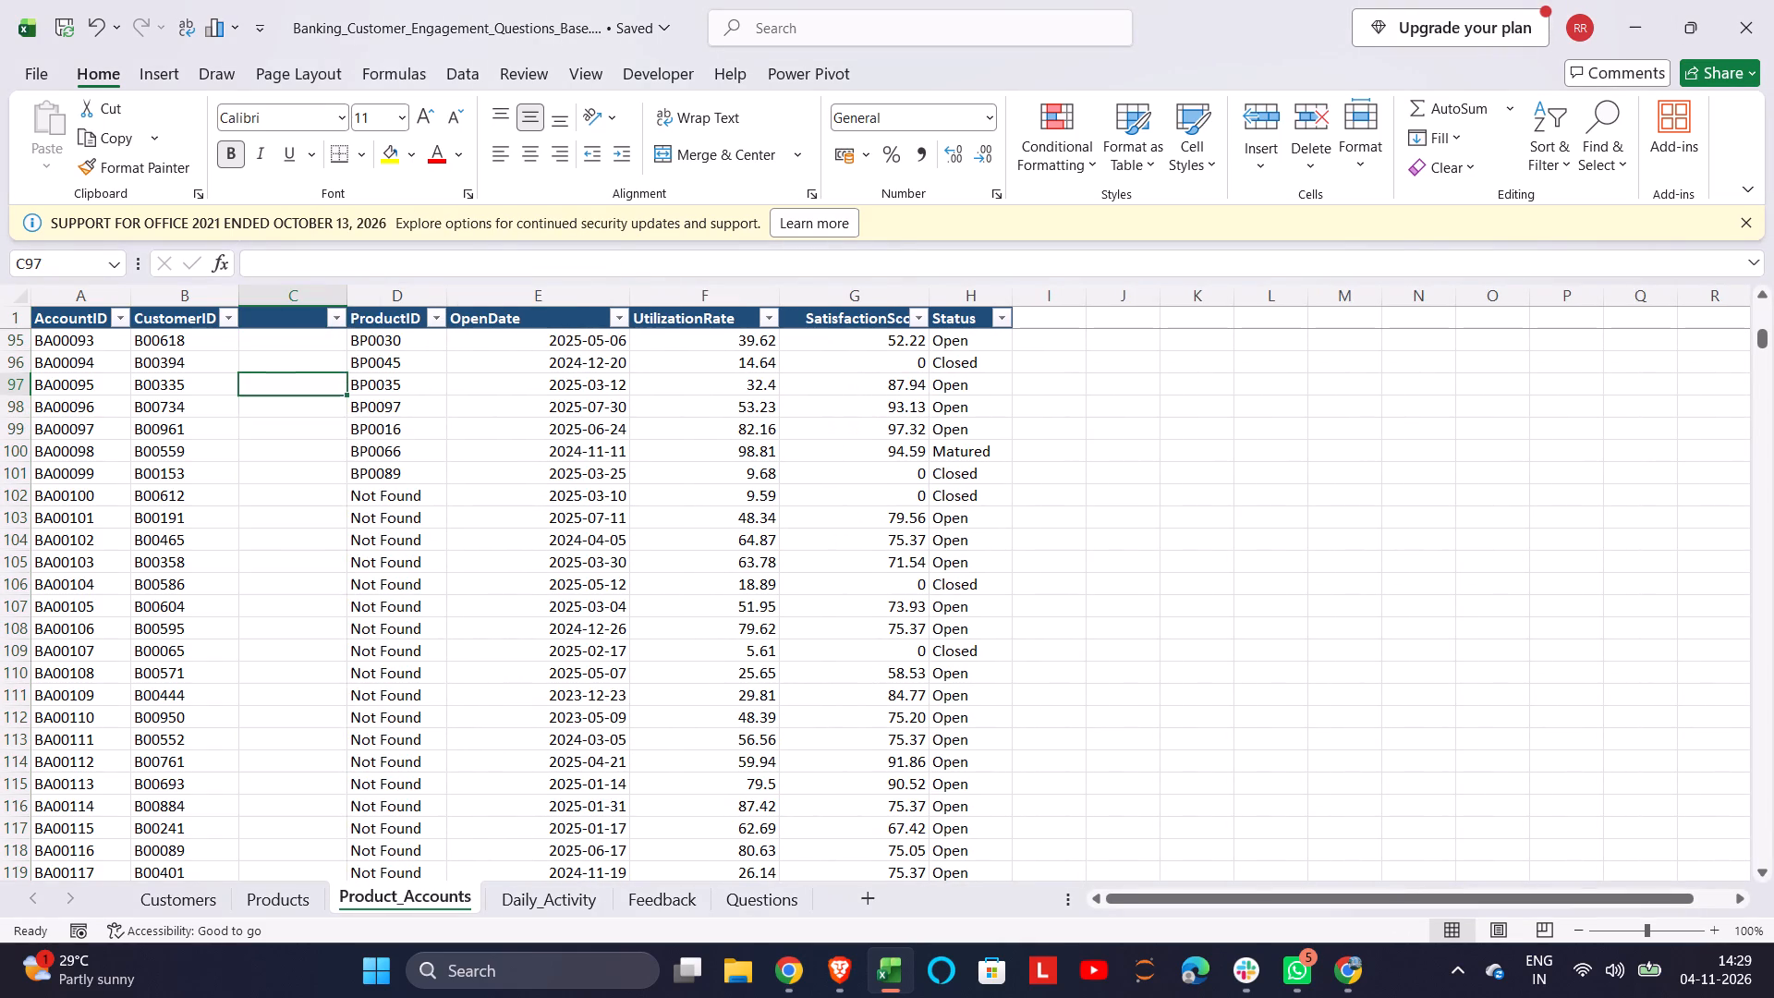
{"action": "key", "text": "ctrl+Up"}
{"action": "key", "text": "Down"}
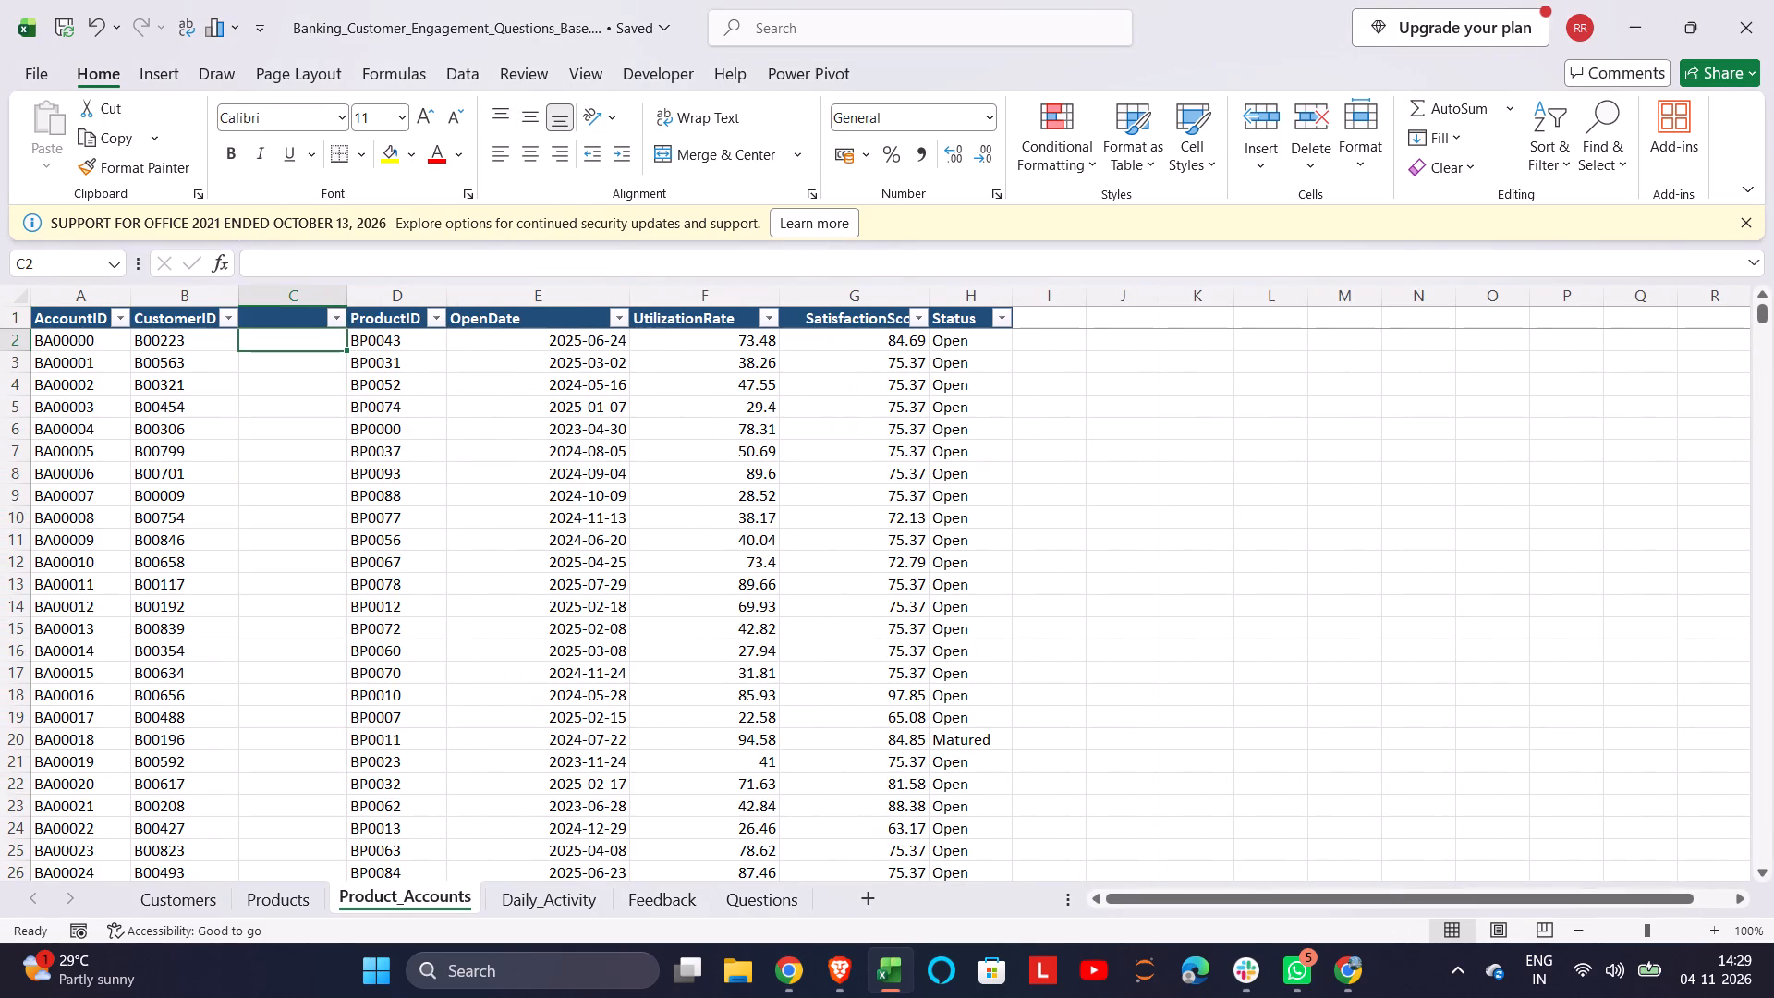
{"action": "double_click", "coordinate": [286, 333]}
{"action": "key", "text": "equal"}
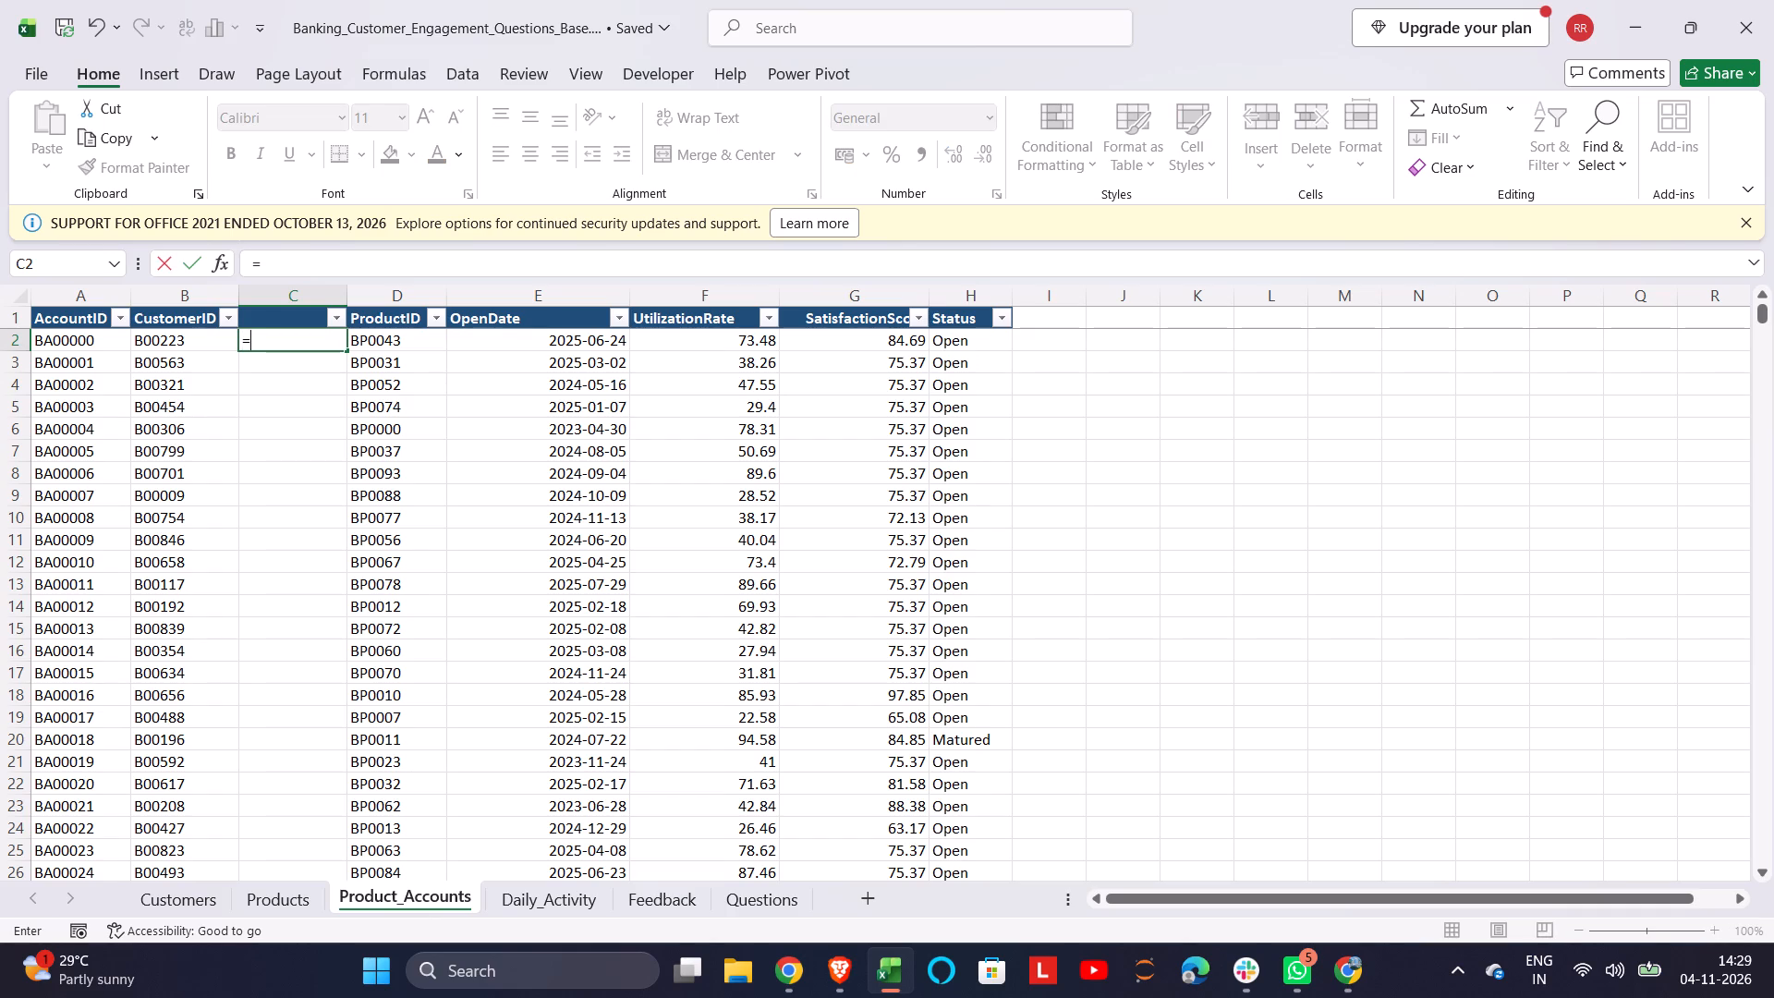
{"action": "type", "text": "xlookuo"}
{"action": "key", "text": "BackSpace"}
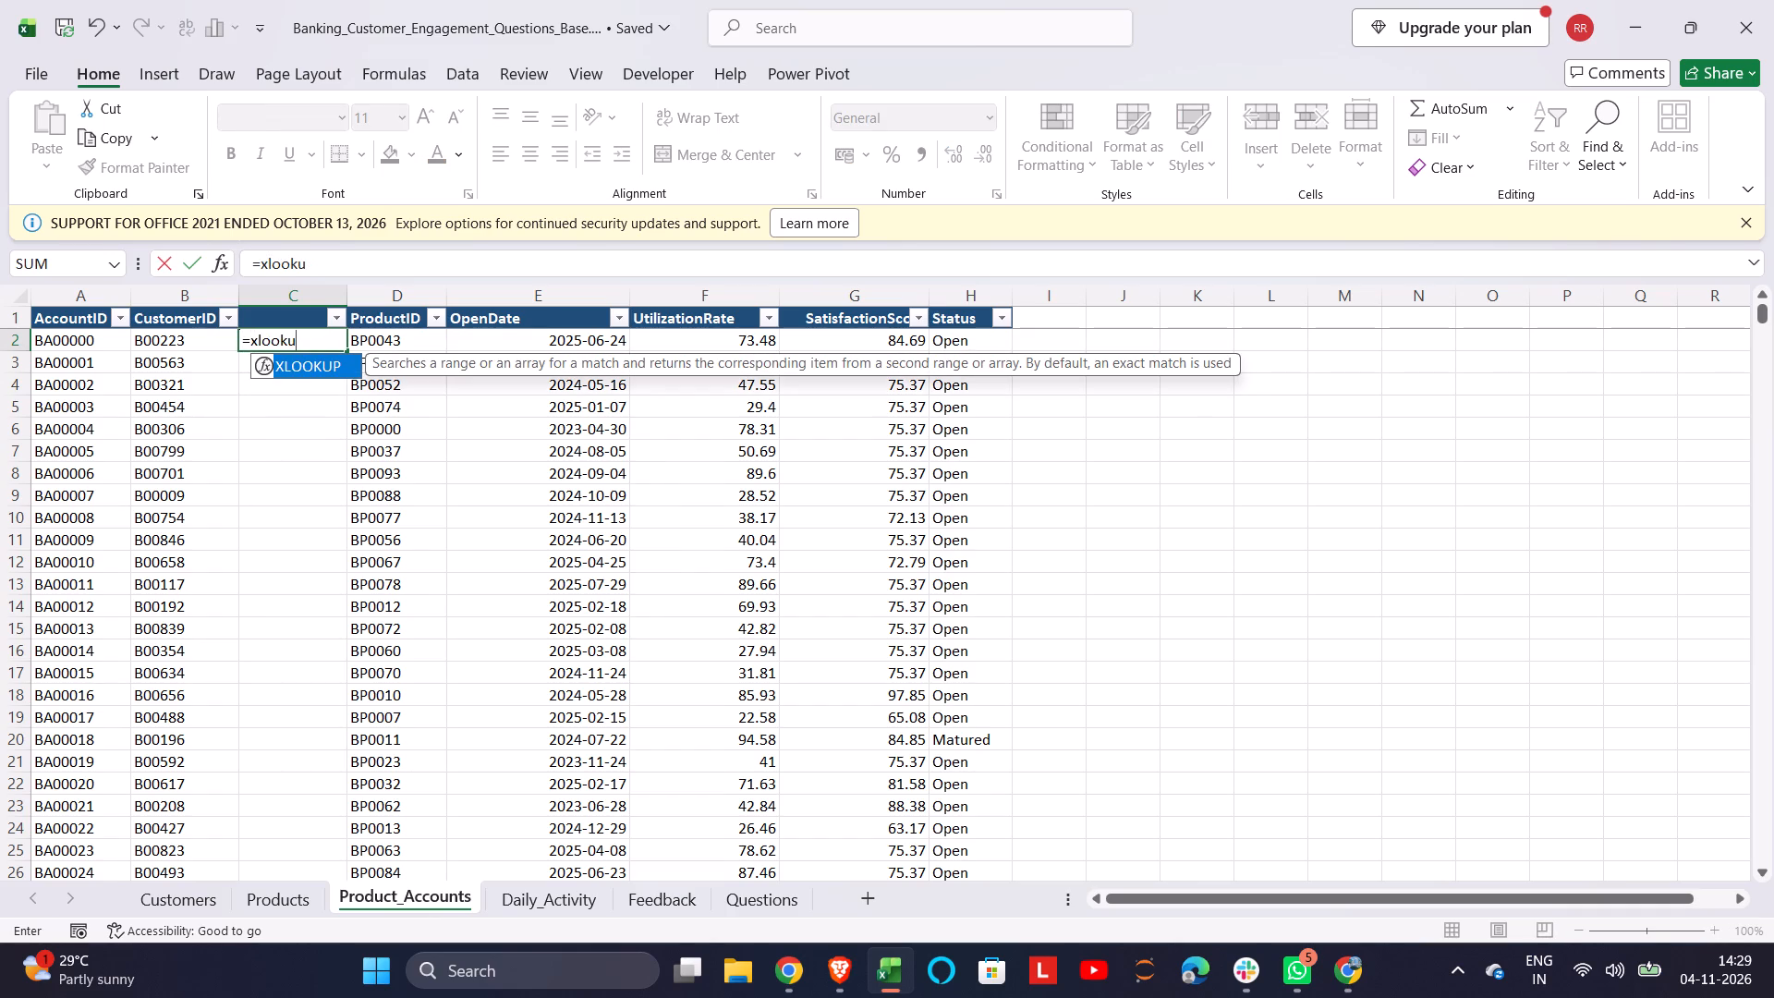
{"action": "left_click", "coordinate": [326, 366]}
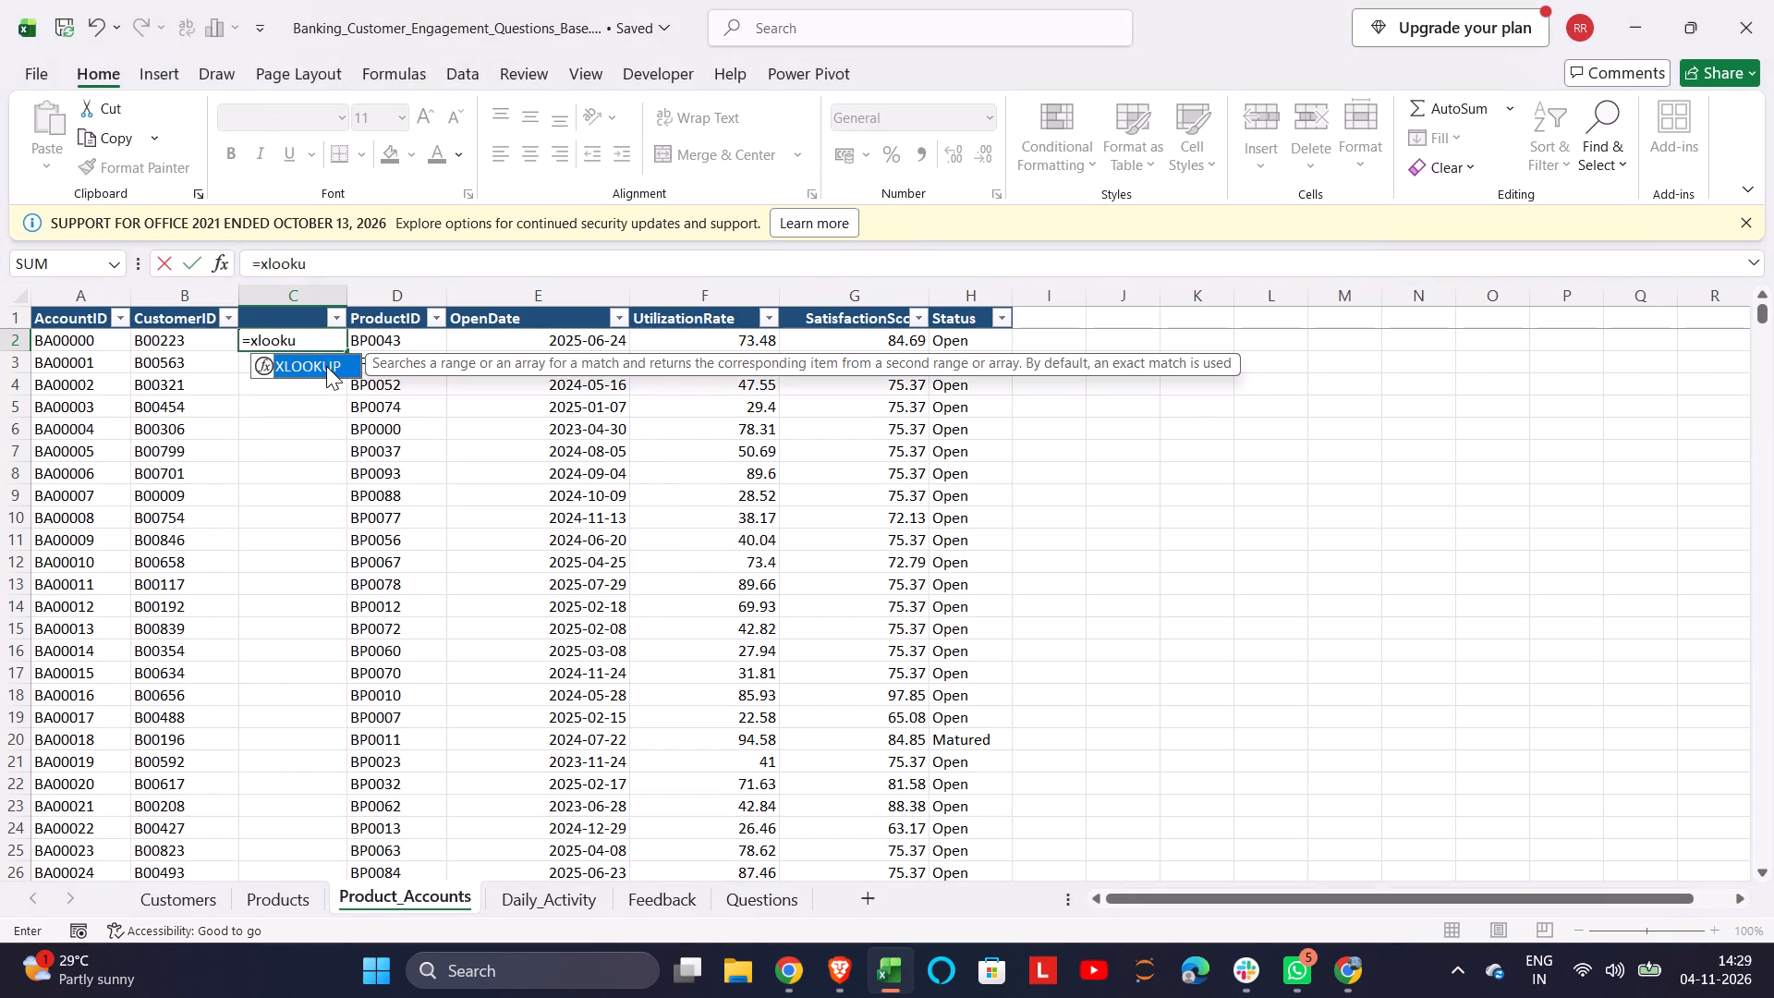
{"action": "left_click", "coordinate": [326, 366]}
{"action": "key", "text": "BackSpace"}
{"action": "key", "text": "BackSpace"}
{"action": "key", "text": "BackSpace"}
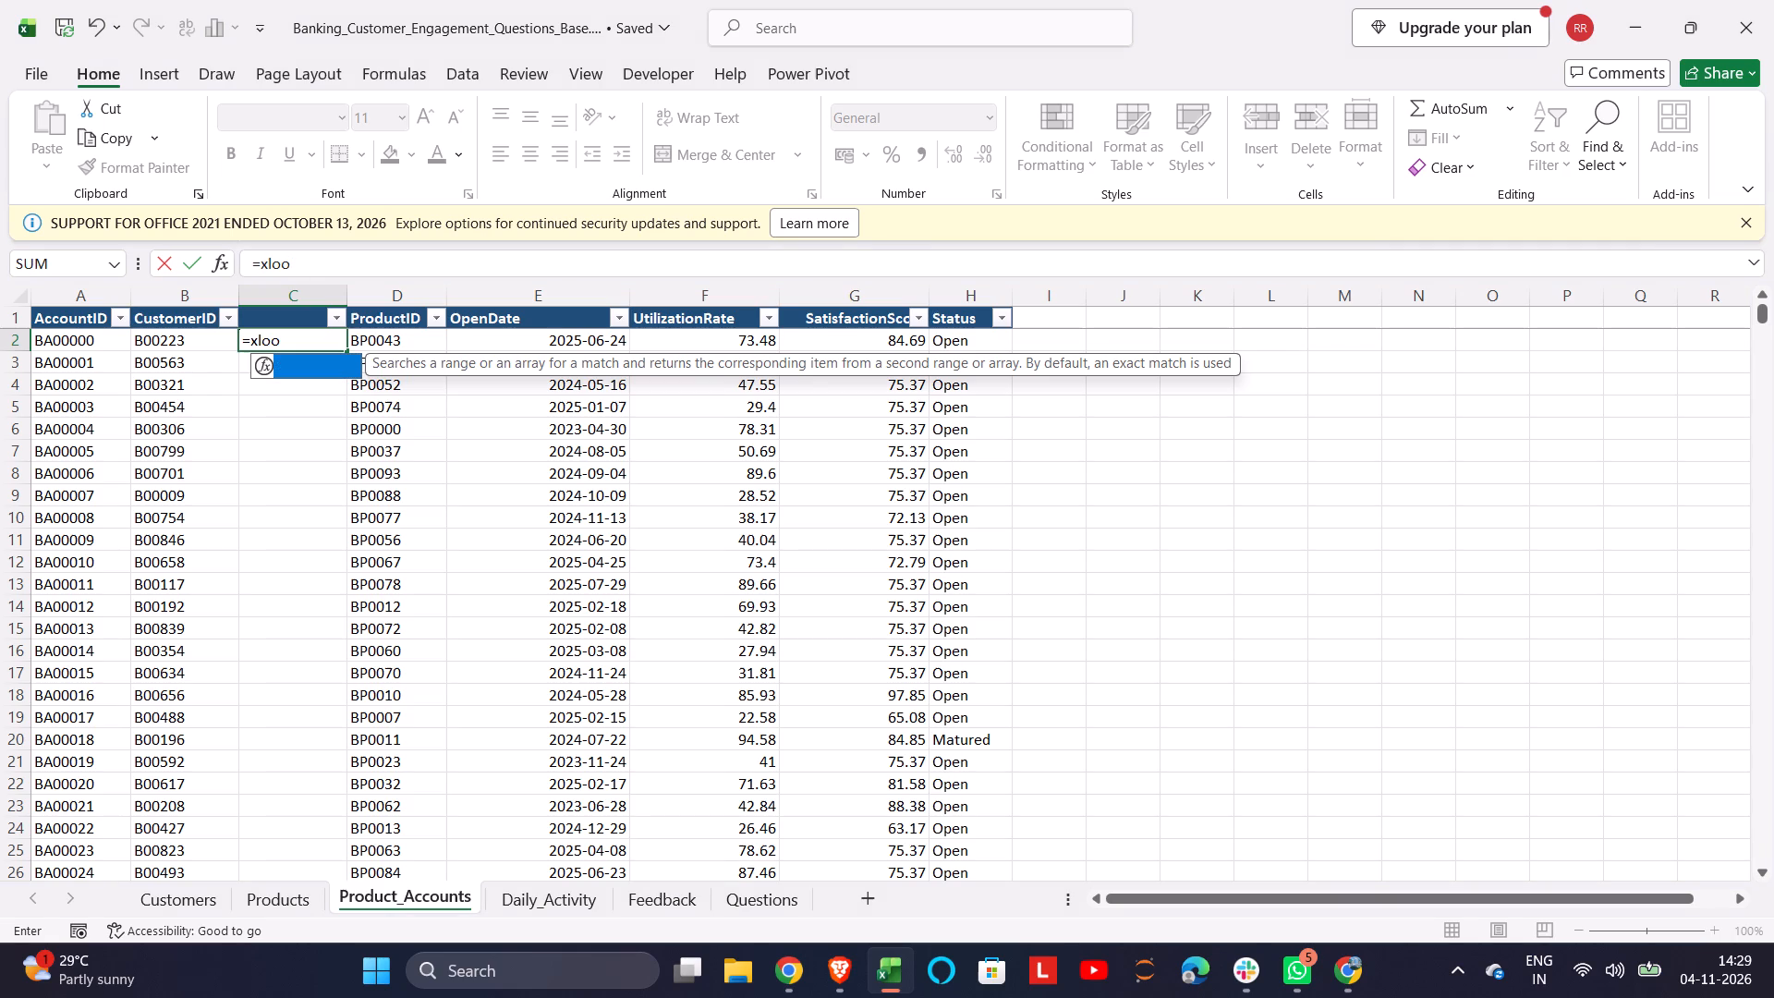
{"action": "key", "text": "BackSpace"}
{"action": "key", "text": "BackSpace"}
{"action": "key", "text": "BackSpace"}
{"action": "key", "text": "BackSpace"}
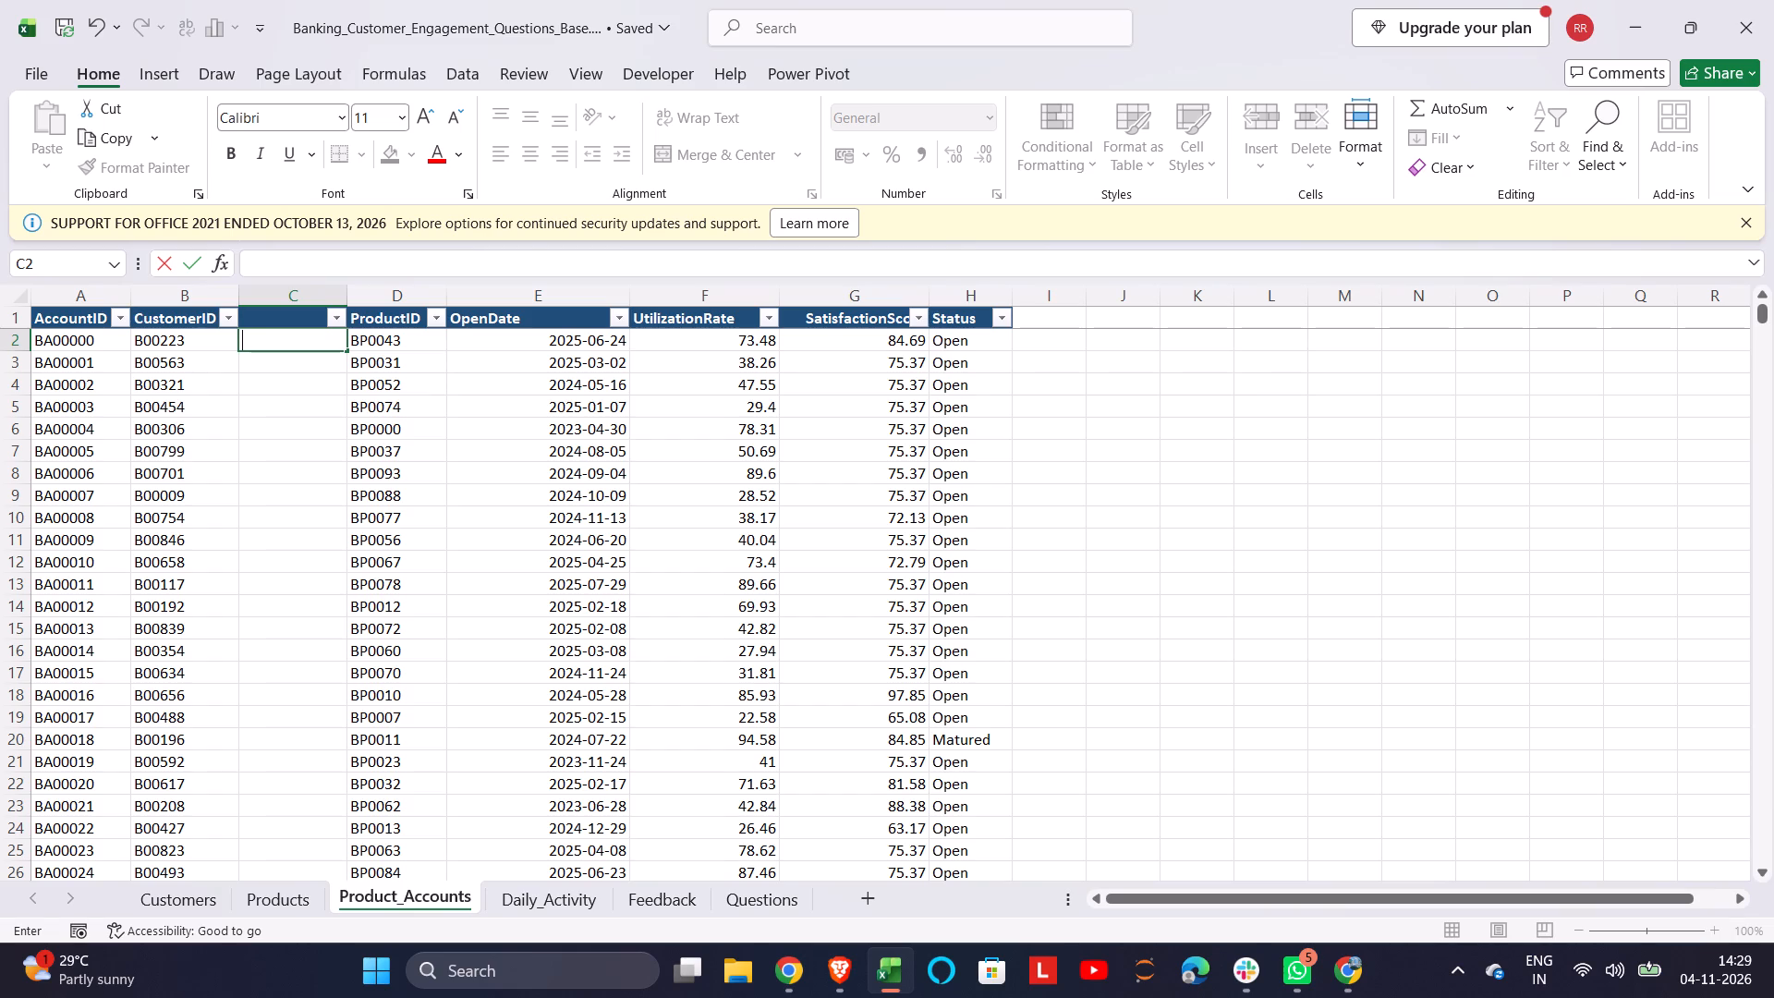
Examine the ProductID entries on Product_Accounts down past row 102, and check the CustomerID and ProductID columns on Daily_Activity.
{"action": "scroll", "coordinate": [315, 627], "scroll_direction": "down", "scroll_amount": 8}
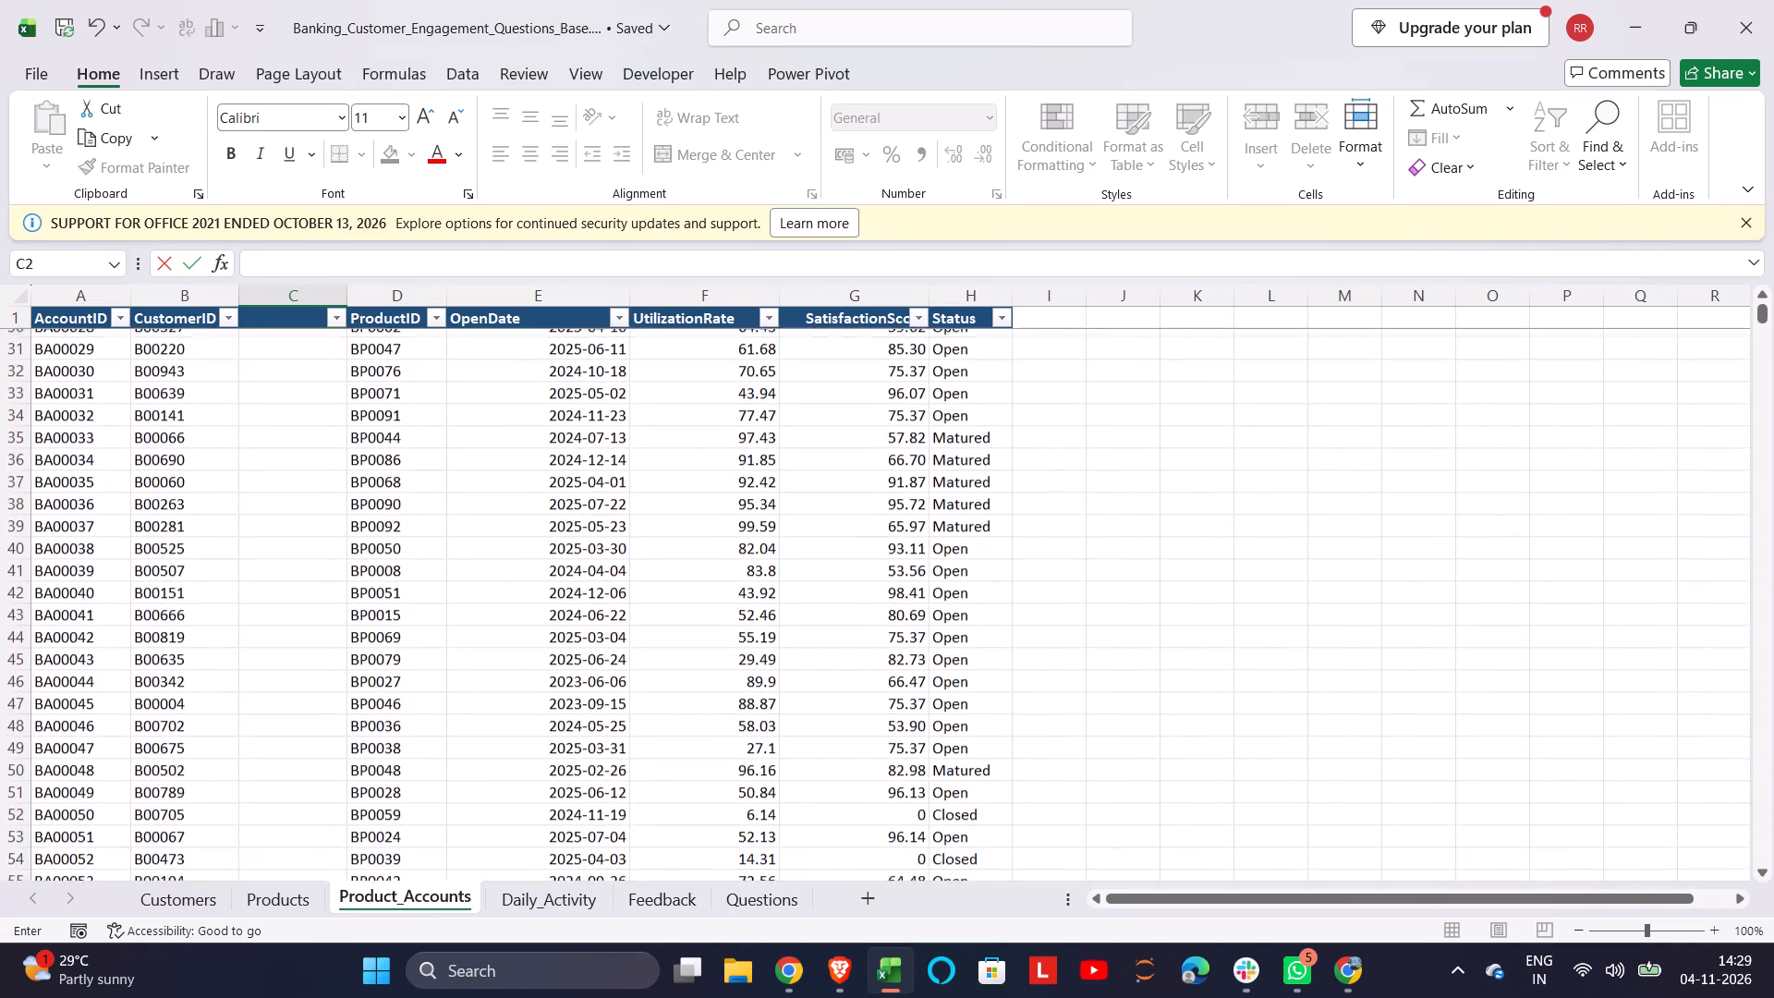
{"action": "scroll", "coordinate": [315, 627], "scroll_direction": "down", "scroll_amount": 4}
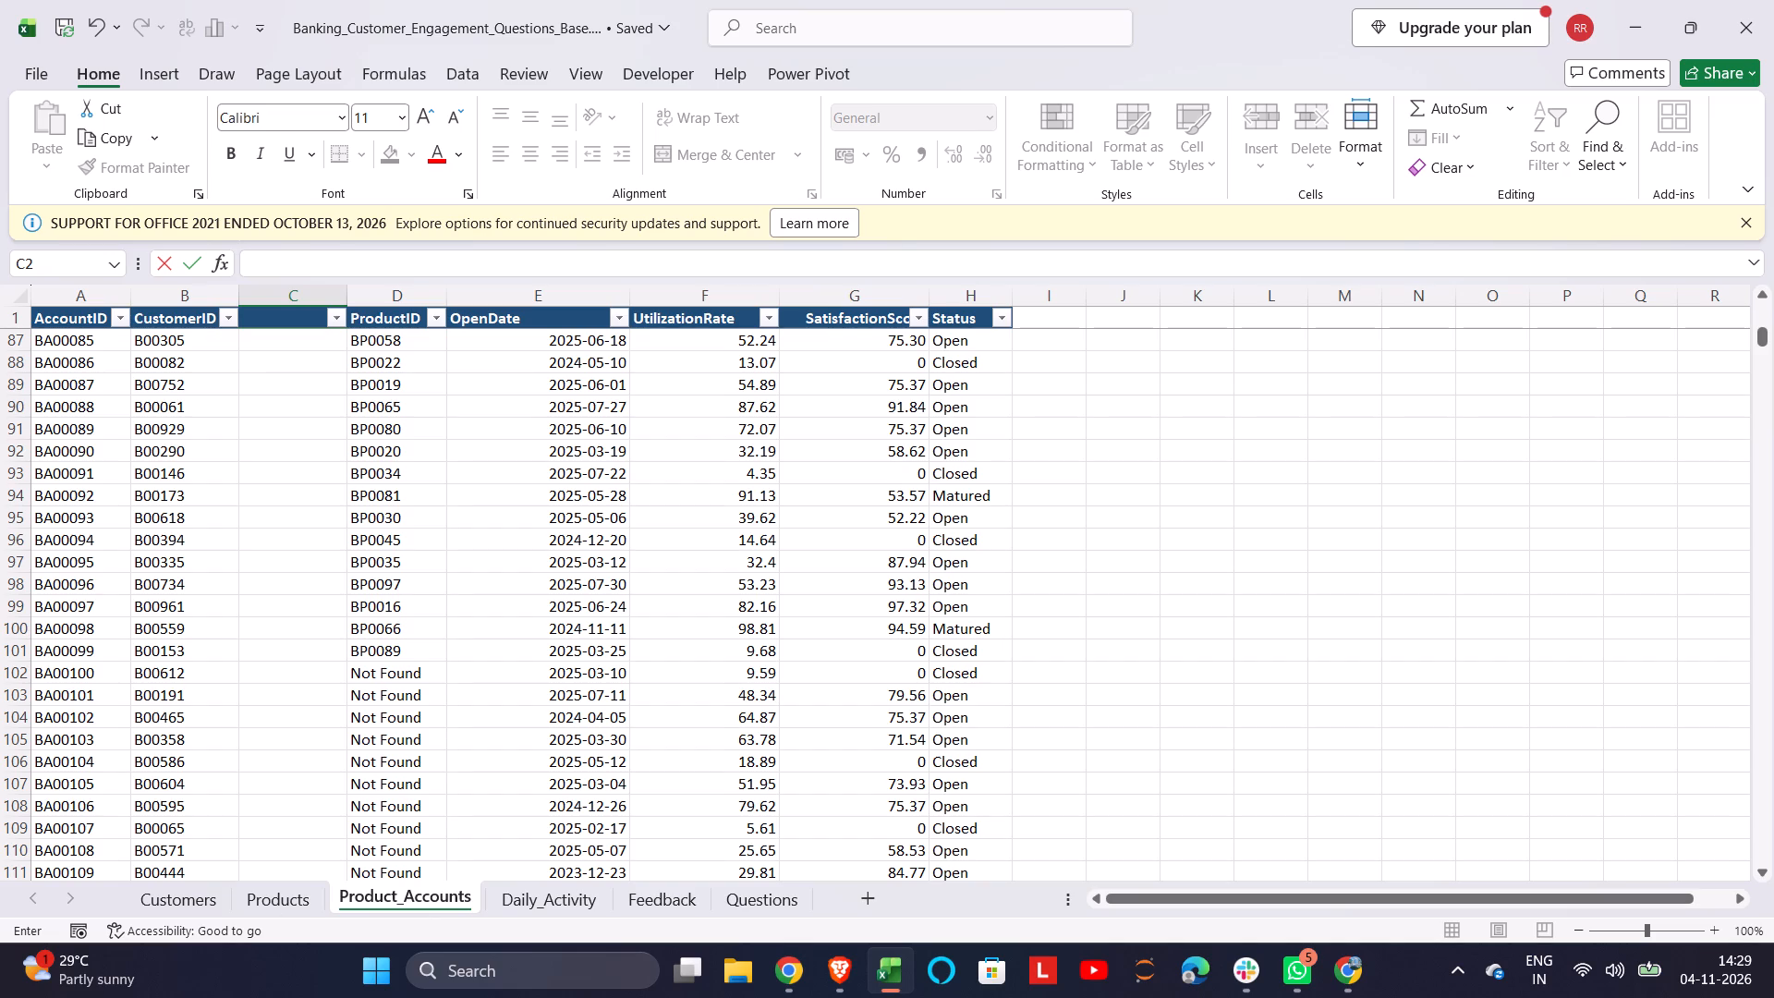
{"action": "scroll", "coordinate": [524, 565], "scroll_direction": "down", "scroll_amount": 1}
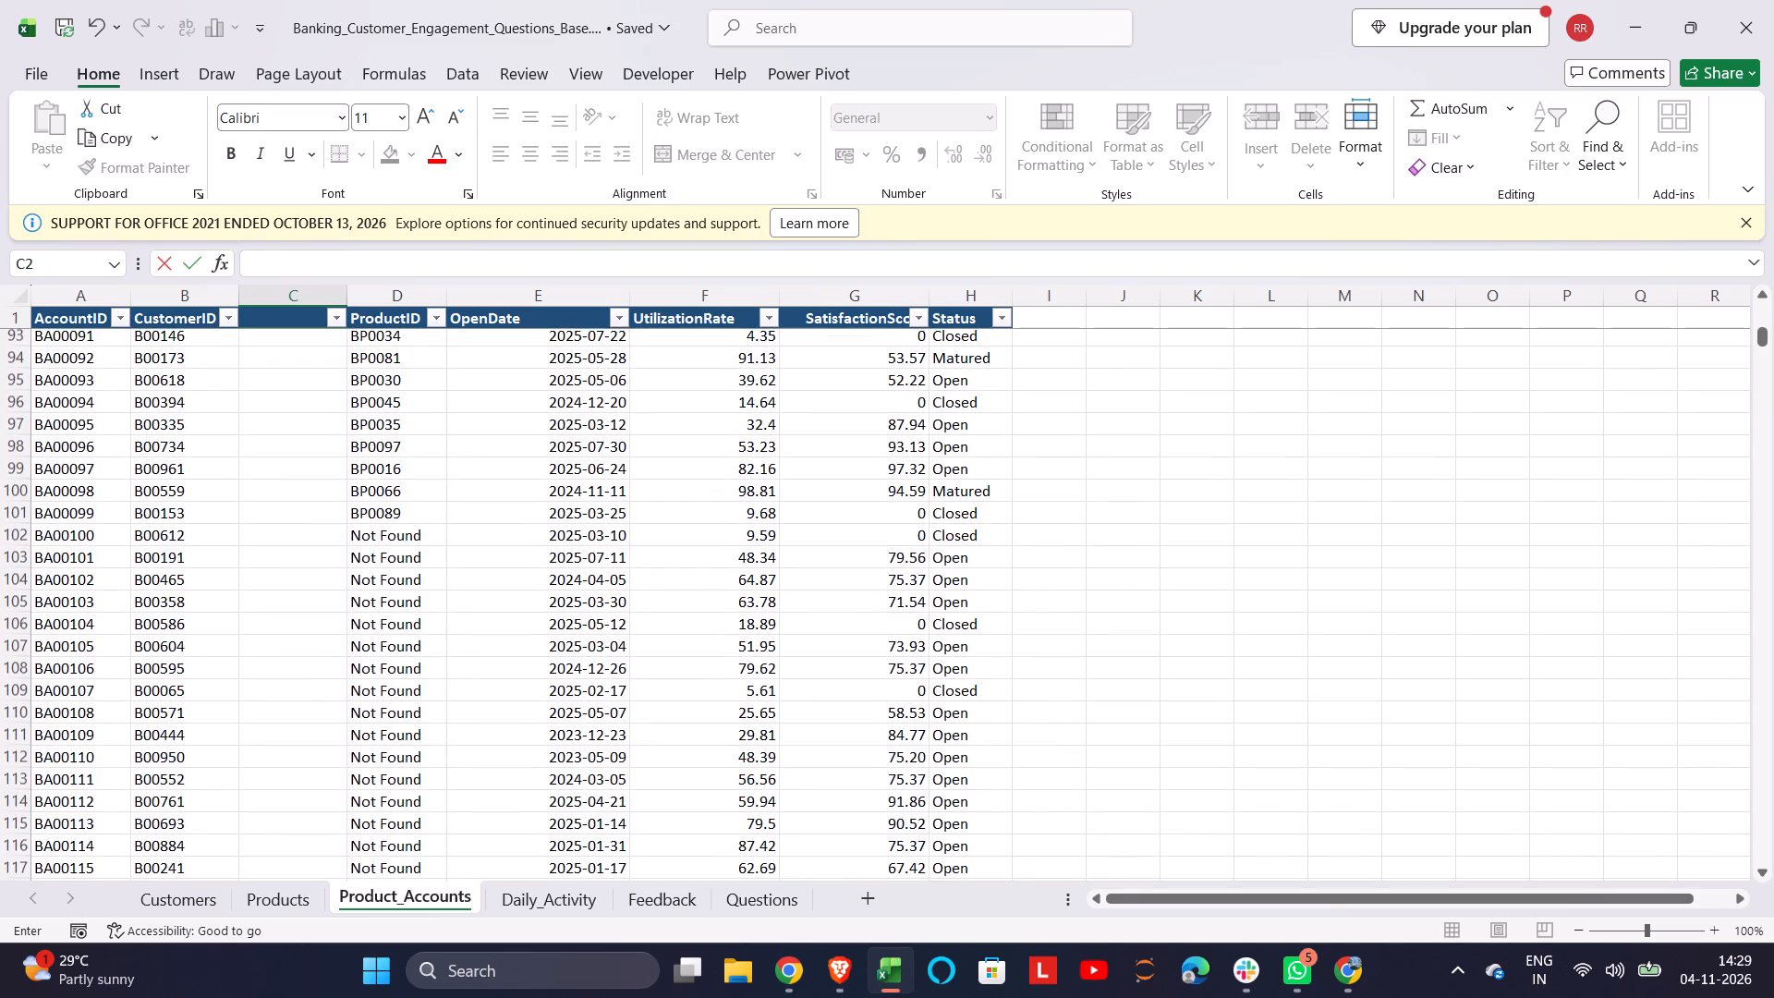
{"action": "scroll", "coordinate": [524, 565], "scroll_direction": "down", "scroll_amount": 2}
{"action": "scroll", "coordinate": [524, 565], "scroll_direction": "up", "scroll_amount": 9}
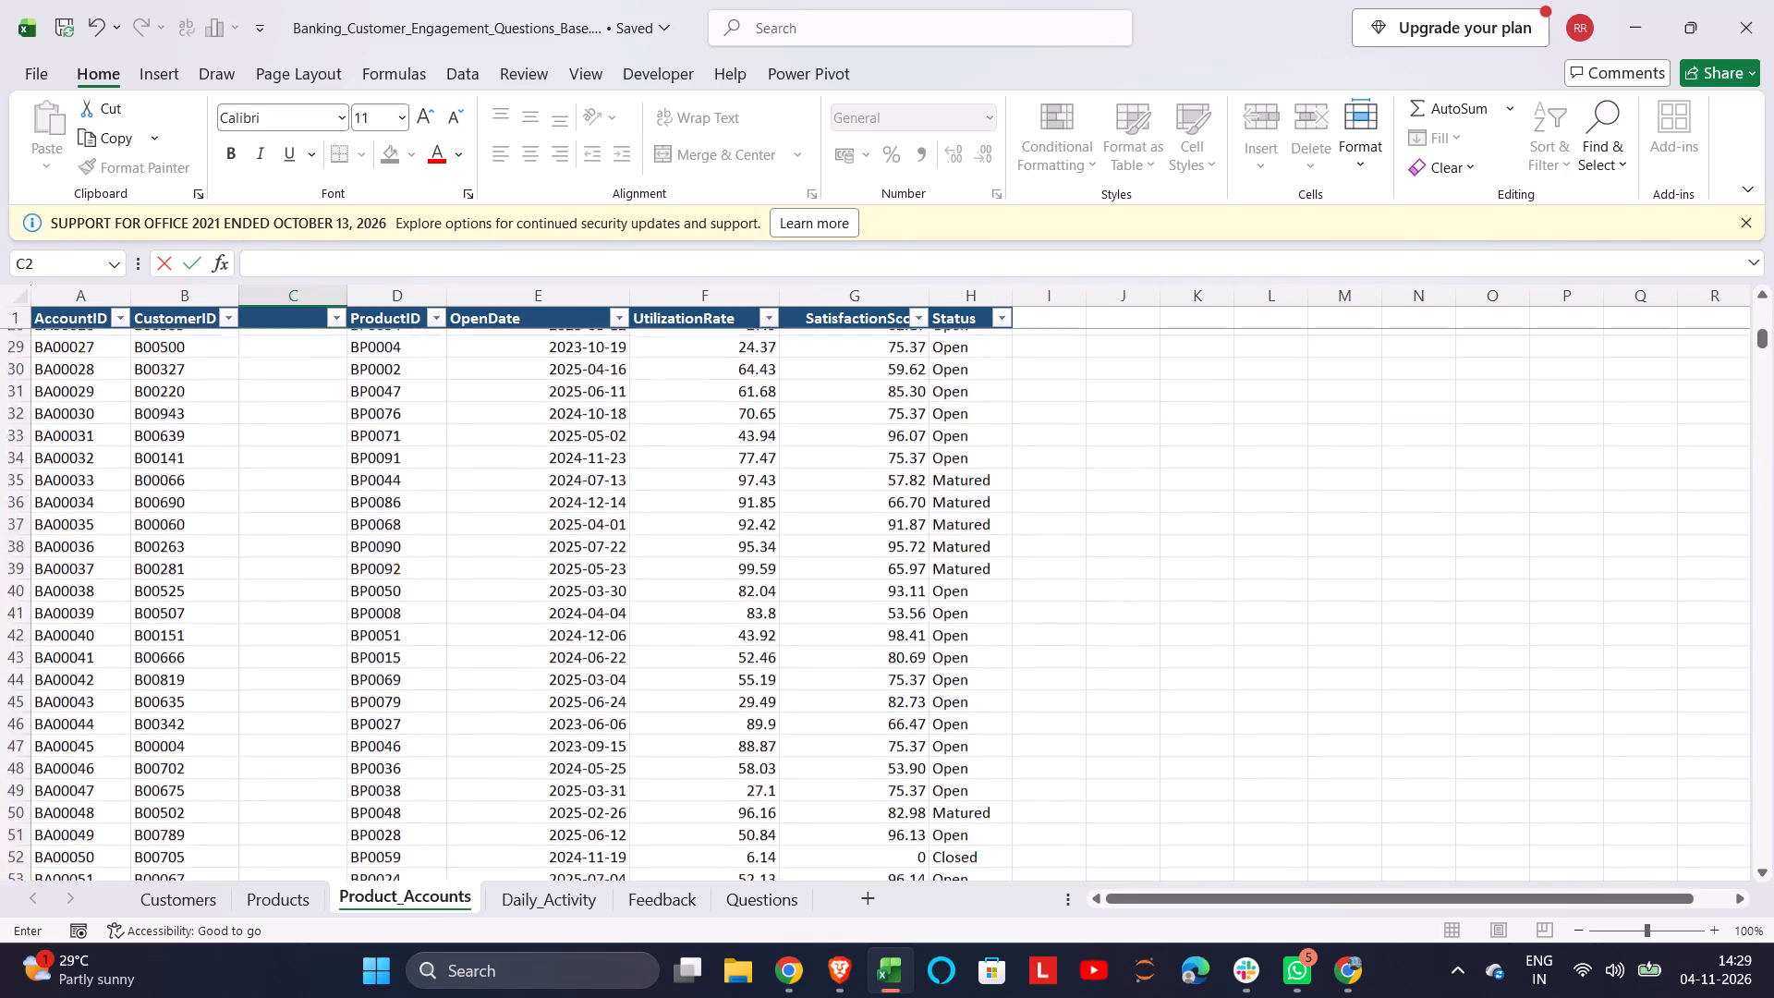
{"action": "scroll", "coordinate": [524, 565], "scroll_direction": "up", "scroll_amount": 6}
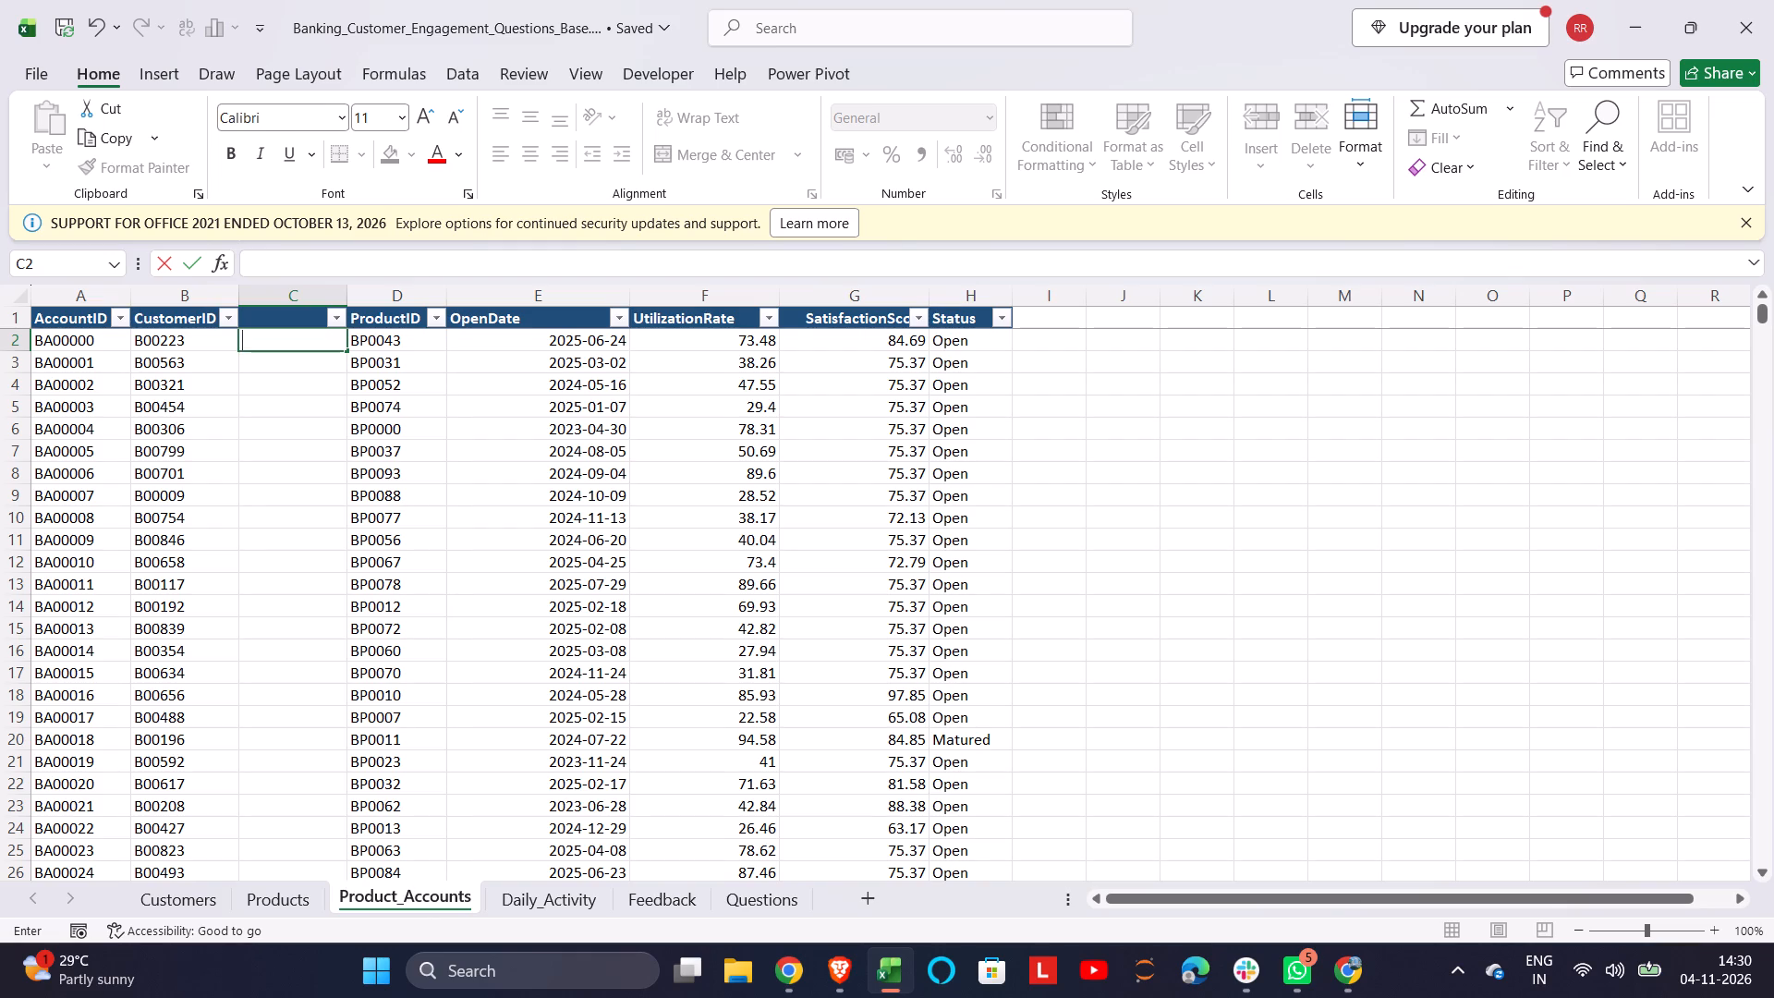
{"action": "scroll", "coordinate": [285, 588], "scroll_direction": "down", "scroll_amount": 1}
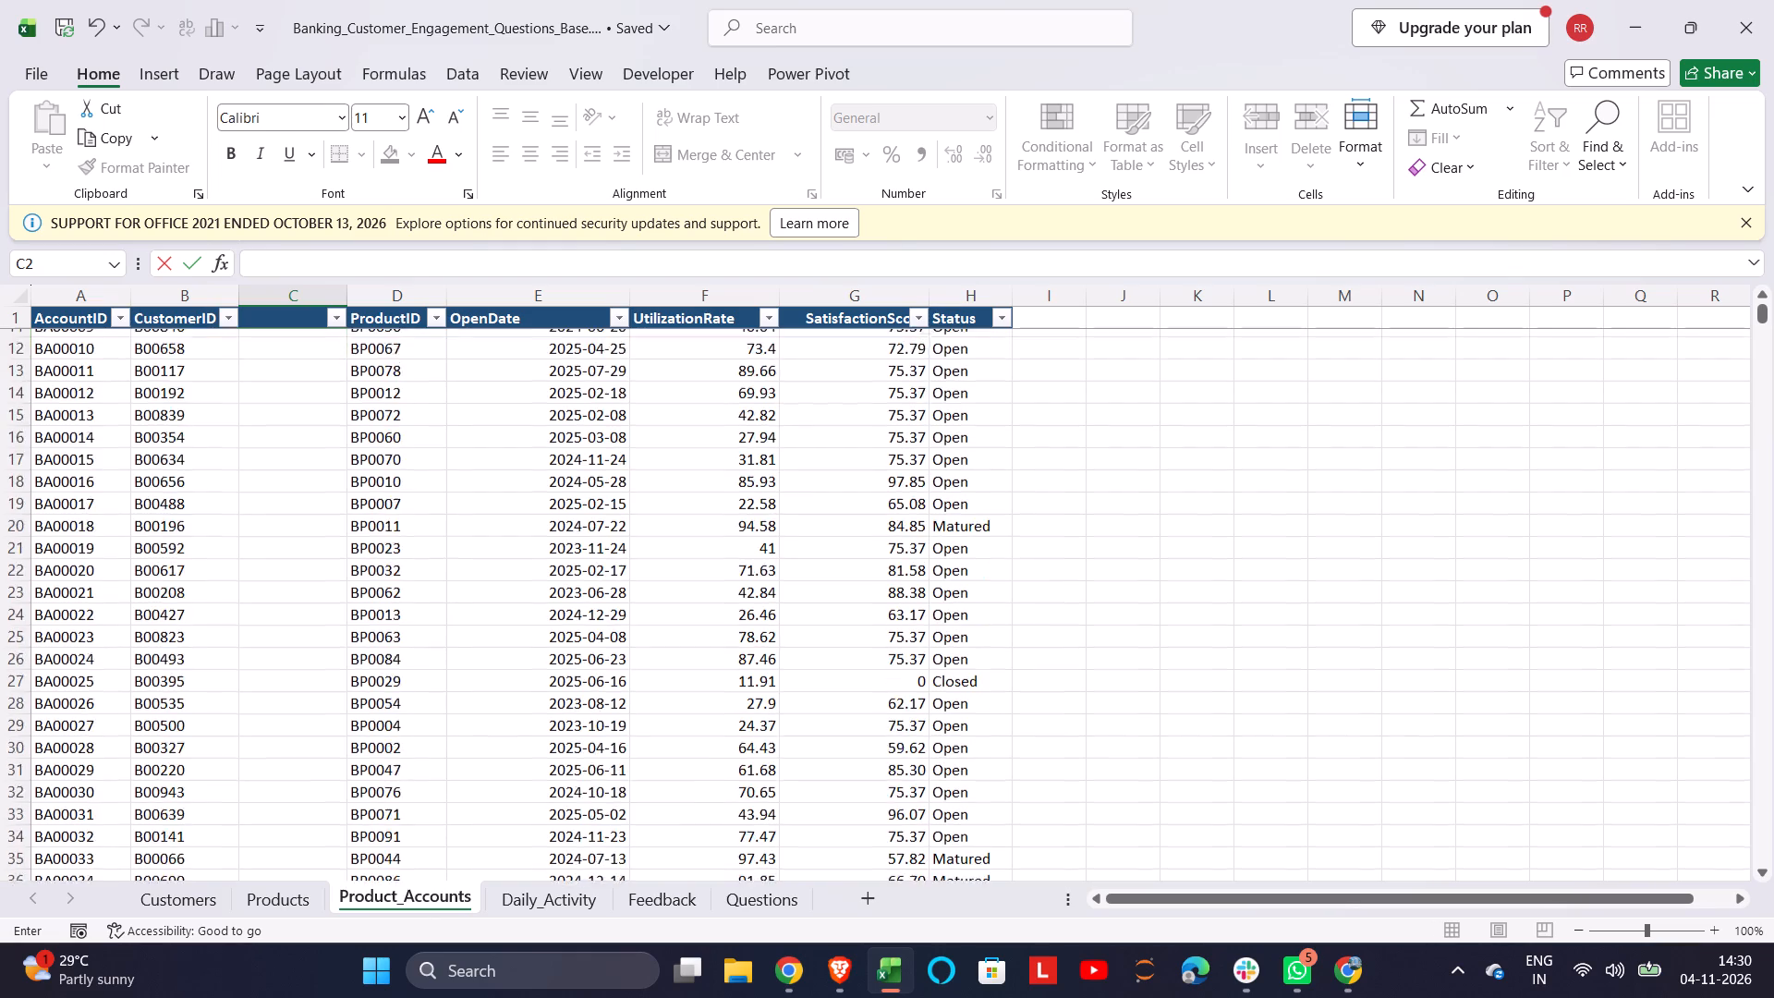
{"action": "left_click", "coordinate": [582, 915]}
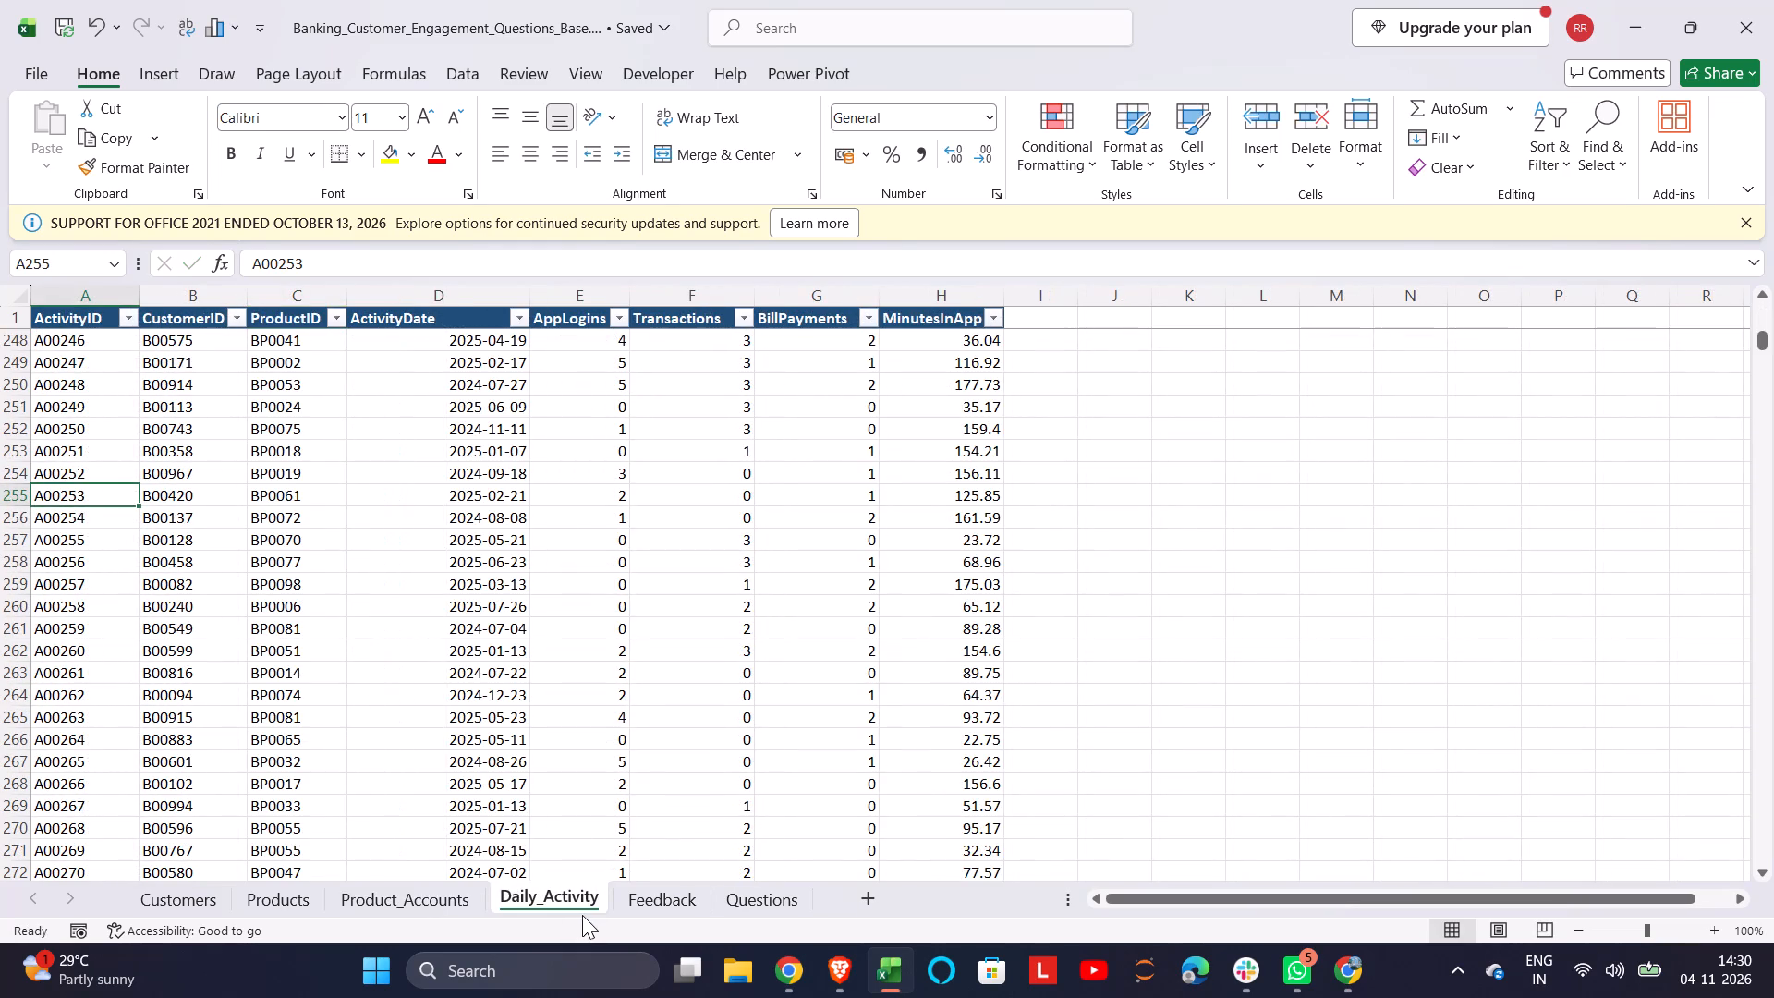
{"action": "left_click", "coordinate": [214, 327]}
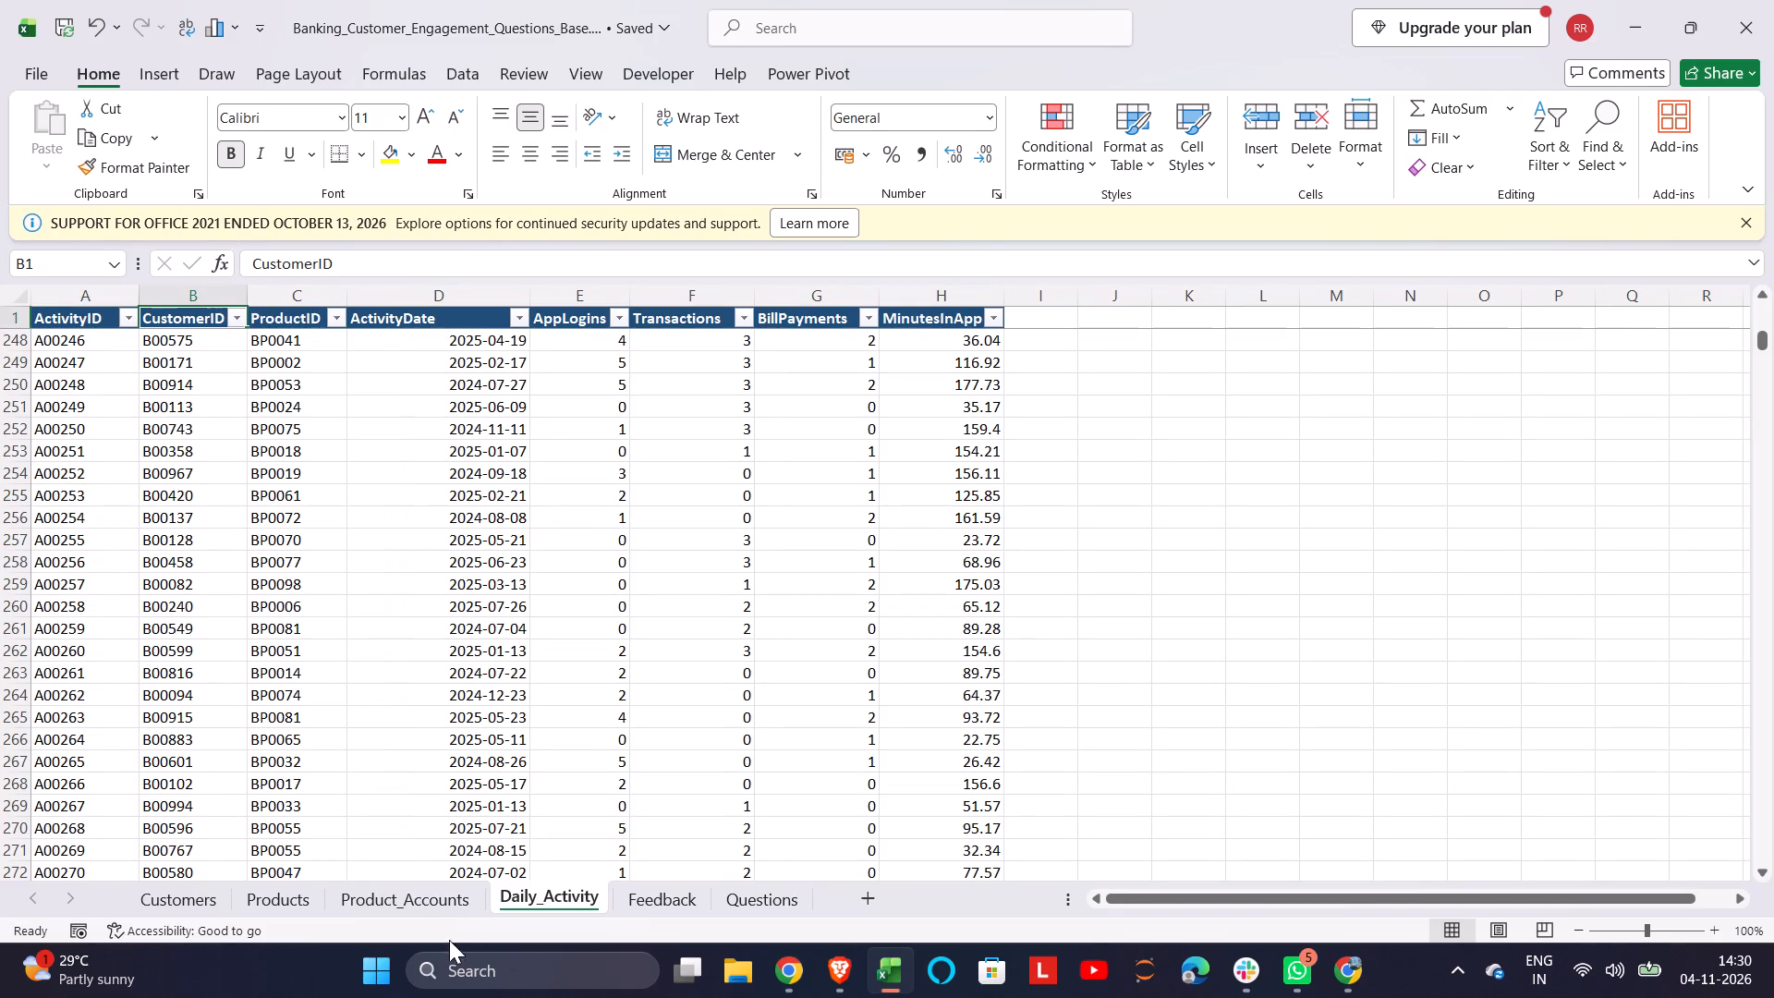
{"action": "left_click", "coordinate": [454, 900]}
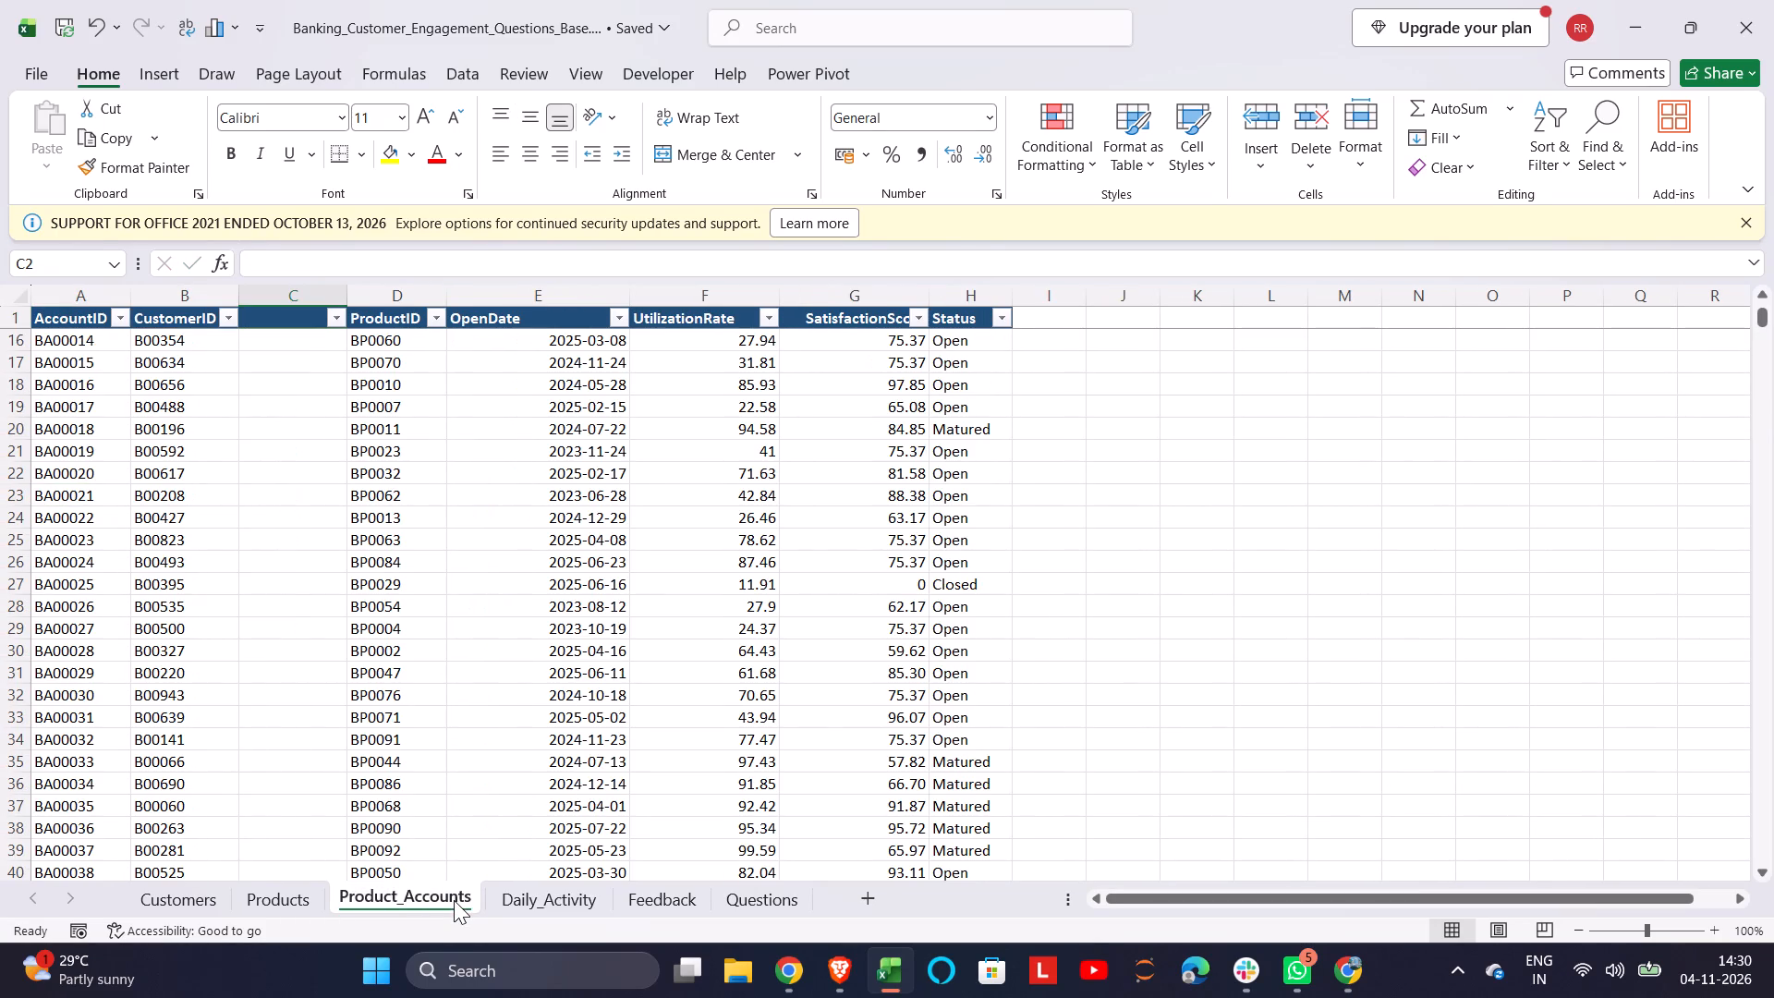
Review the Product_Accounts rows around row 102, where the ProductID entries change to Not Found.
{"action": "left_click", "coordinate": [421, 587]}
{"action": "scroll", "coordinate": [421, 587], "scroll_direction": "down", "scroll_amount": 4}
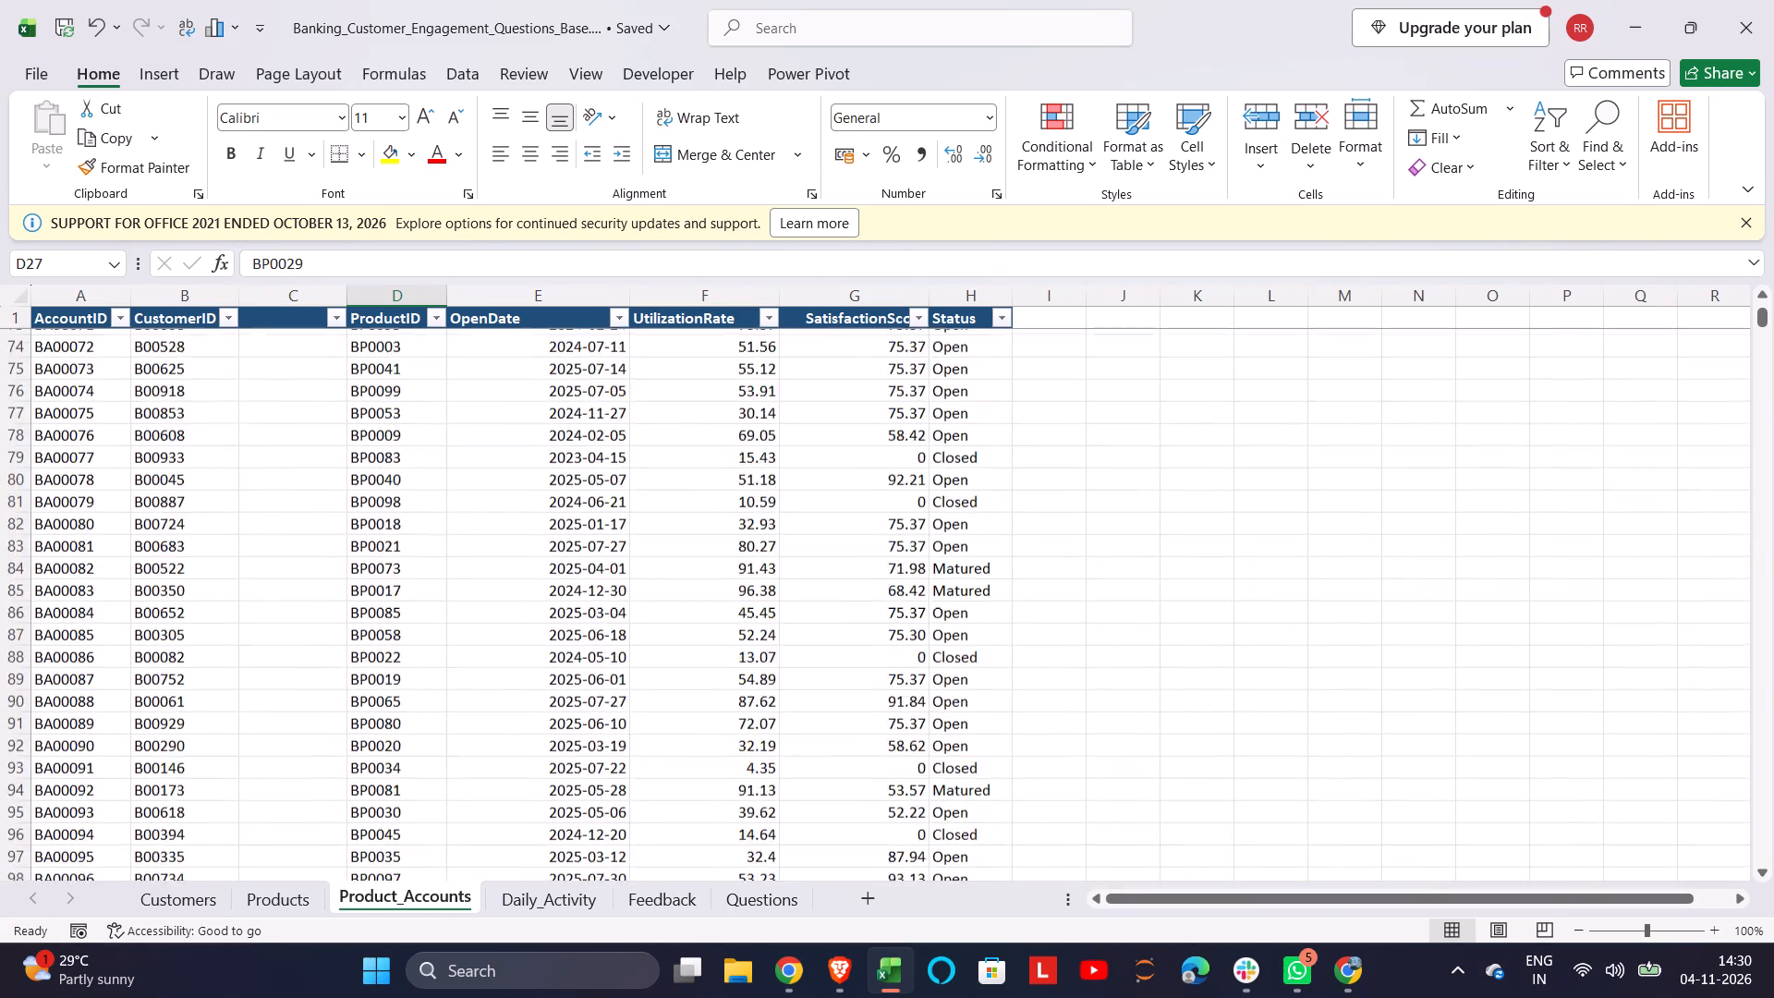
{"action": "scroll", "coordinate": [421, 587], "scroll_direction": "down", "scroll_amount": 2}
{"action": "scroll", "coordinate": [421, 587], "scroll_direction": "up", "scroll_amount": 1}
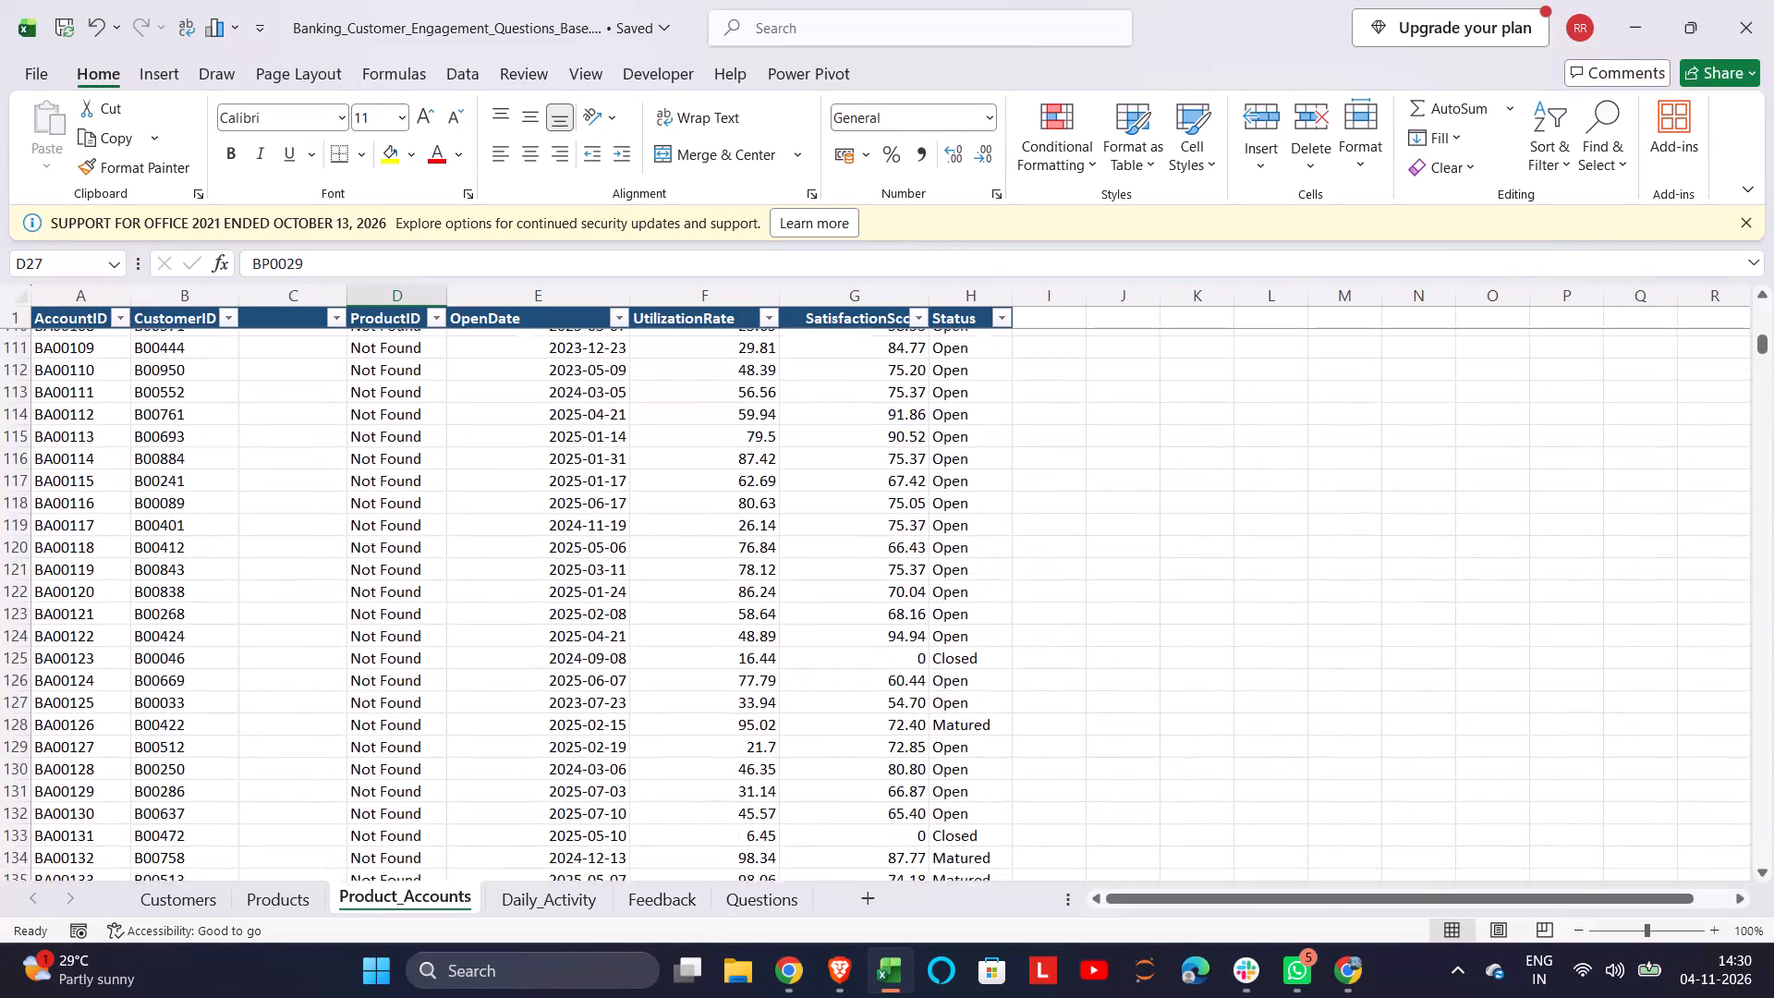
{"action": "scroll", "coordinate": [421, 587], "scroll_direction": "up", "scroll_amount": 1}
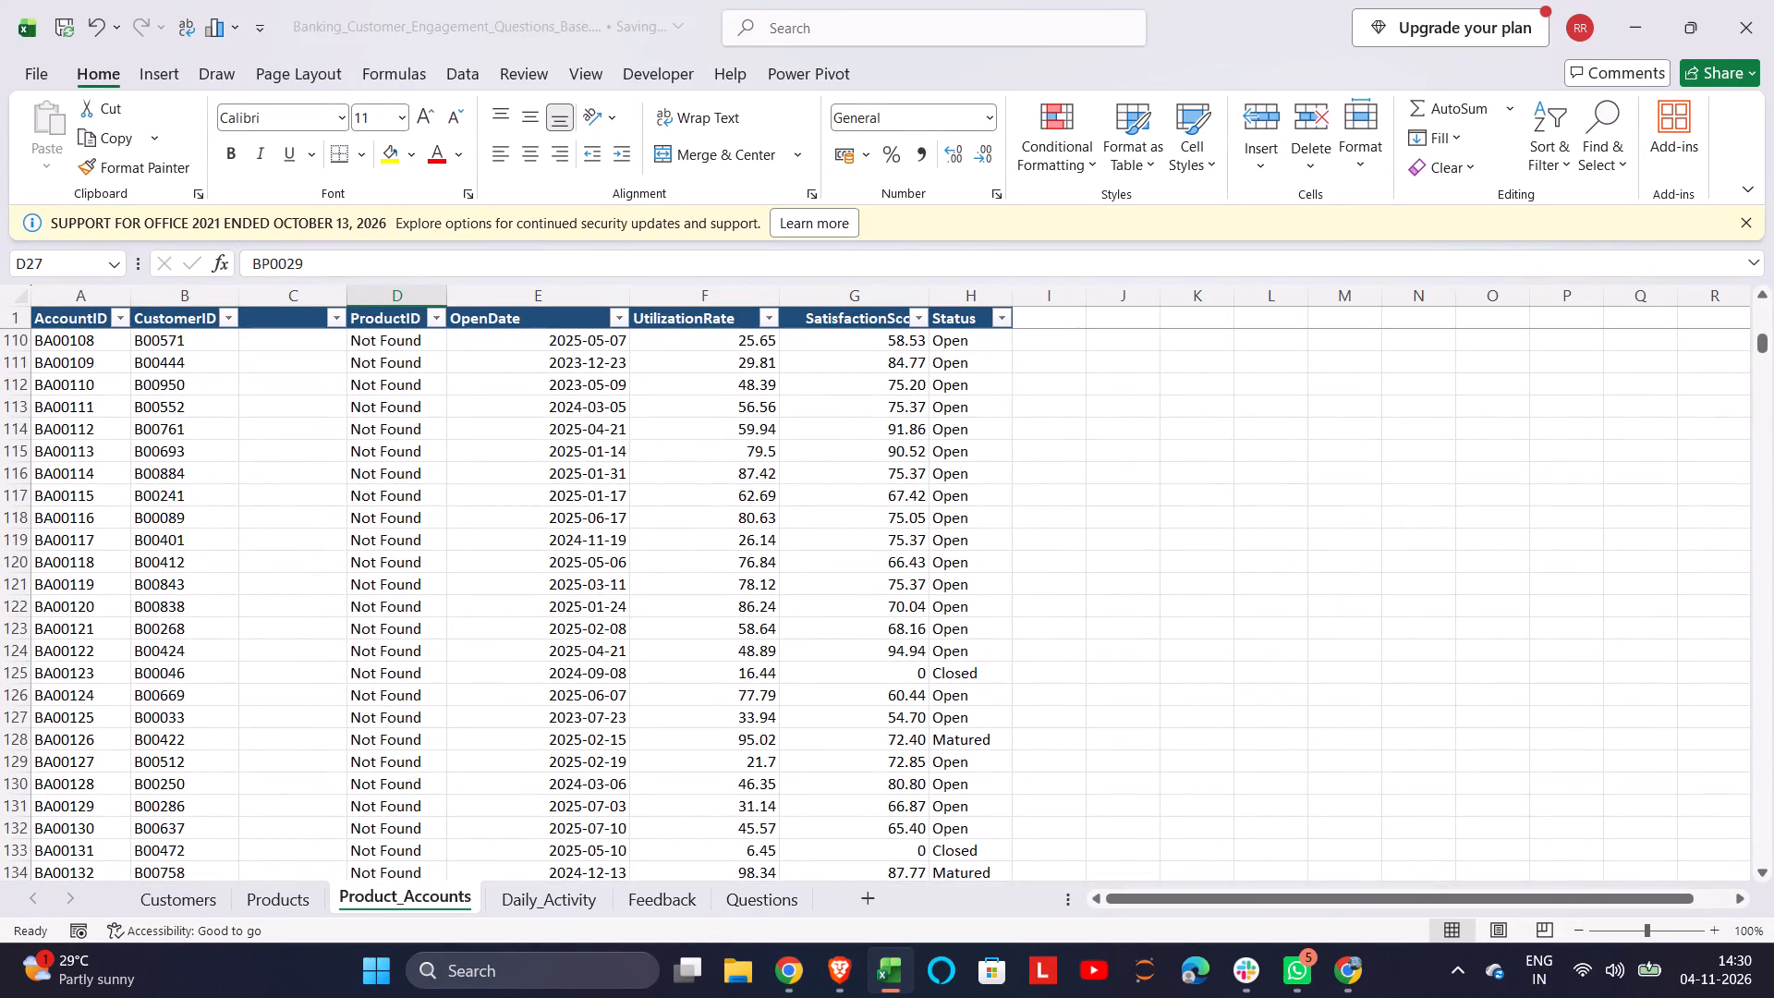
{"action": "scroll", "coordinate": [401, 467], "scroll_direction": "up", "scroll_amount": 3}
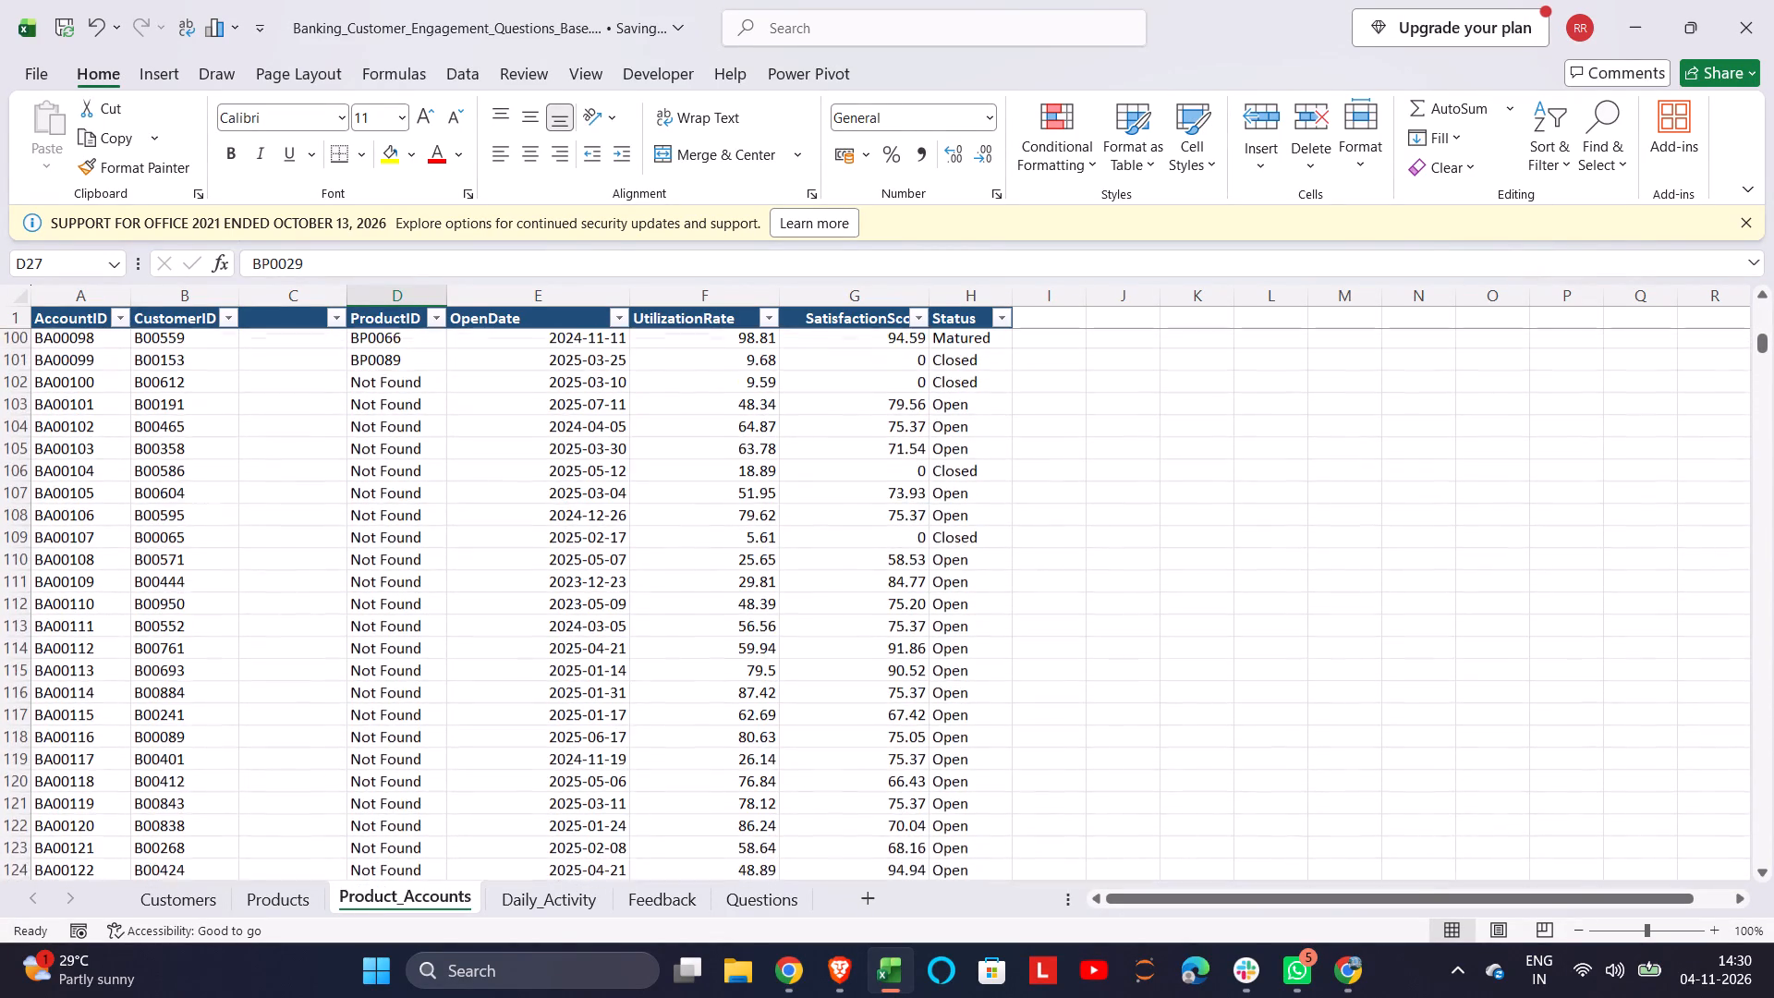
{"action": "scroll", "coordinate": [401, 467], "scroll_direction": "up", "scroll_amount": 1}
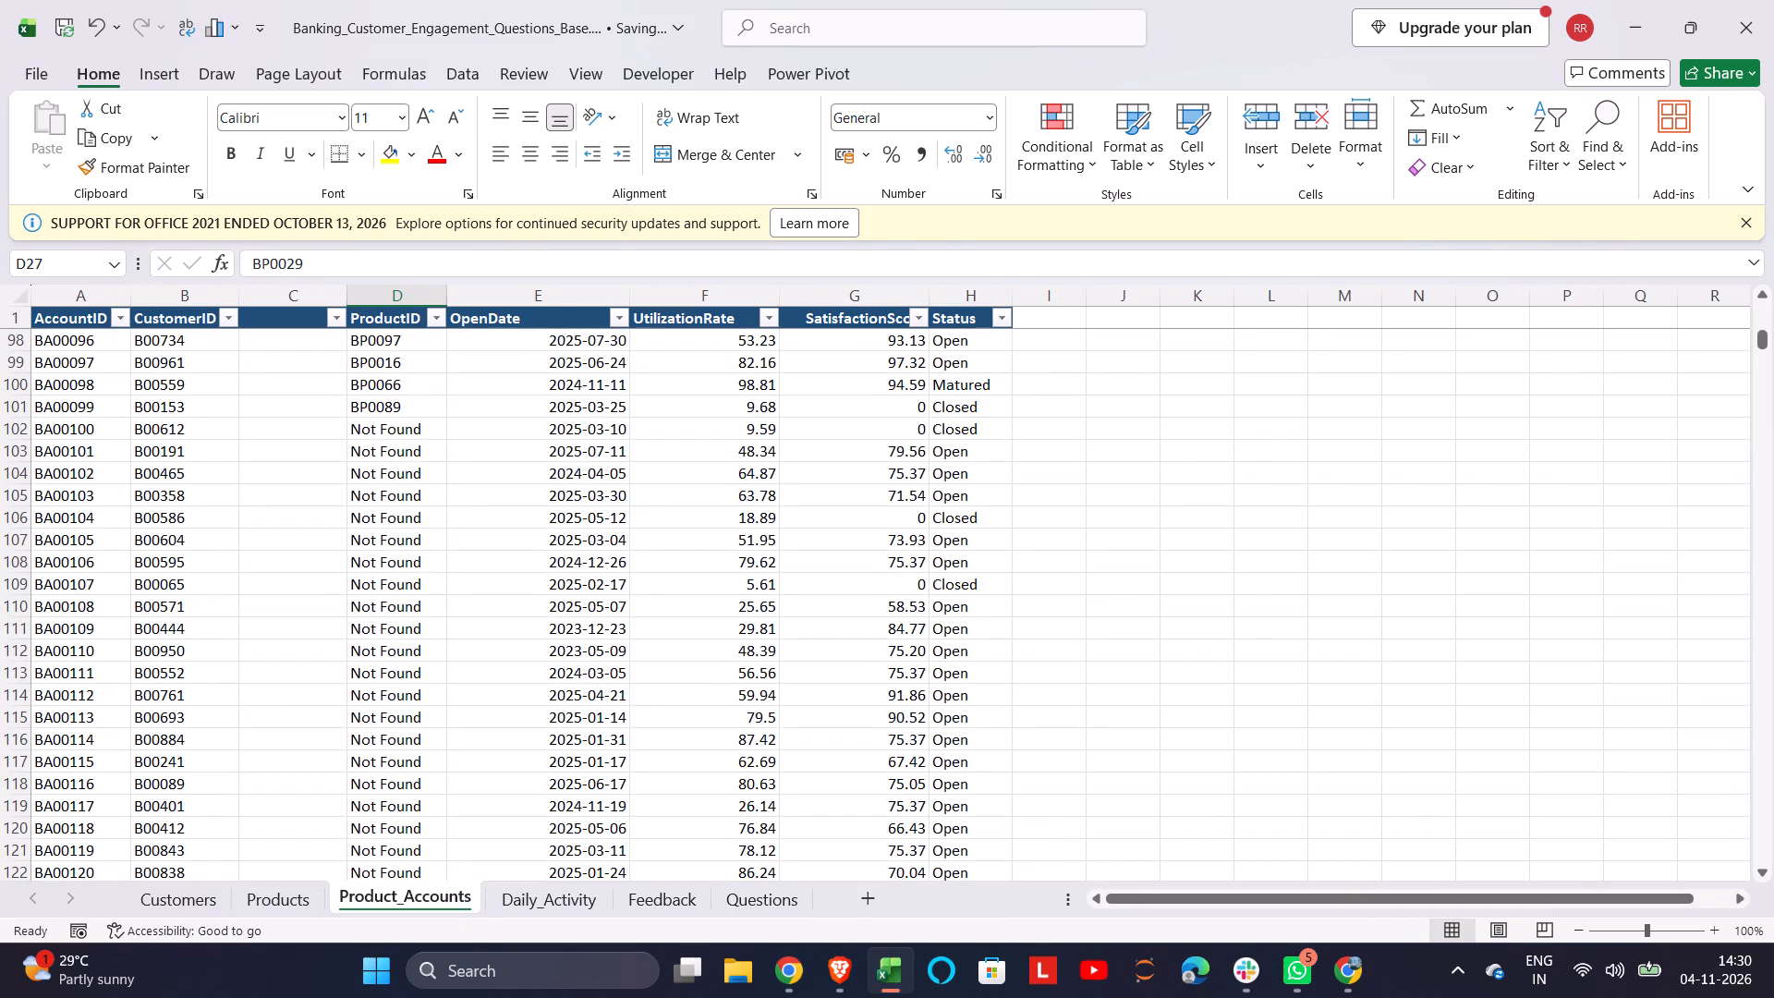
Inspect the range of CustomerID values in the Daily_Activity filter list, leaving the filter unchanged.
{"action": "left_click", "coordinate": [538, 901]}
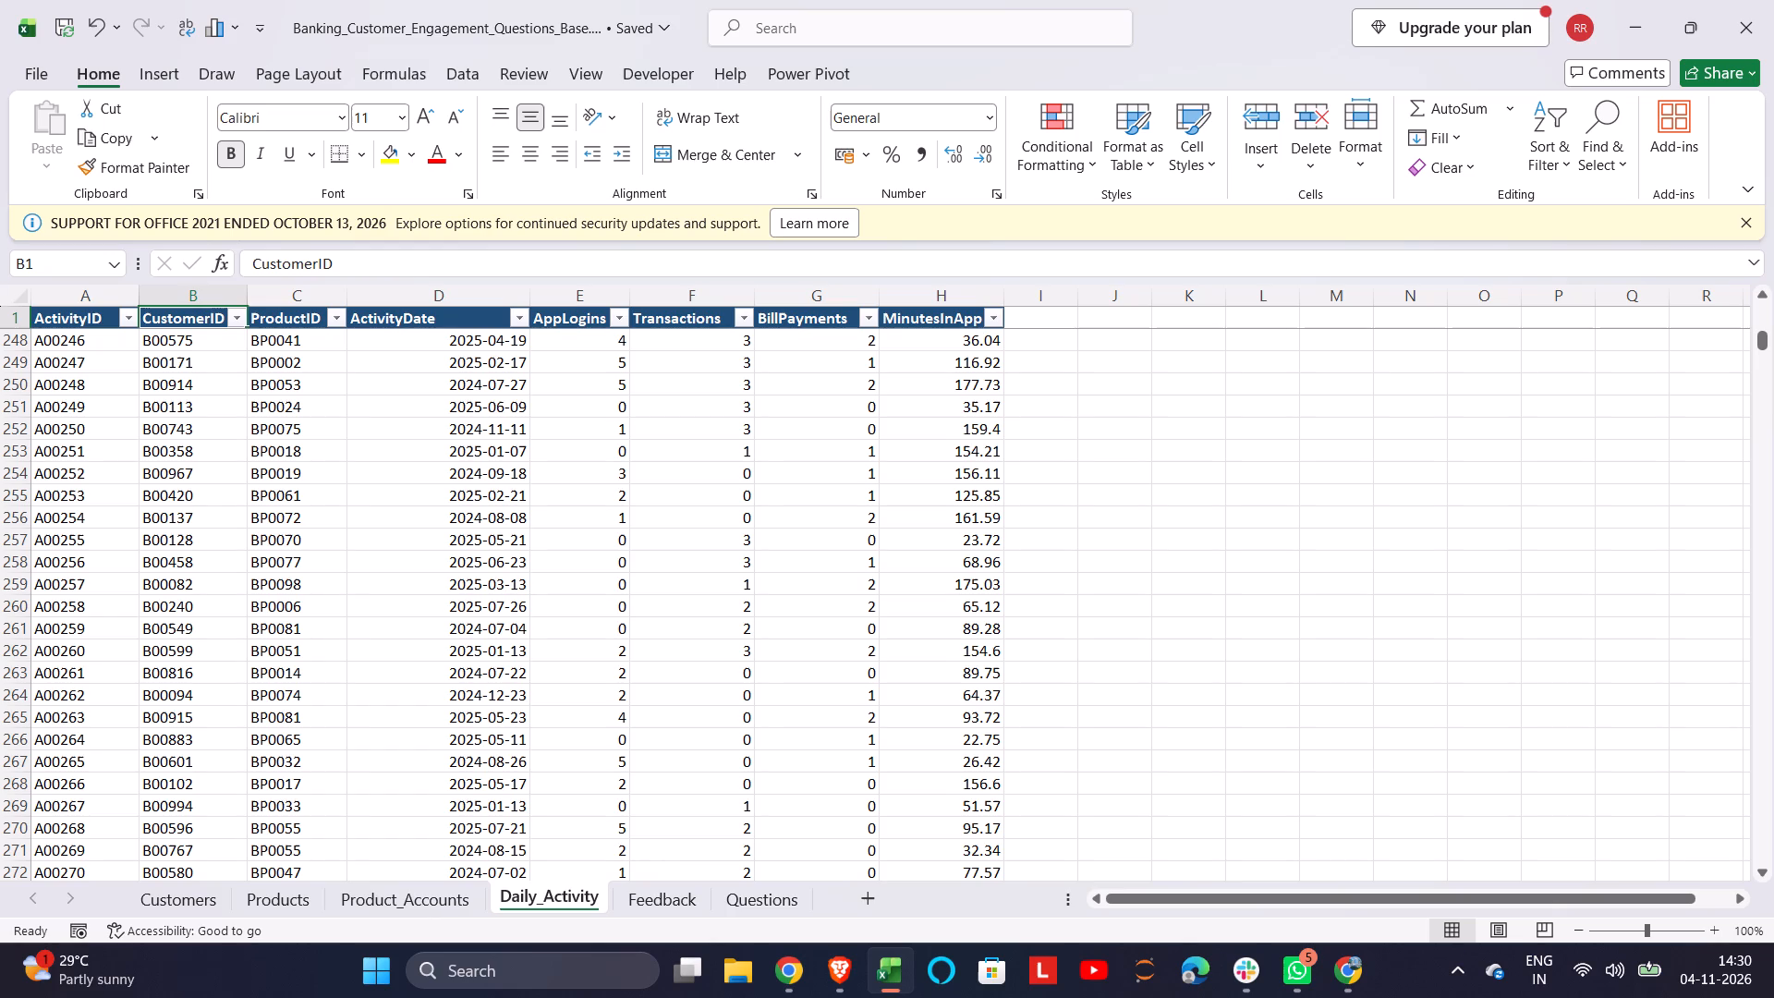
{"action": "left_click", "coordinate": [237, 326]}
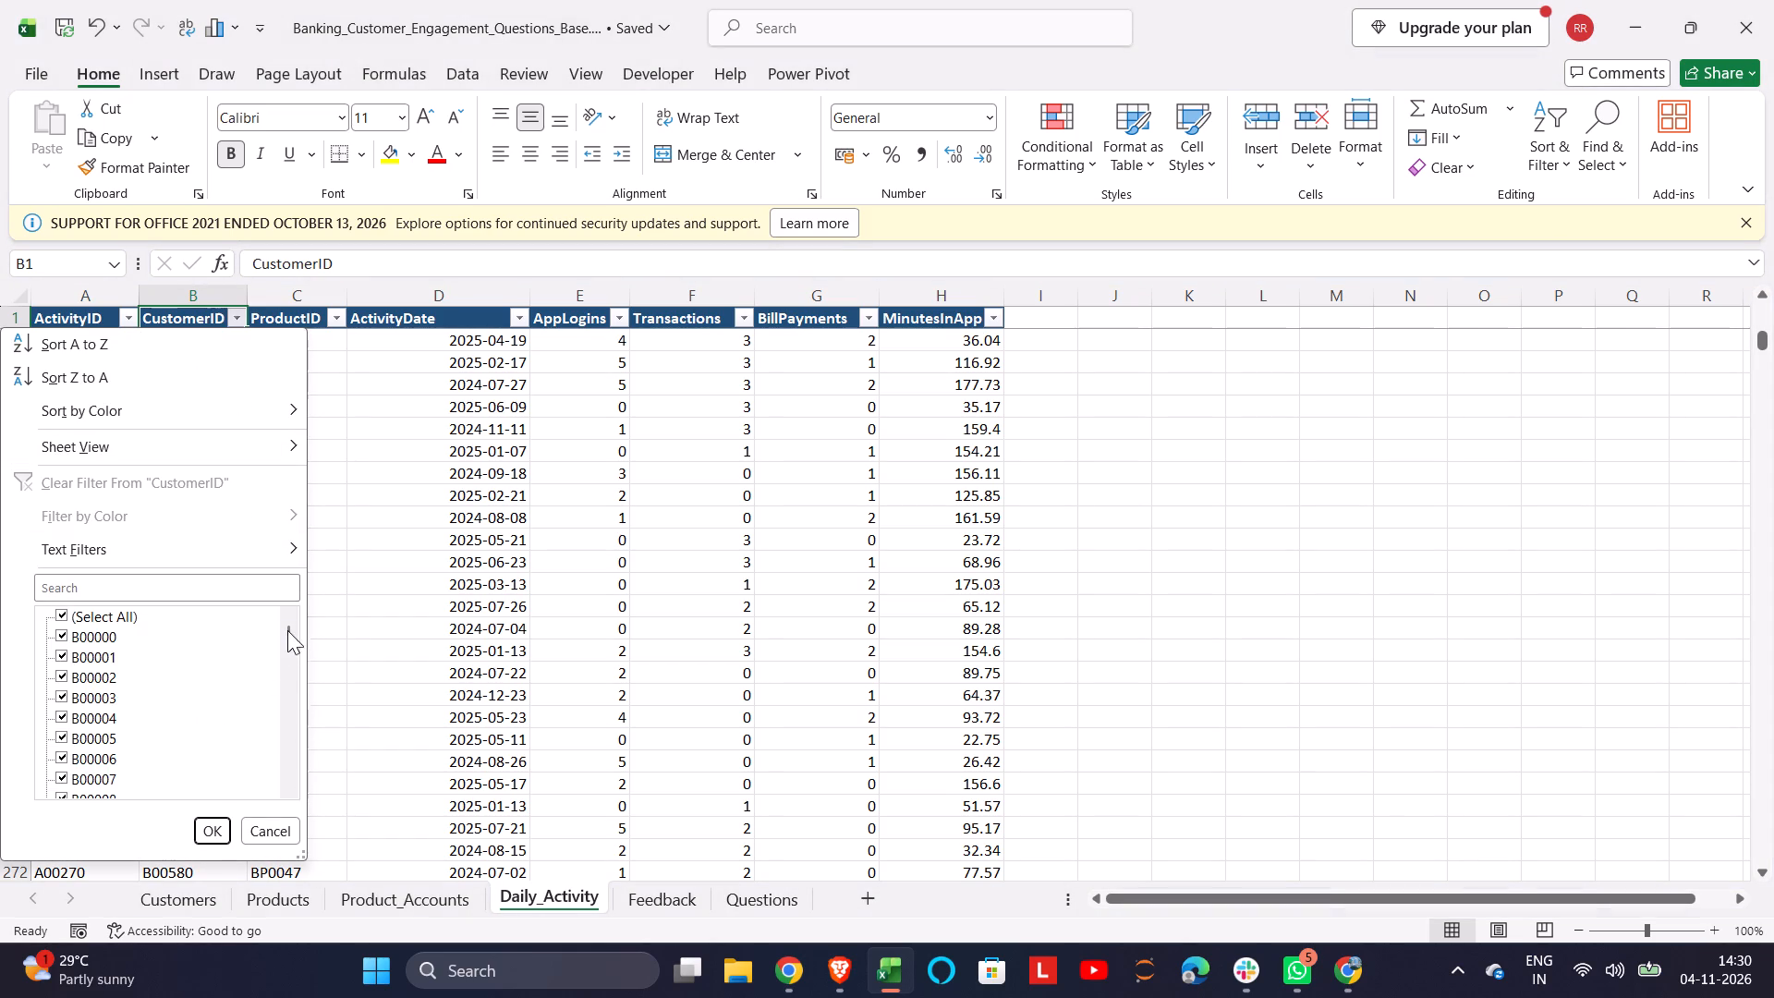
{"action": "left_click_drag", "start_coordinate": [288, 633], "coordinate": [299, 776]}
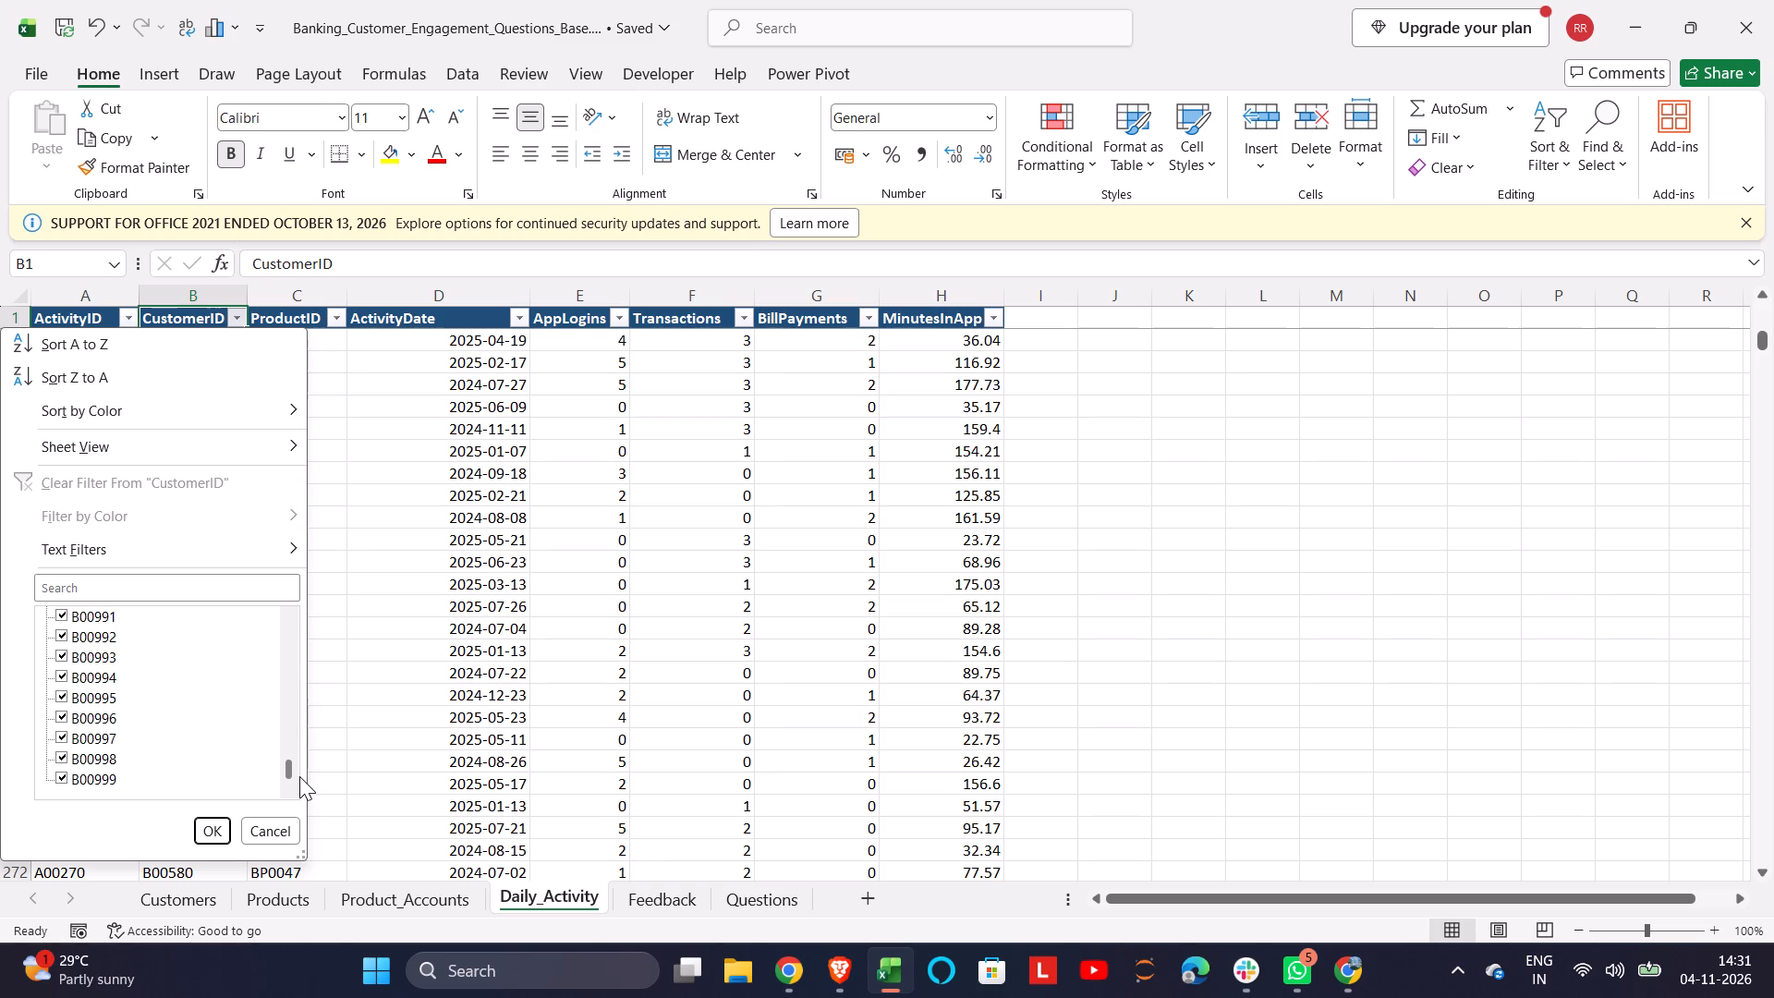
{"action": "left_click_drag", "start_coordinate": [299, 776], "coordinate": [287, 605]}
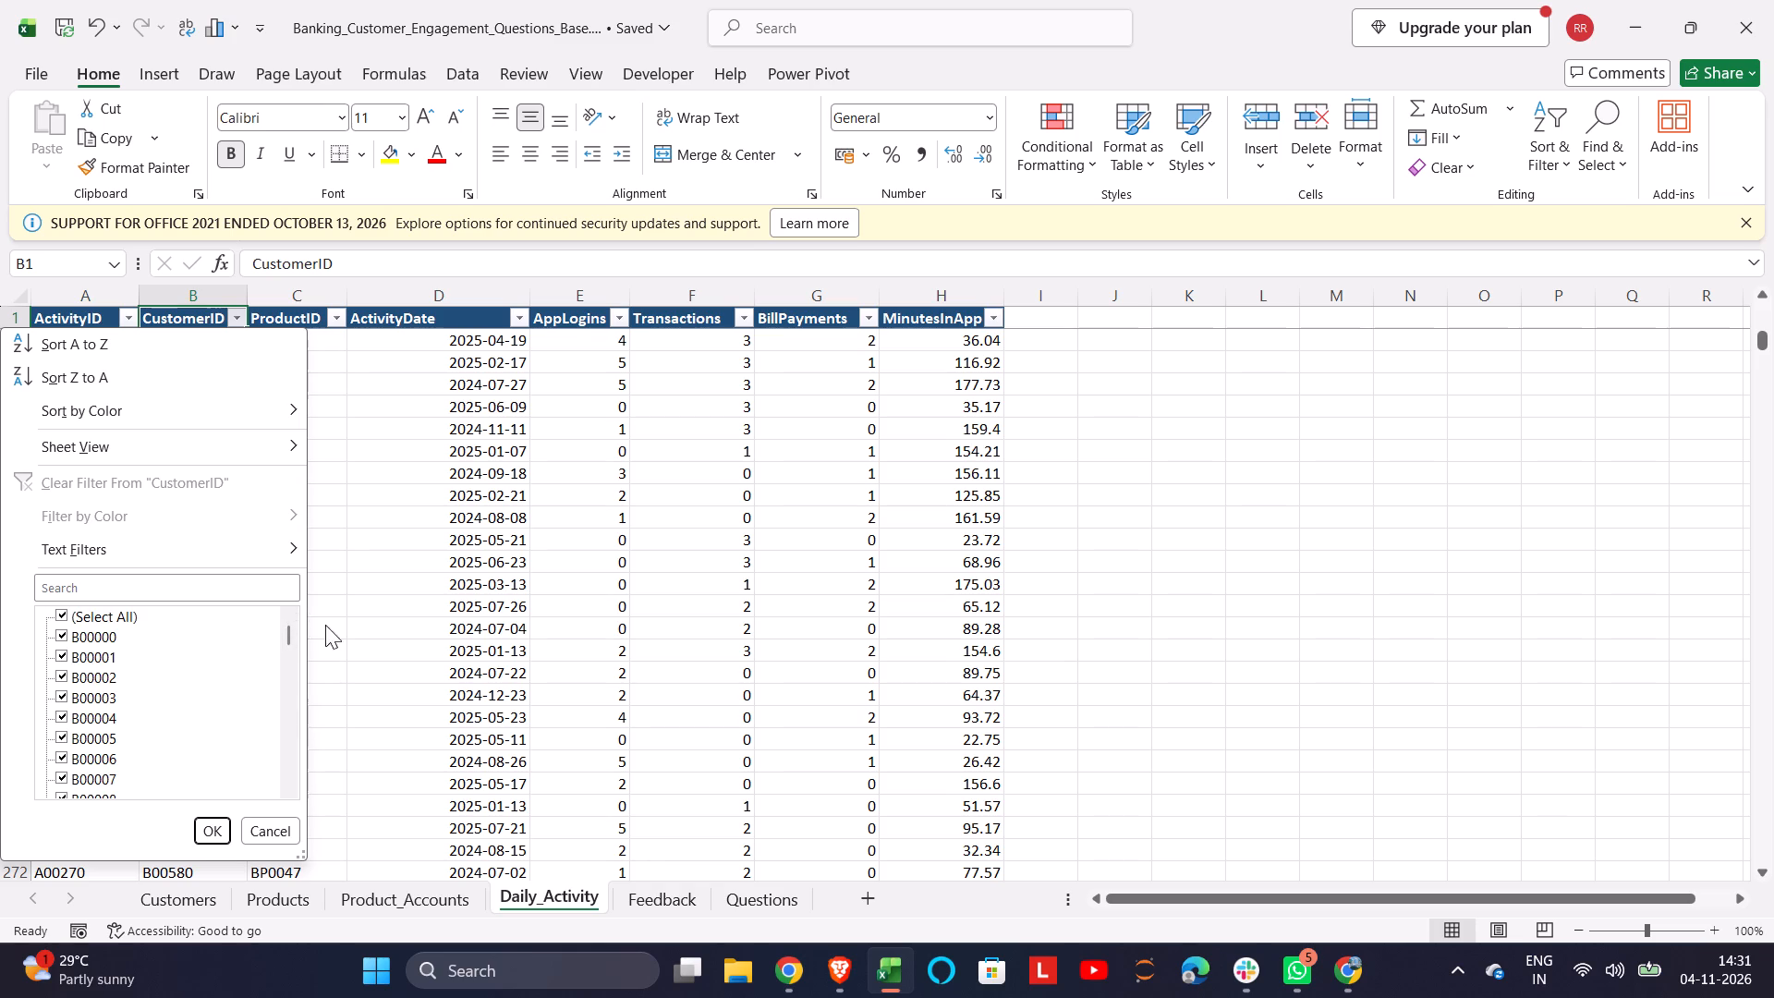
{"action": "left_click", "coordinate": [276, 821]}
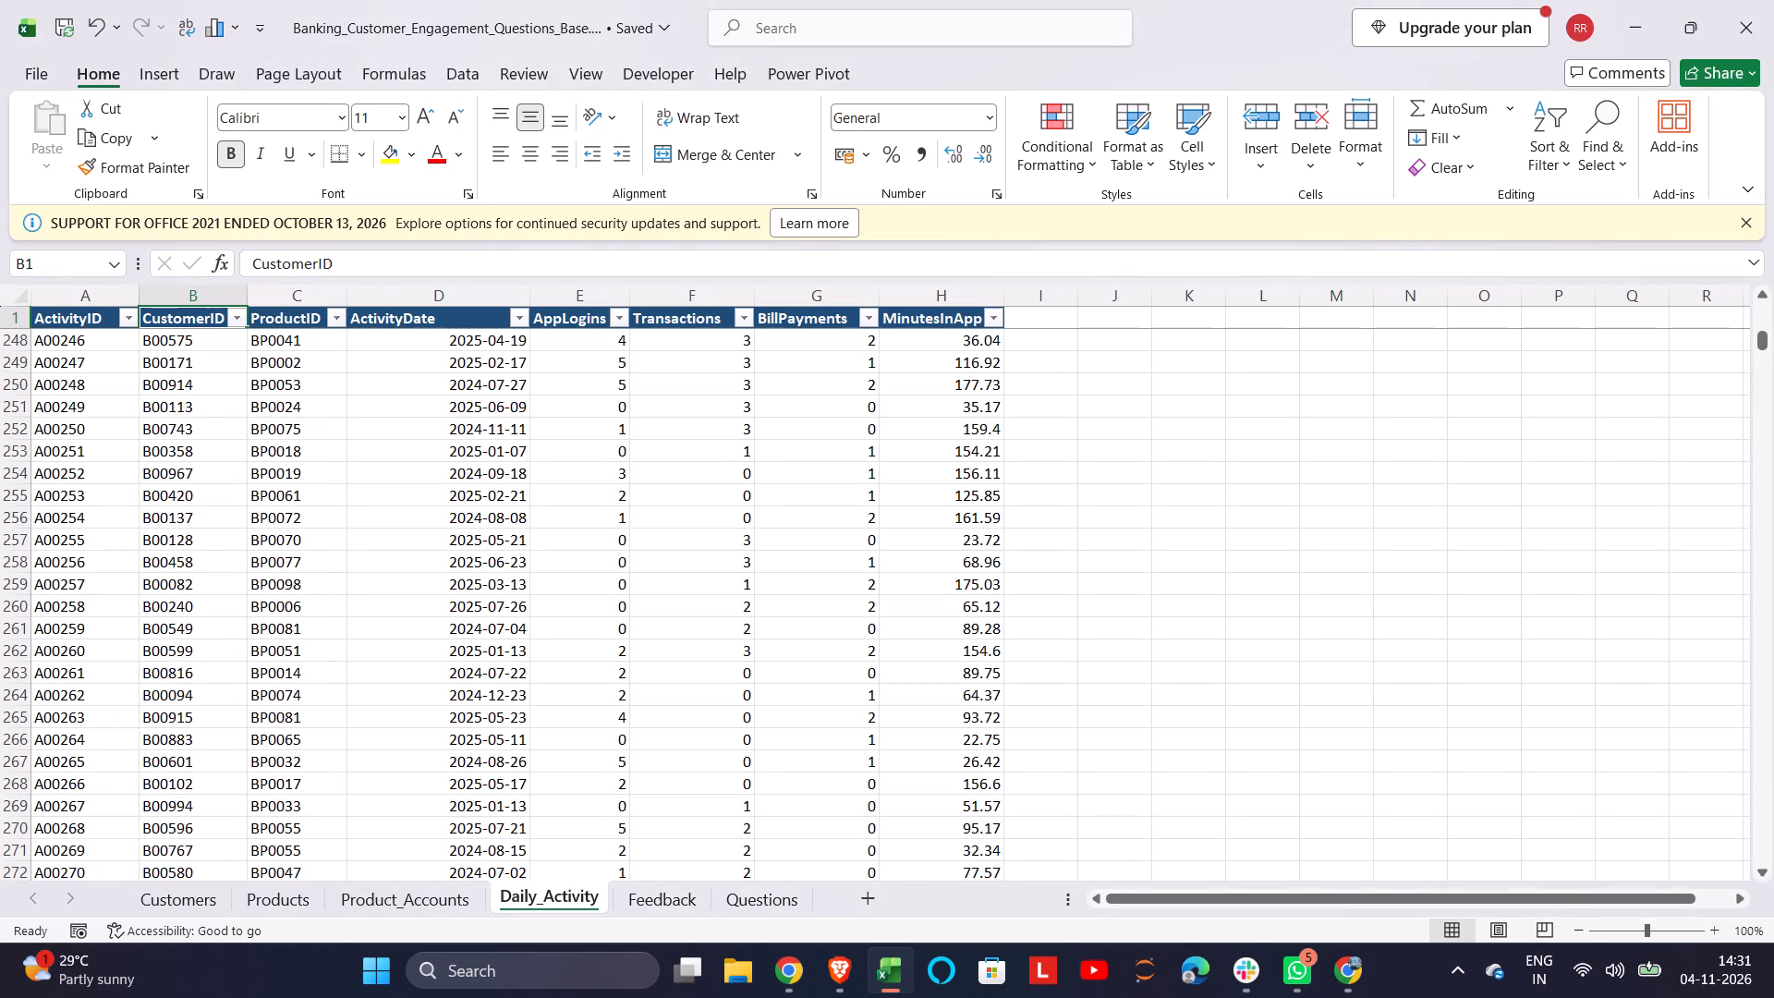
In cell K250 of Daily_Activity, list the distinct customer IDs with the formula =UNIQUE(B248:B5001).
{"action": "left_click", "coordinate": [1213, 395]}
{"action": "type", "text": "=cou"}
{"action": "key", "text": "BackSpace"}
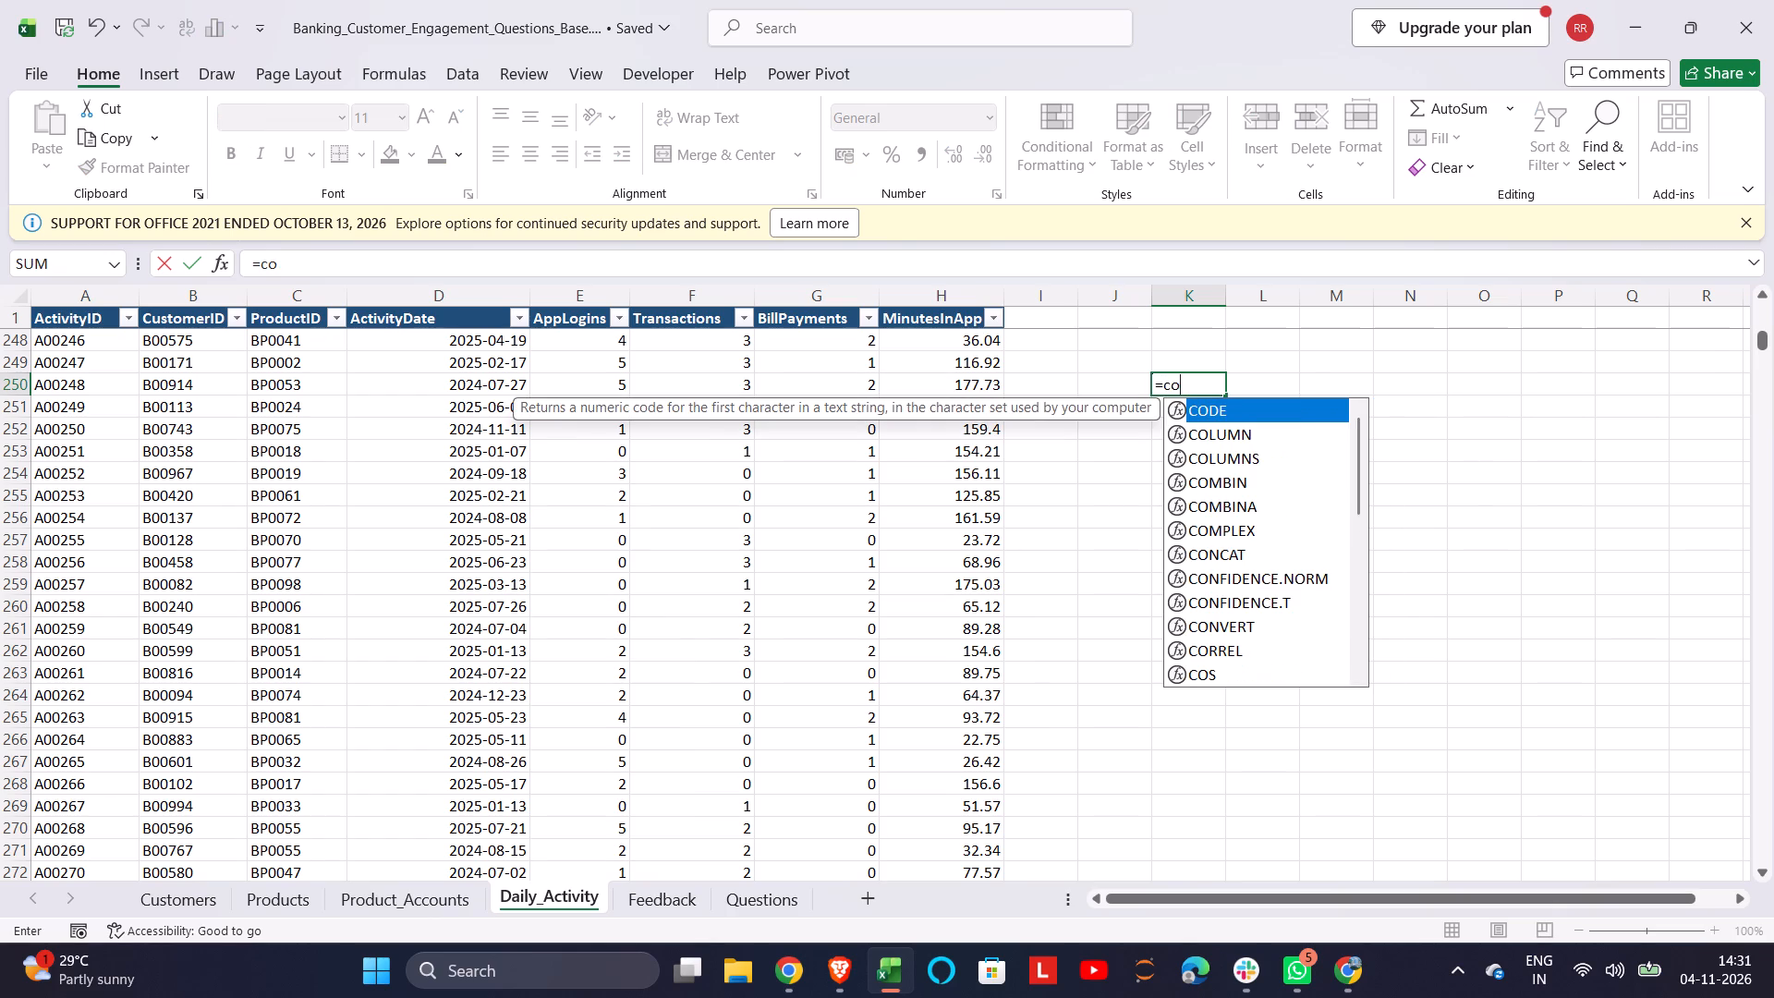
{"action": "key", "text": "BackSpace"}
{"action": "key", "text": "BackSpace"}
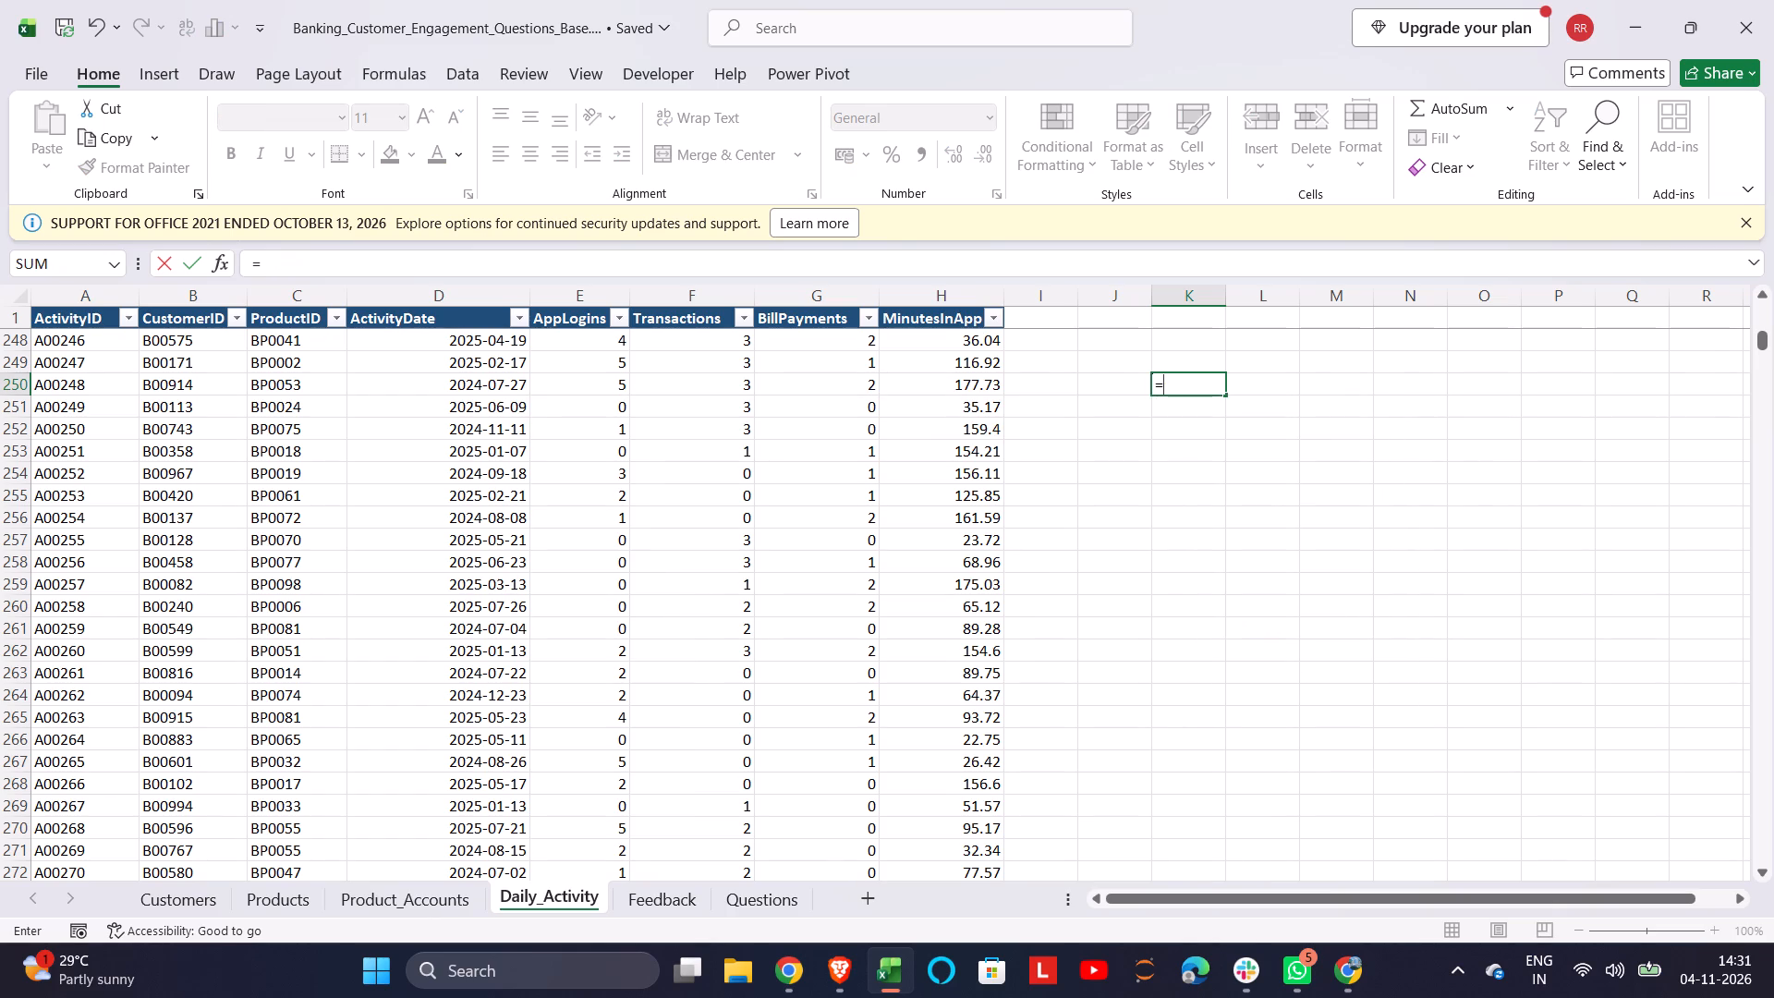
{"action": "type", "text": "uni"}
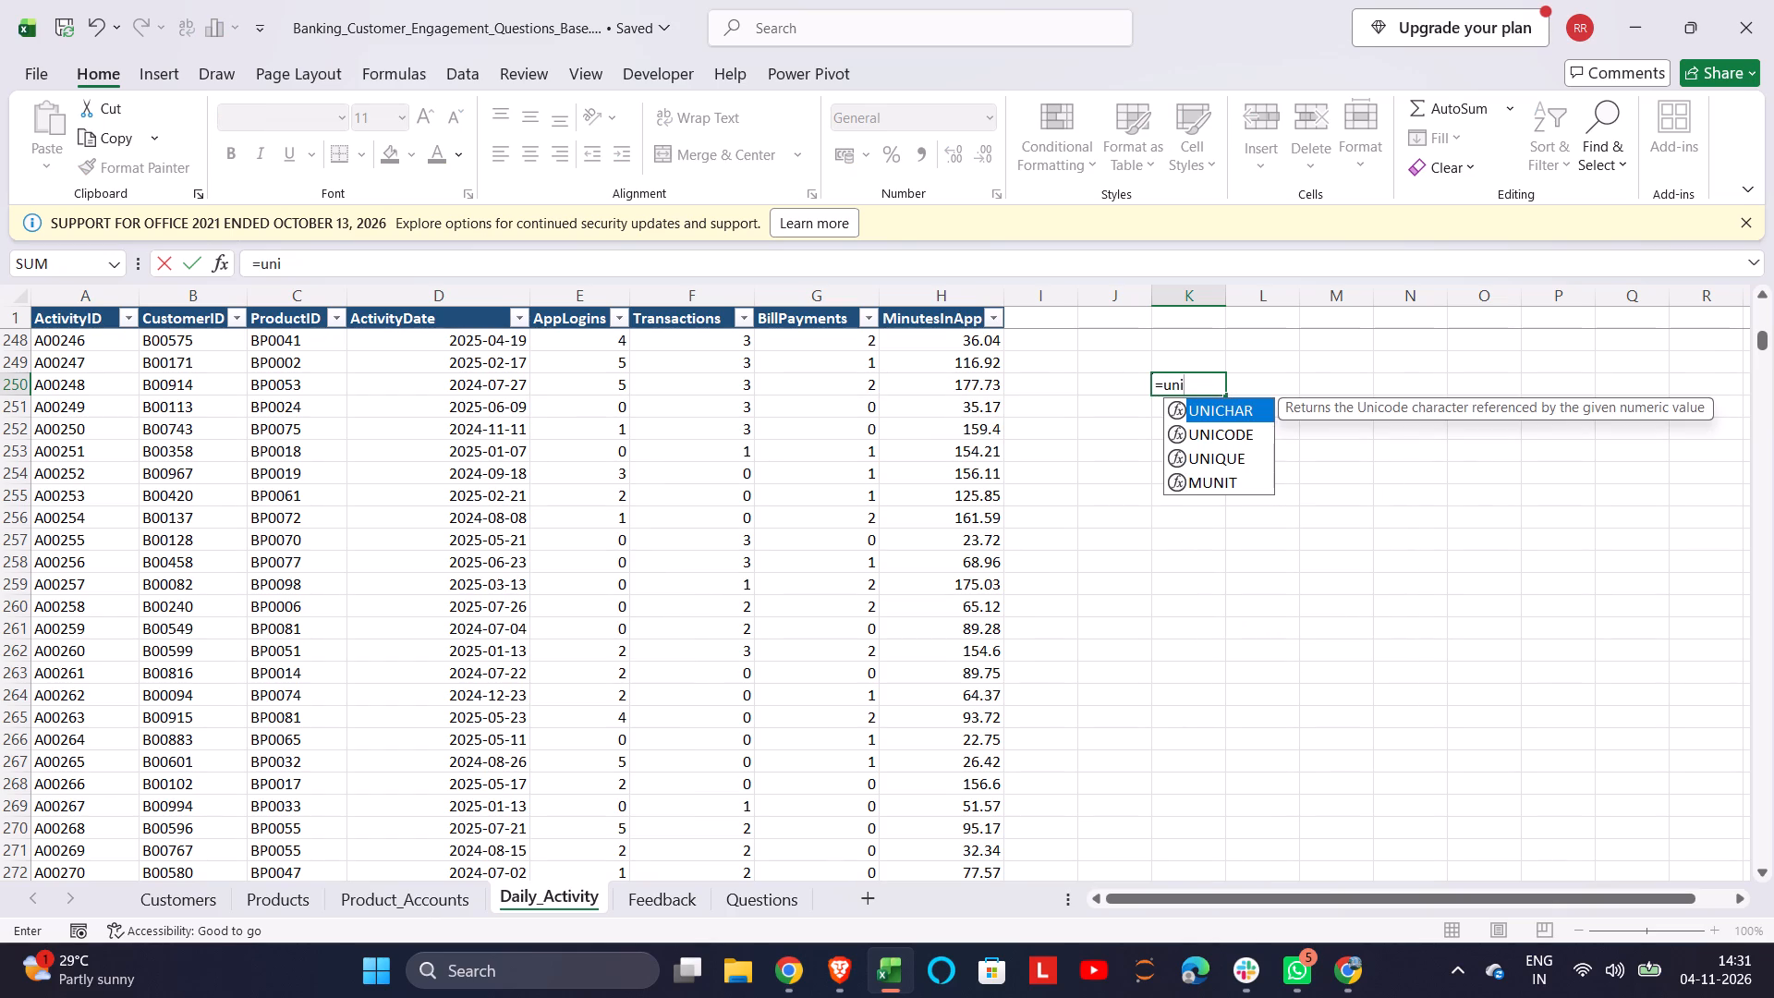
{"action": "left_click", "coordinate": [1220, 456]}
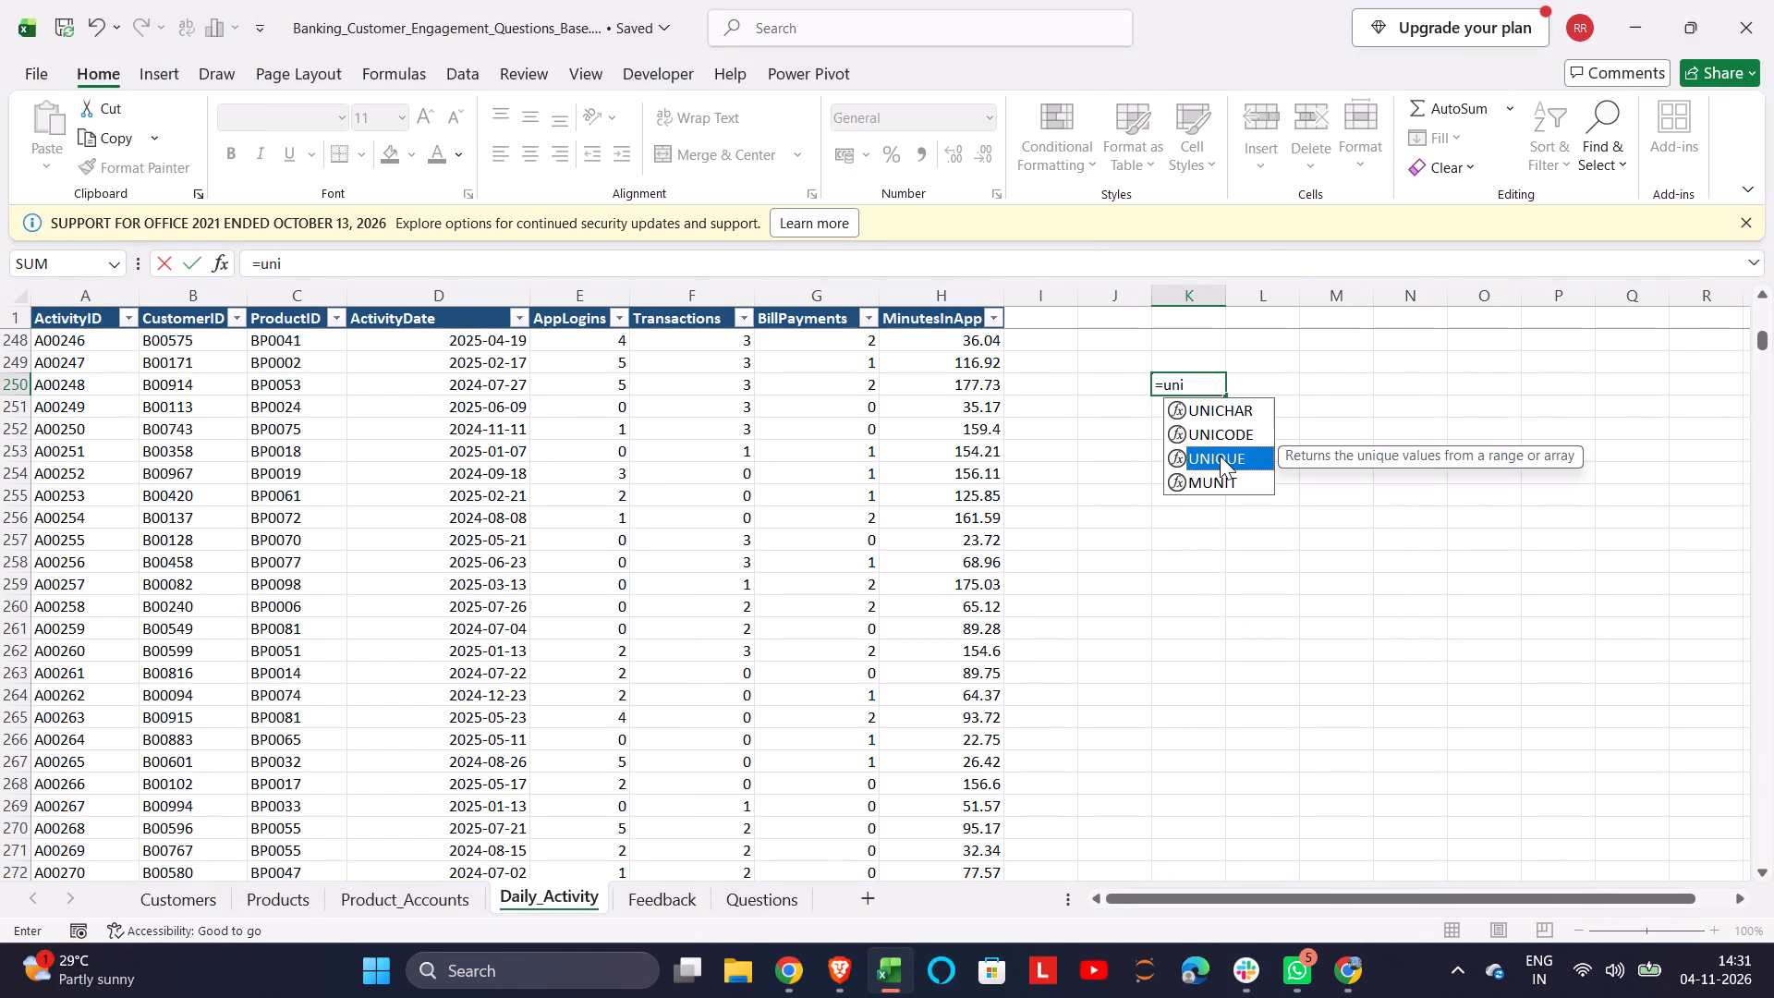
{"action": "key", "text": "Tab"}
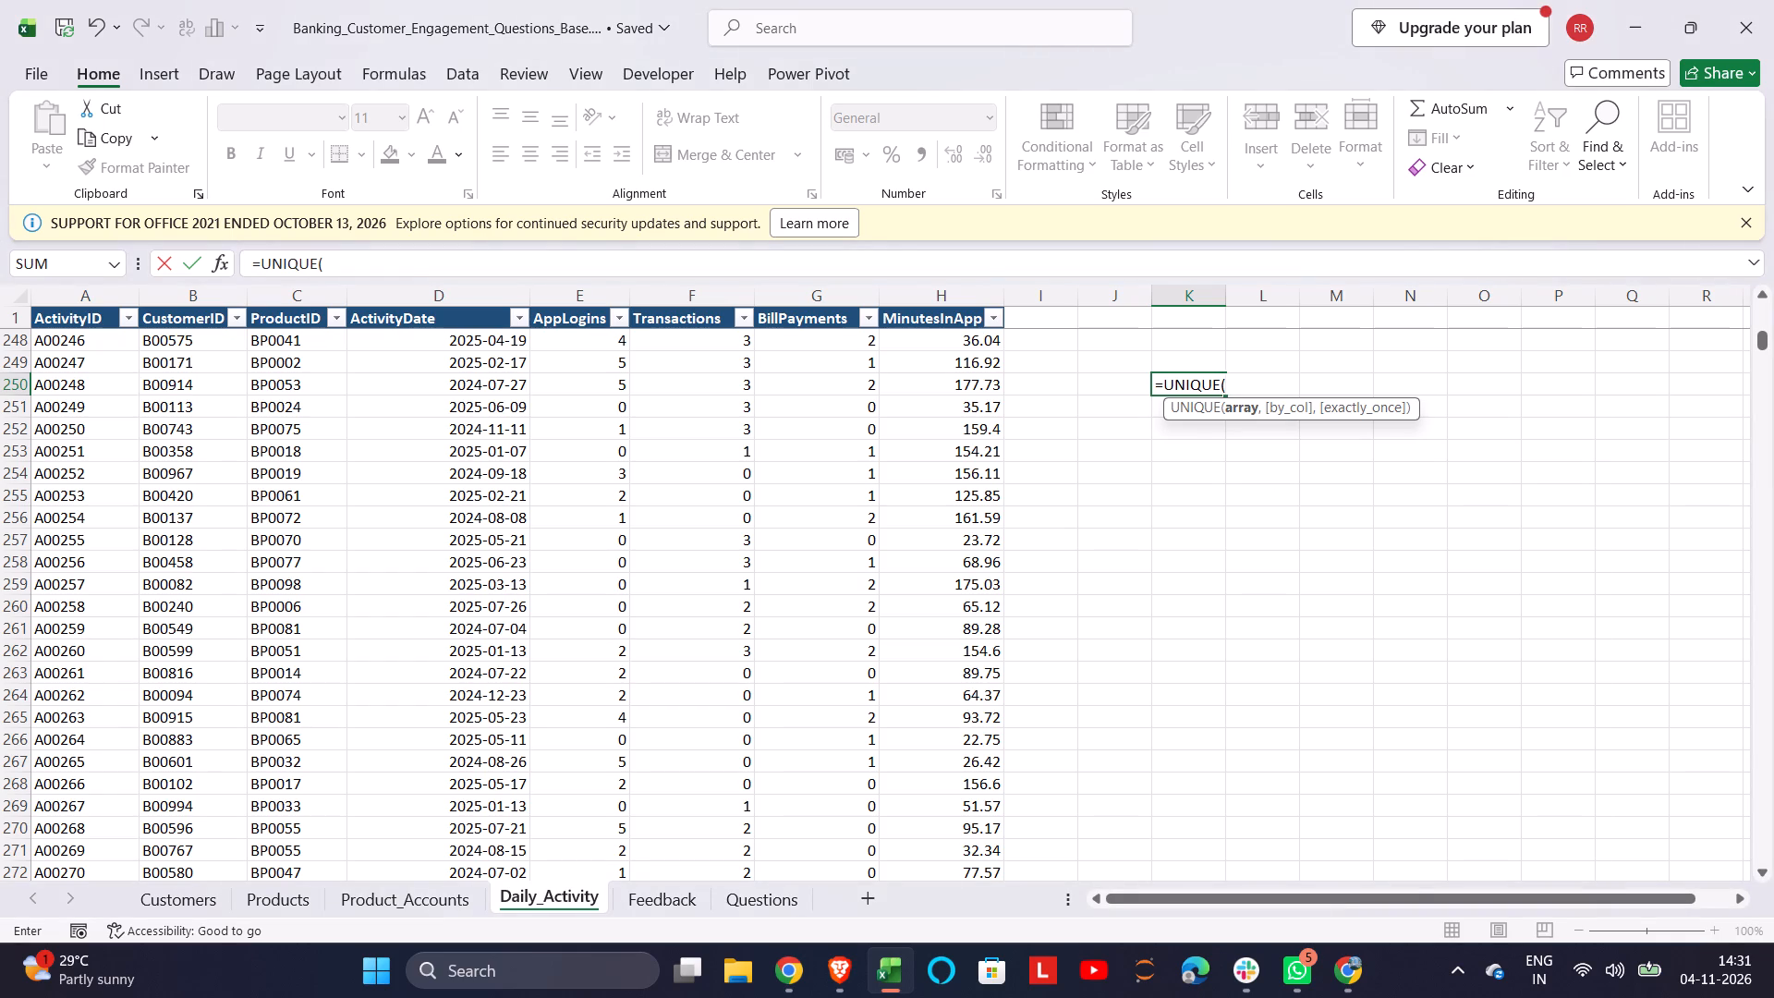
{"action": "left_click", "coordinate": [193, 346]}
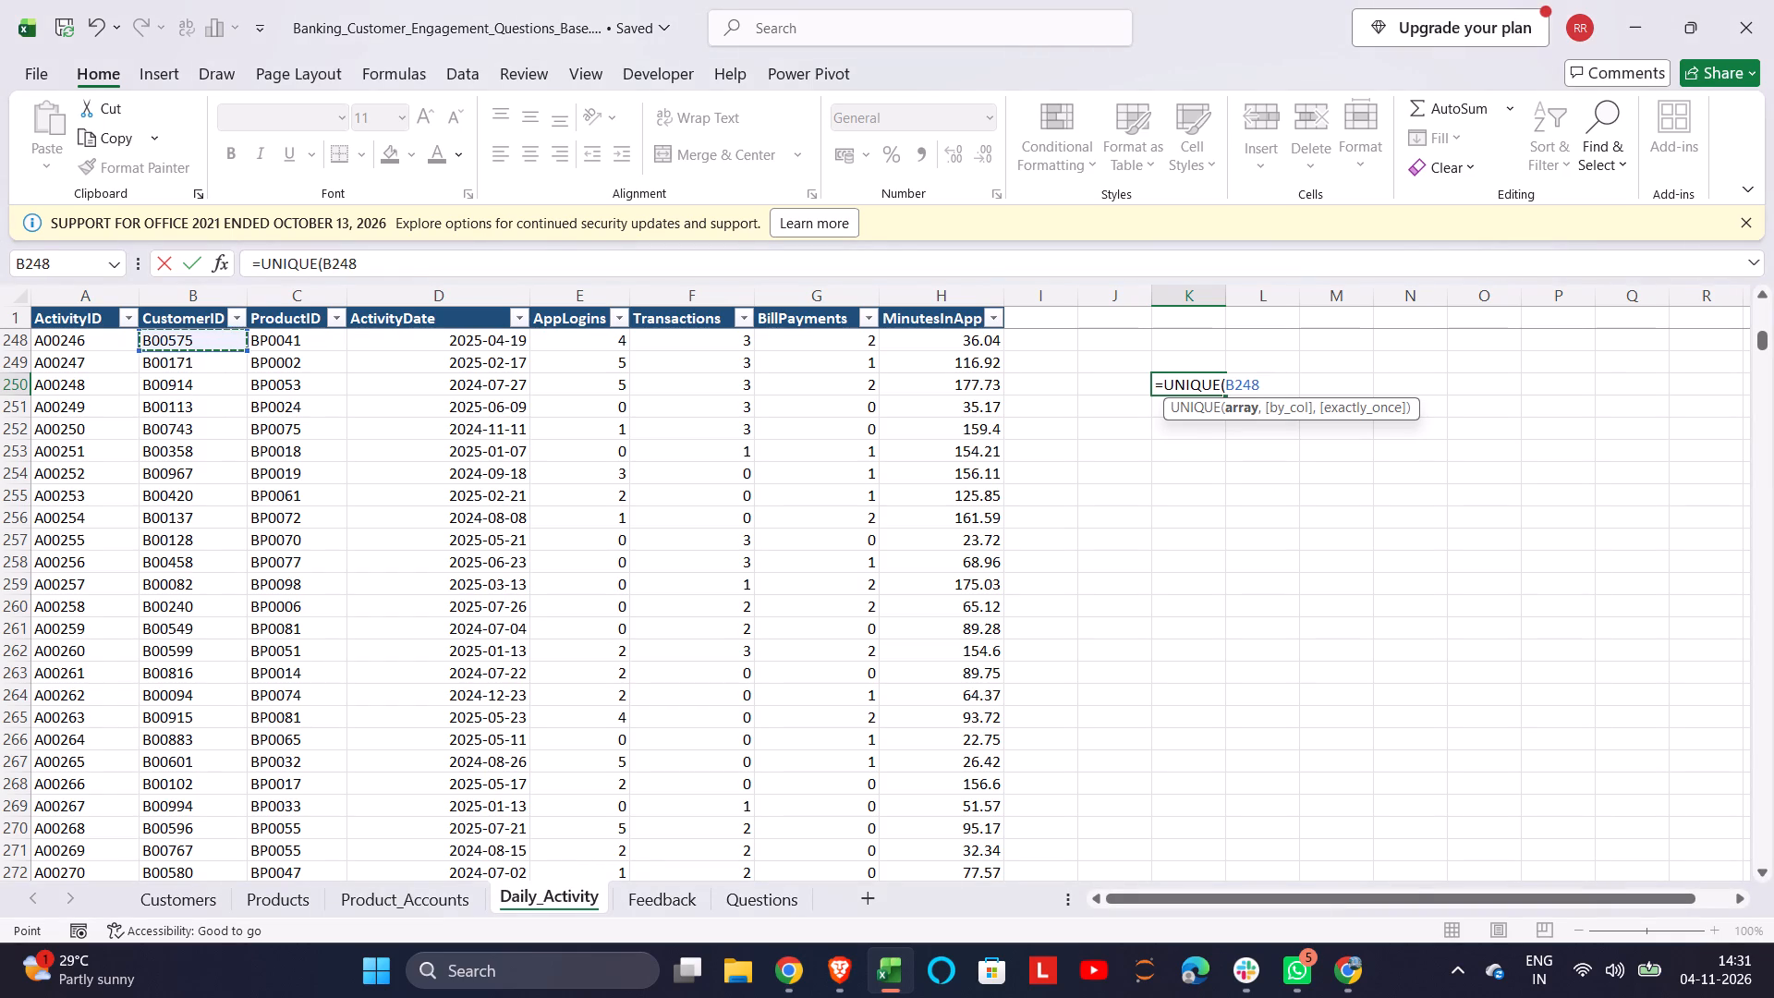
{"action": "key", "text": "ctrl+shift+Down"}
{"action": "key", "text": "Return"}
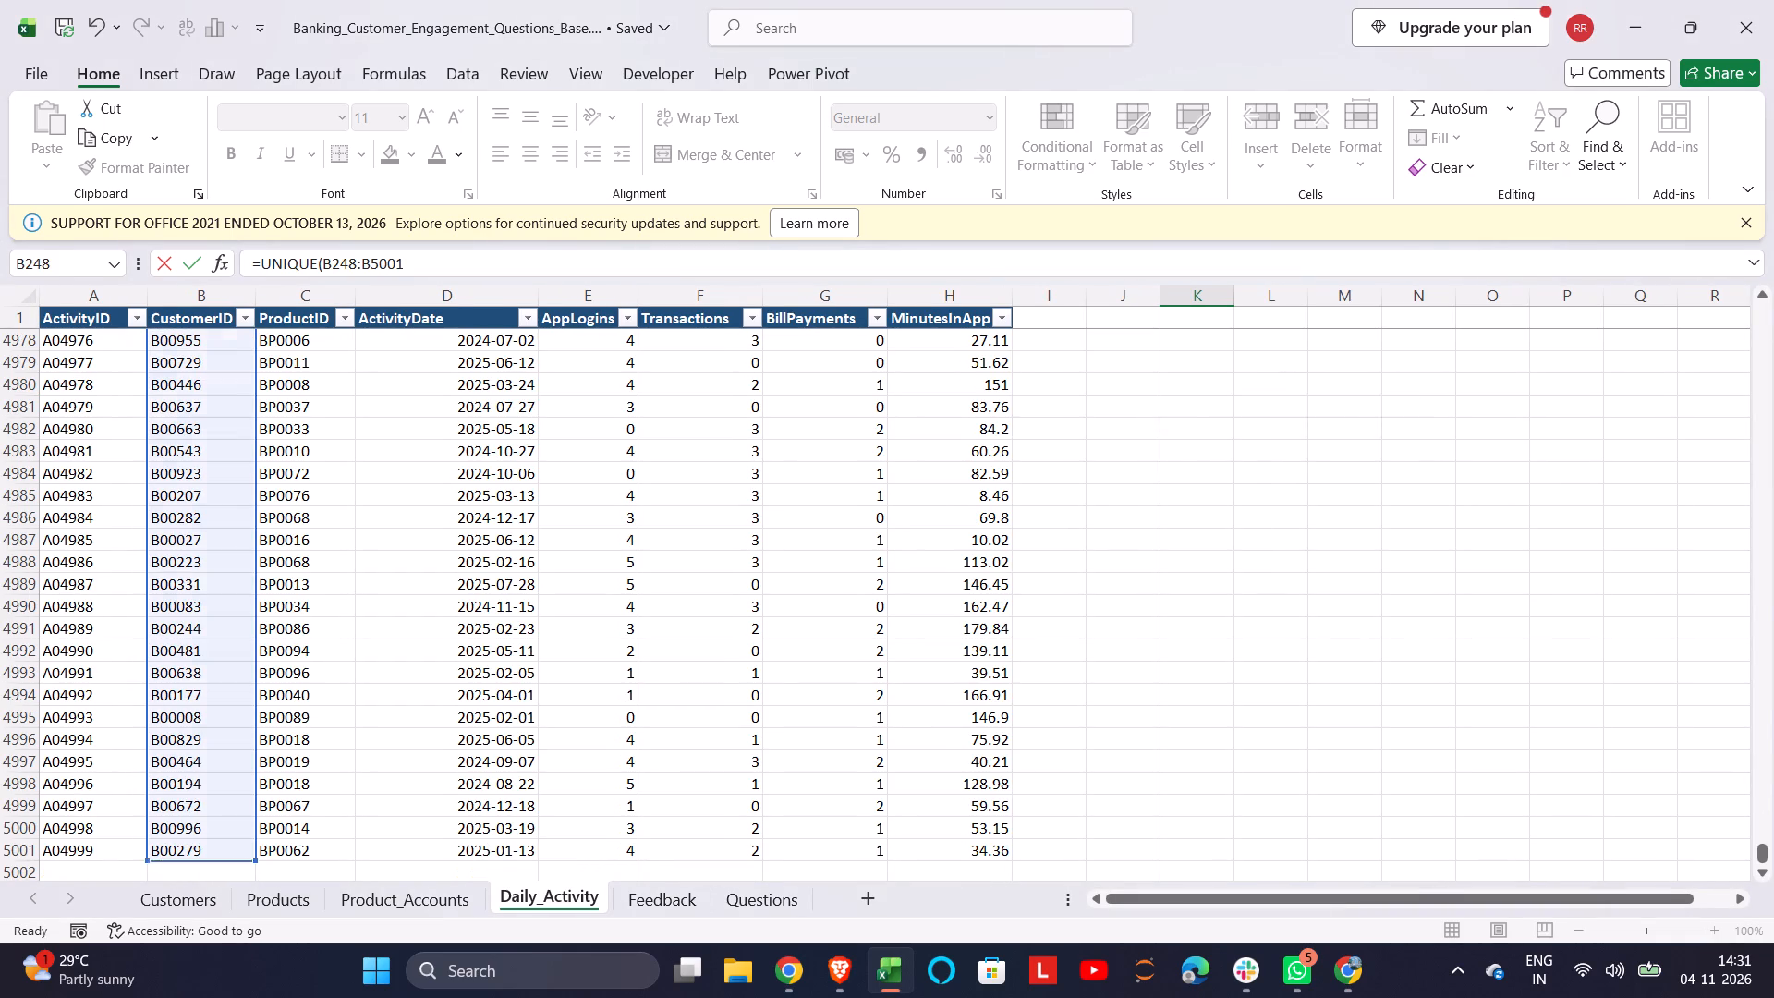
In cell M250 of Daily_Activity, count the distinct customer IDs listed from K250 with the formula =COUNTA(K250#).
{"action": "scroll", "coordinate": [1193, 513], "scroll_direction": "up", "scroll_amount": 1}
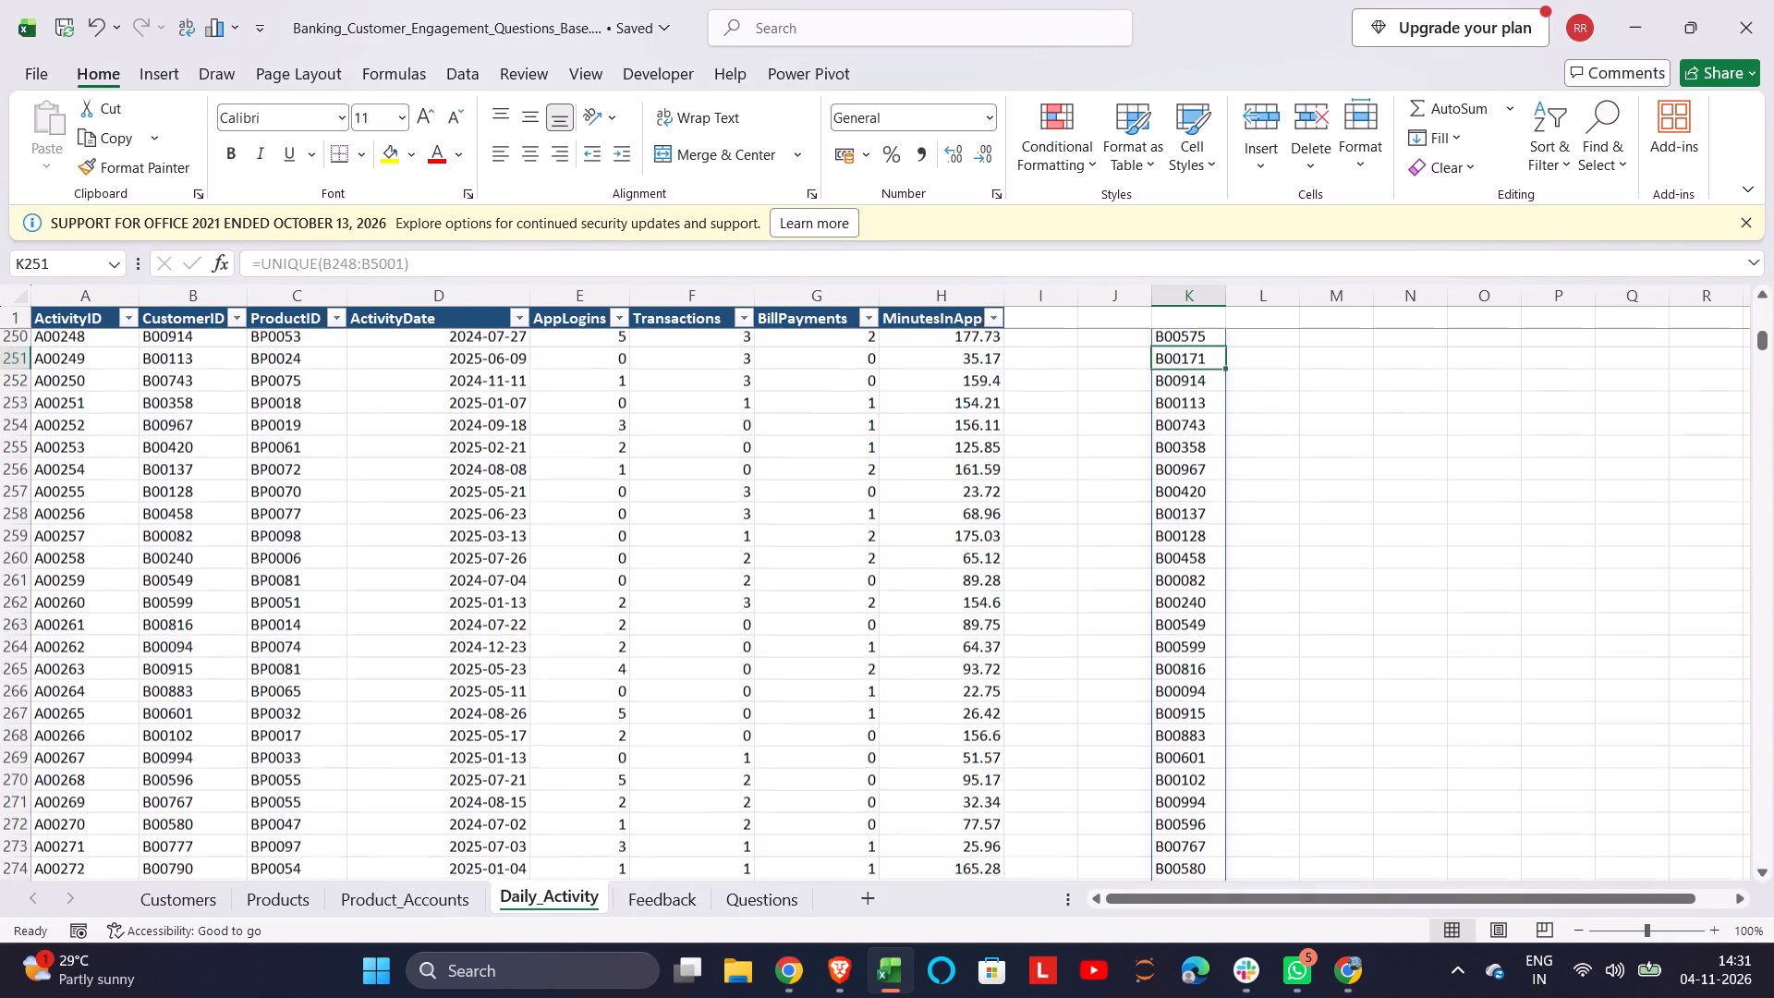
{"action": "scroll", "coordinate": [1193, 513], "scroll_direction": "up", "scroll_amount": 1}
{"action": "scroll", "coordinate": [1275, 459], "scroll_direction": "up", "scroll_amount": 1}
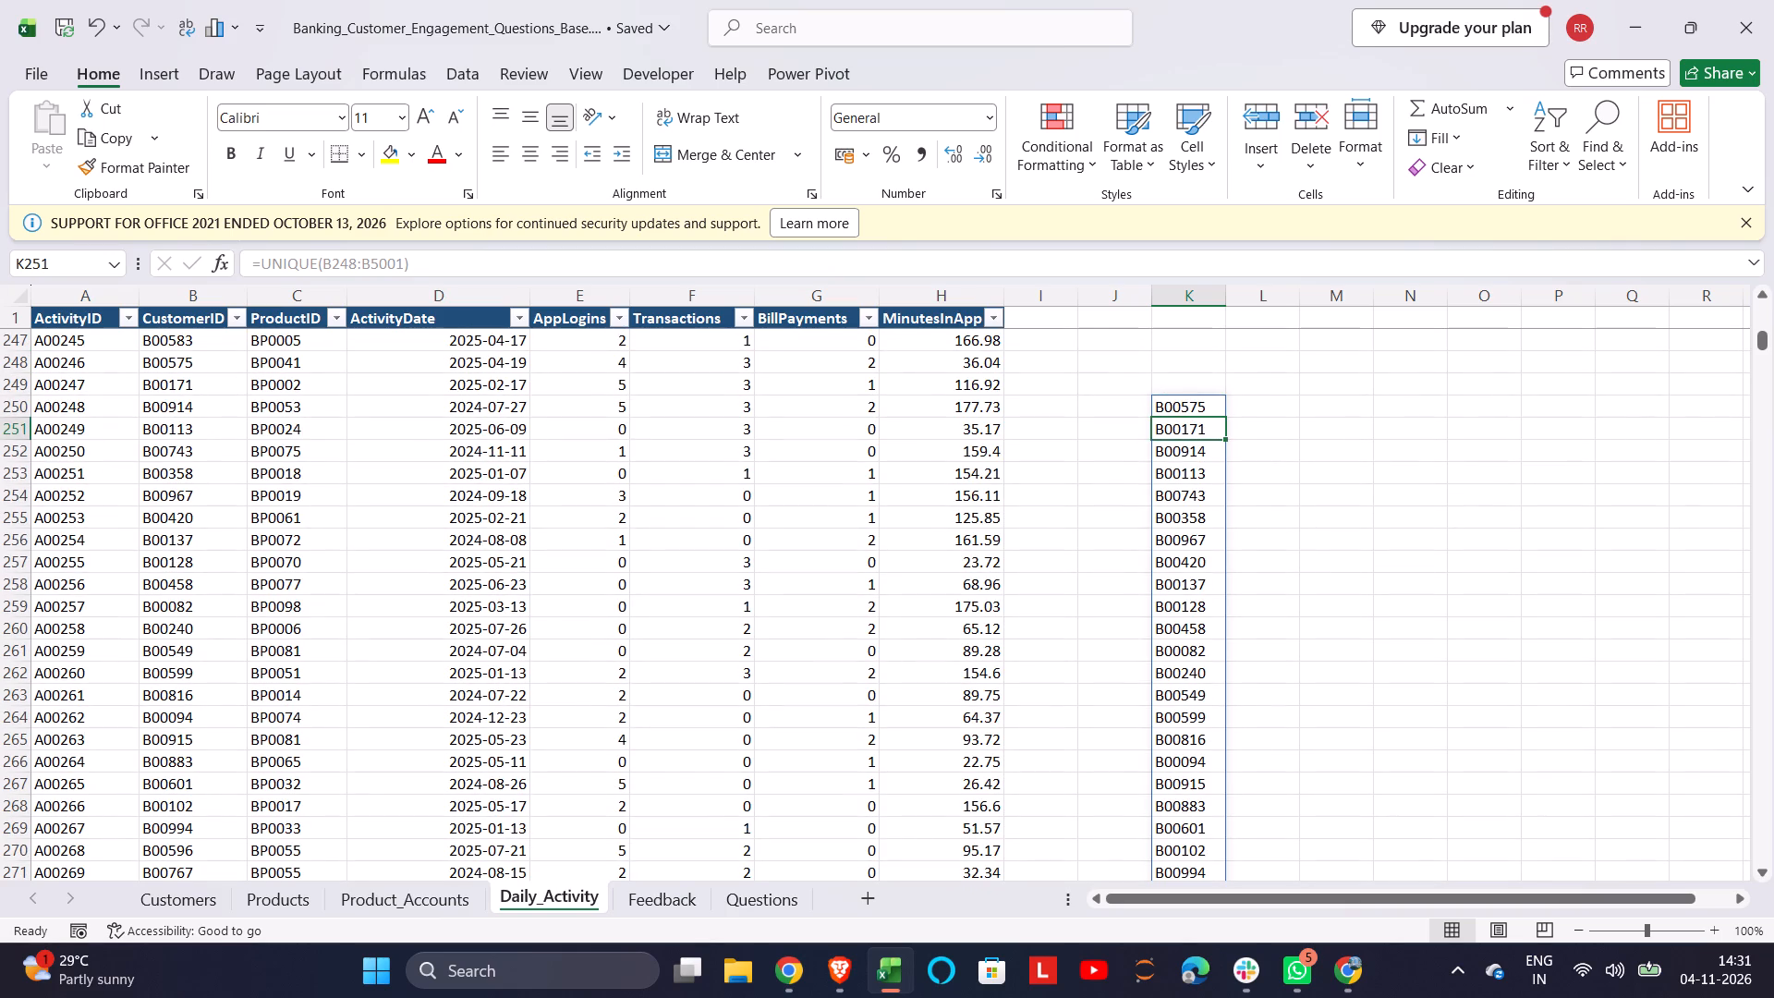
{"action": "left_click", "coordinate": [1285, 414]}
{"action": "left_click", "coordinate": [1324, 414]}
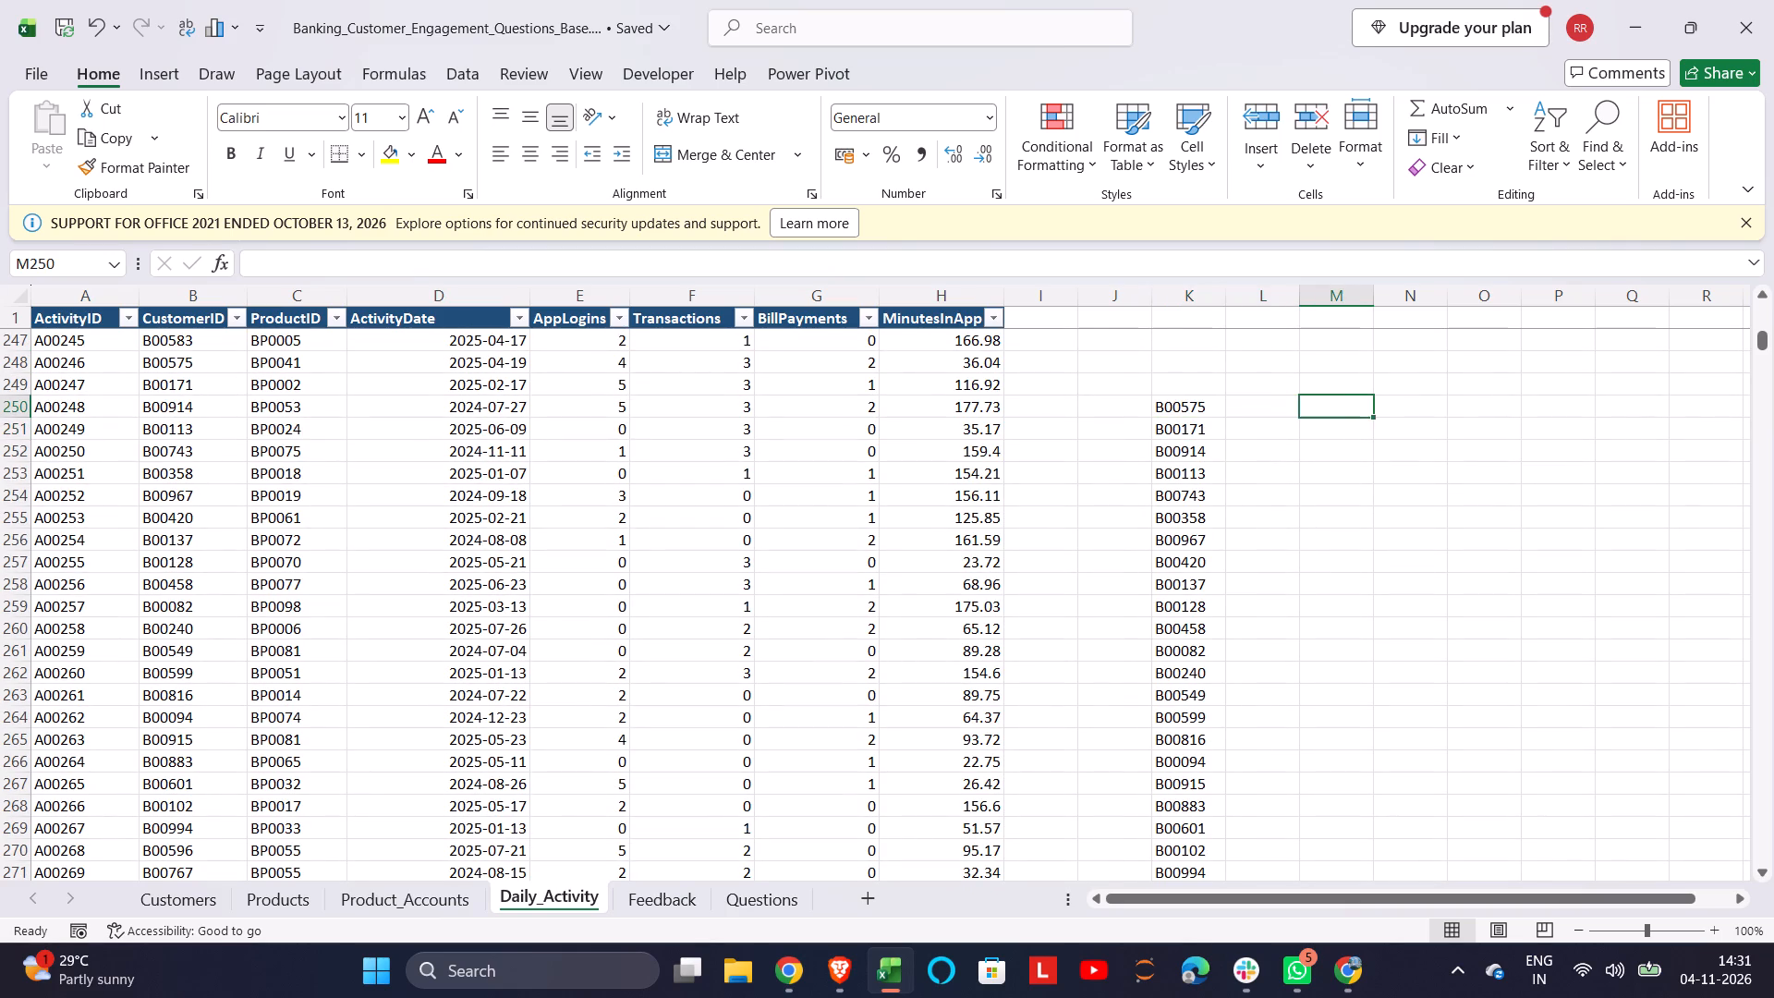
{"action": "type", "text": "=count"}
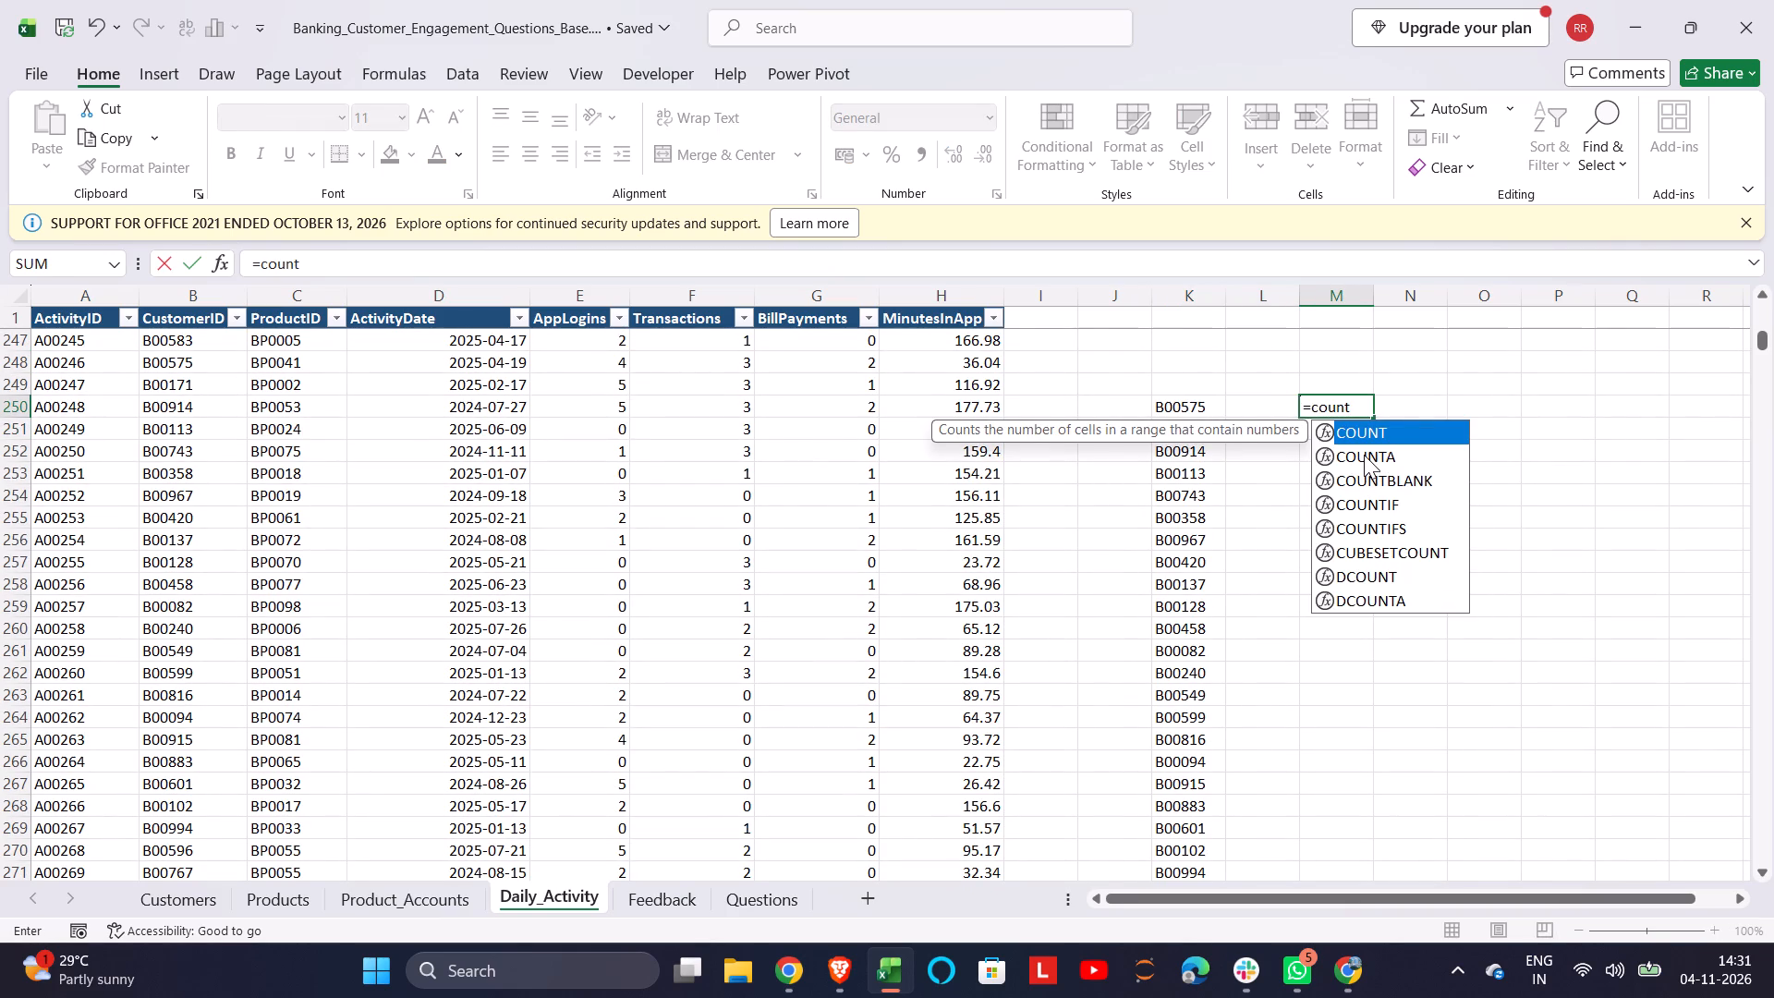
{"action": "key", "text": "Down"}
{"action": "key", "text": "Tab"}
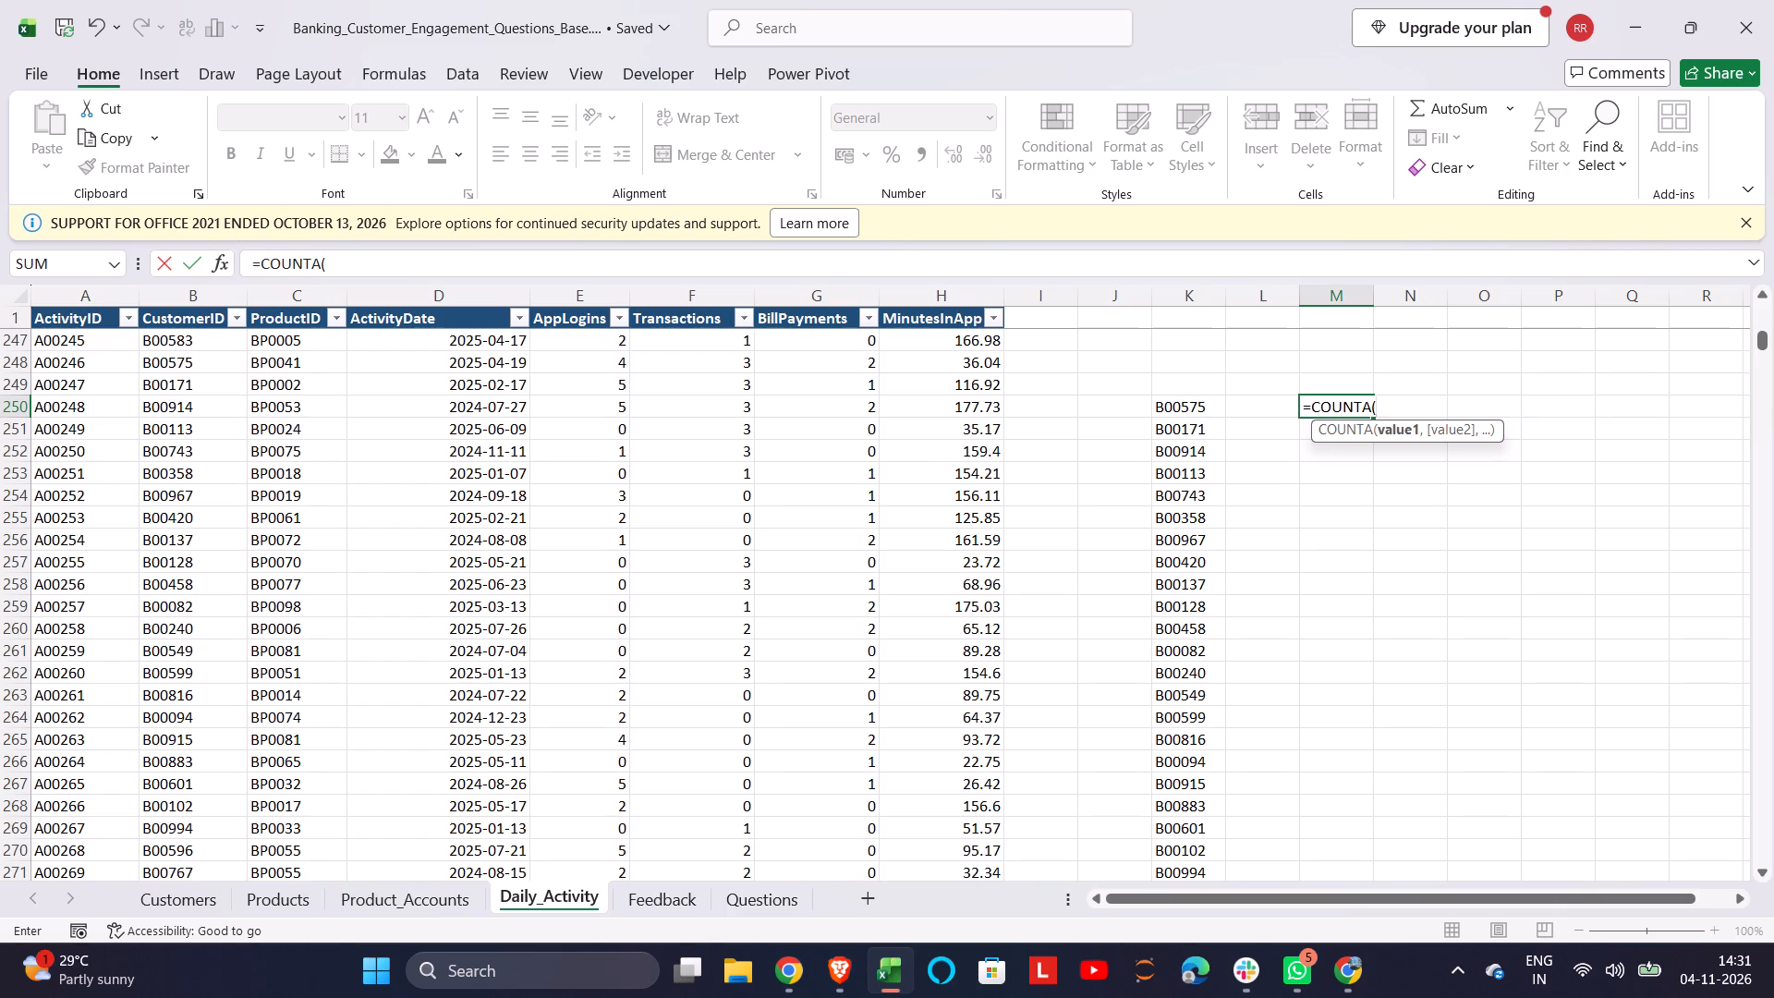
{"action": "left_click", "coordinate": [1197, 408]}
{"action": "key", "text": "ctrl+shift+Down"}
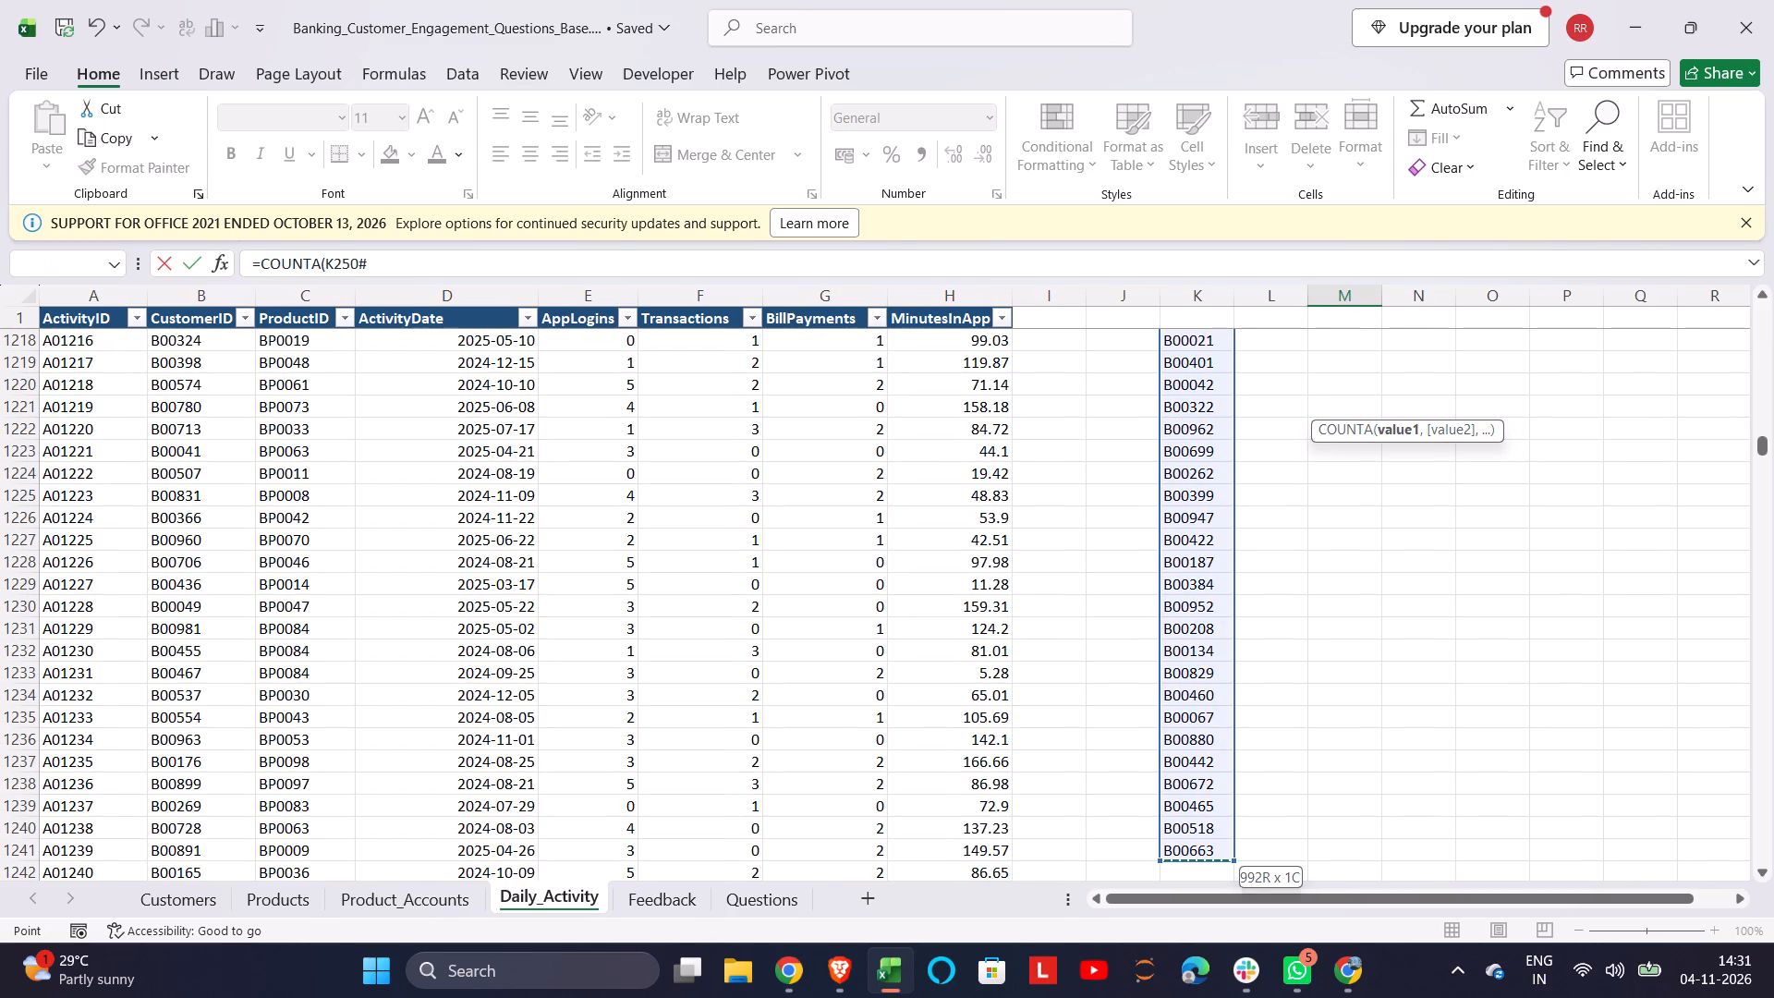
{"action": "key", "text": "Return"}
{"action": "scroll", "coordinate": [1446, 491], "scroll_direction": "up", "scroll_amount": 1}
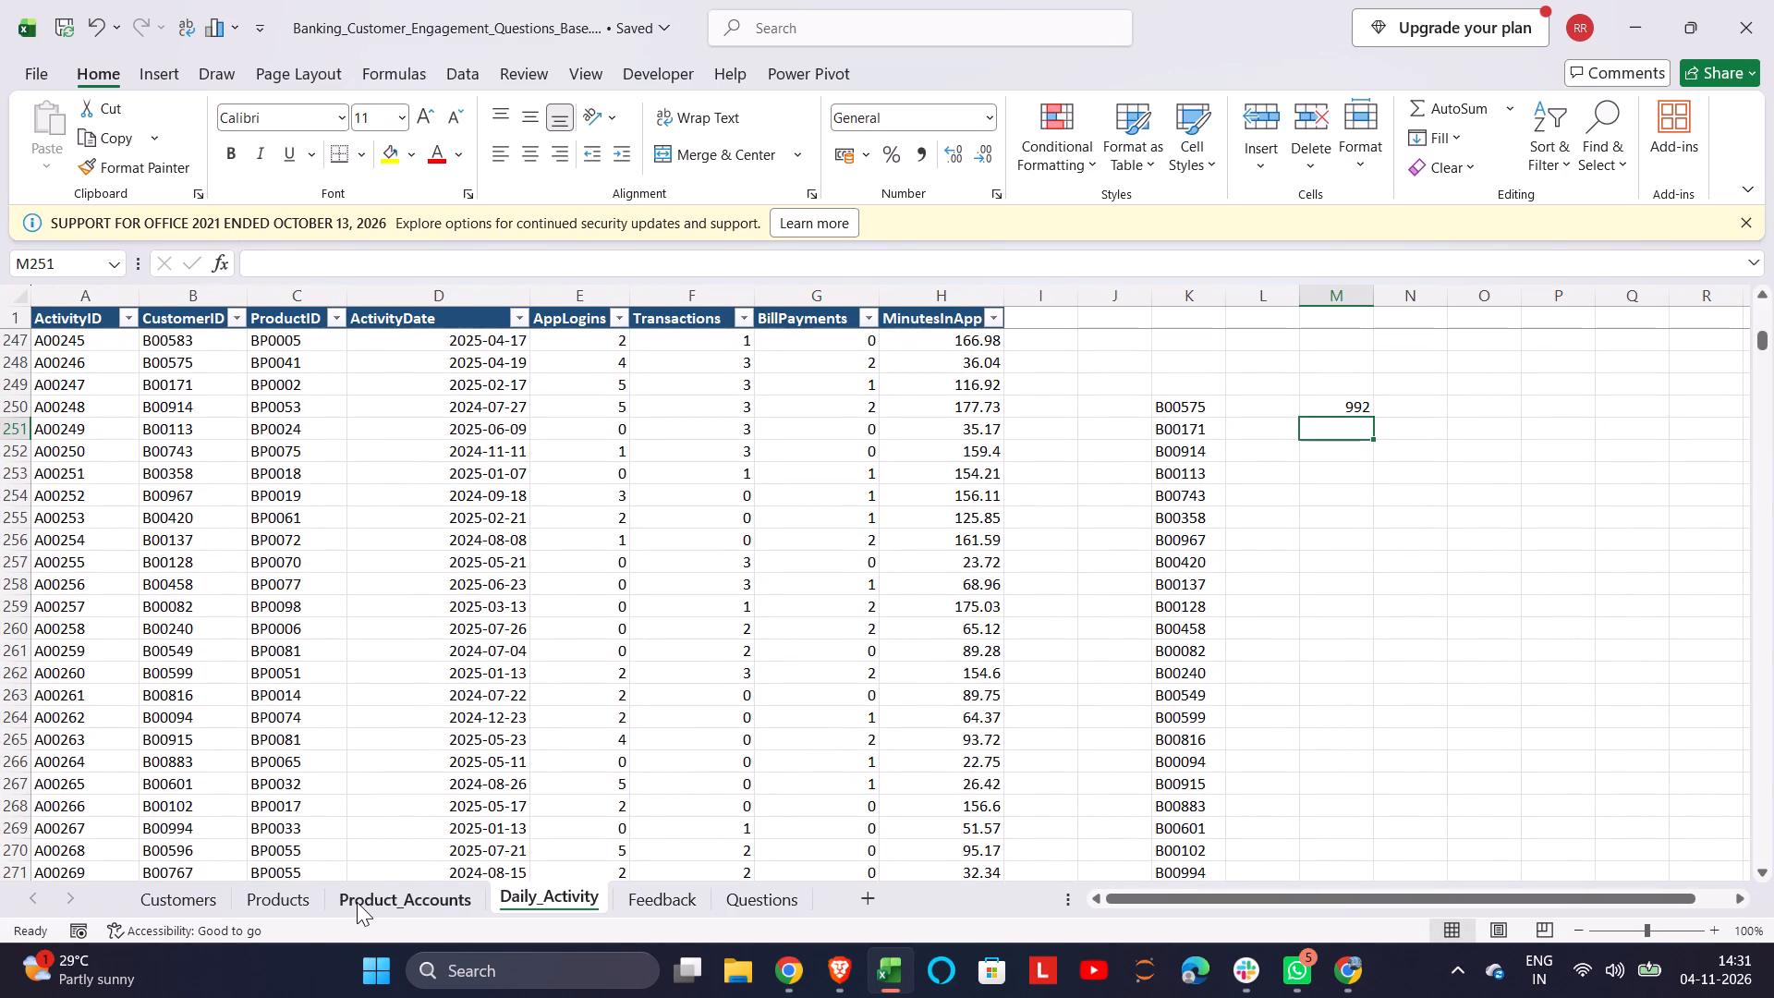
Look over the product list on the Products sheet, and return to the Not Found ProductID rows on Product_Accounts.
{"action": "left_click", "coordinate": [272, 906]}
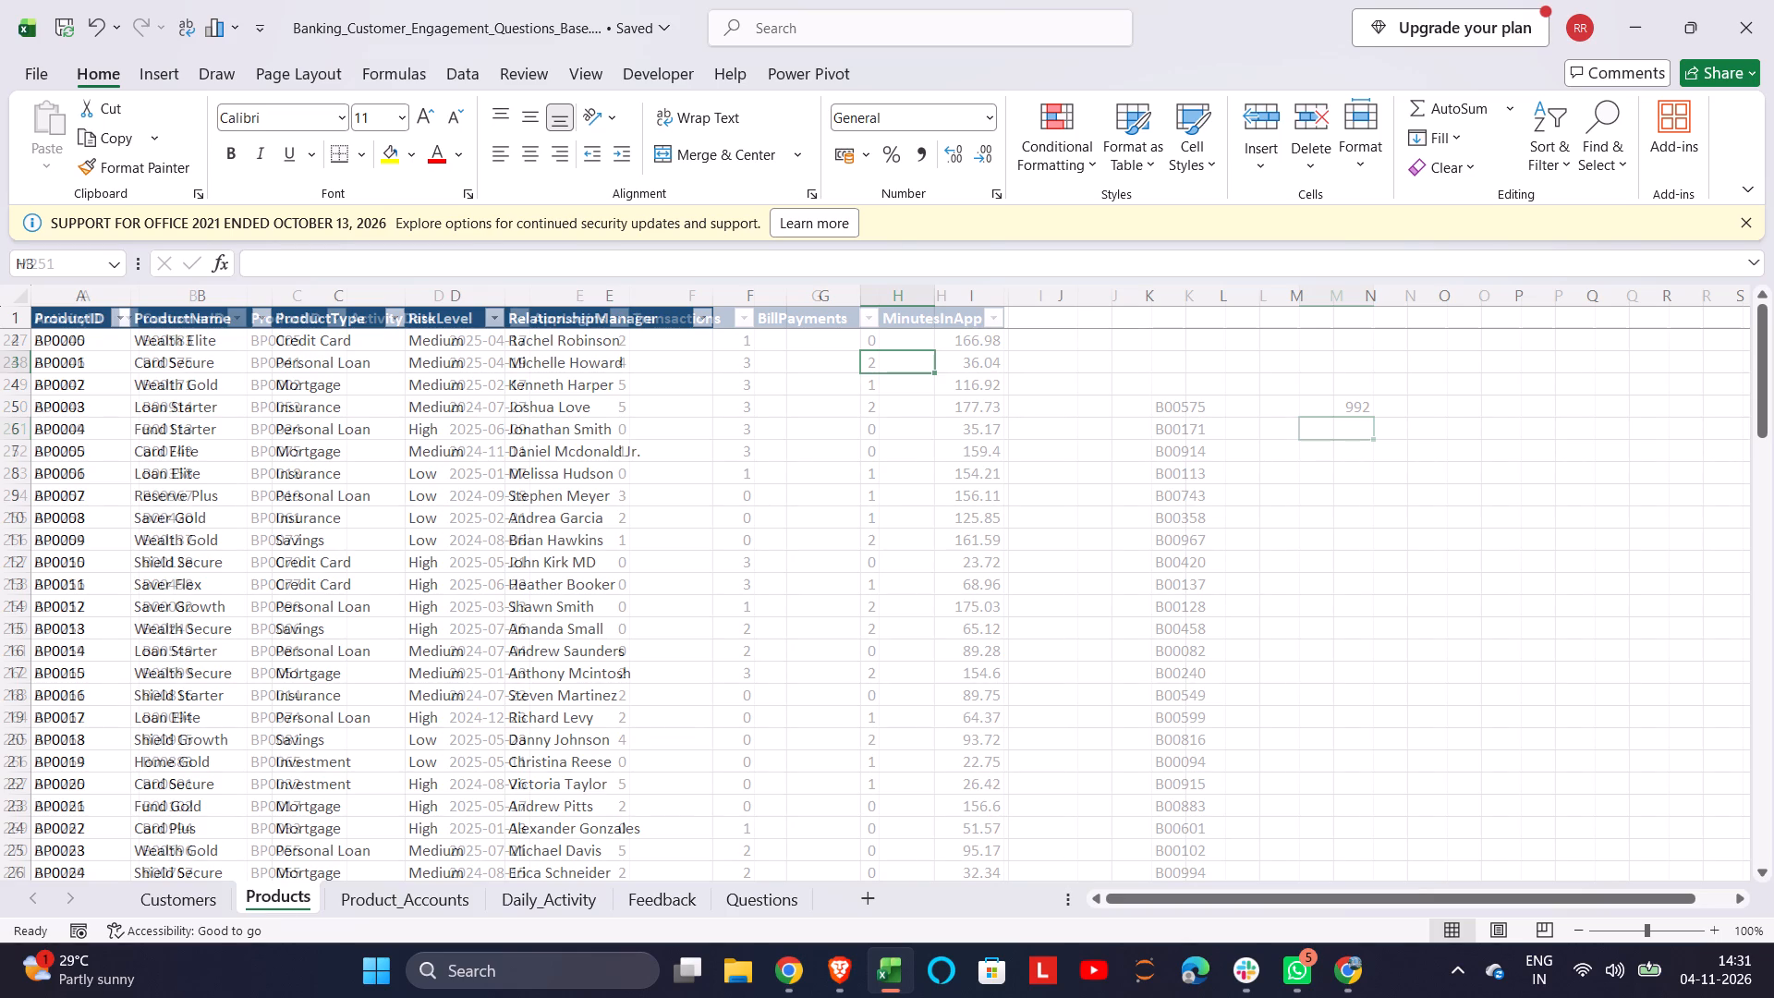
{"action": "scroll", "coordinate": [210, 525], "scroll_direction": "right", "scroll_amount": 1}
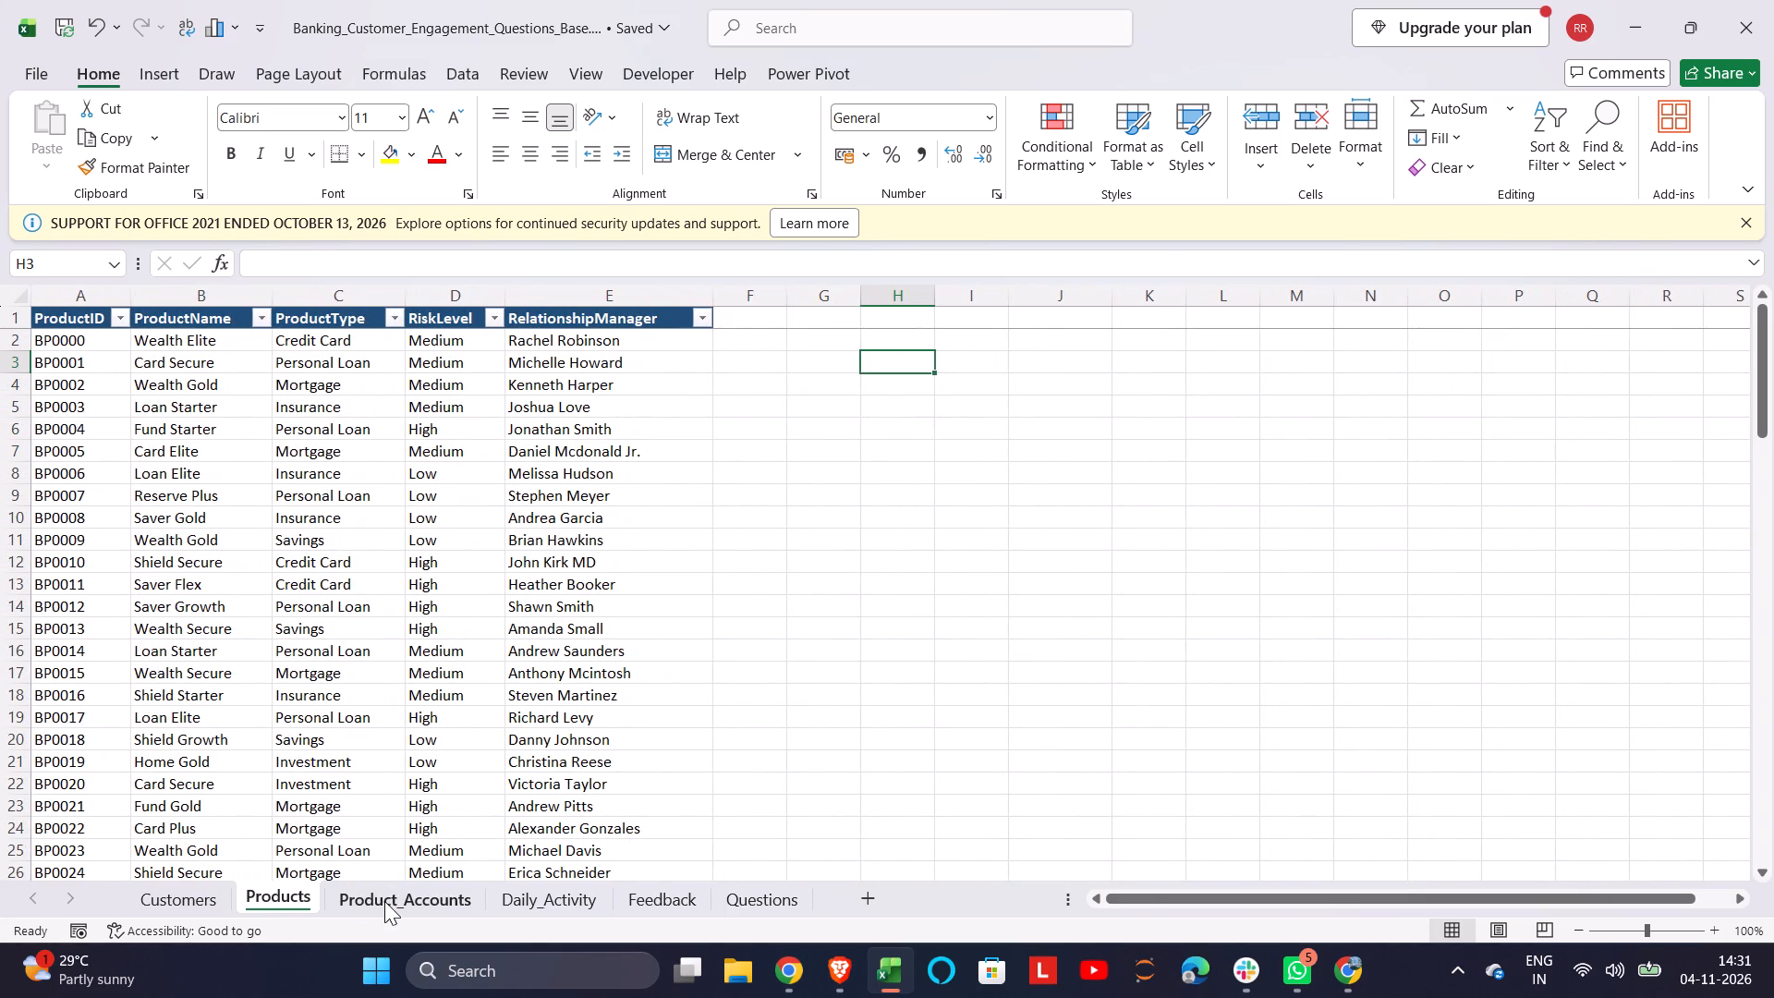
{"action": "left_click", "coordinate": [384, 901]}
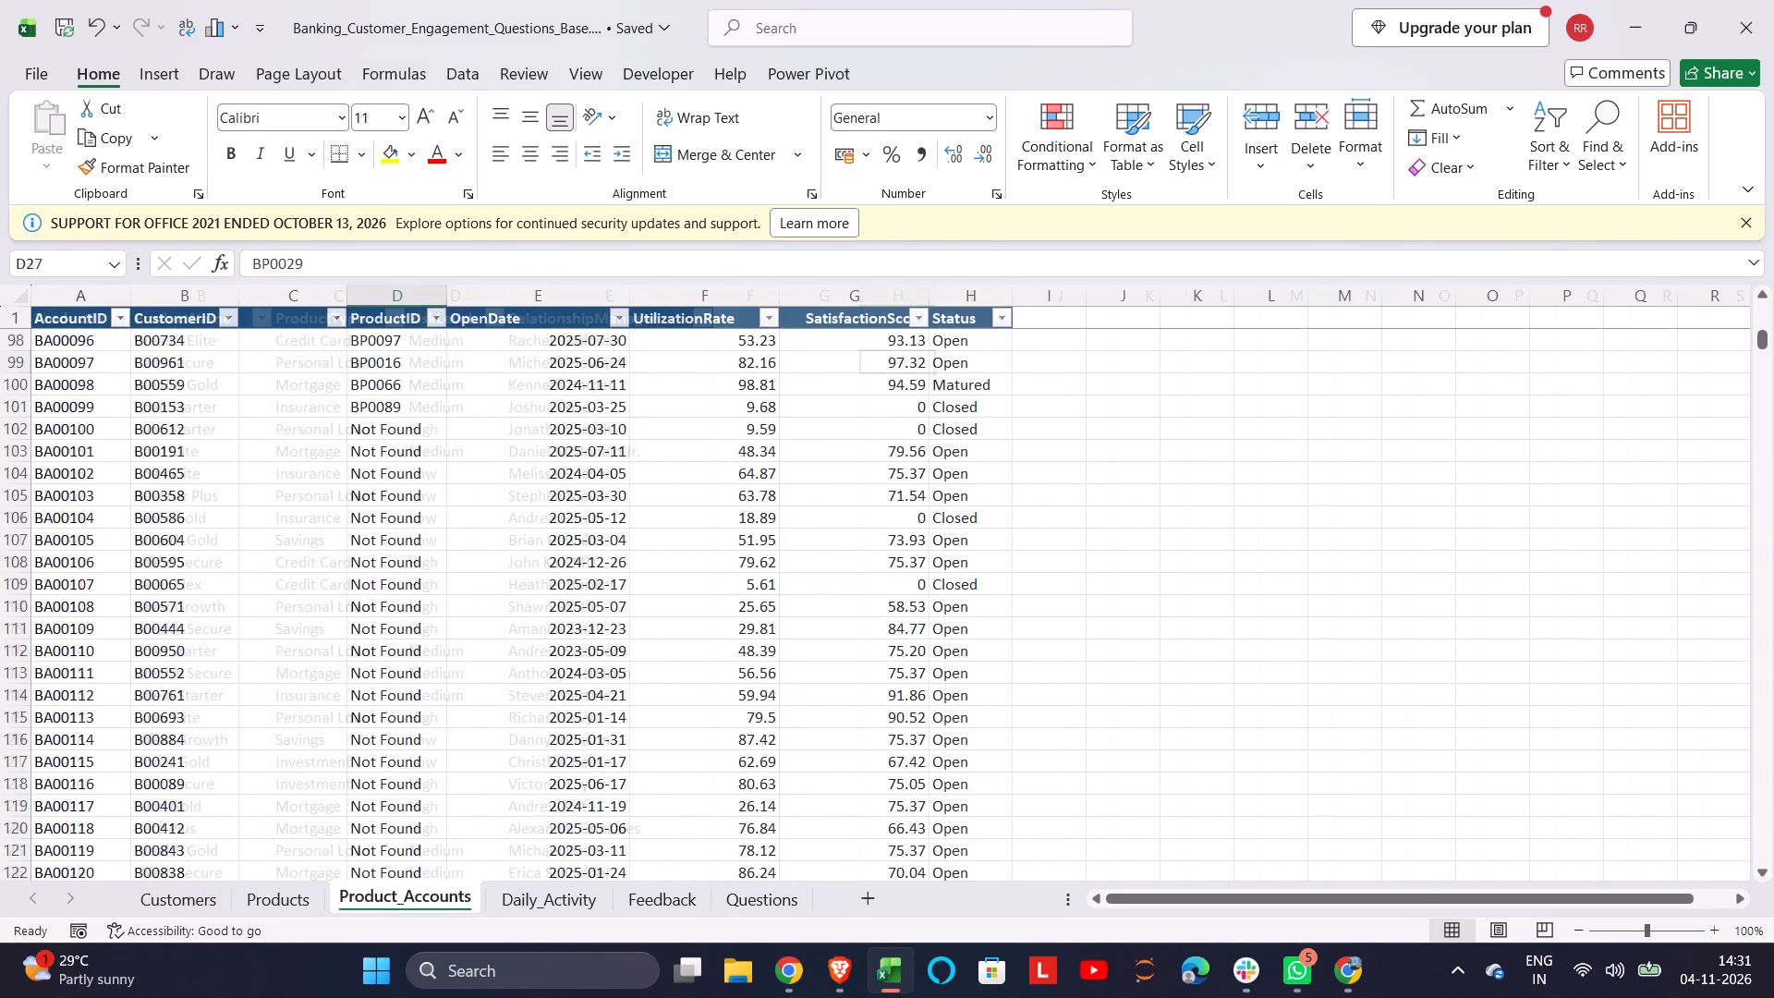
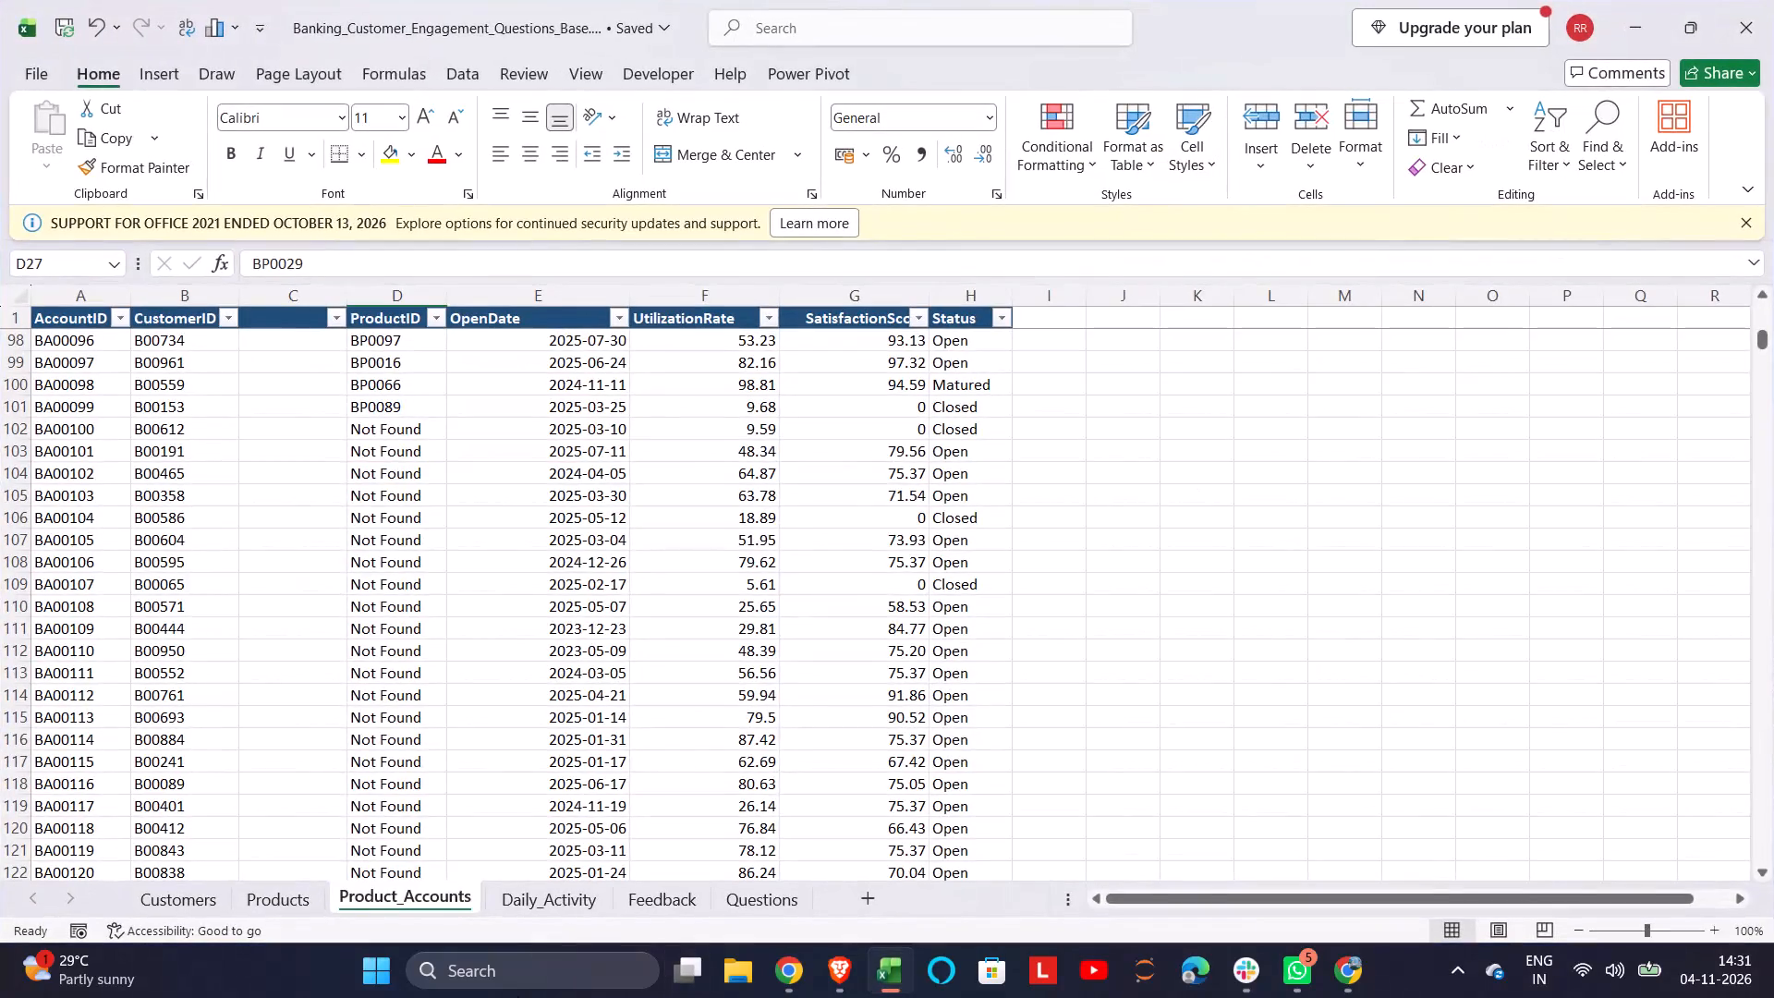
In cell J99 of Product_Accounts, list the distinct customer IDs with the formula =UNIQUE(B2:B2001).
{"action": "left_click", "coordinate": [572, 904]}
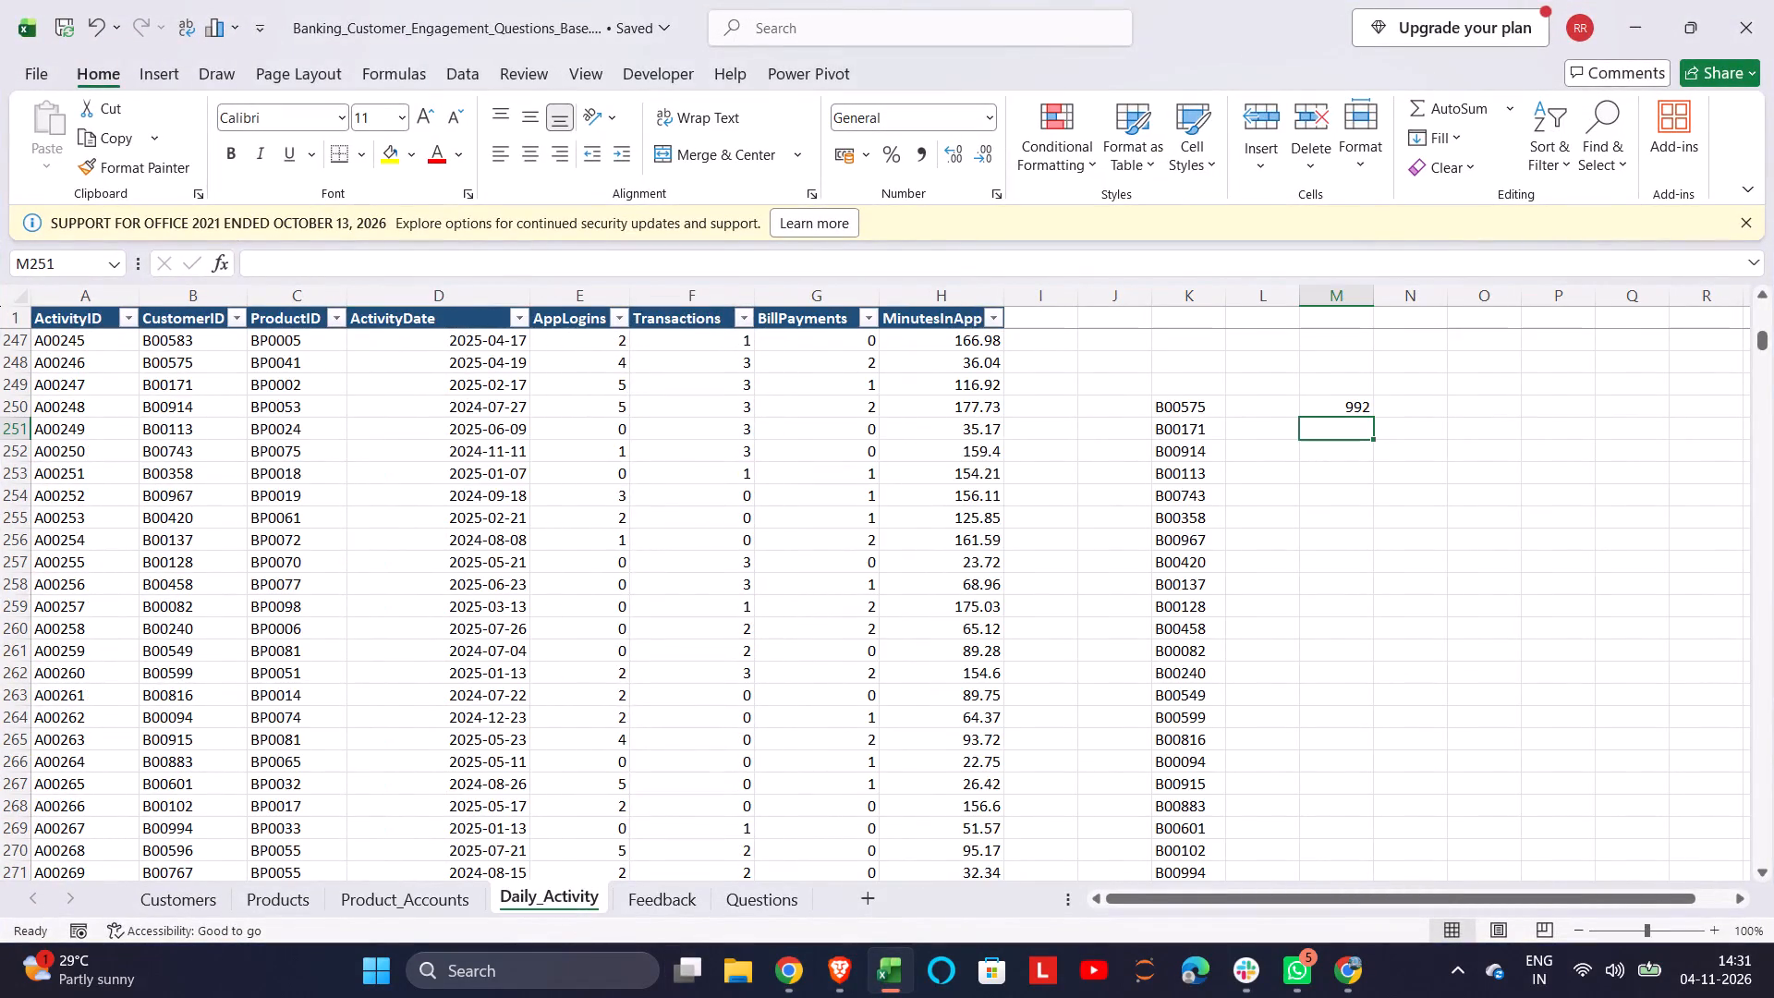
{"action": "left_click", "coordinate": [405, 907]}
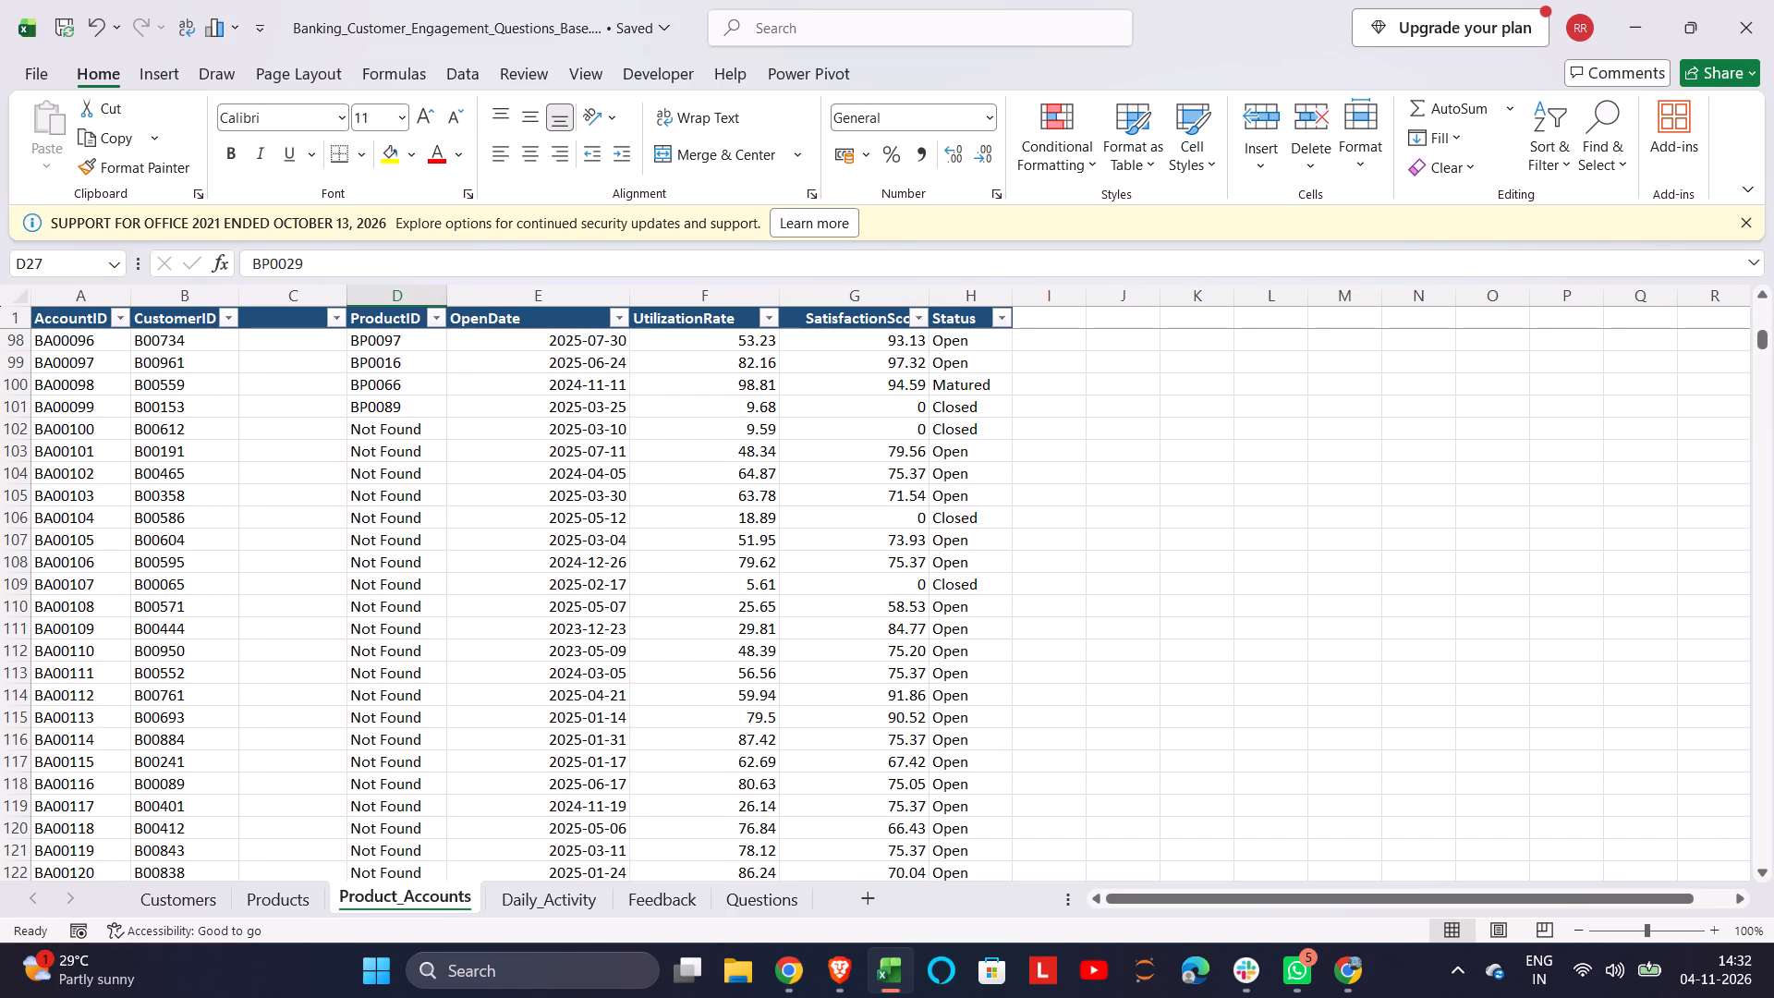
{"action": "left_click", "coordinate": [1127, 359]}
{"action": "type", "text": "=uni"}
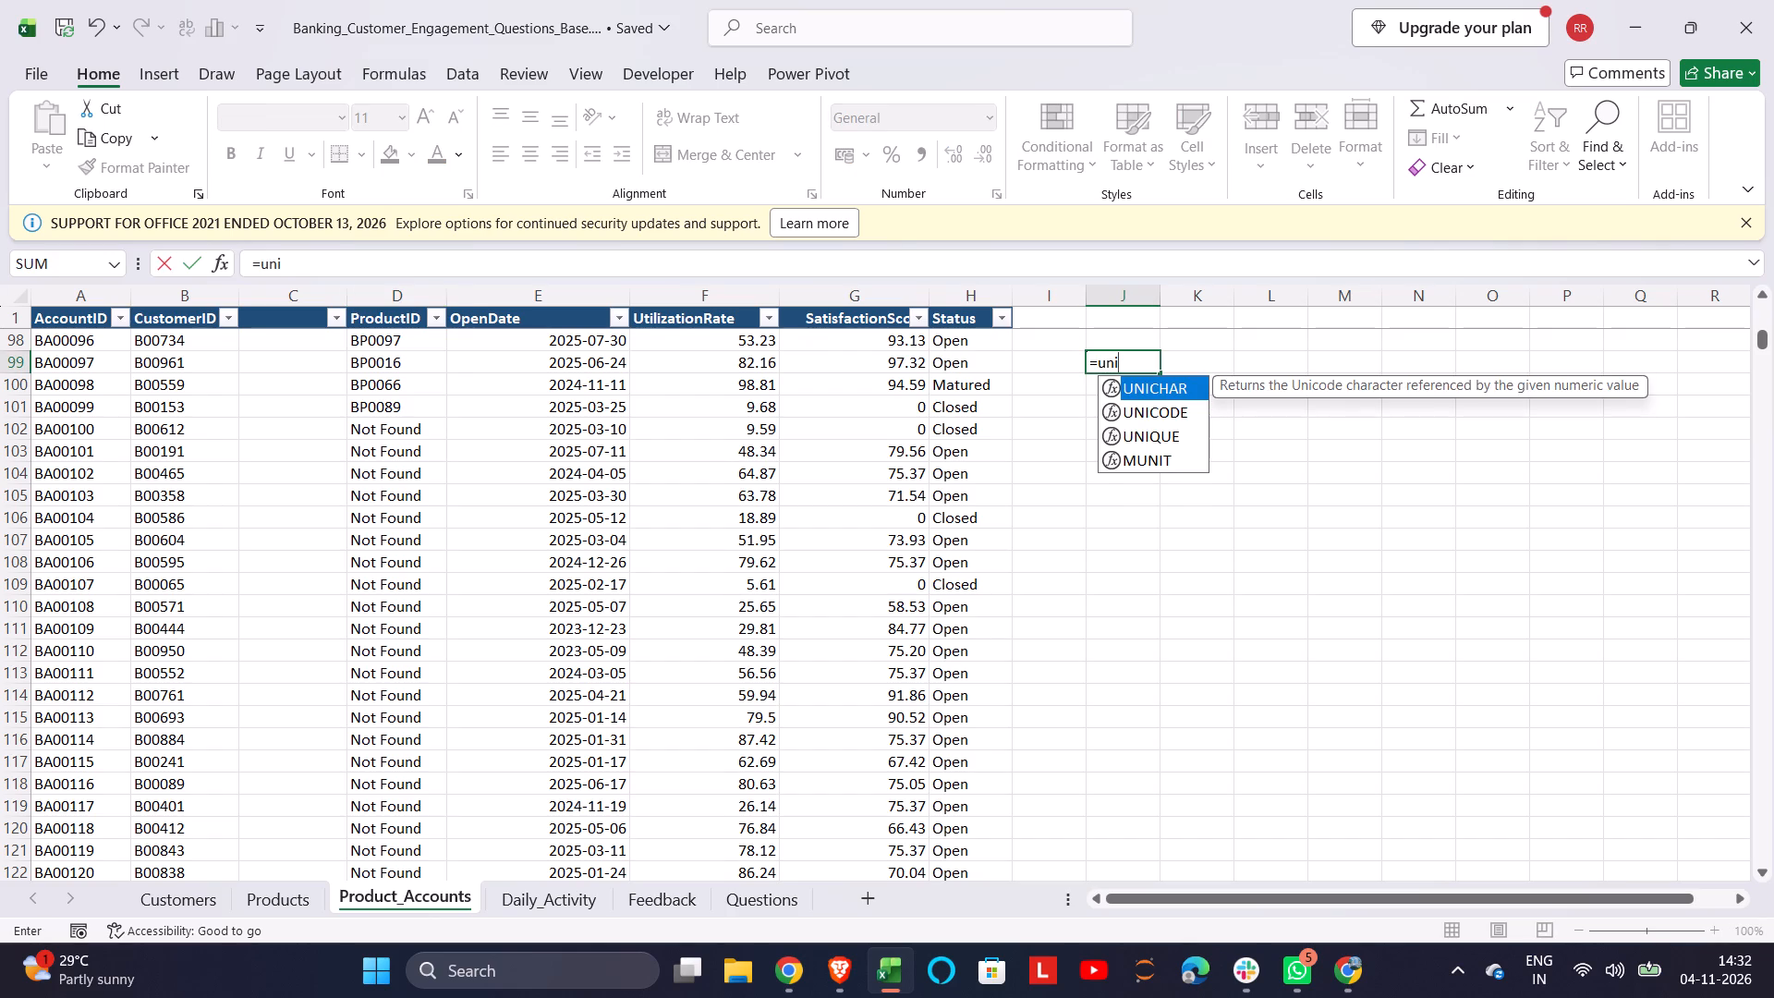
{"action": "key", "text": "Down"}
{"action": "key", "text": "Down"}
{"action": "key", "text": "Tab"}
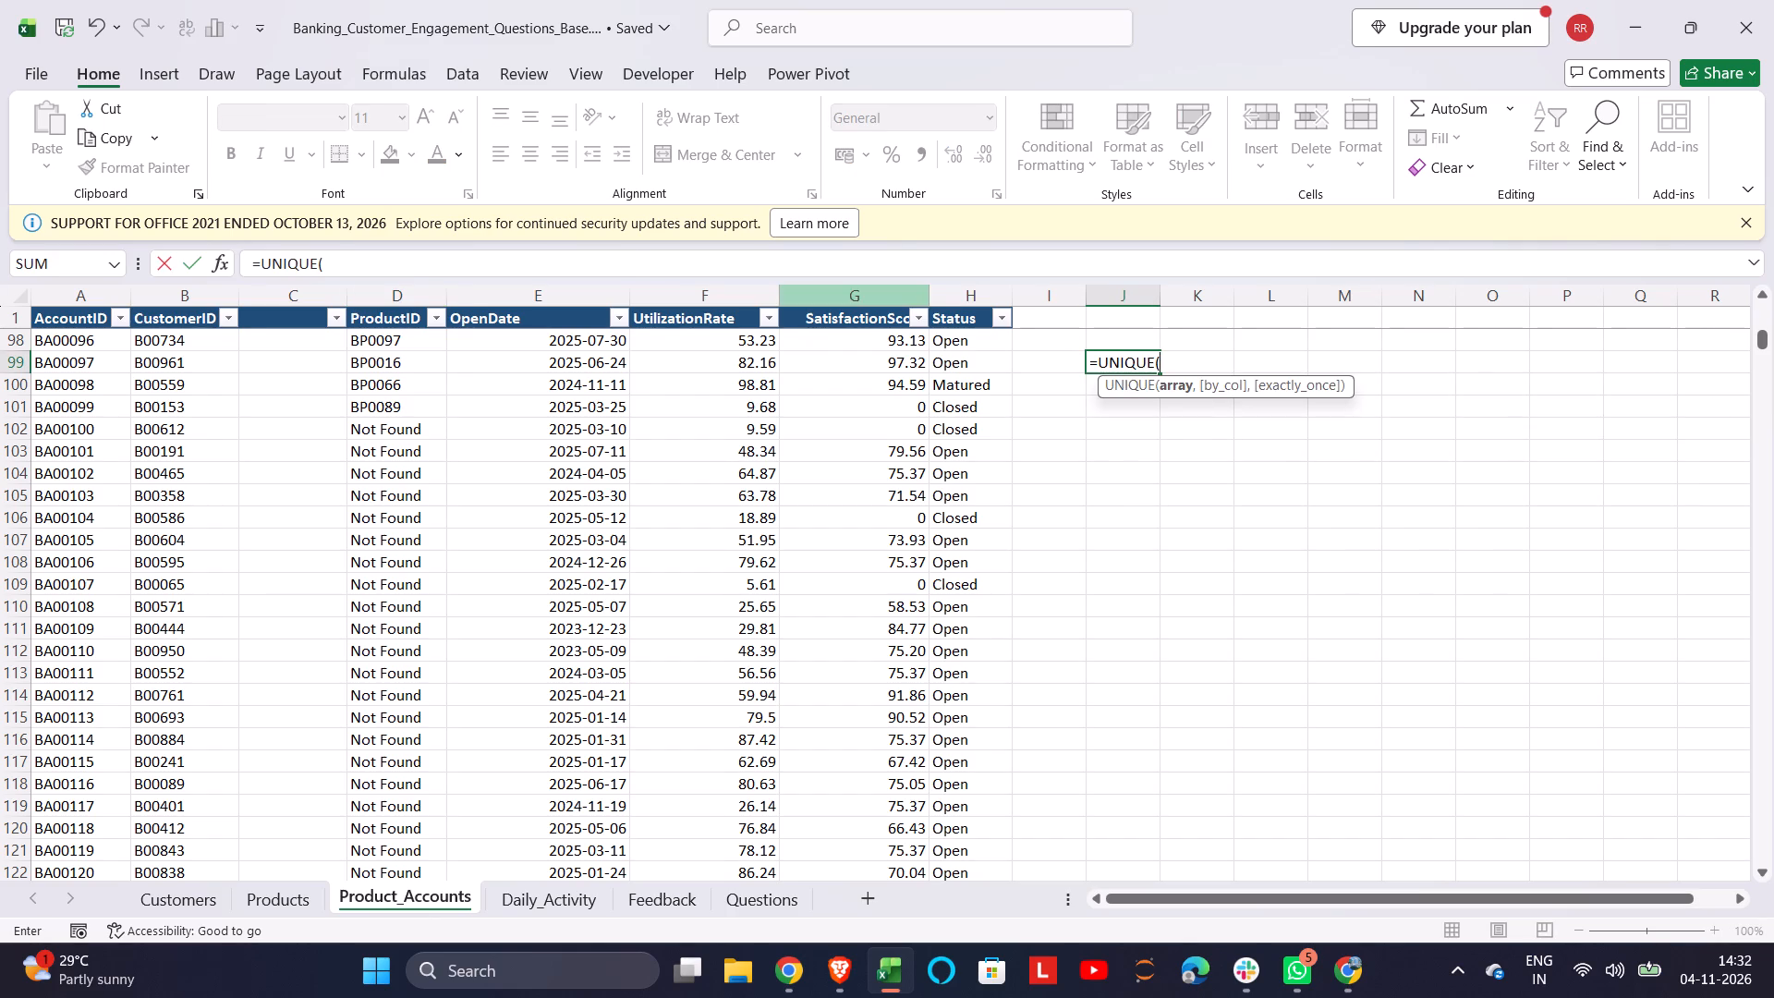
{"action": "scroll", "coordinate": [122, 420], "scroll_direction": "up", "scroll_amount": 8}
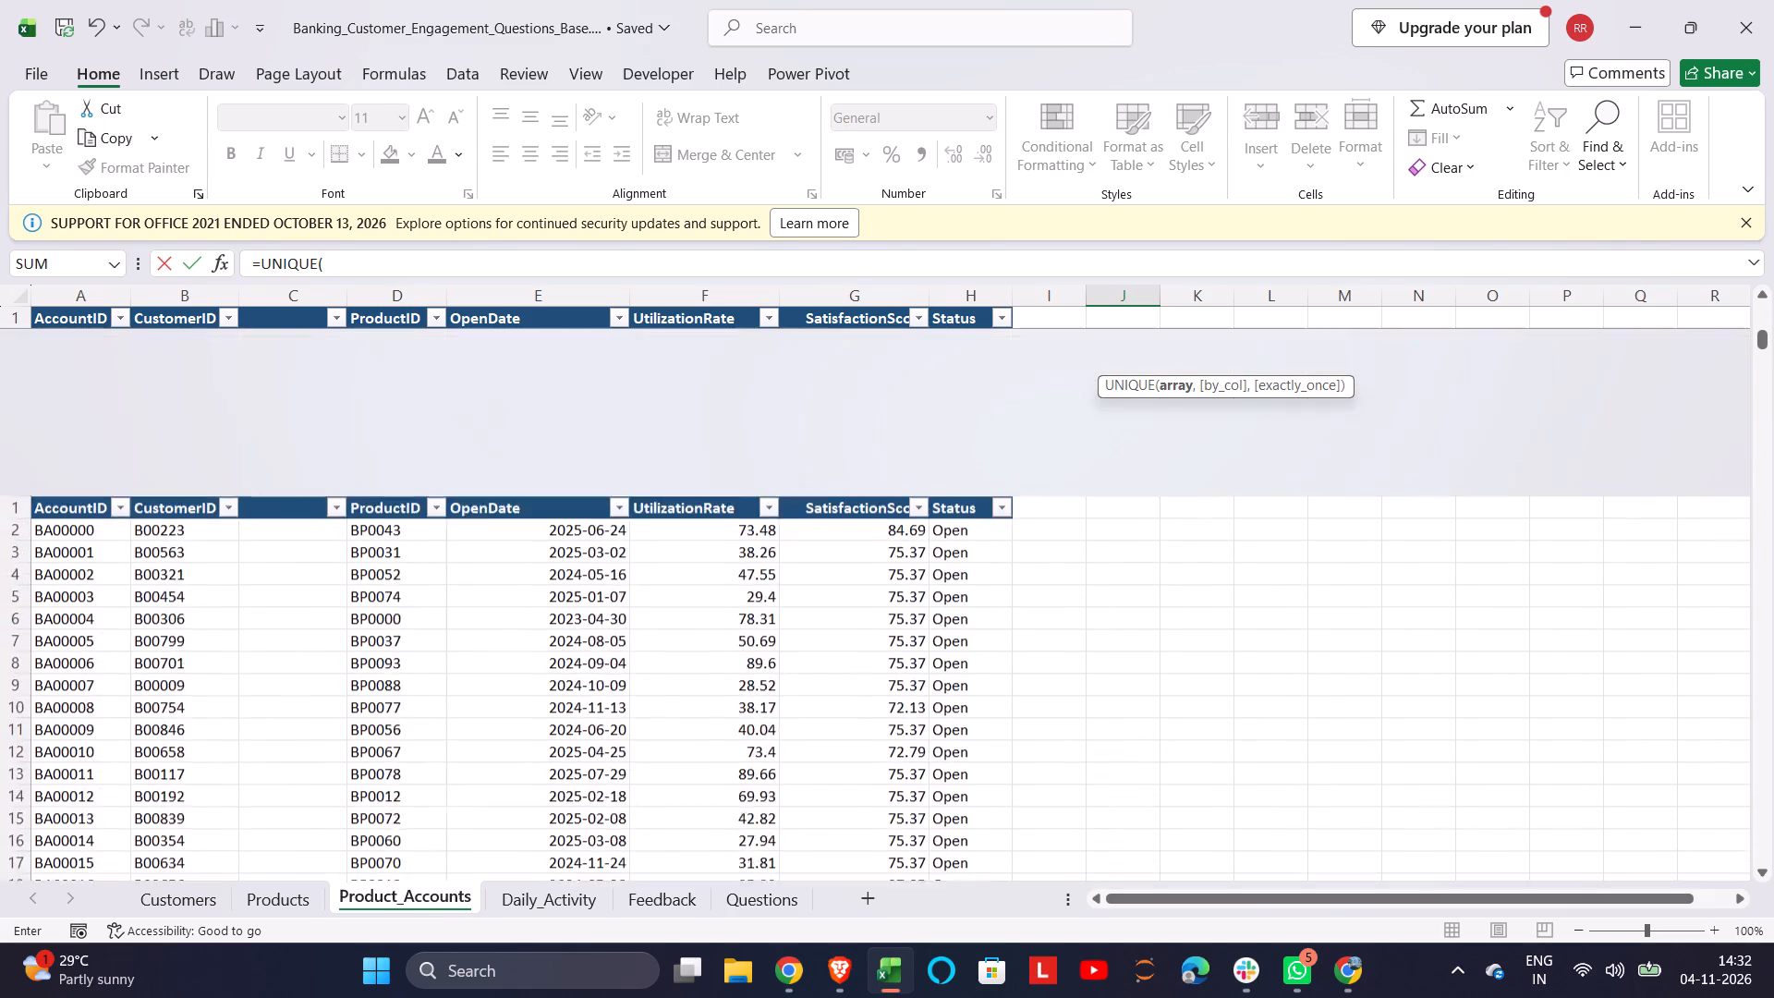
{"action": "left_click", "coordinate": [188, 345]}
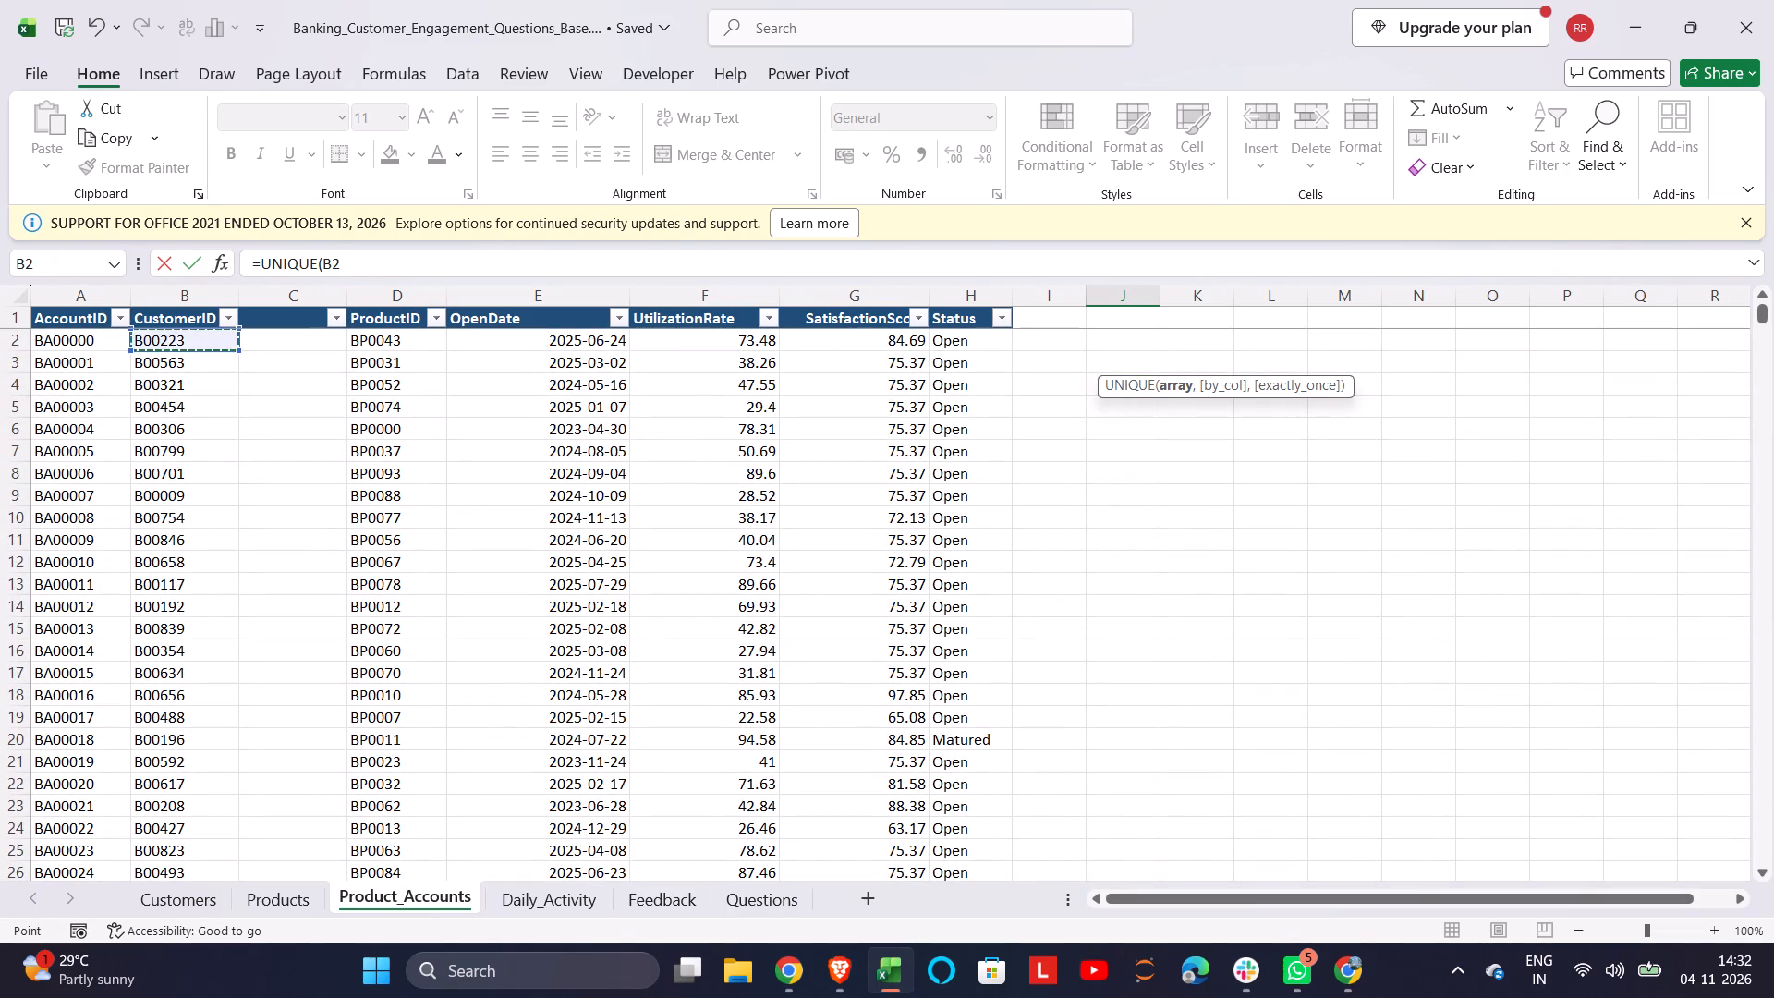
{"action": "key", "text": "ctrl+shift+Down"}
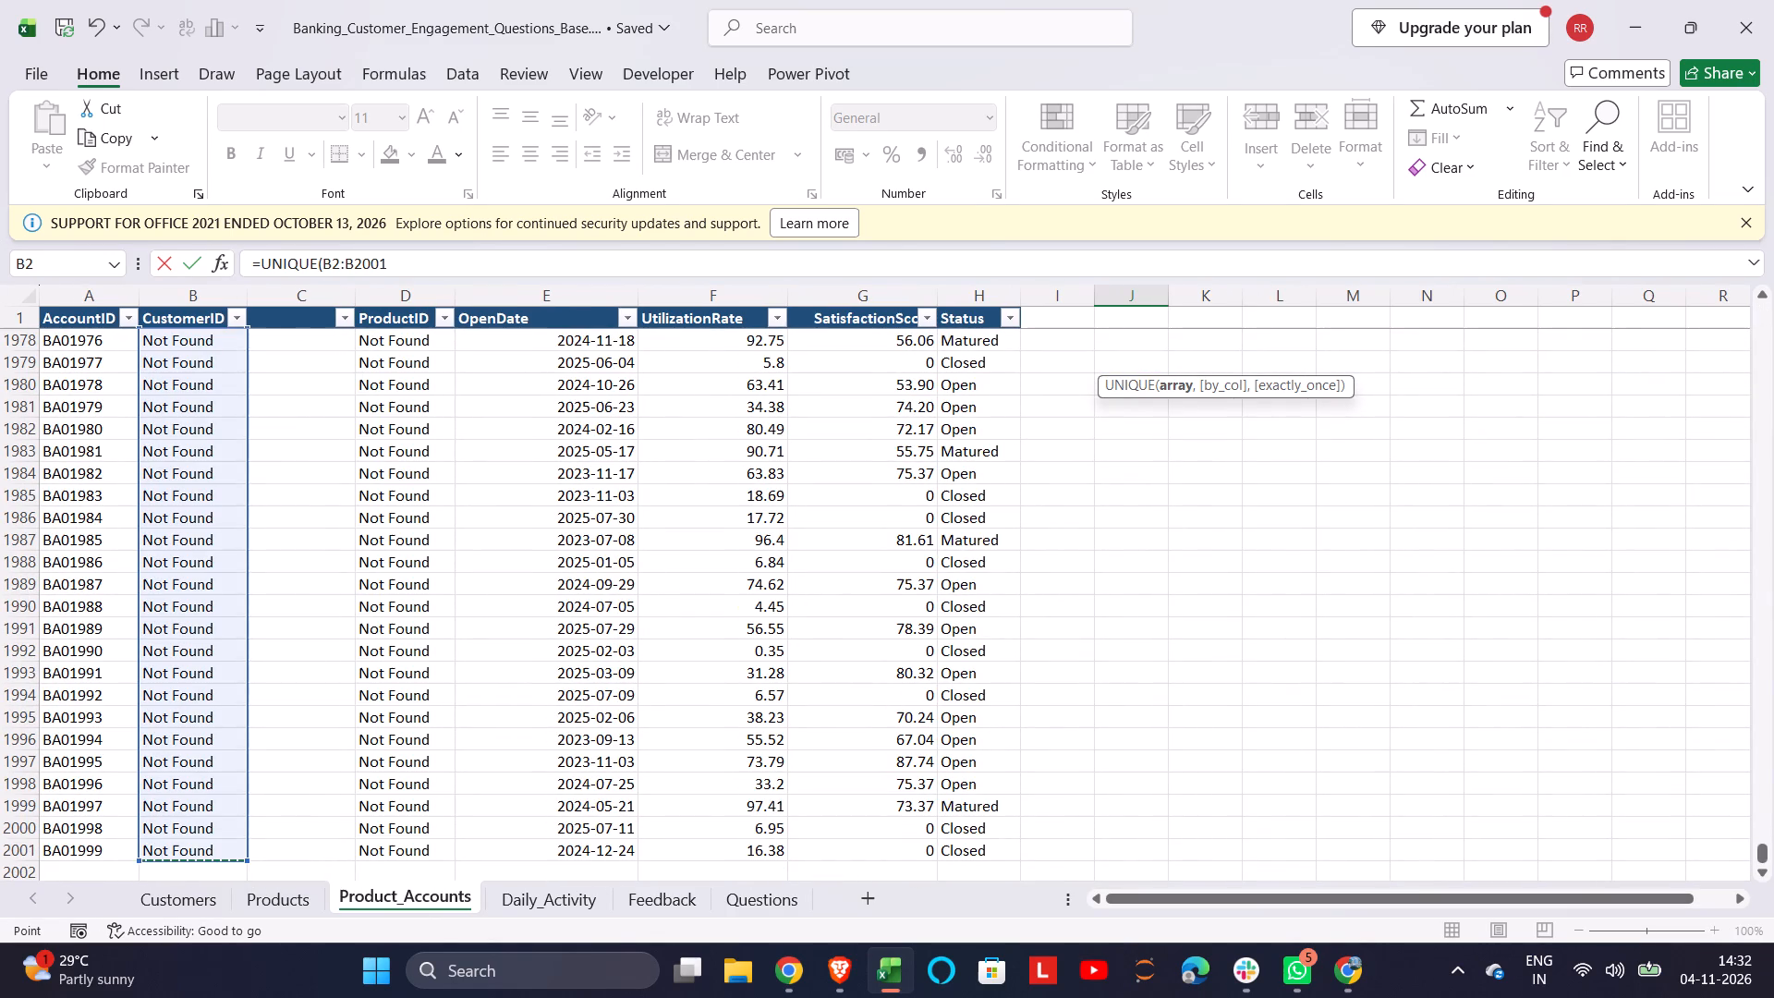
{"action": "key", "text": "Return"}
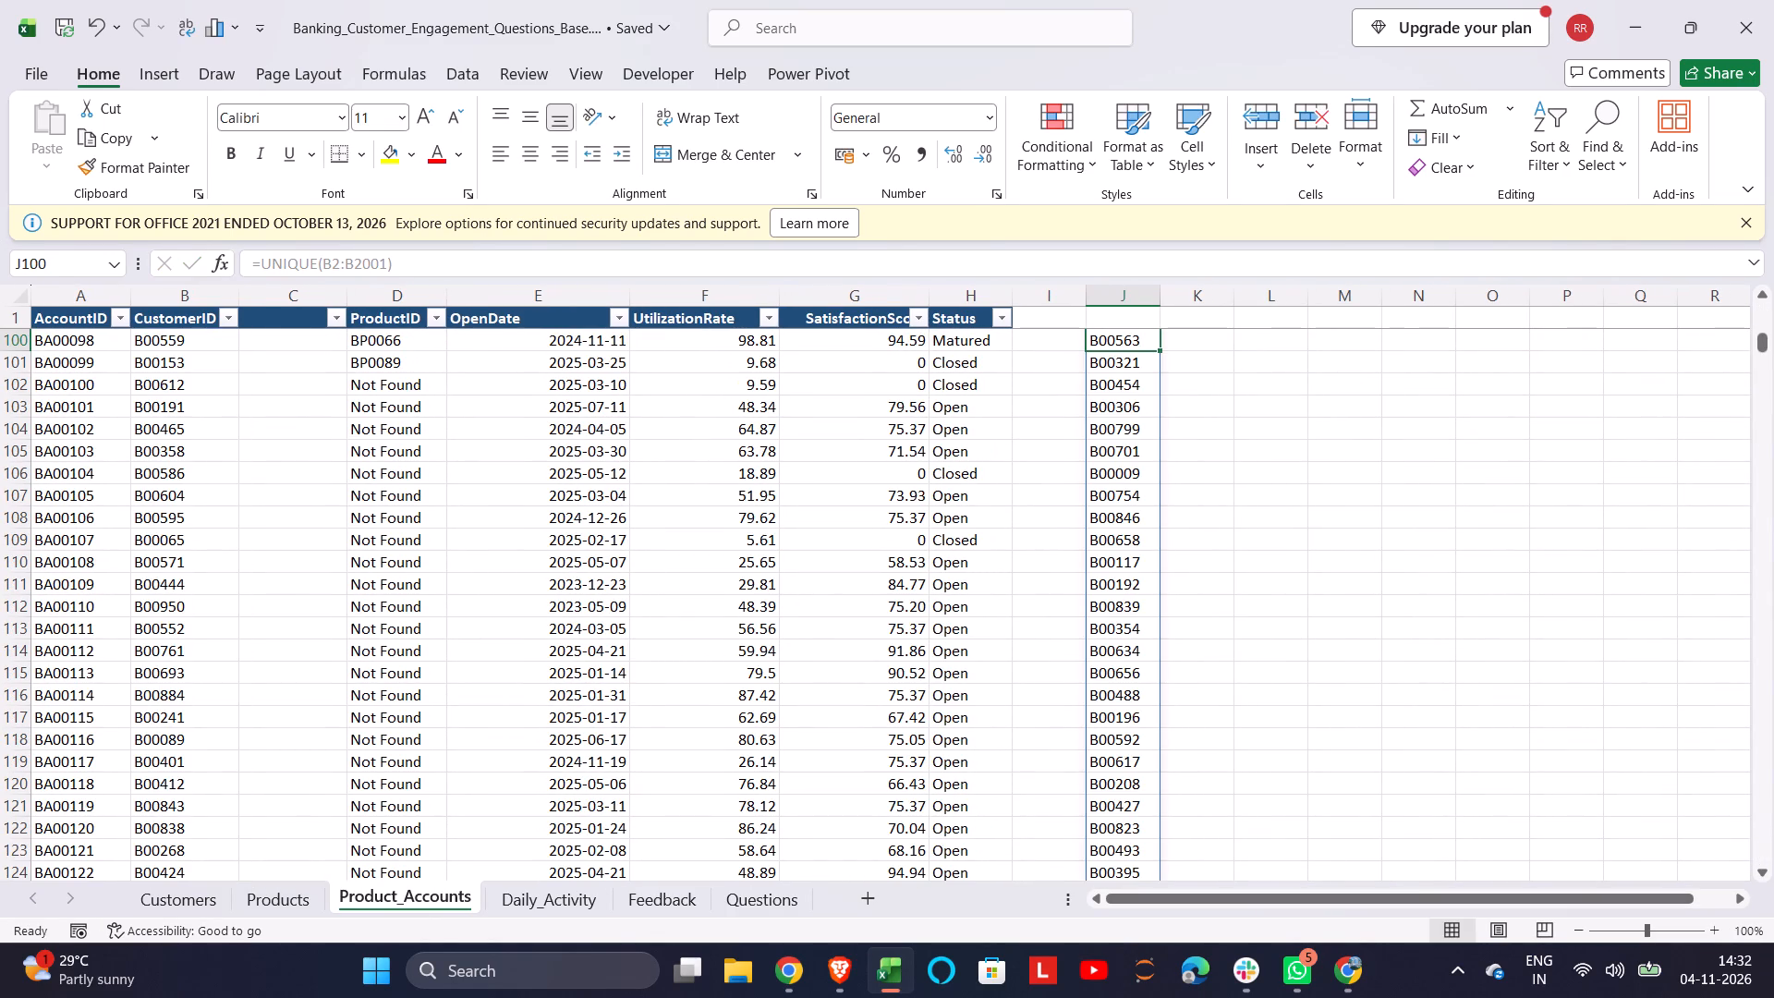
On Daily_Activity, clear the distinct customer ID list in column K and its count in cell M250.
{"action": "left_click", "coordinate": [567, 905]}
{"action": "scroll", "coordinate": [749, 693], "scroll_direction": "up", "scroll_amount": 4}
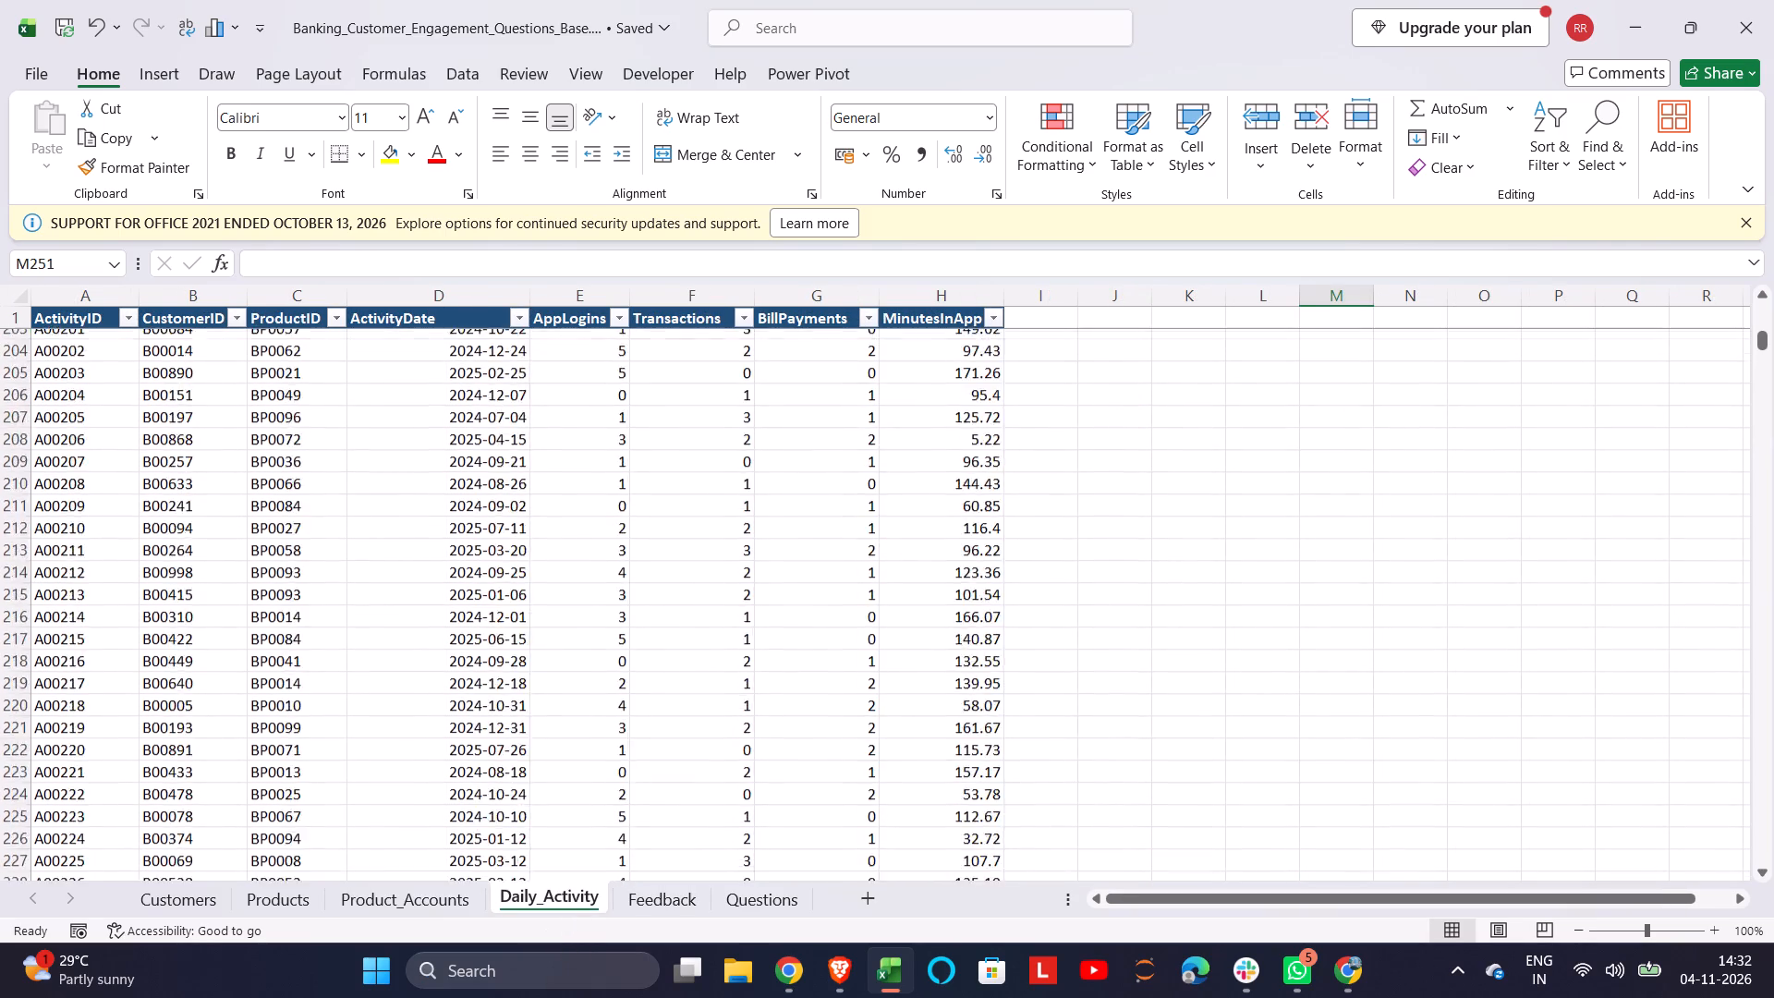
{"action": "scroll", "coordinate": [749, 693], "scroll_direction": "up", "scroll_amount": 2}
{"action": "scroll", "coordinate": [749, 693], "scroll_direction": "down", "scroll_amount": 2}
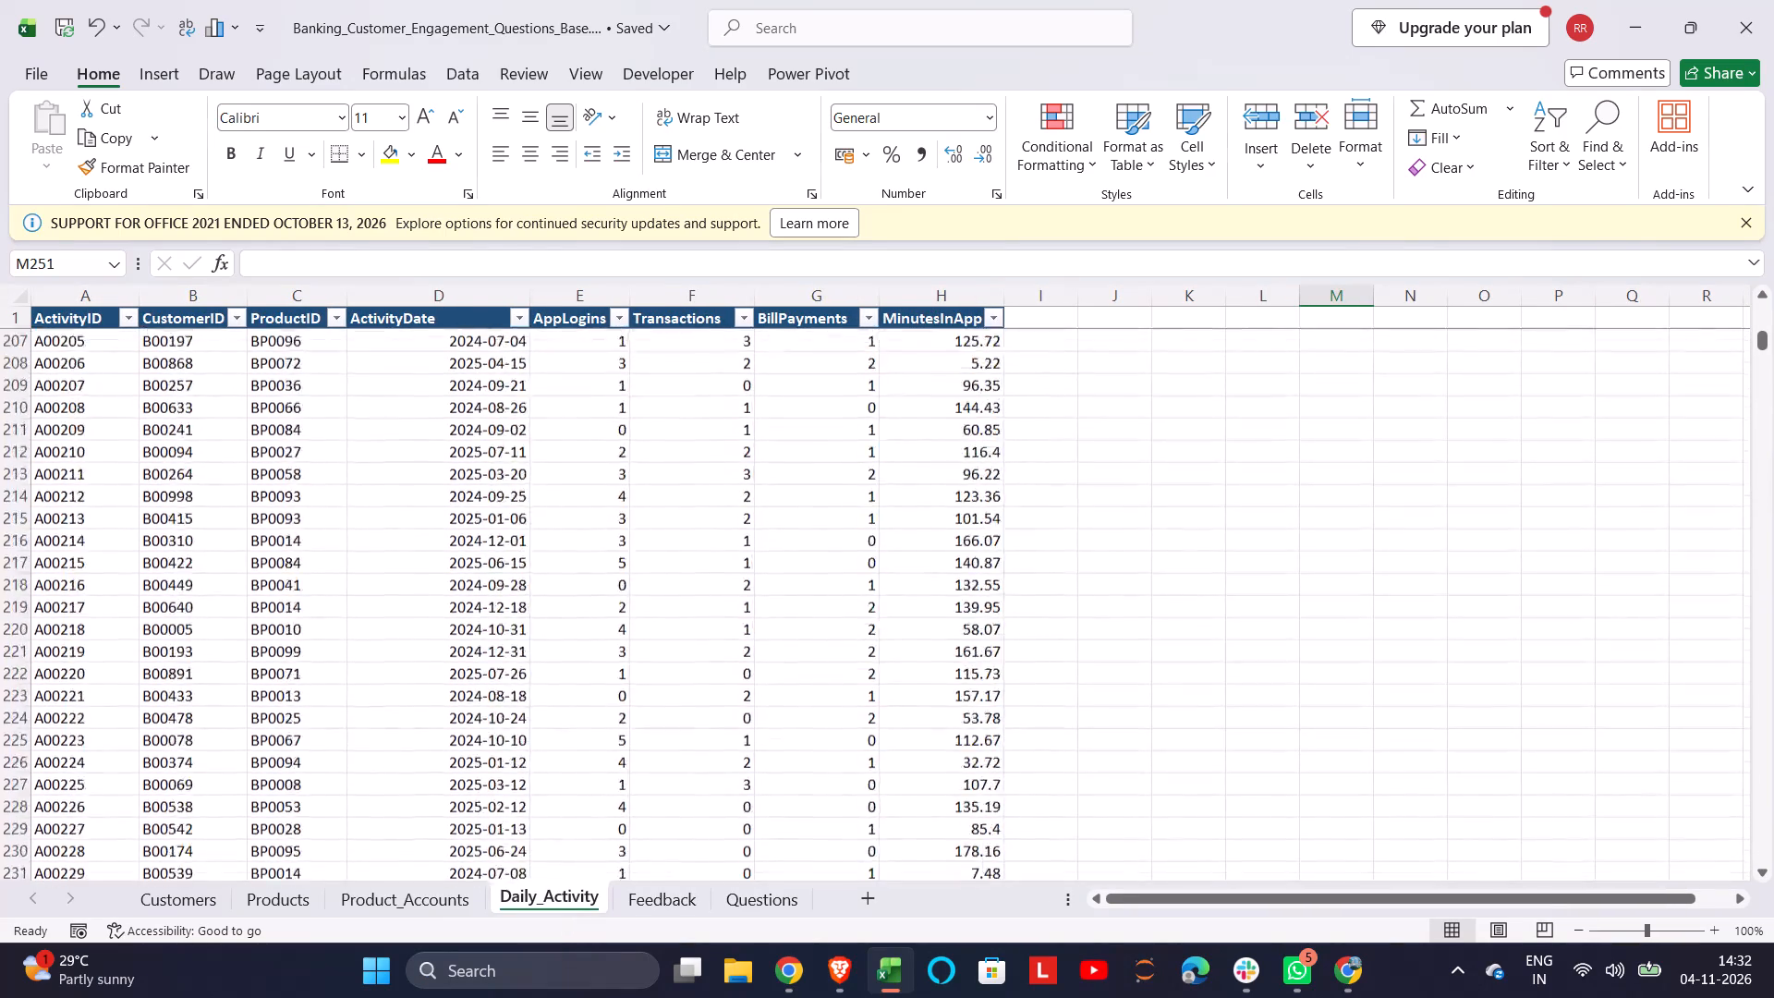
{"action": "scroll", "coordinate": [749, 693], "scroll_direction": "down", "scroll_amount": 1}
{"action": "scroll", "coordinate": [749, 693], "scroll_direction": "up", "scroll_amount": 3}
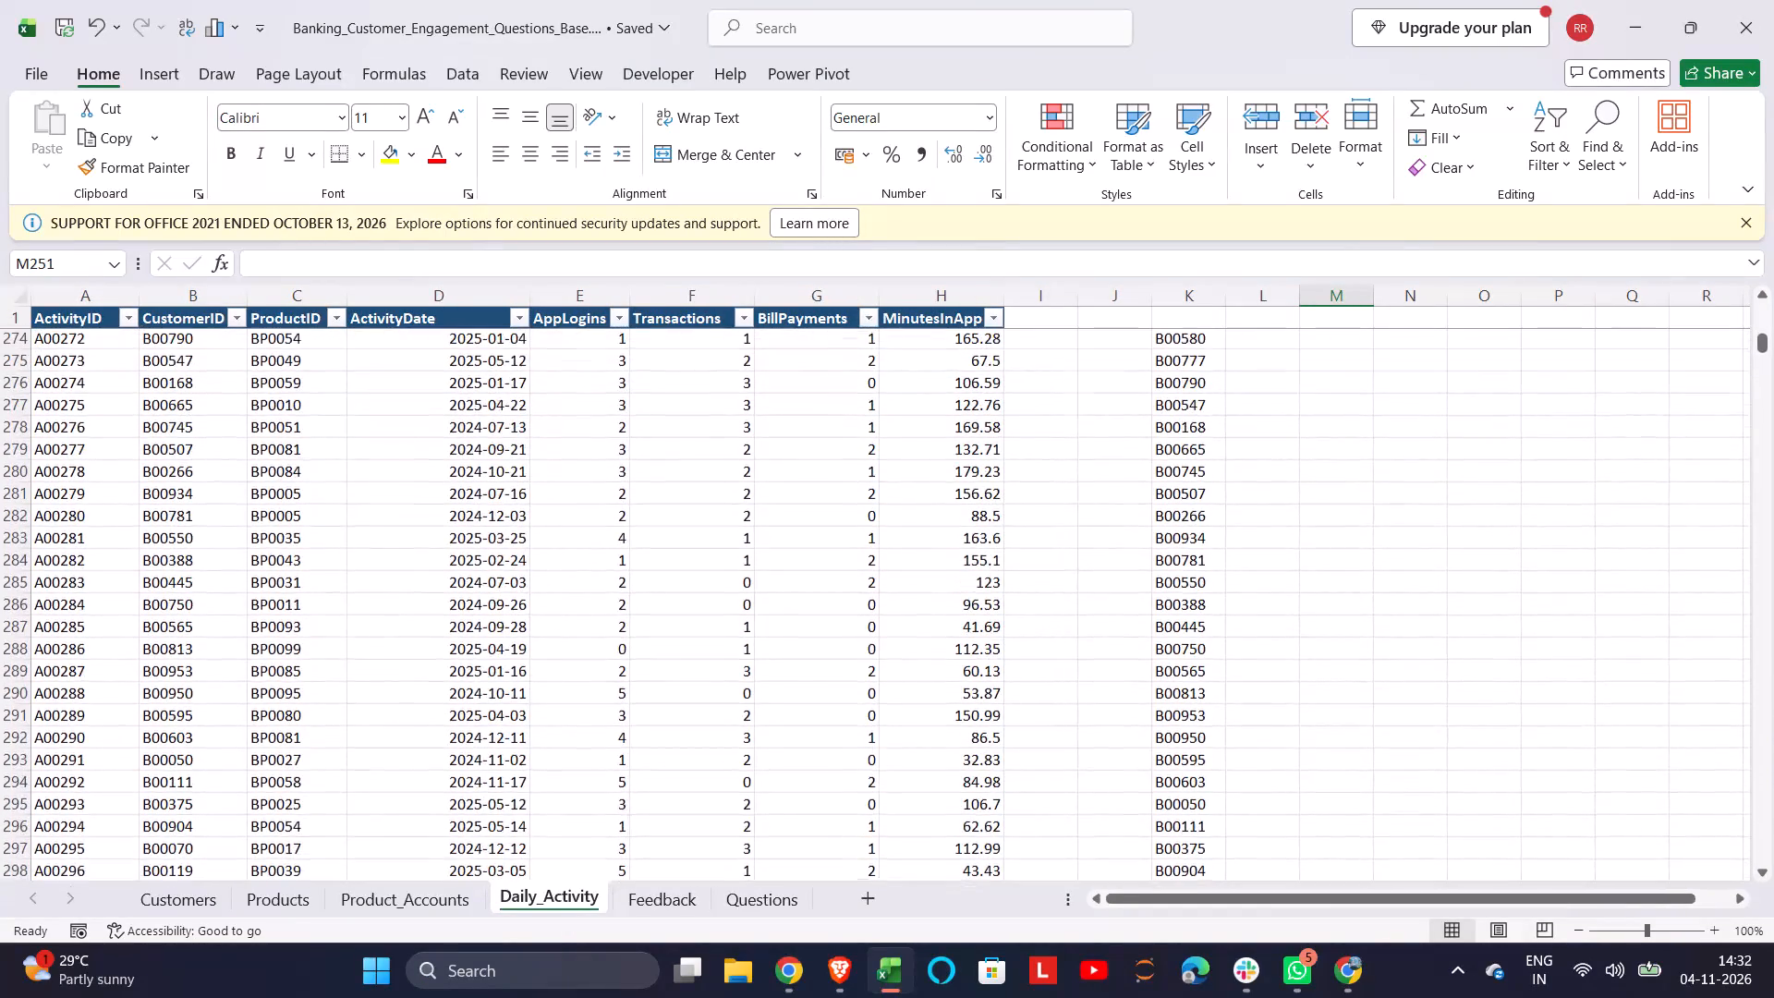
{"action": "scroll", "coordinate": [749, 693], "scroll_direction": "up", "scroll_amount": 2}
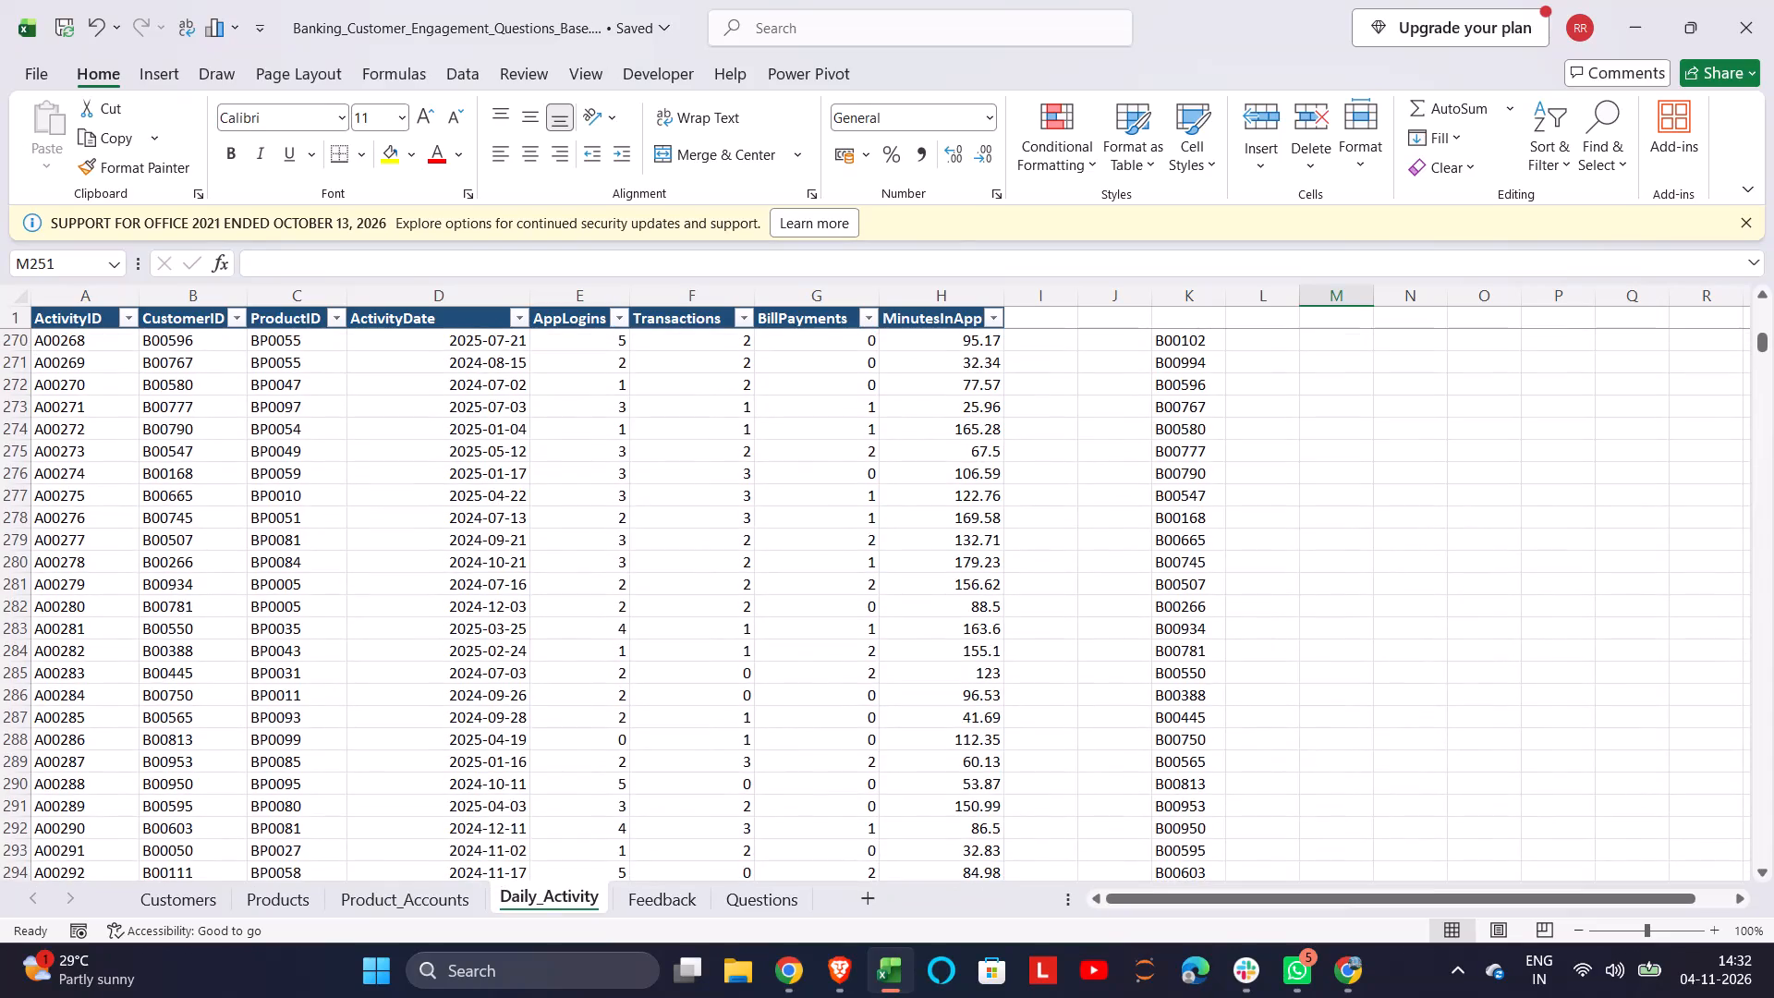
{"action": "scroll", "coordinate": [749, 693], "scroll_direction": "up", "scroll_amount": 1}
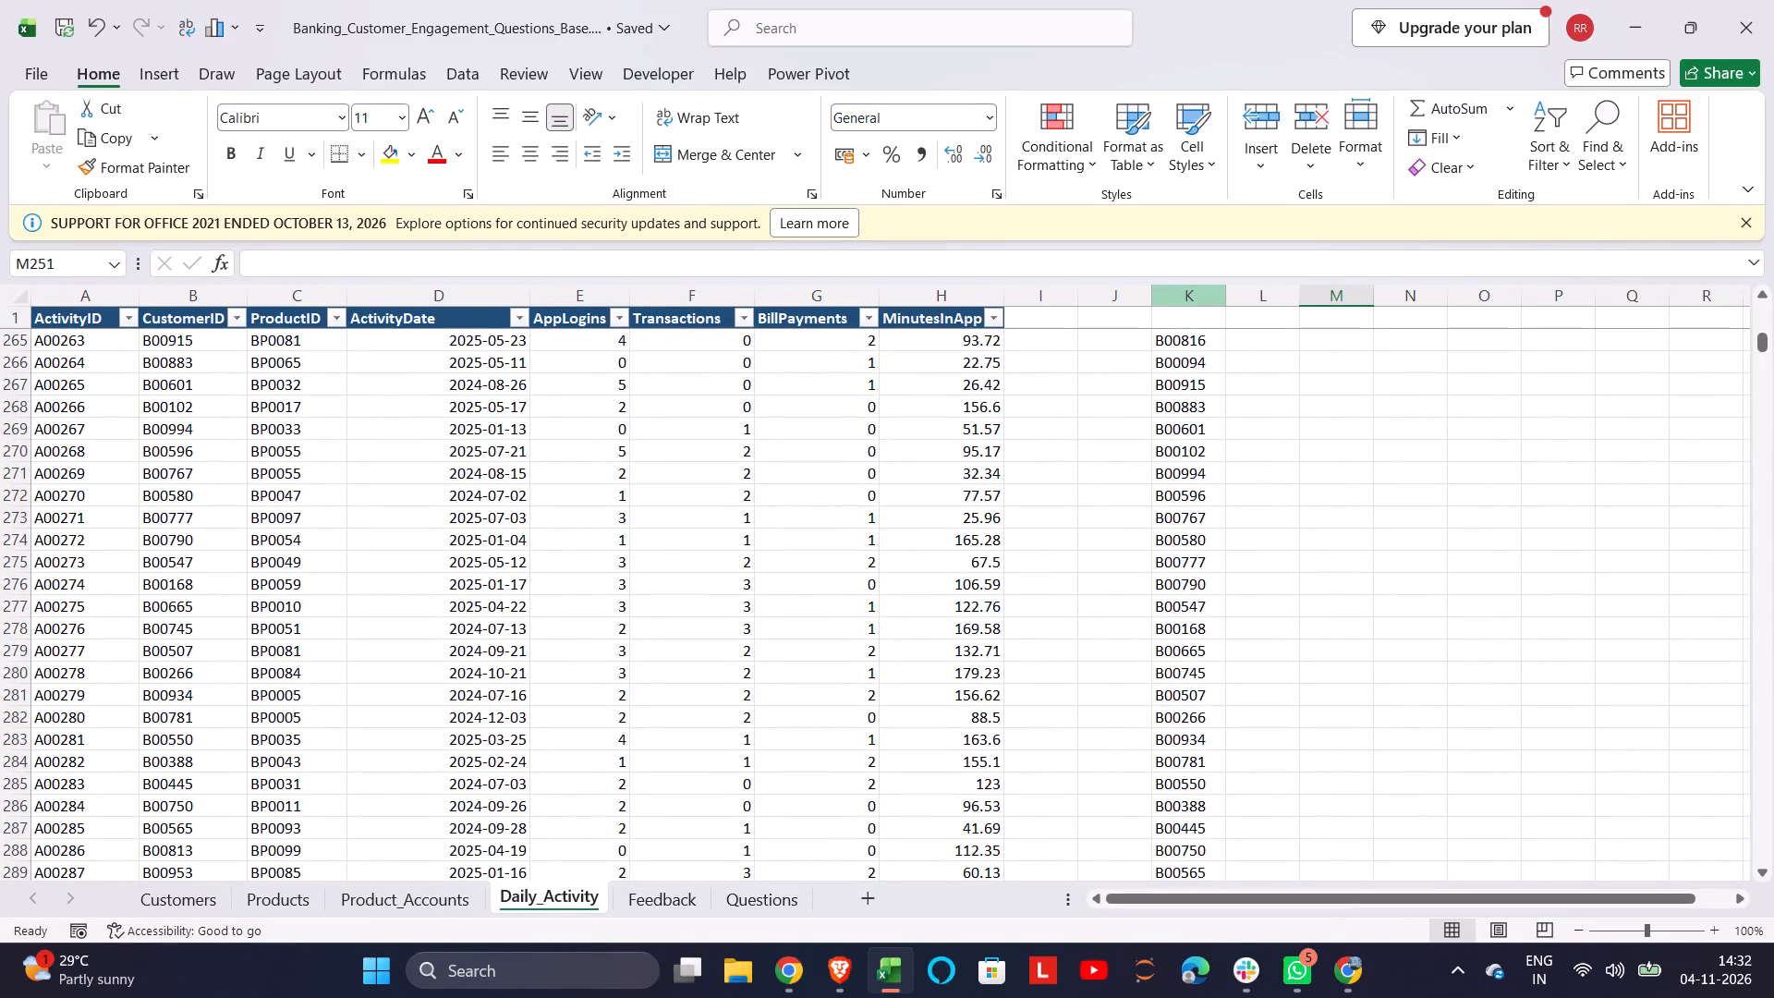
{"action": "left_click", "coordinate": [1192, 290]}
{"action": "key", "text": "Delete"}
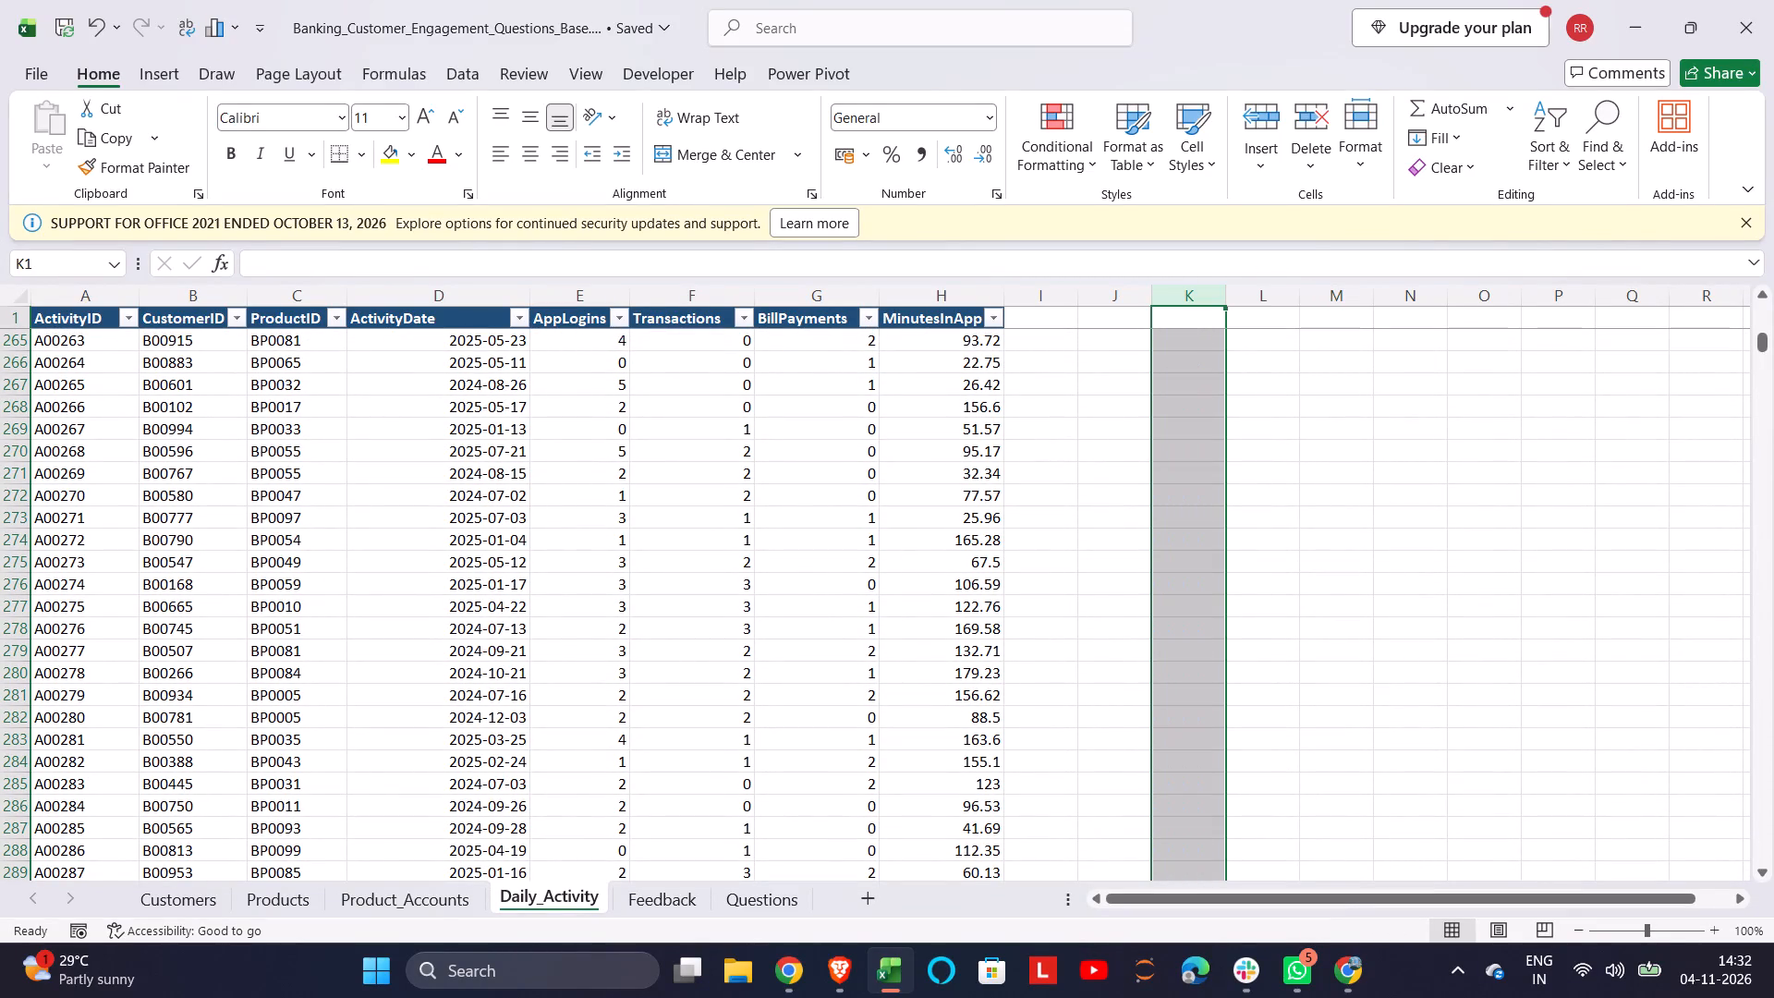
{"action": "scroll", "coordinate": [1328, 408], "scroll_direction": "up", "scroll_amount": 4}
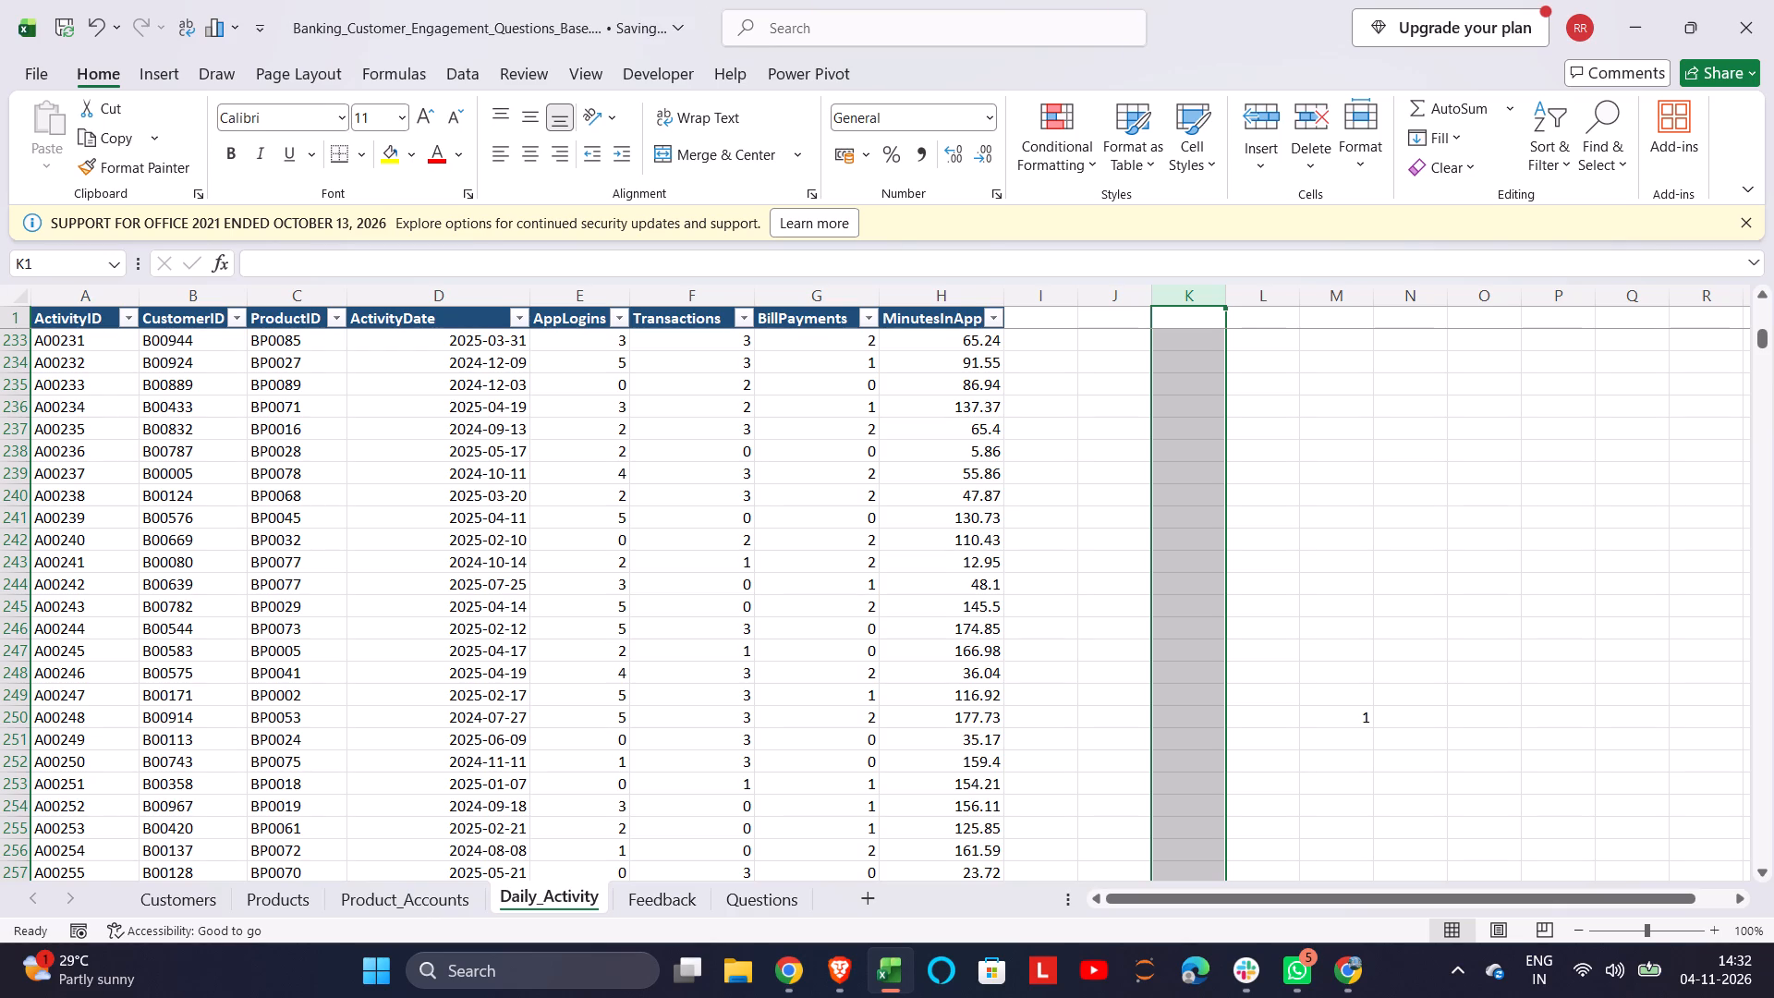
{"action": "left_click", "coordinate": [1338, 718]}
{"action": "key", "text": "Delete"}
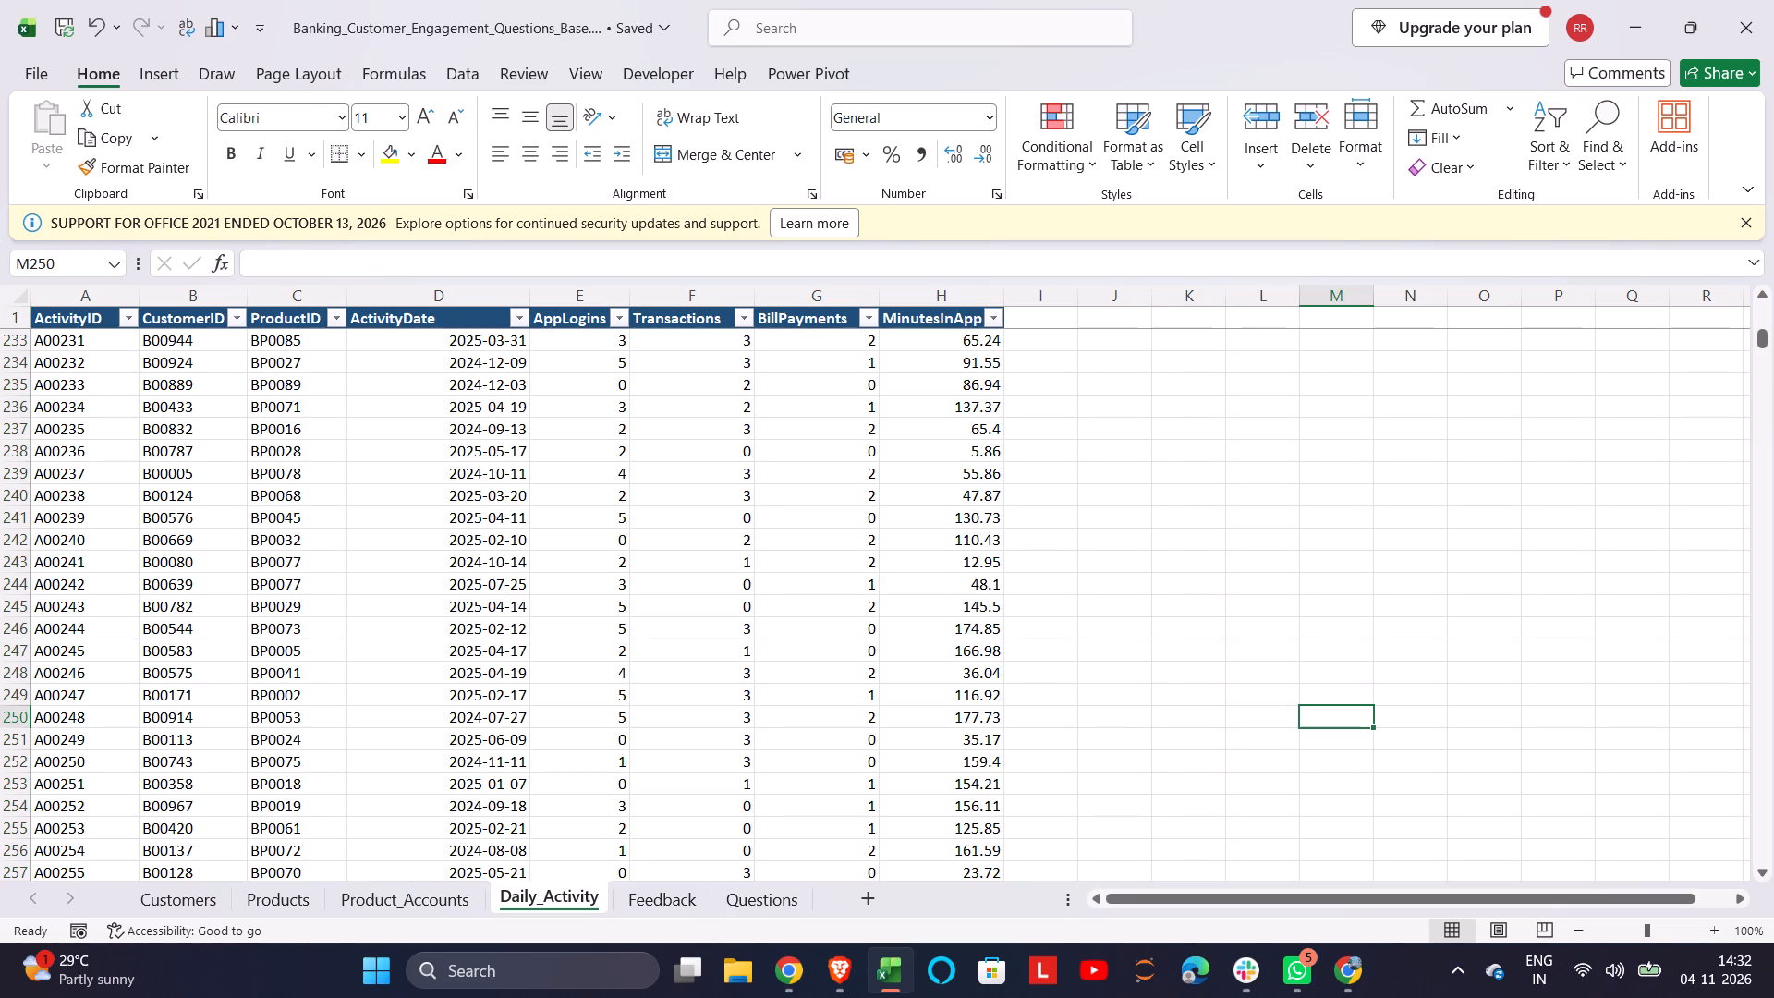
In cell K4 of Daily_Activity, list the distinct customer IDs with the formula =UNIQUE(B2:B5001).
{"action": "scroll", "coordinate": [1261, 664], "scroll_direction": "up", "scroll_amount": 7}
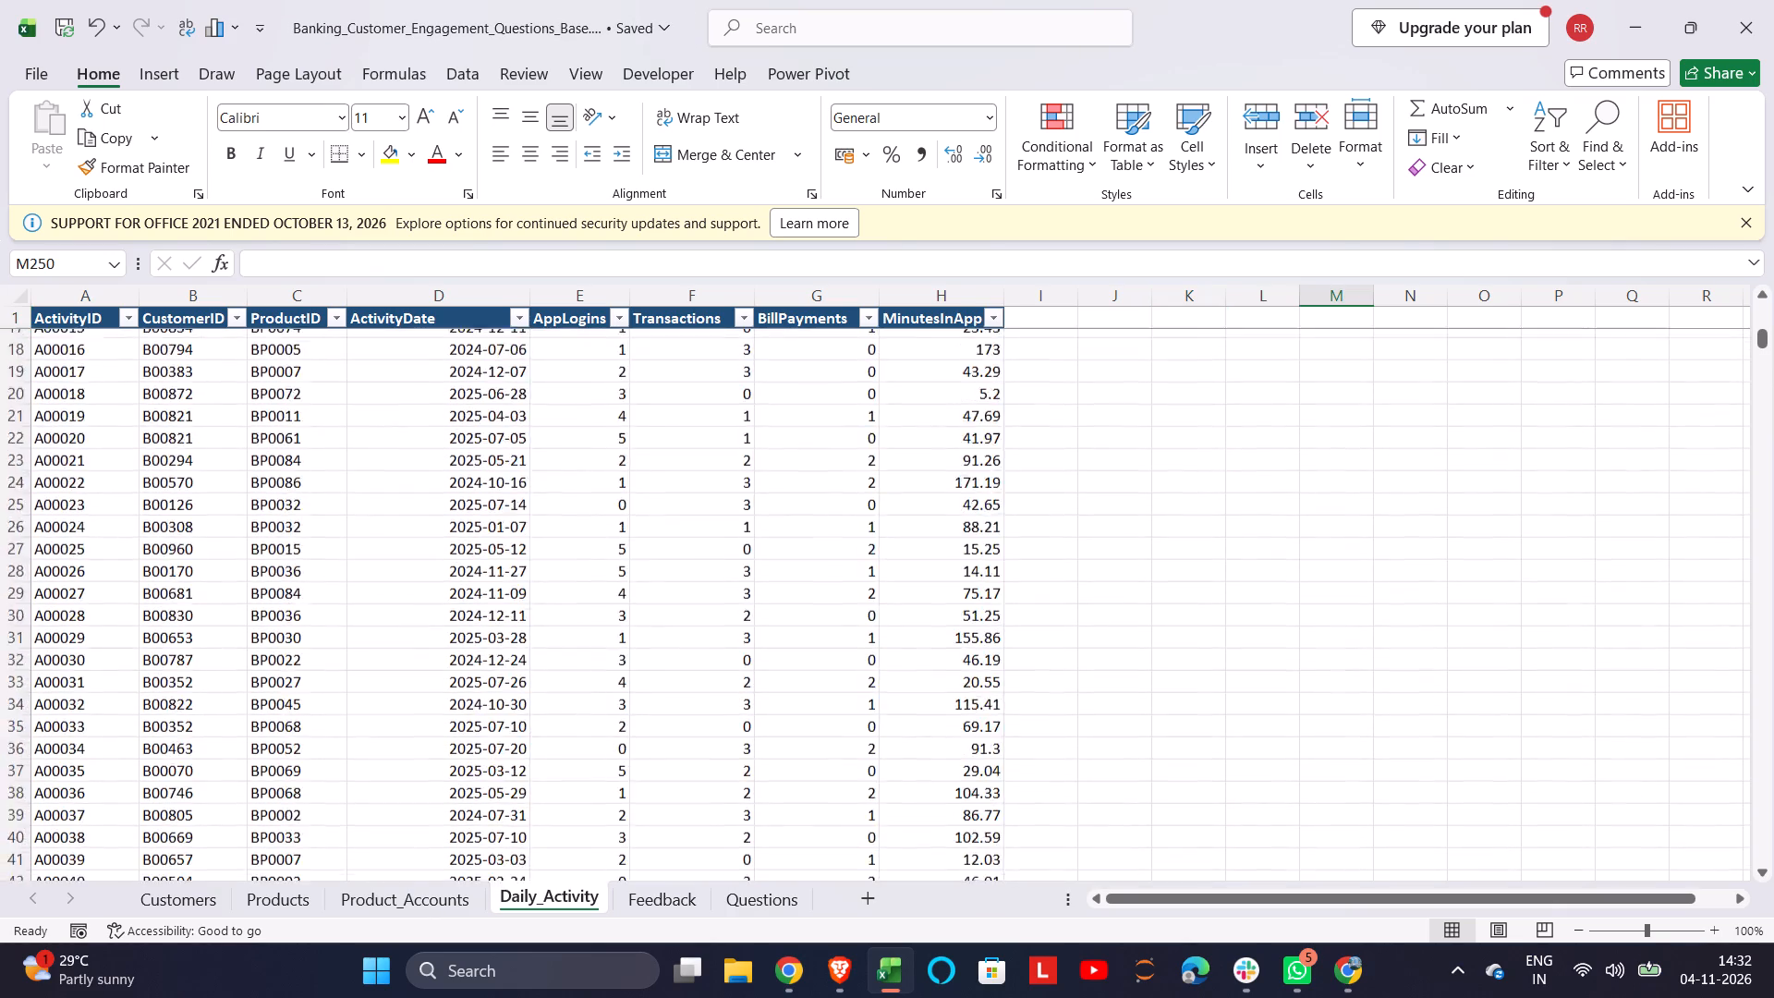
{"action": "scroll", "coordinate": [1261, 664], "scroll_direction": "up", "scroll_amount": 1}
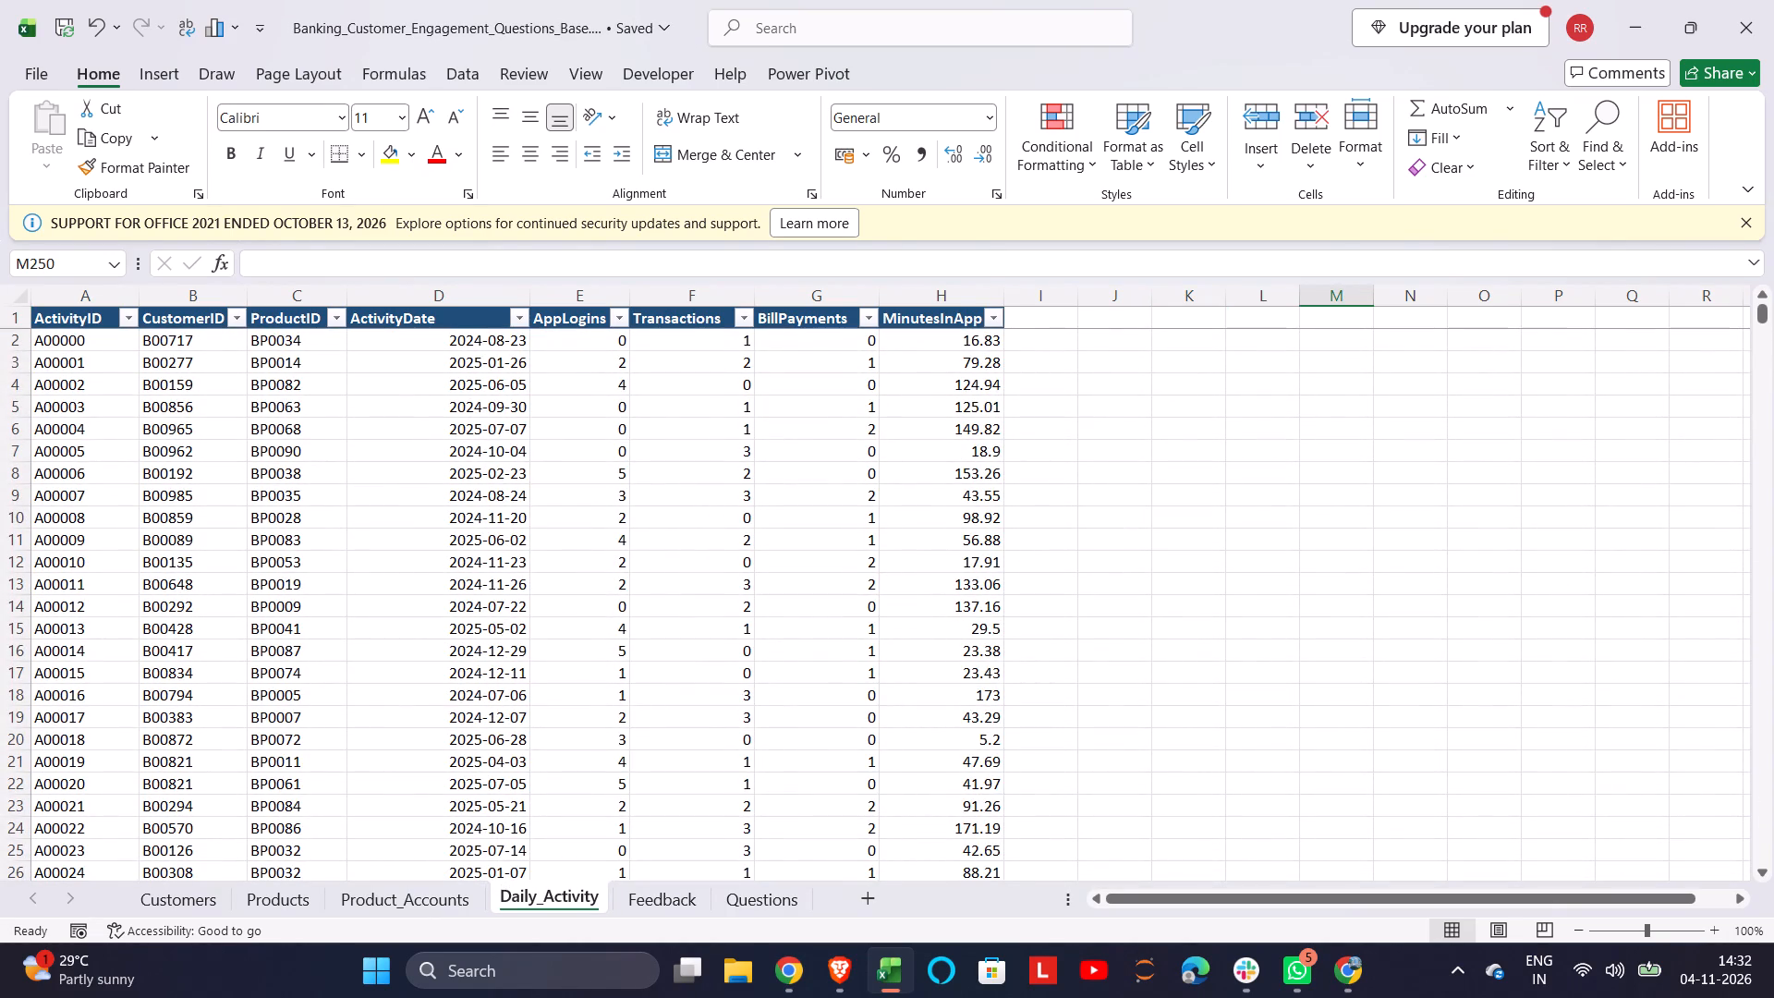
{"action": "scroll", "coordinate": [1173, 383], "scroll_direction": "up", "scroll_amount": 1}
{"action": "left_click", "coordinate": [1173, 383]}
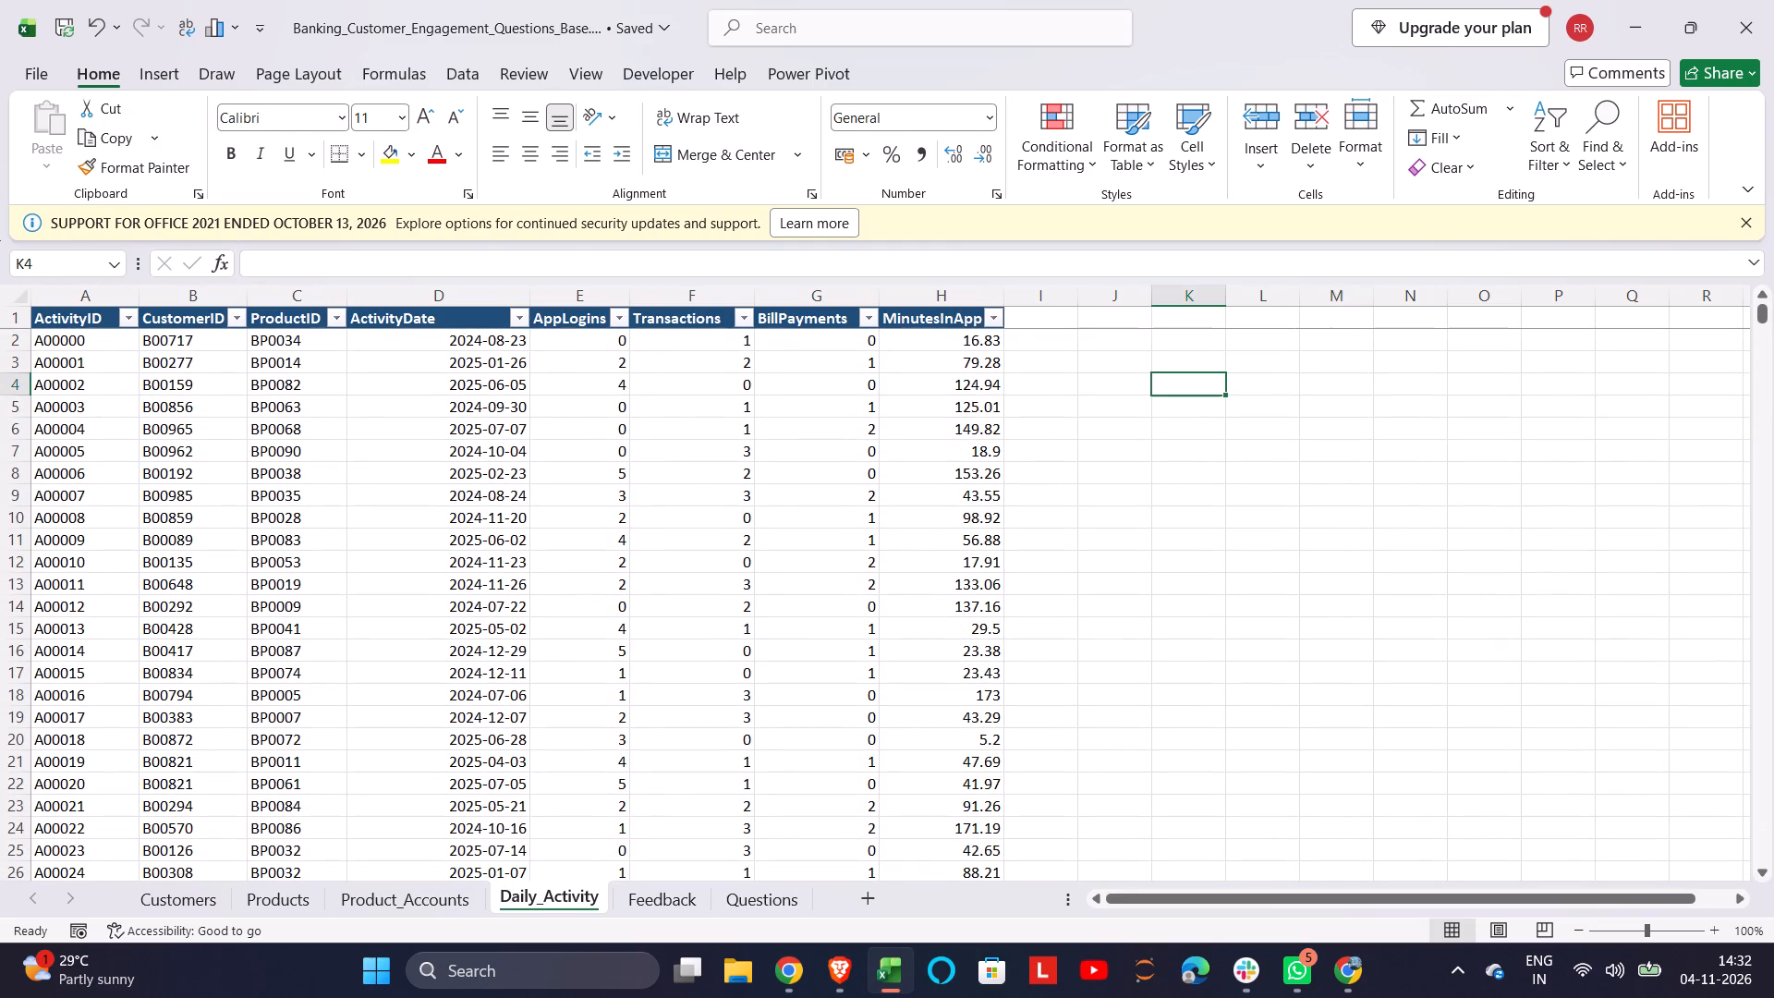
{"action": "type", "text": "=uni"}
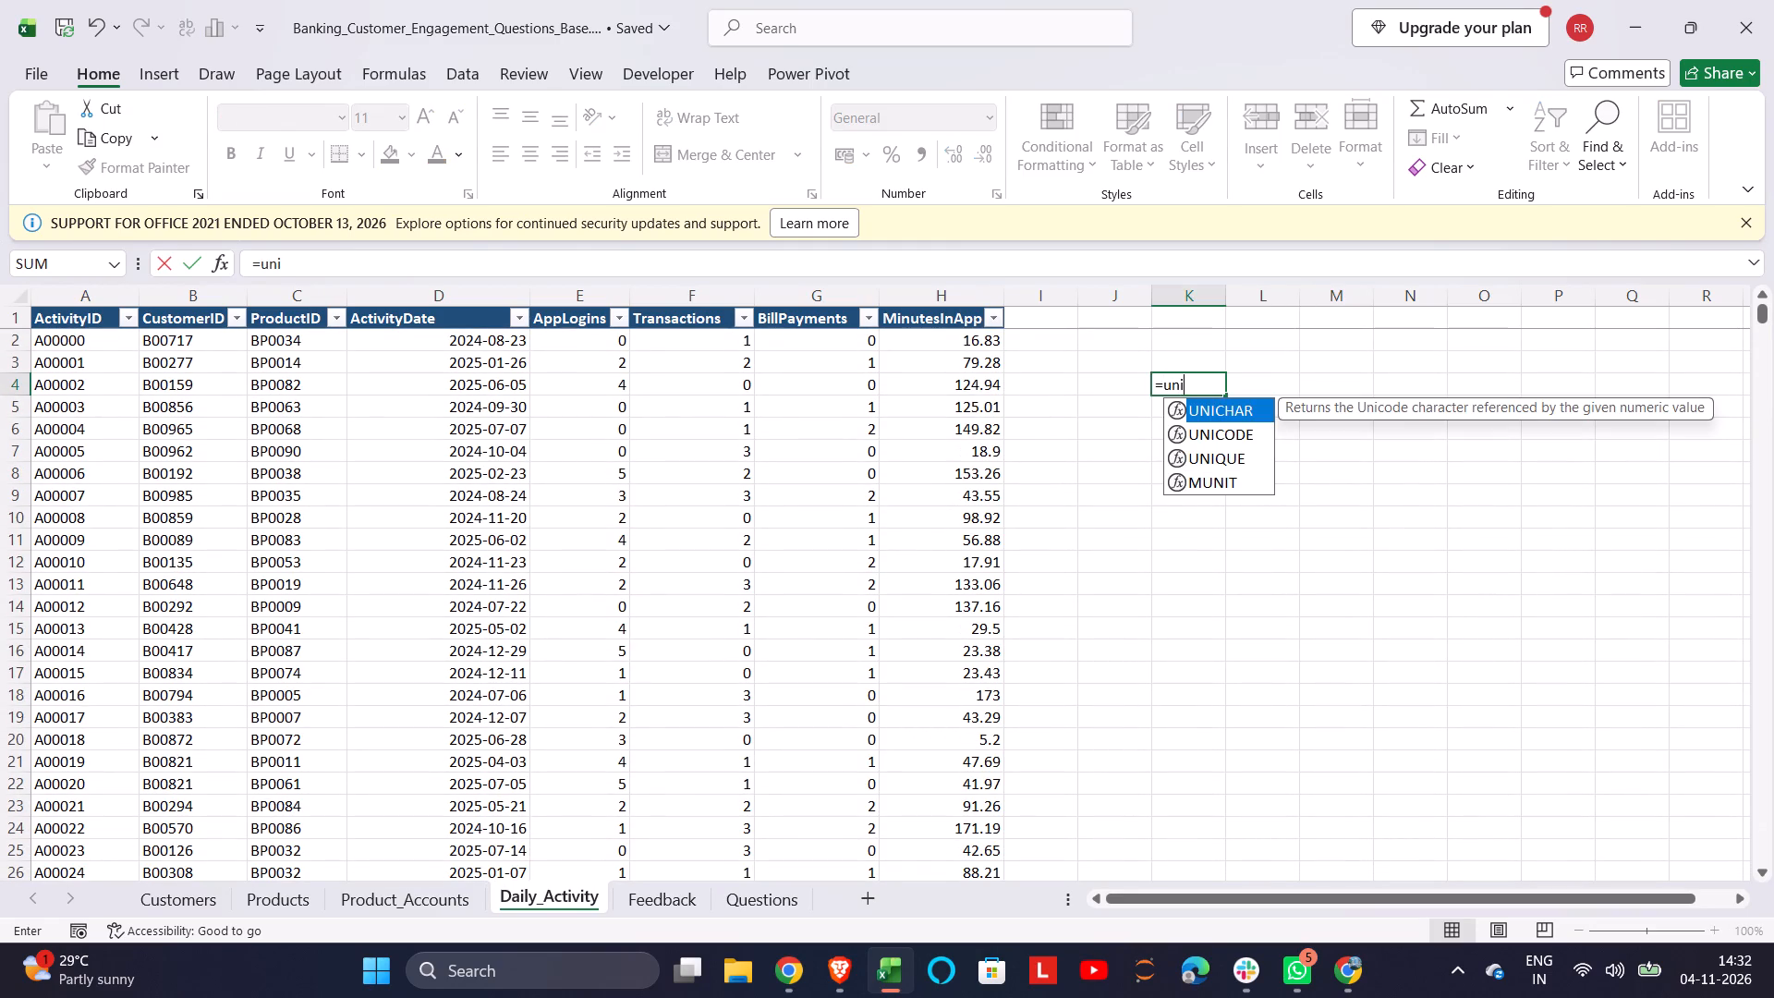
{"action": "key", "text": "Down"}
{"action": "key", "text": "Down"}
{"action": "key", "text": "Tab"}
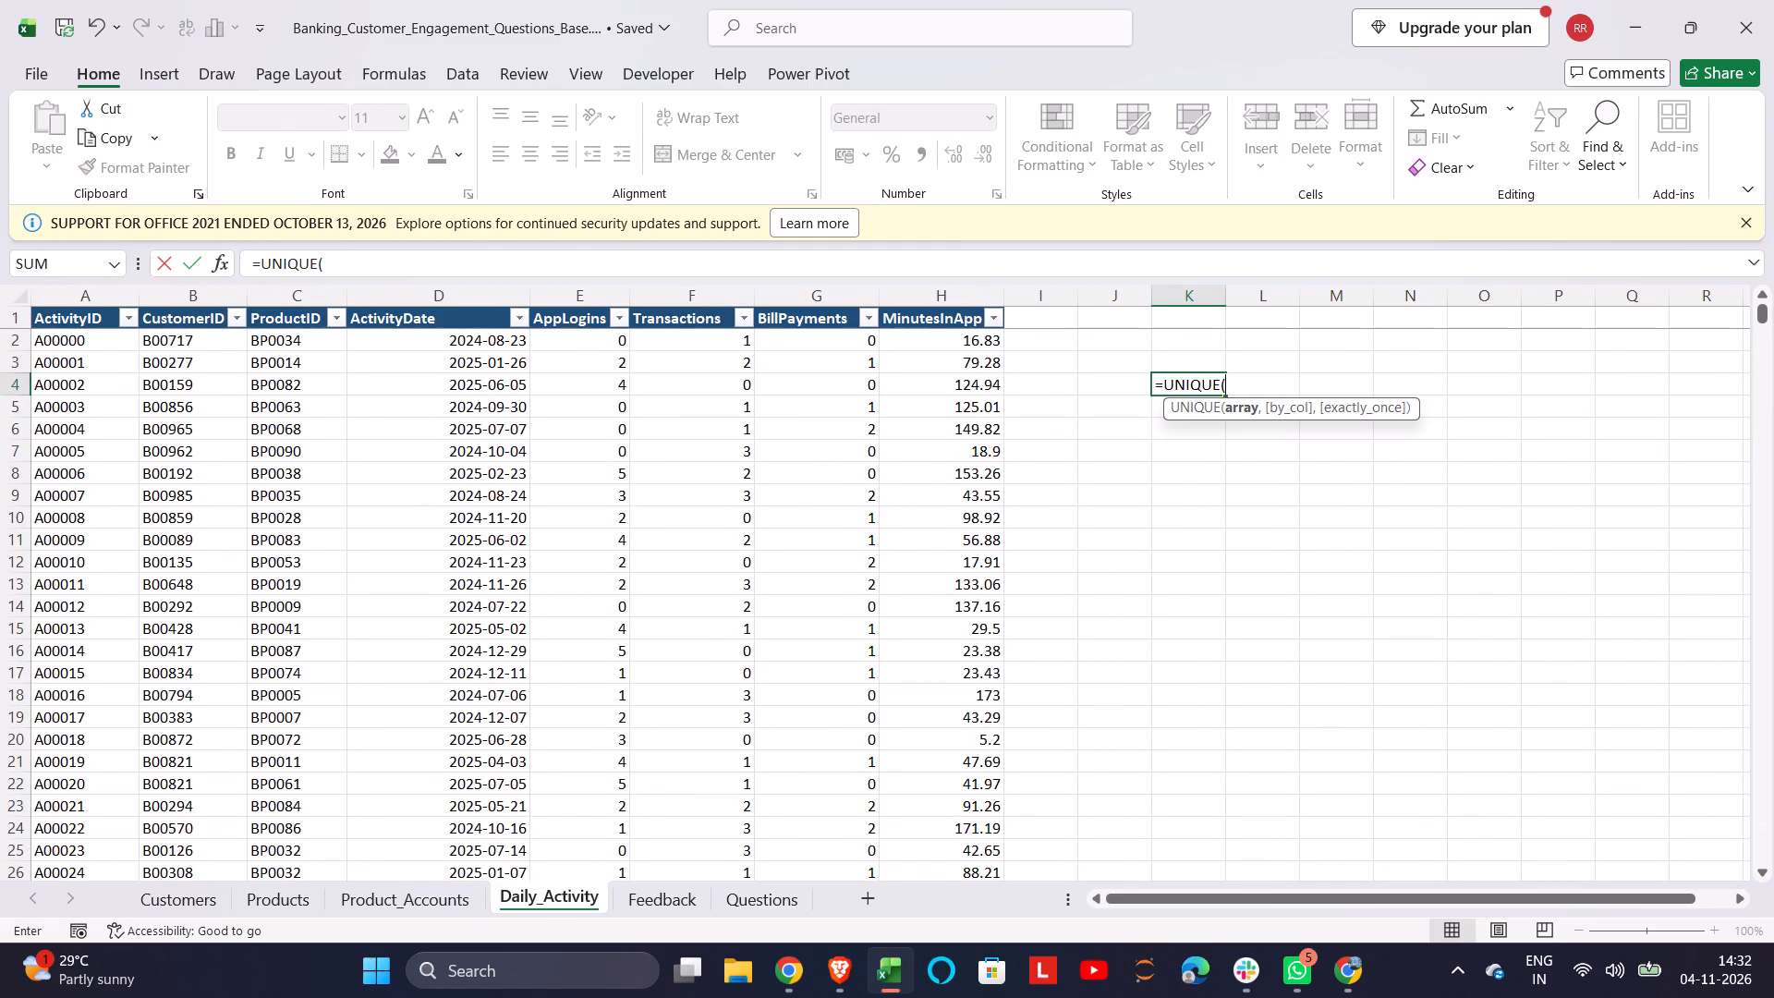
{"action": "left_click", "coordinate": [164, 342]}
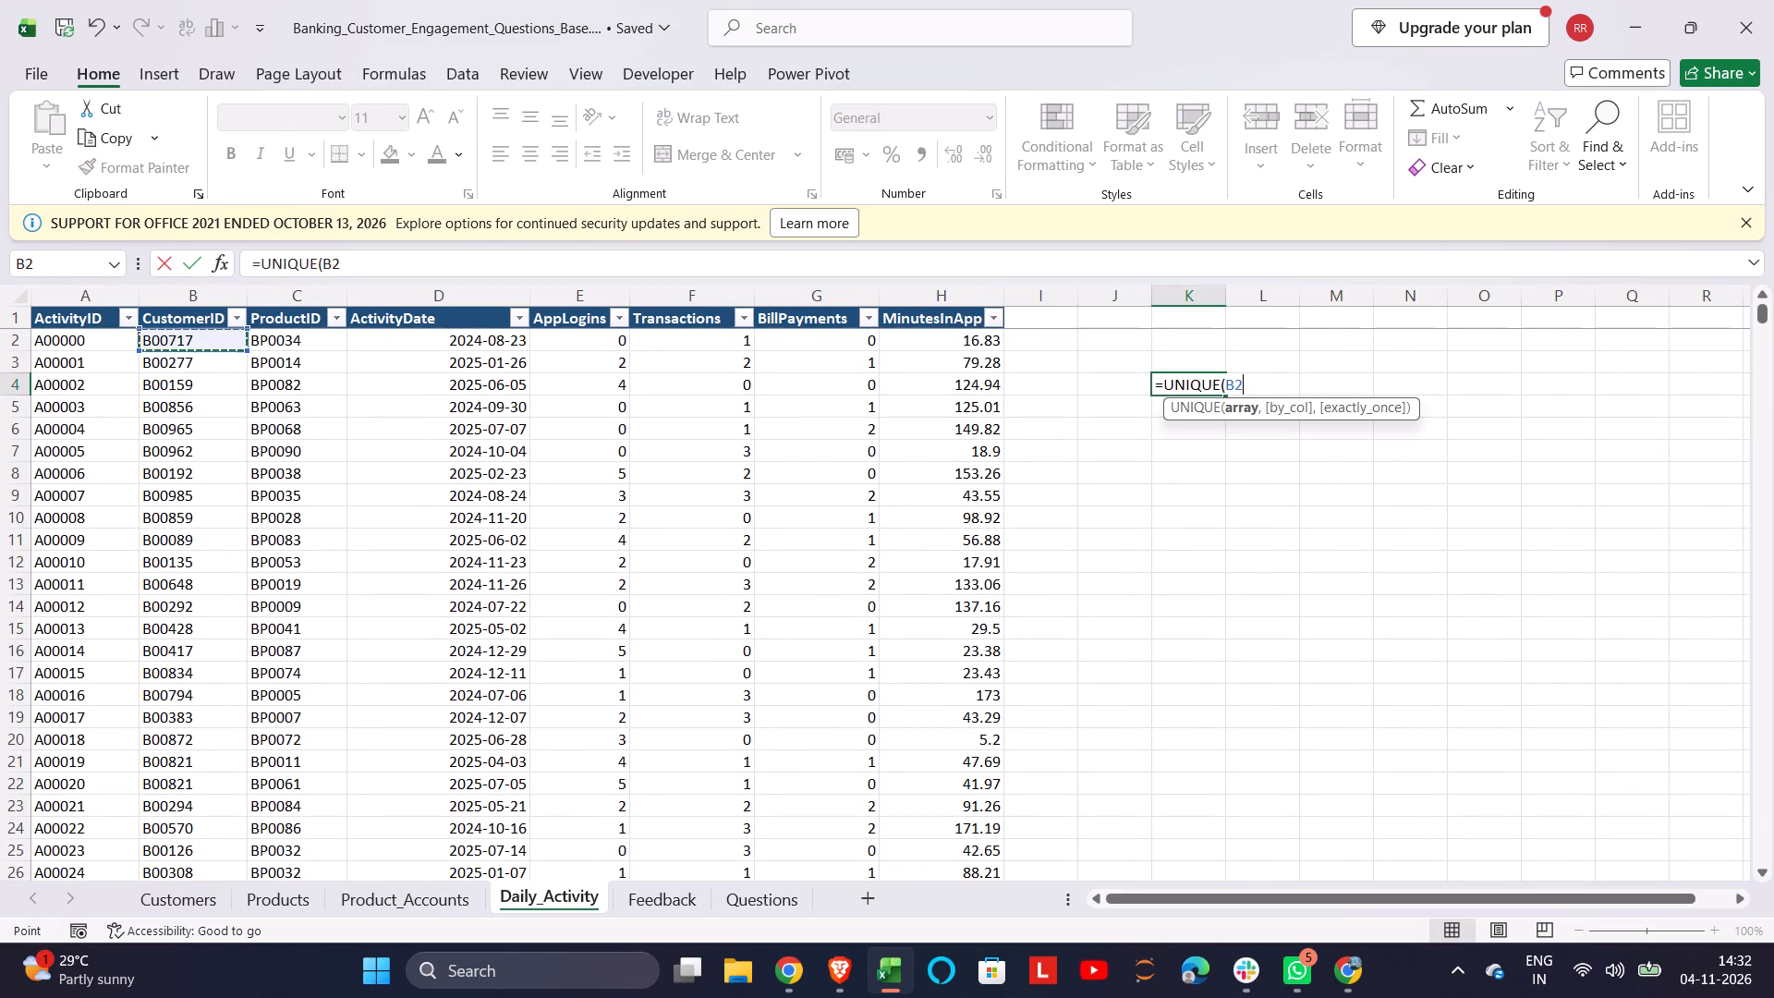
{"action": "key", "text": "ctrl+shift+Down"}
{"action": "key", "text": "Return"}
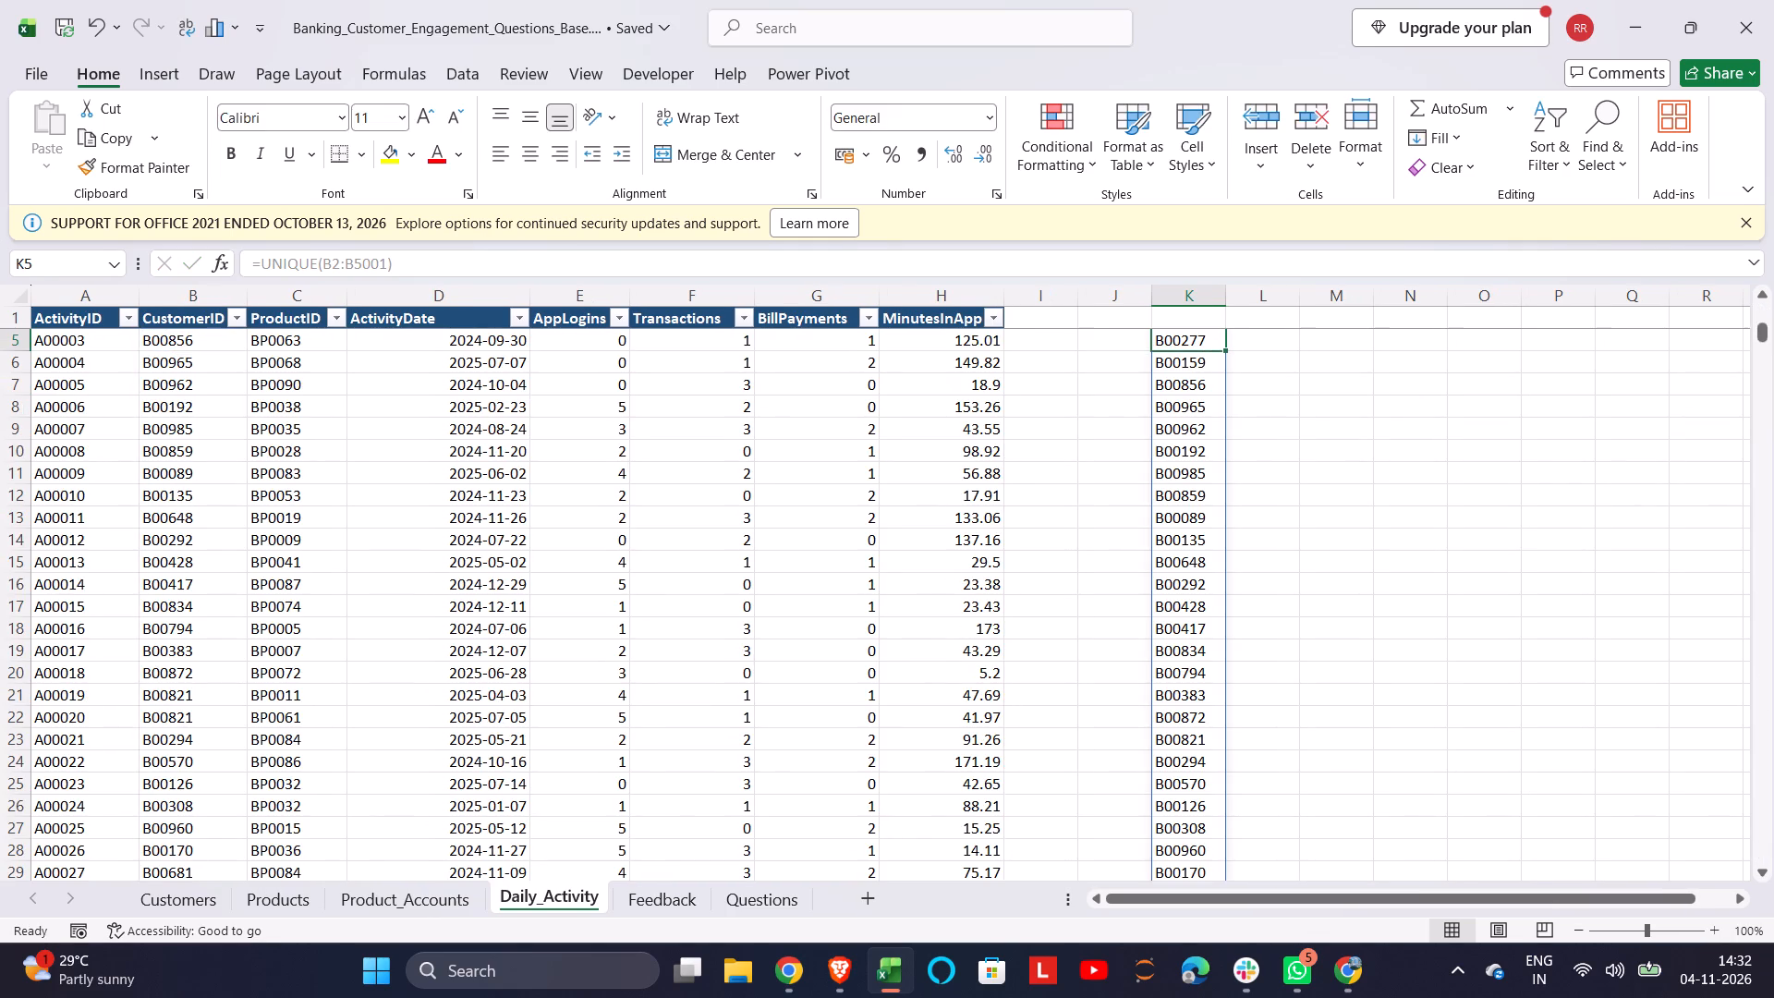
In cell M4 of Daily_Activity, count the distinct customer IDs listed from K4 downward with COUNTA.
{"action": "scroll", "coordinate": [1015, 463], "scroll_direction": "up", "scroll_amount": 1}
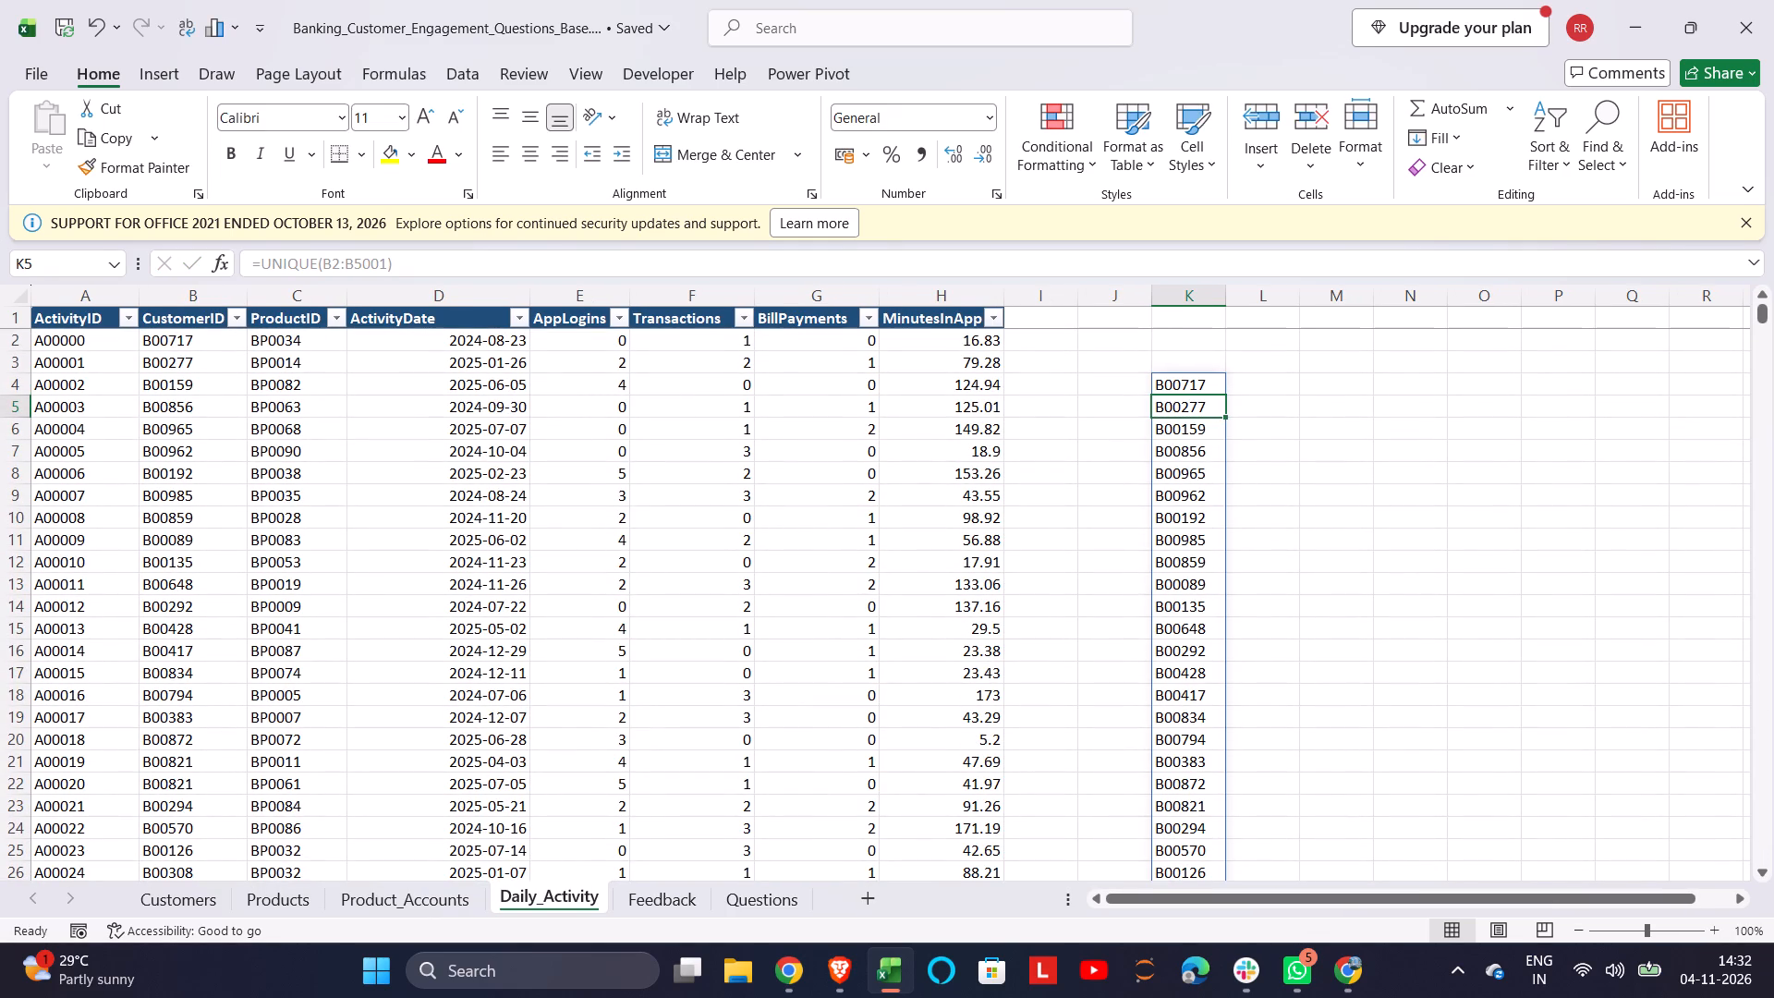
{"action": "left_click", "coordinate": [1314, 383]}
{"action": "type", "text": "=counta"}
{"action": "key", "text": "Tab"}
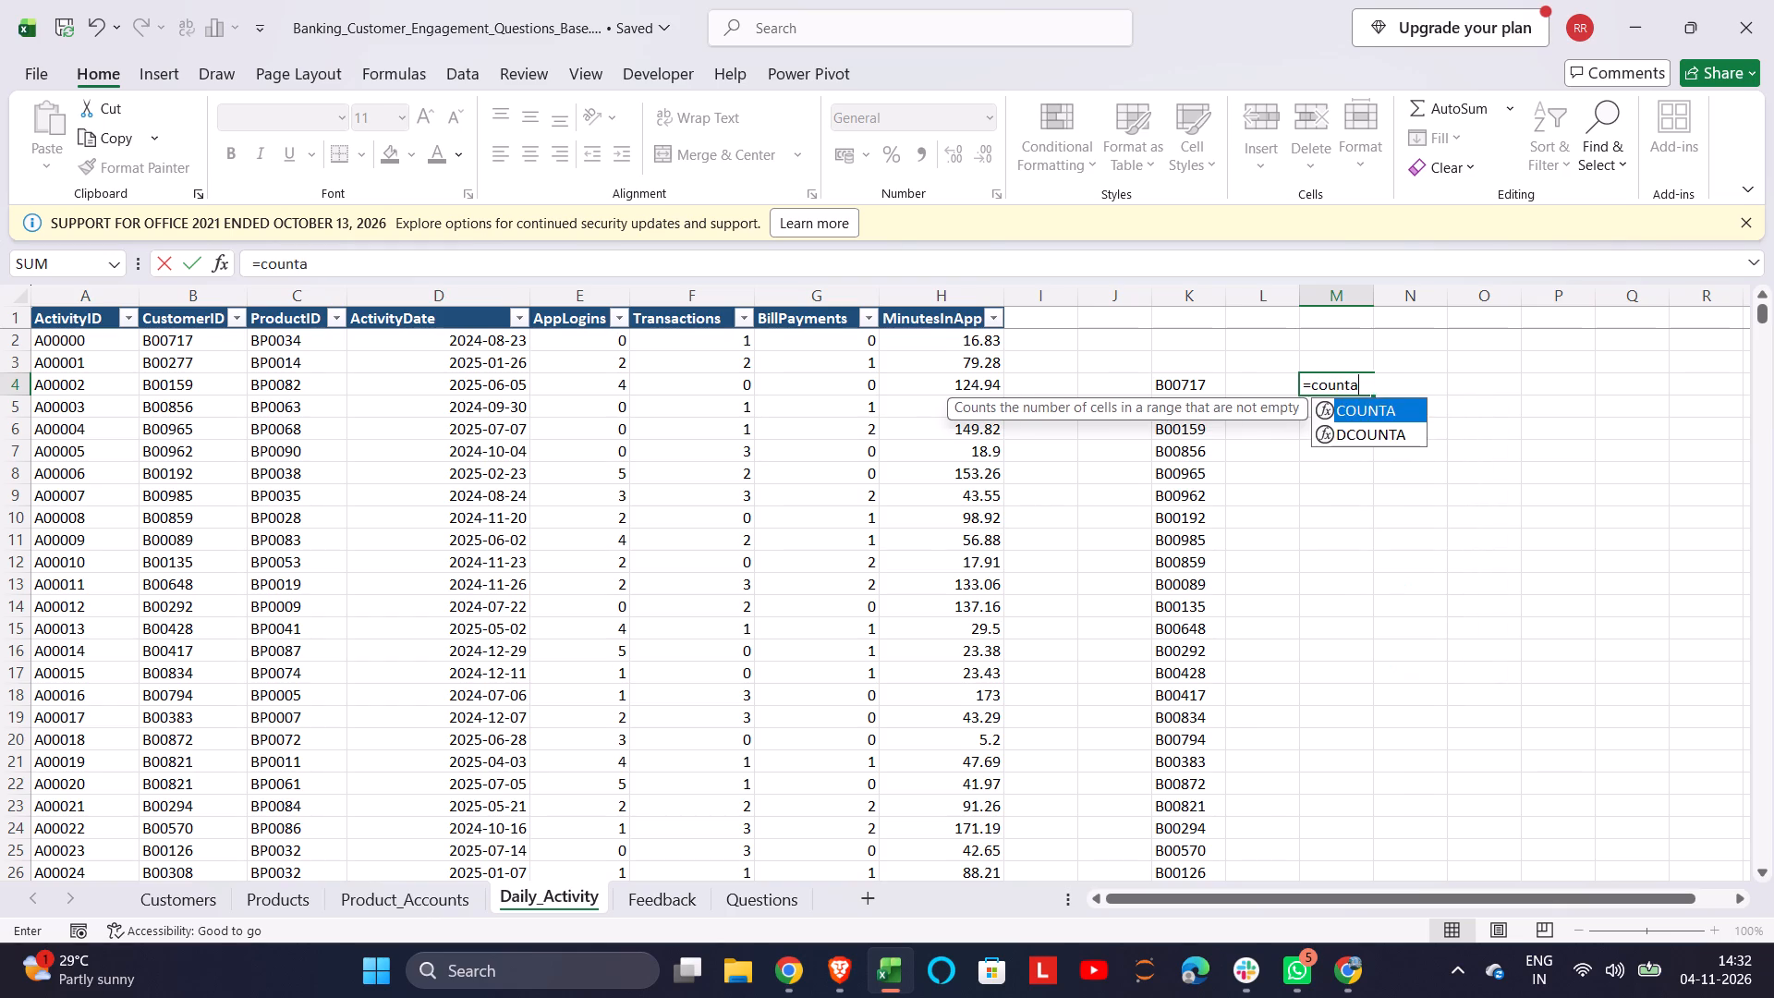
{"action": "left_click", "coordinate": [1190, 380]}
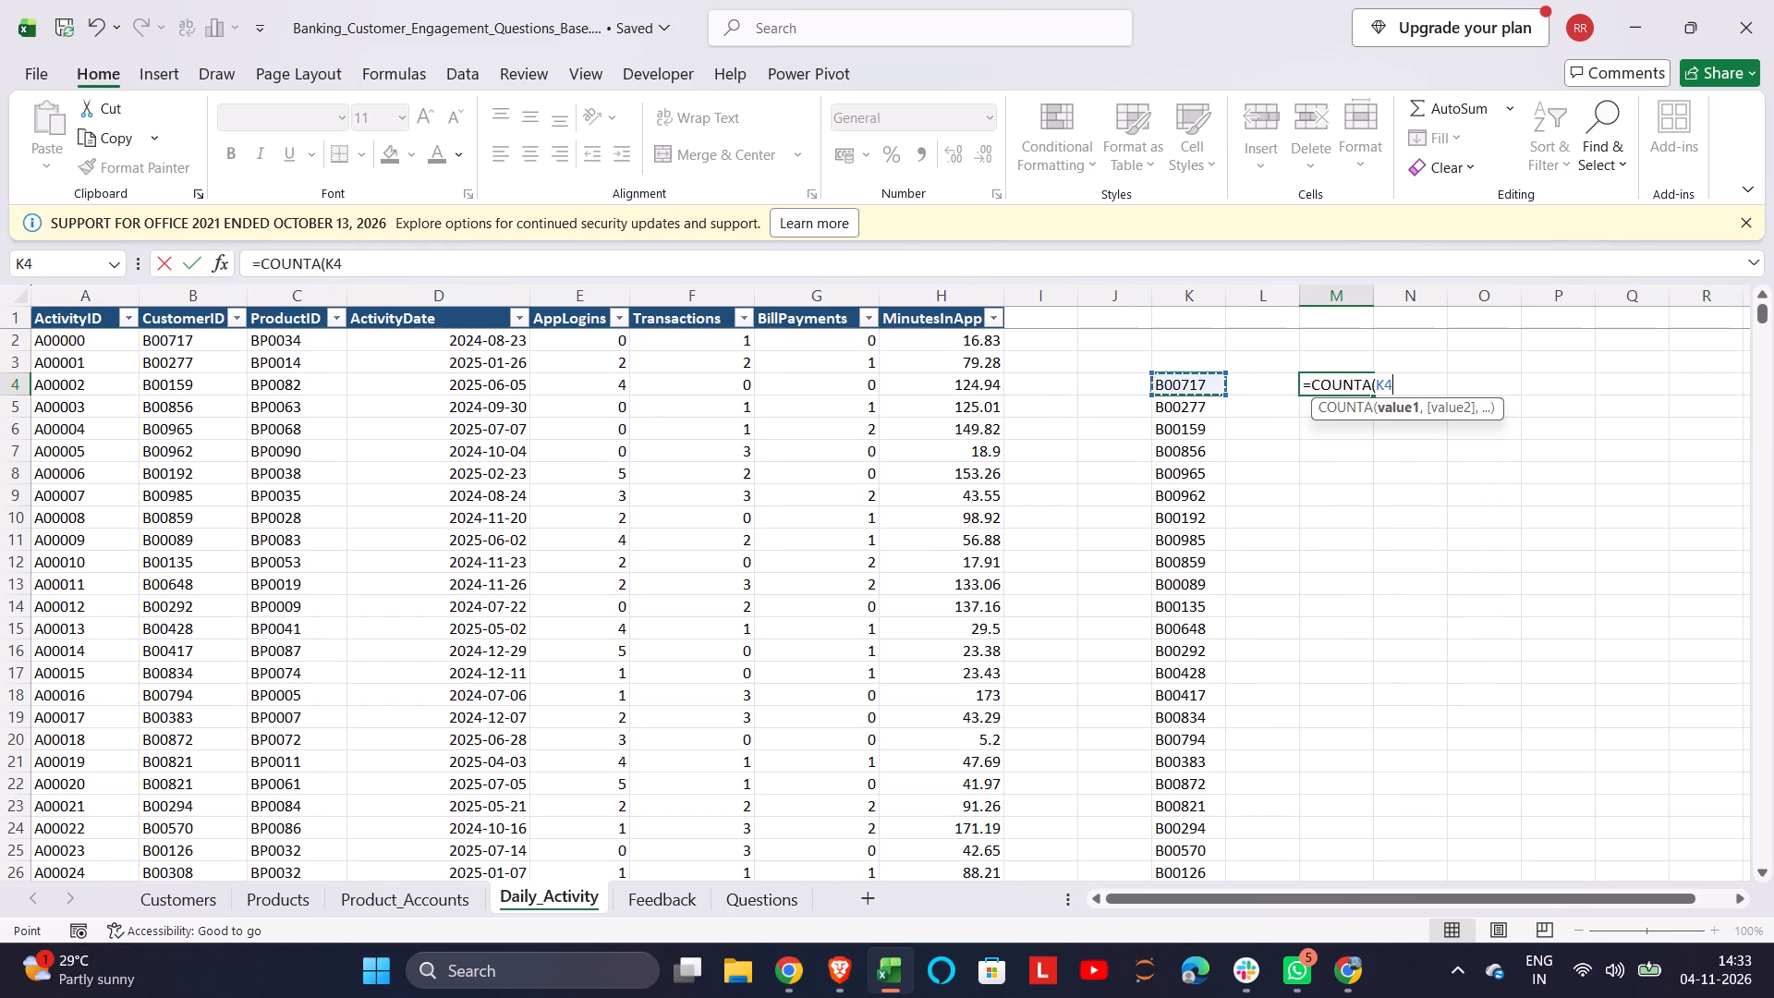
{"action": "key", "text": "ctrl+shift+Down"}
{"action": "key", "text": "Return"}
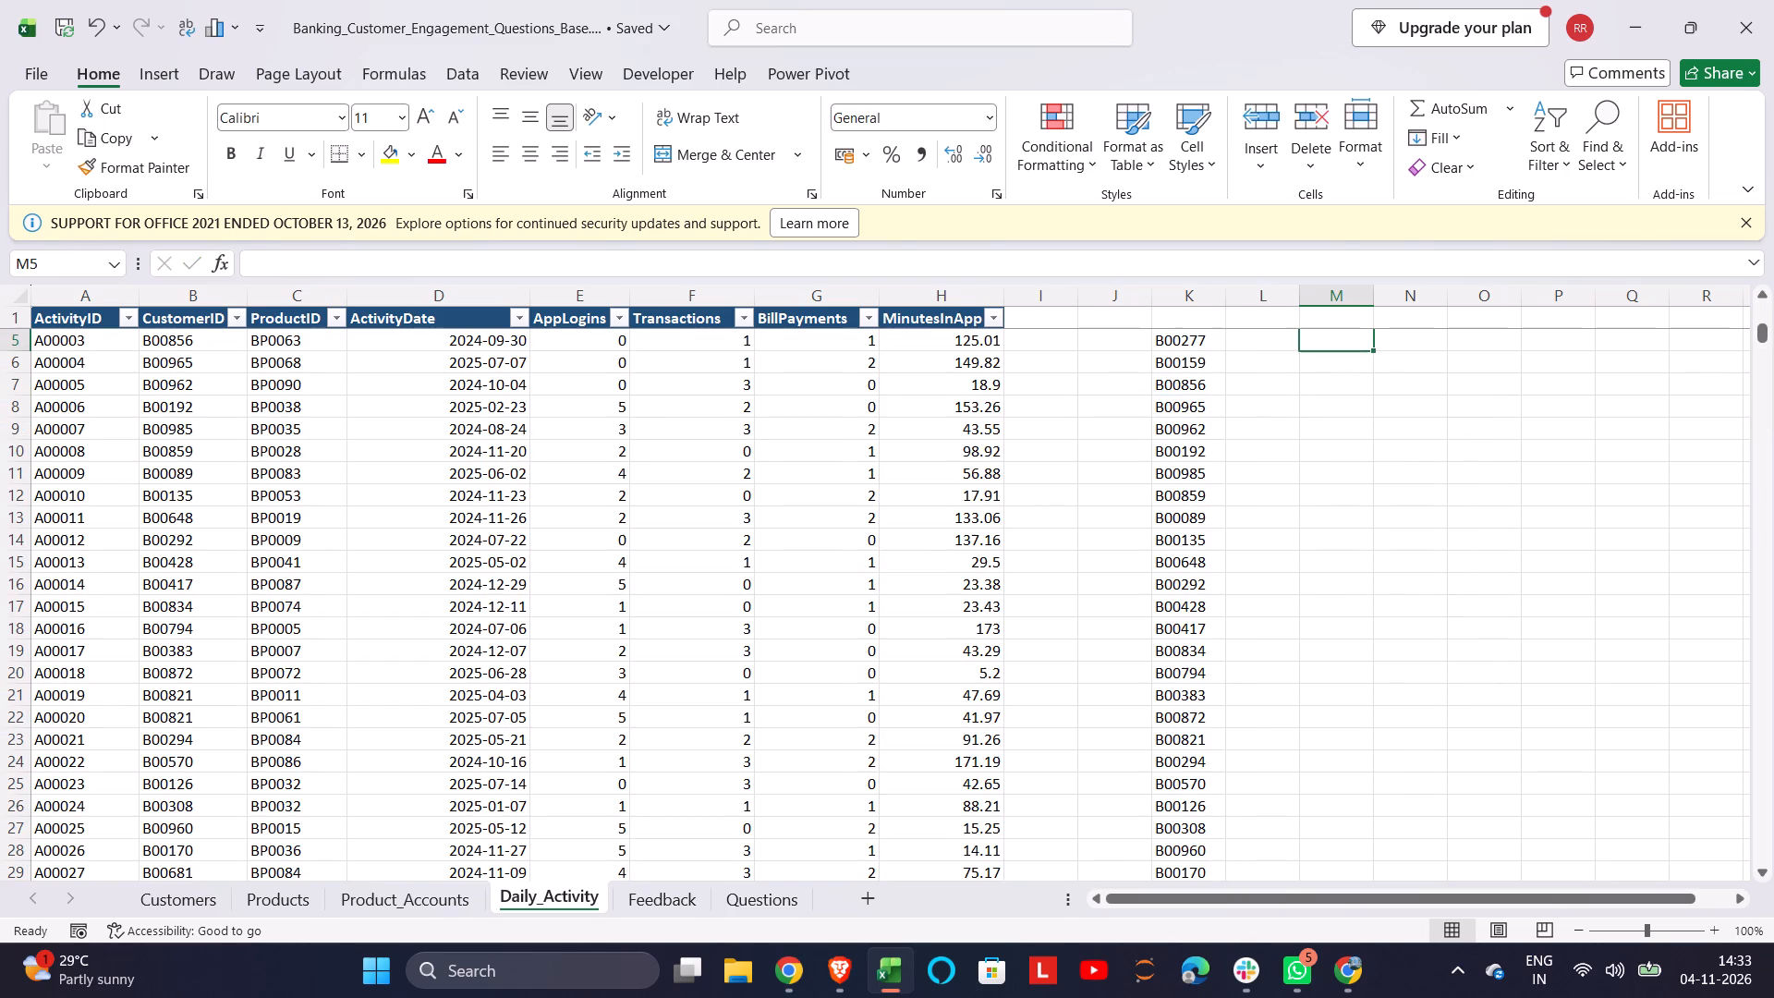
{"action": "scroll", "coordinate": [1326, 429], "scroll_direction": "up", "scroll_amount": 1}
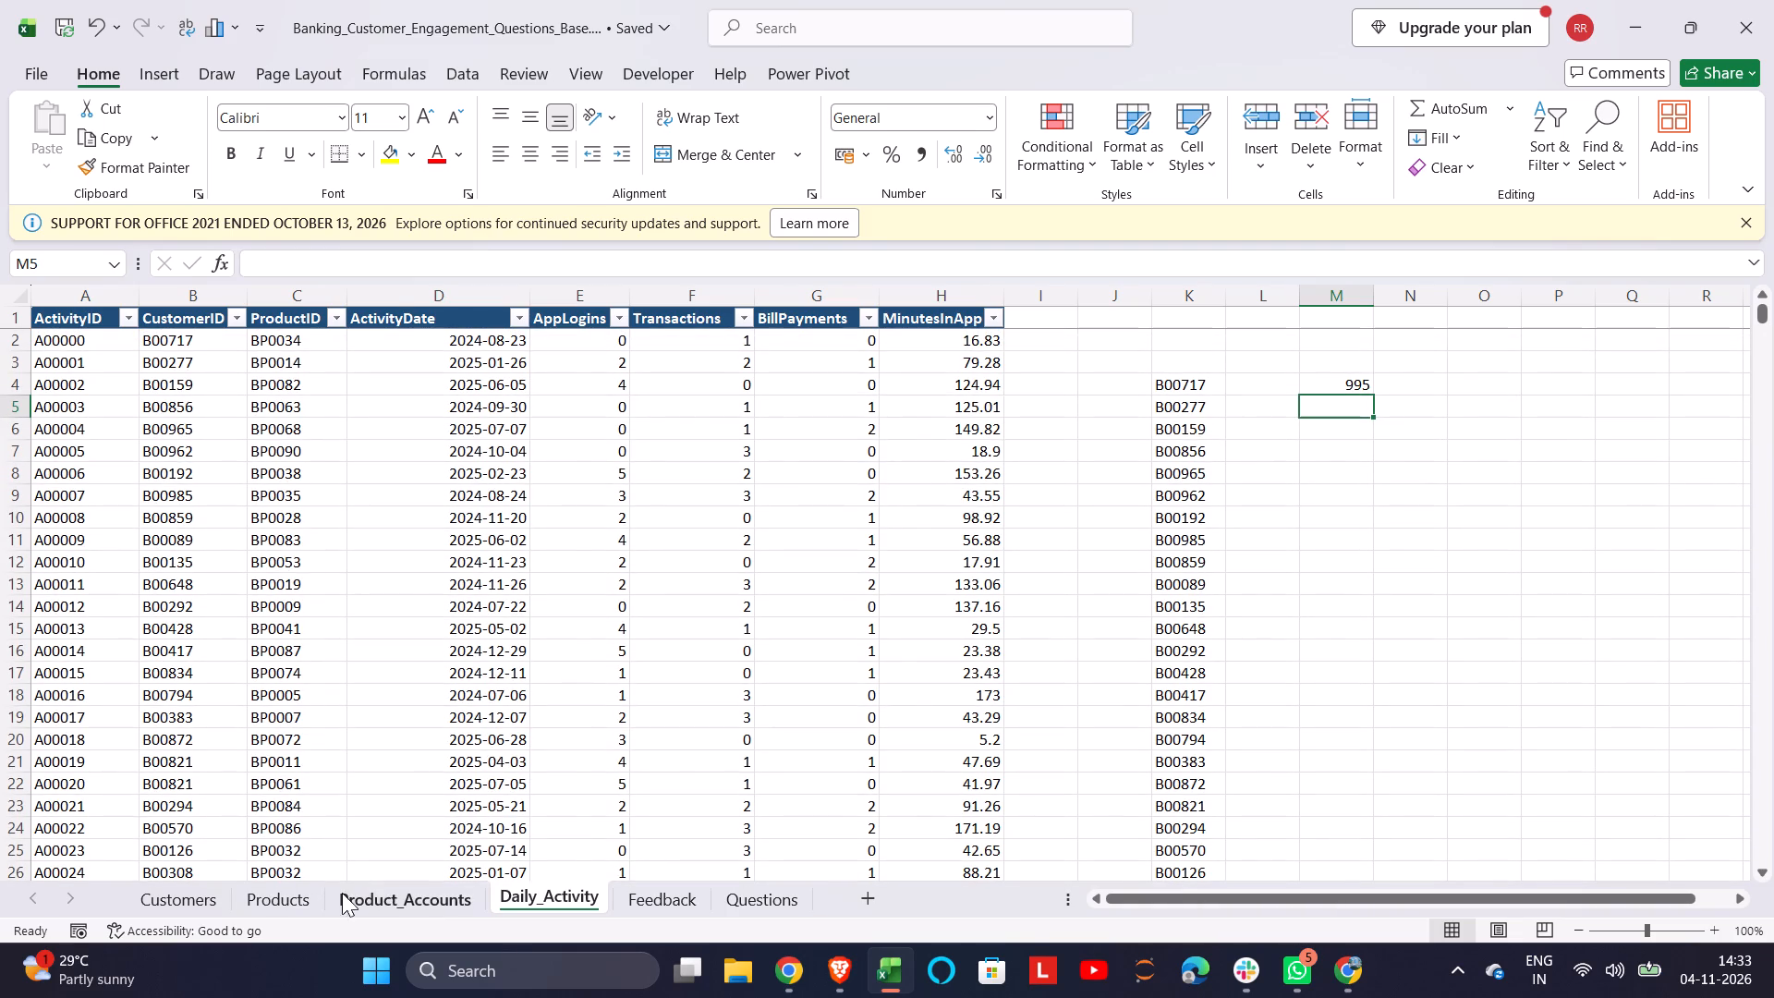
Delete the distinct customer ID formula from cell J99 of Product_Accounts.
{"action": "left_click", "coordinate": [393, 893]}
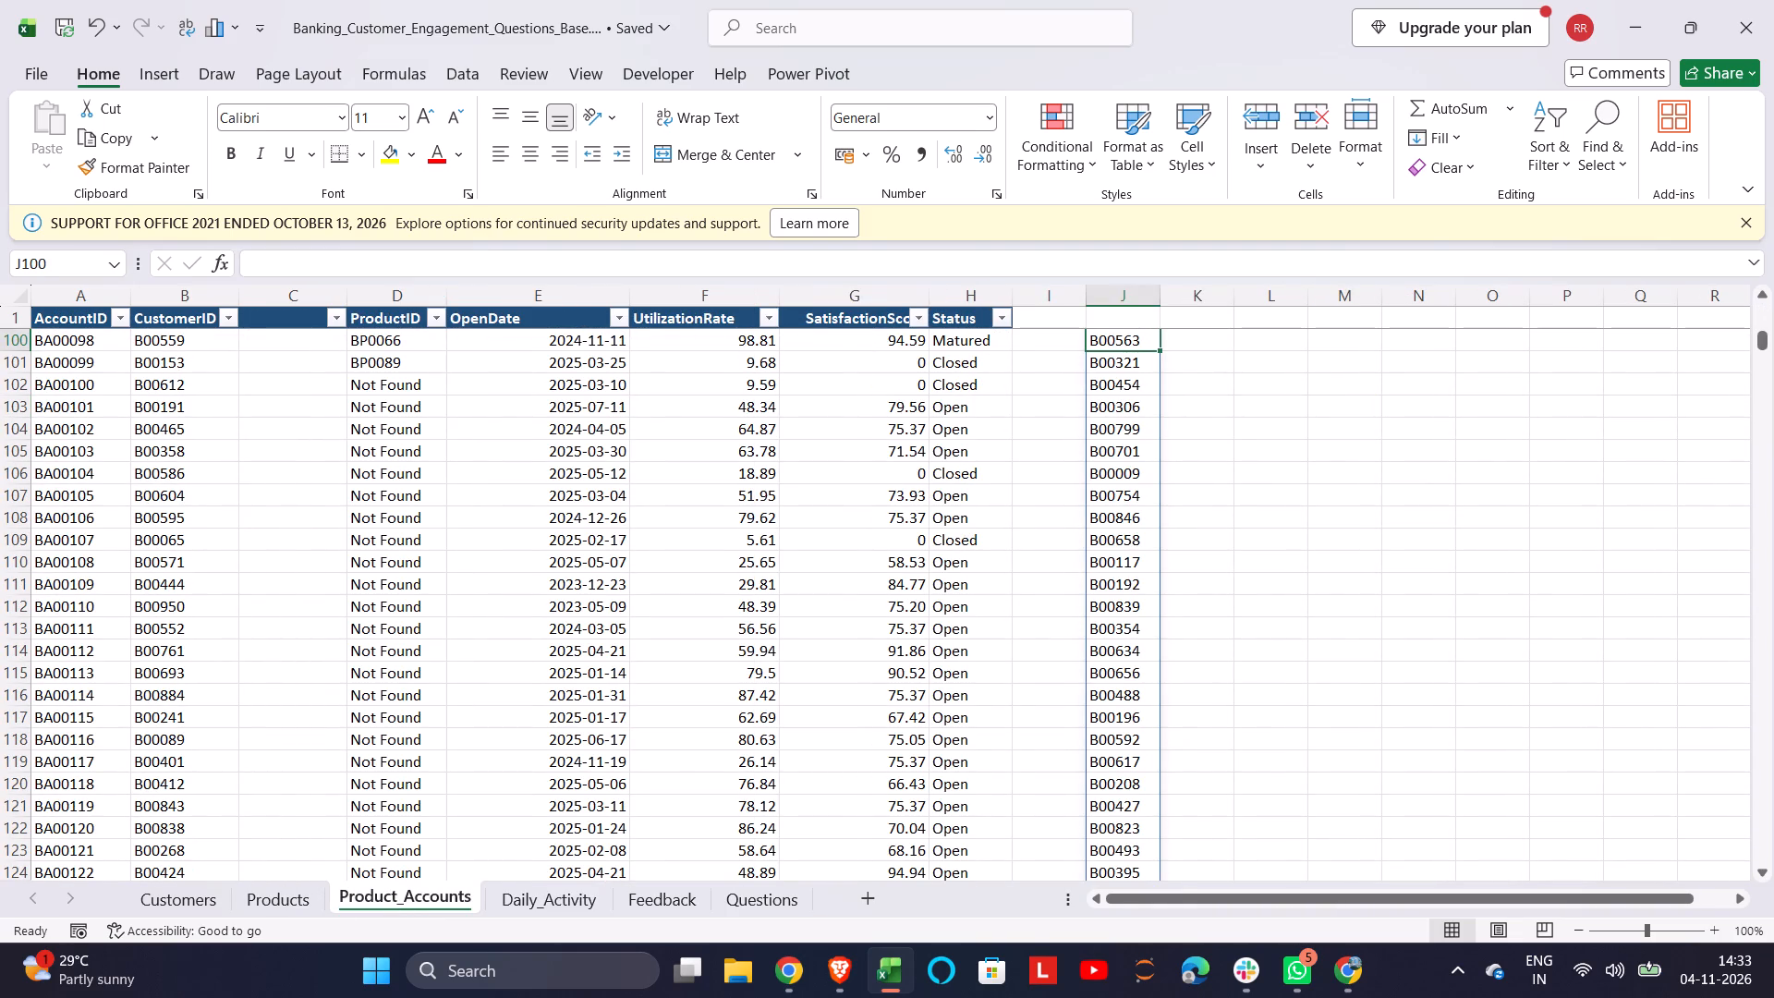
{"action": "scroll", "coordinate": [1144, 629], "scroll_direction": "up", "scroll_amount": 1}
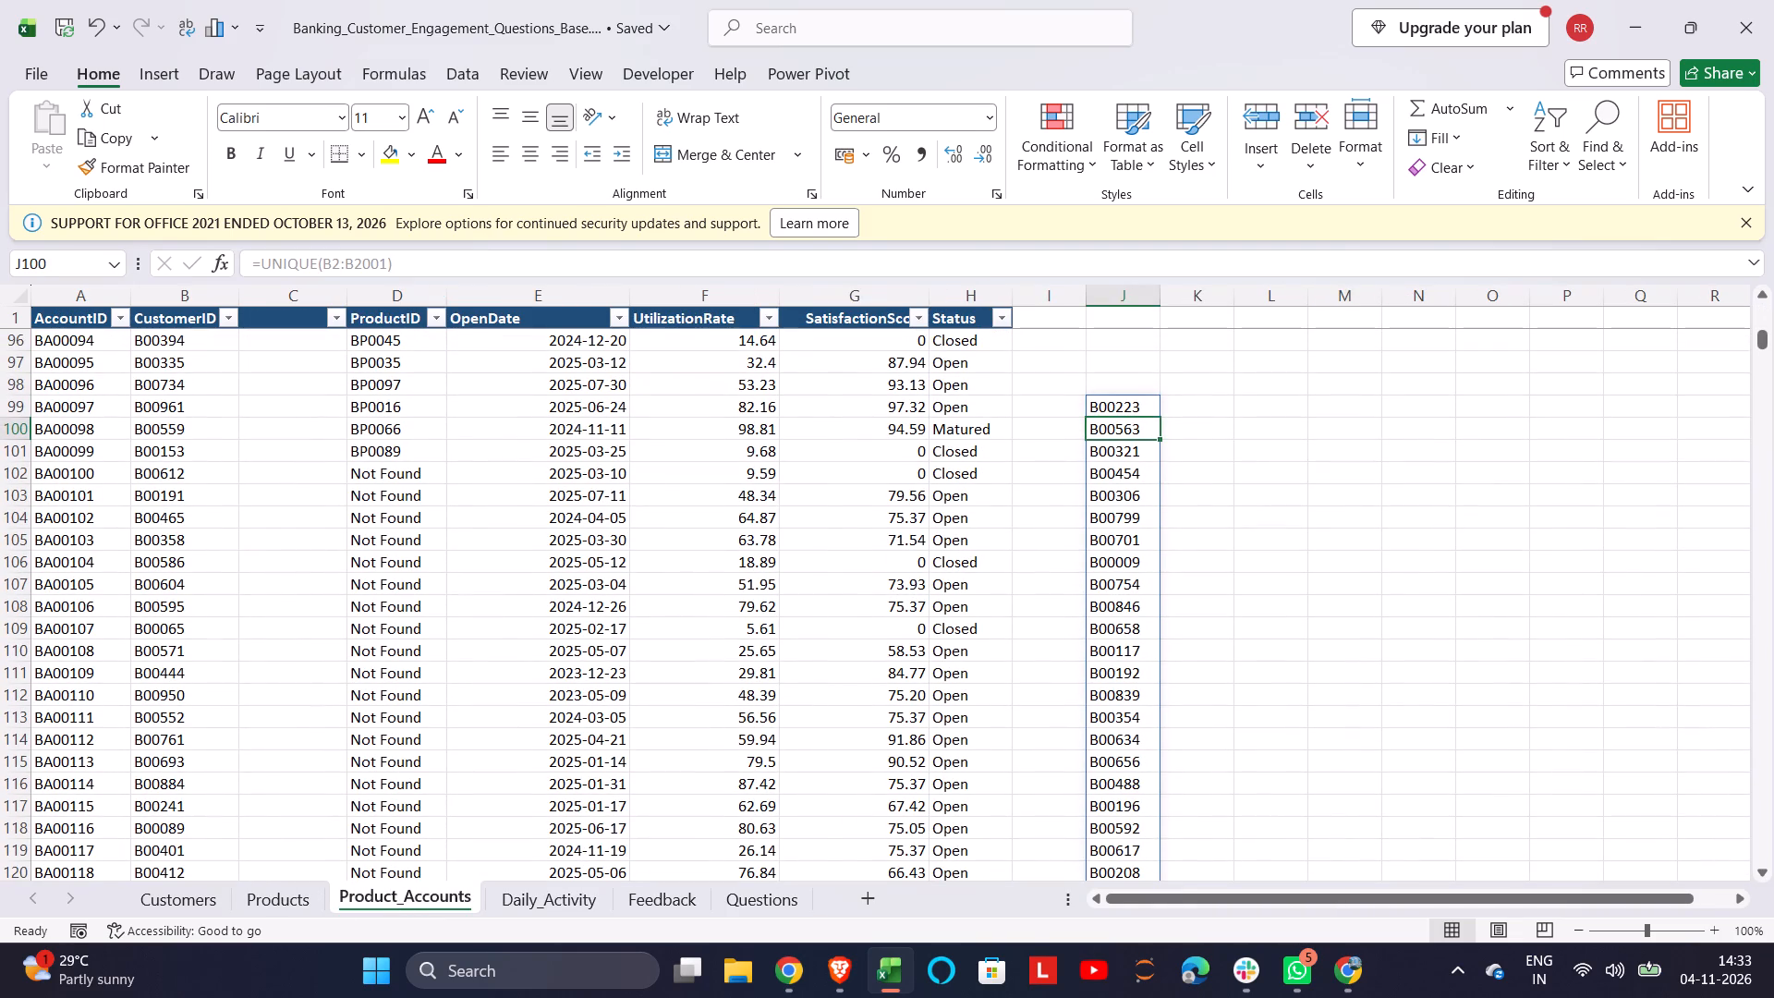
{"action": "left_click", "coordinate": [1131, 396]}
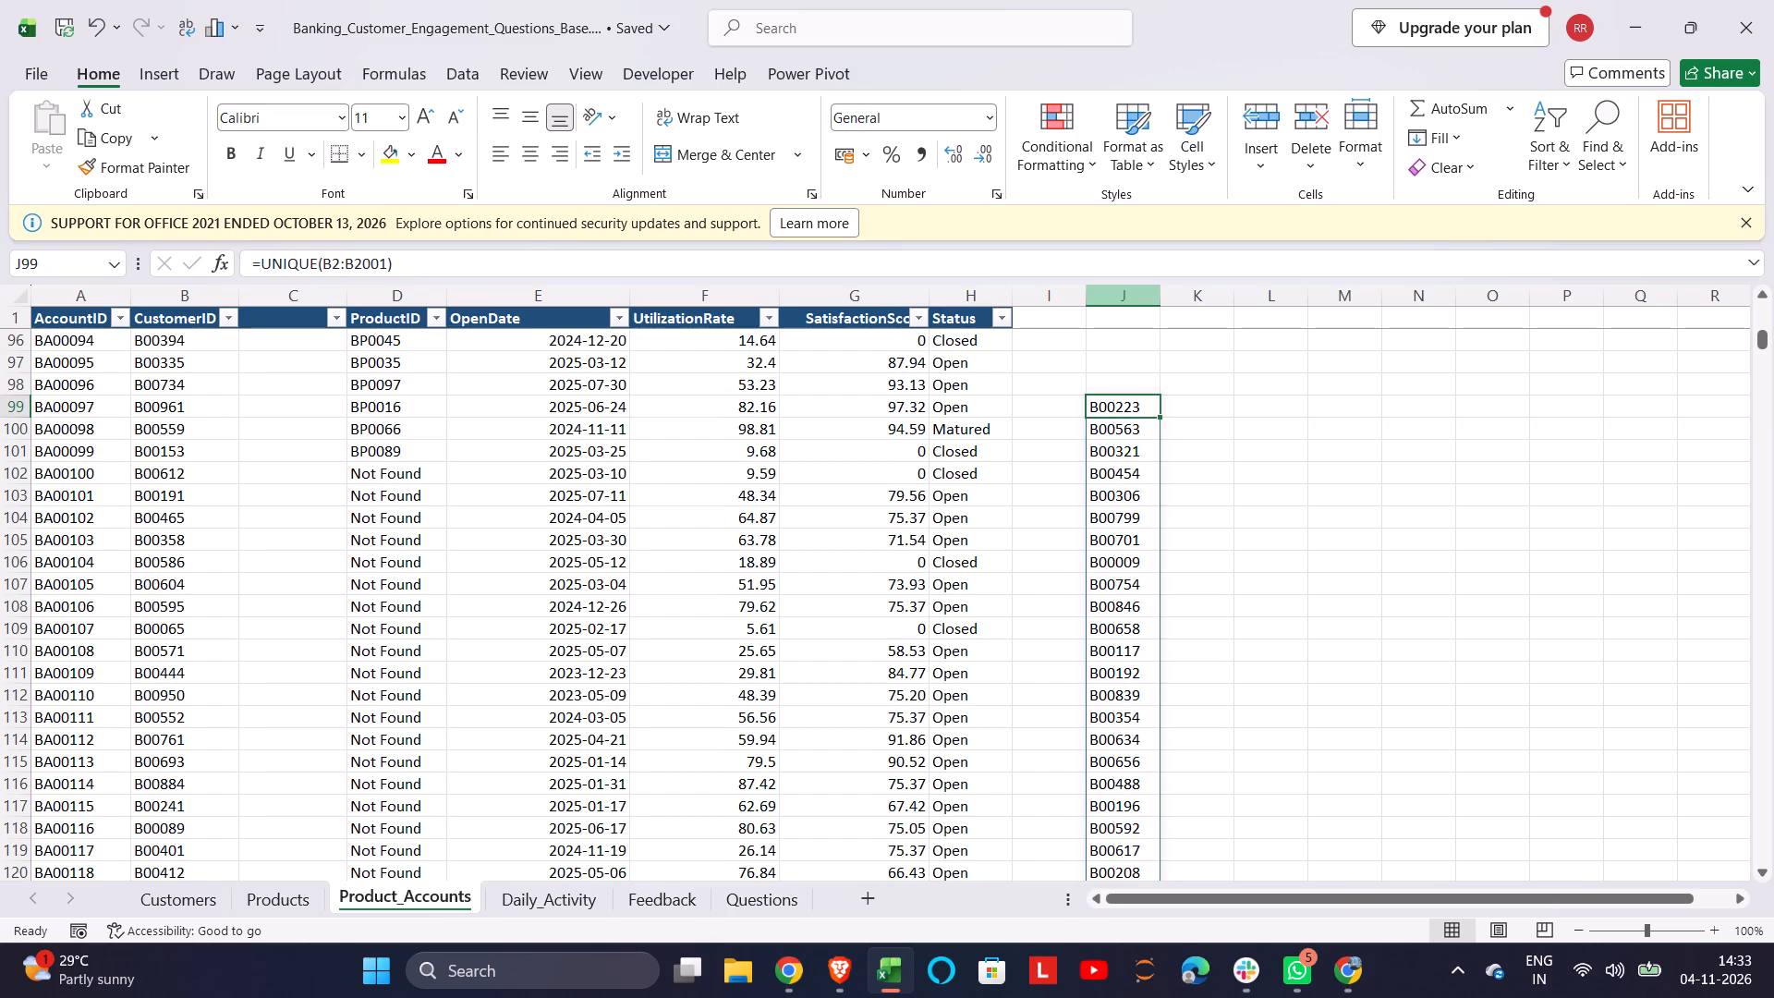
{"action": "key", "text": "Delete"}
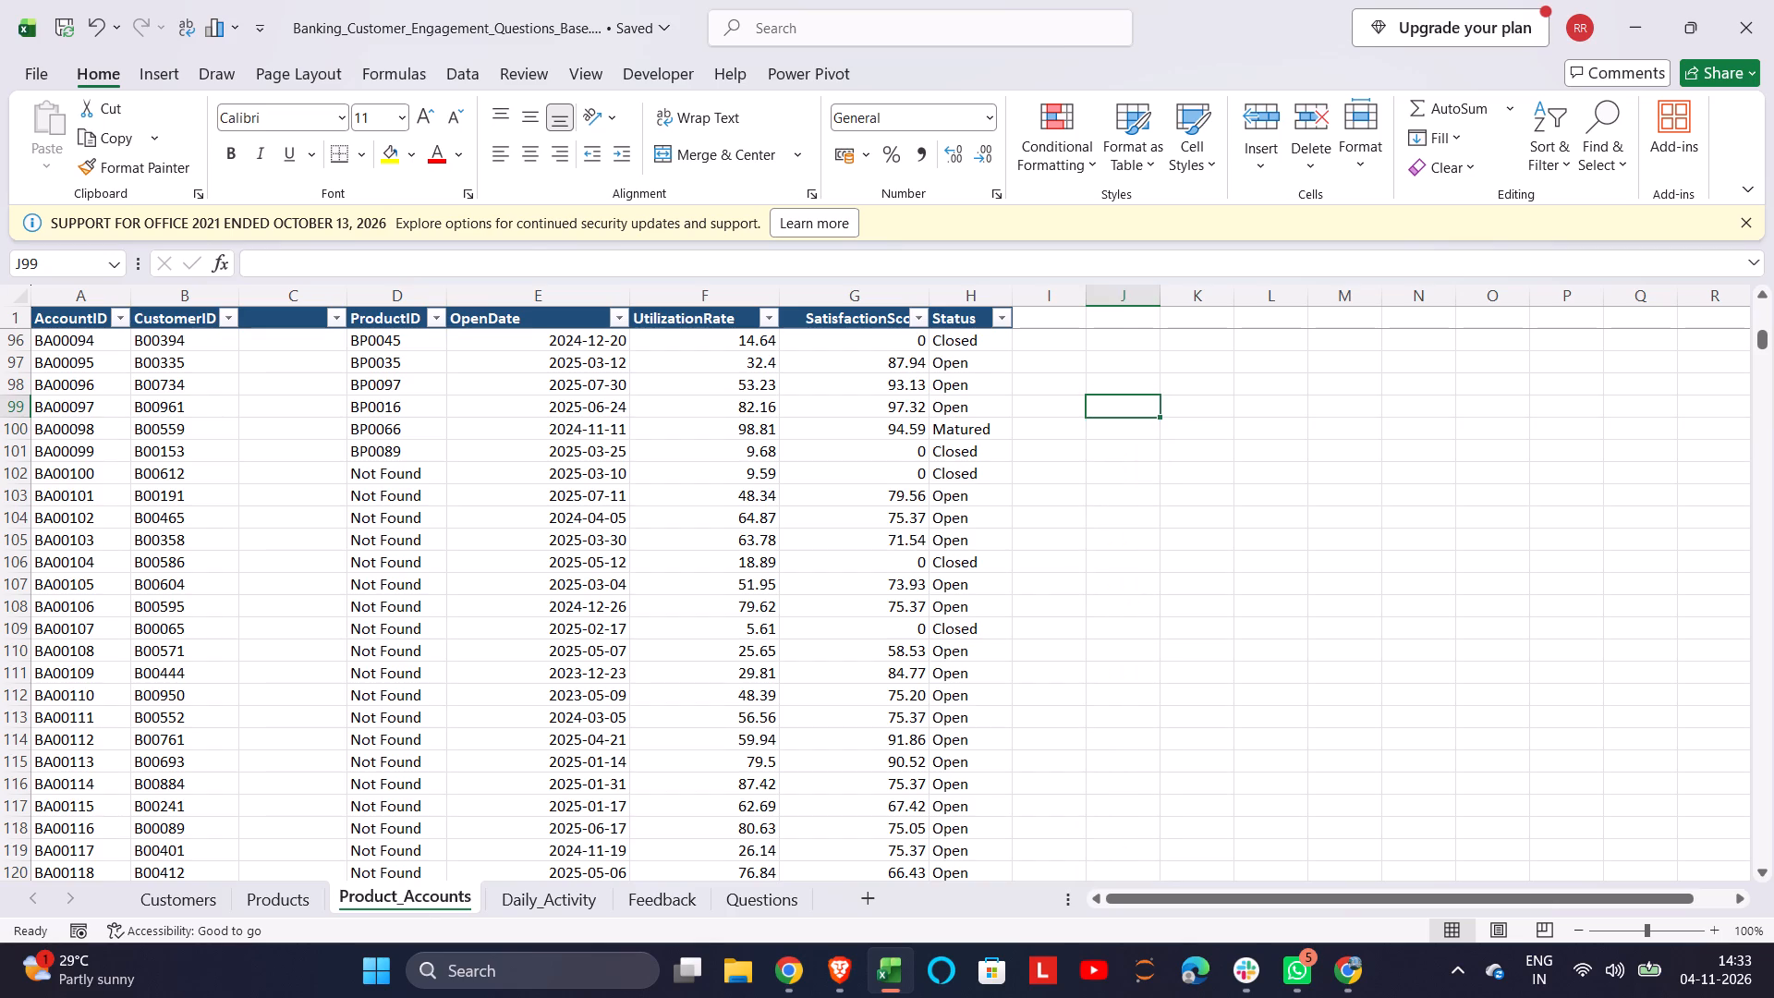
In cell J3 of Product_Accounts, list the distinct customer IDs with the formula =UNIQUE(B2:B2001).
{"action": "left_click_drag", "start_coordinate": [1768, 338], "coordinate": [1761, 277]}
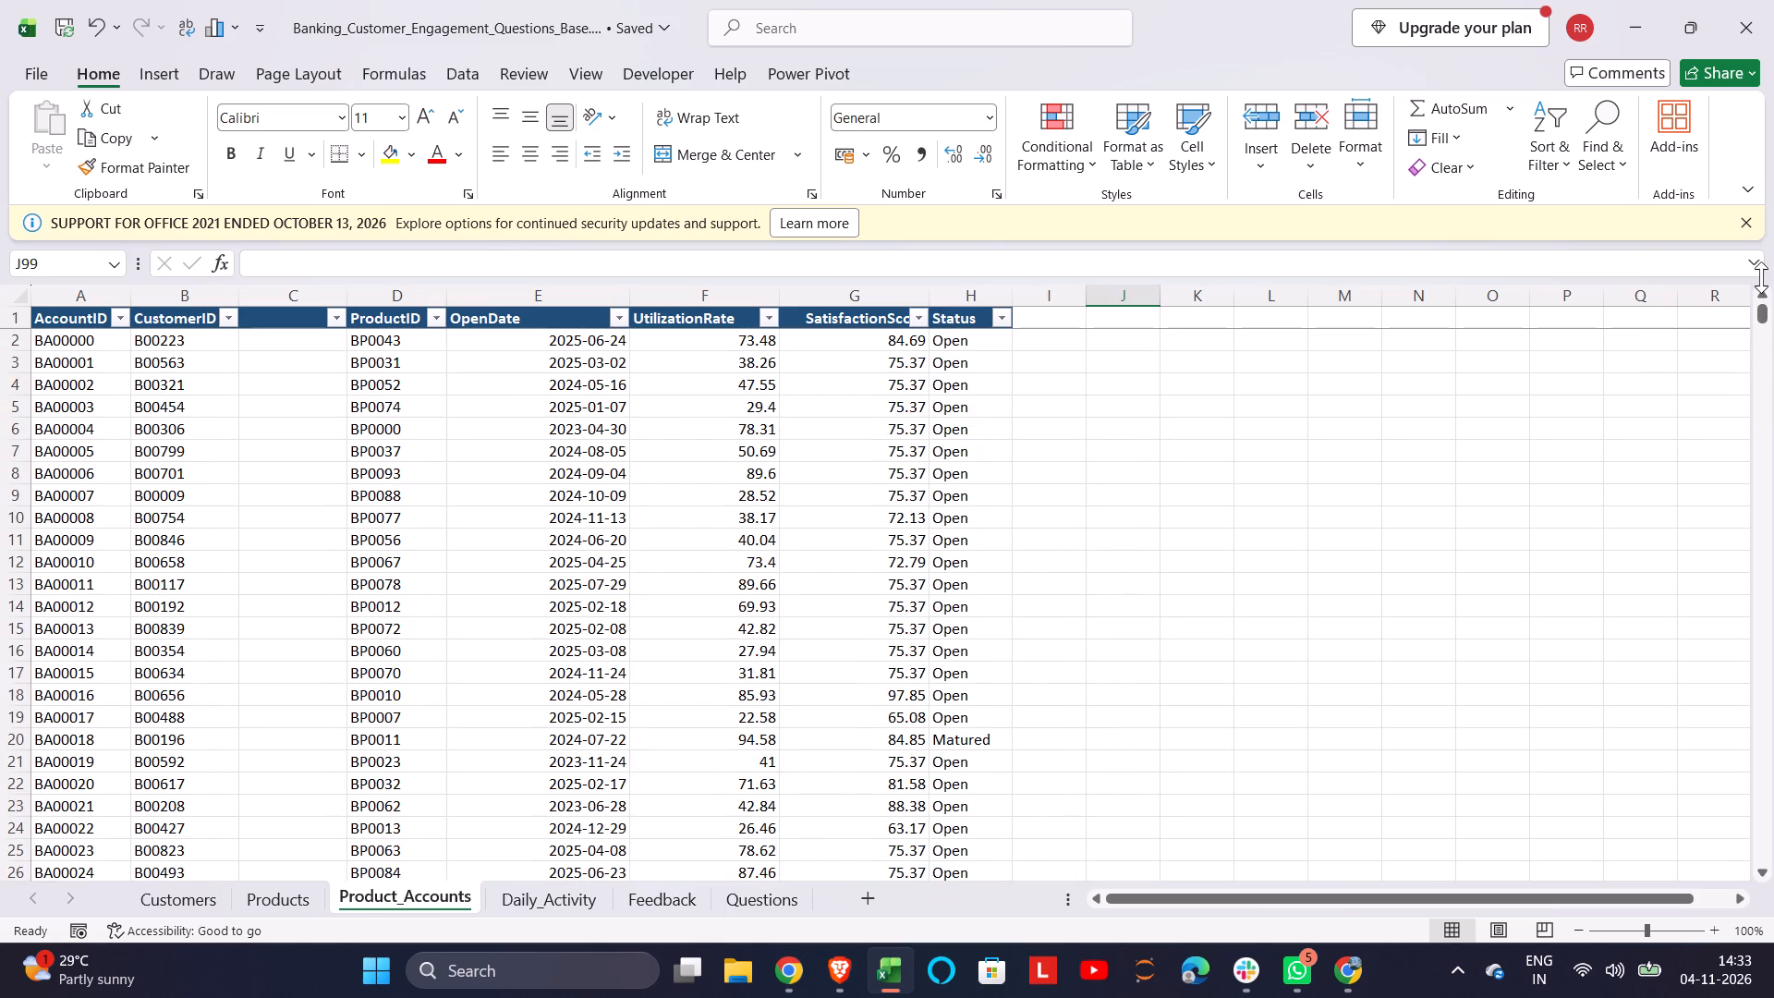
{"action": "left_click", "coordinate": [1141, 357]}
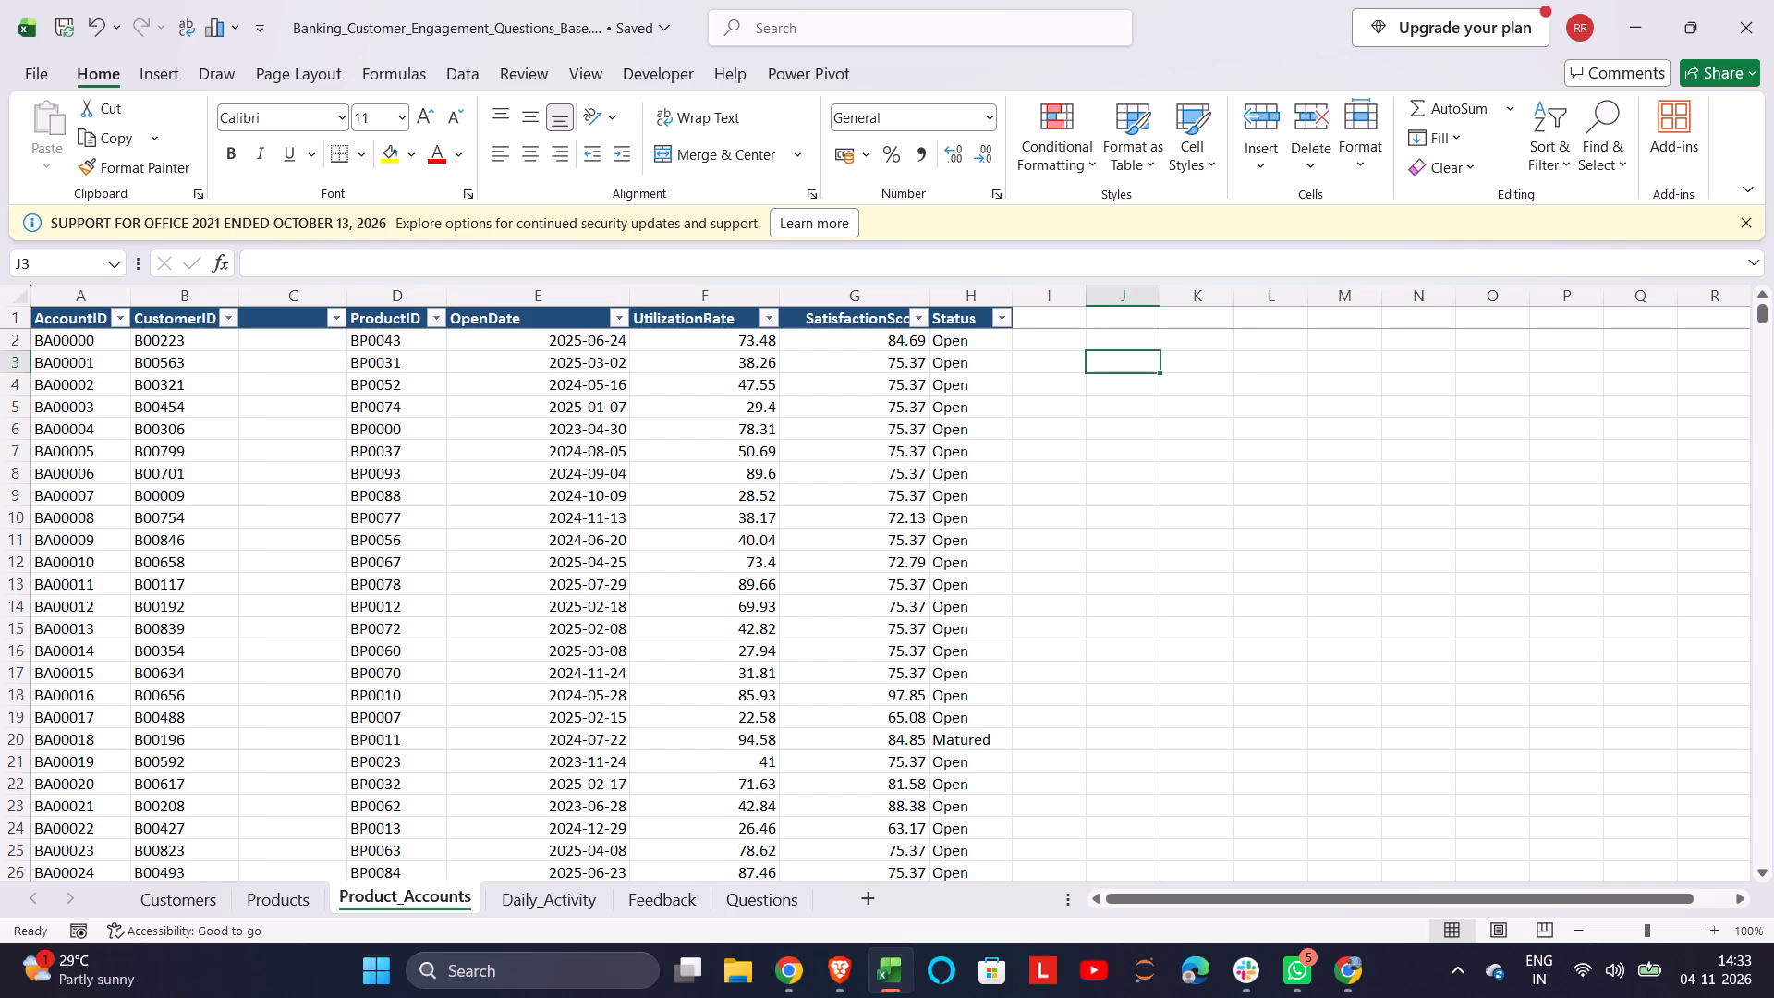
{"action": "type", "text": "=uni"}
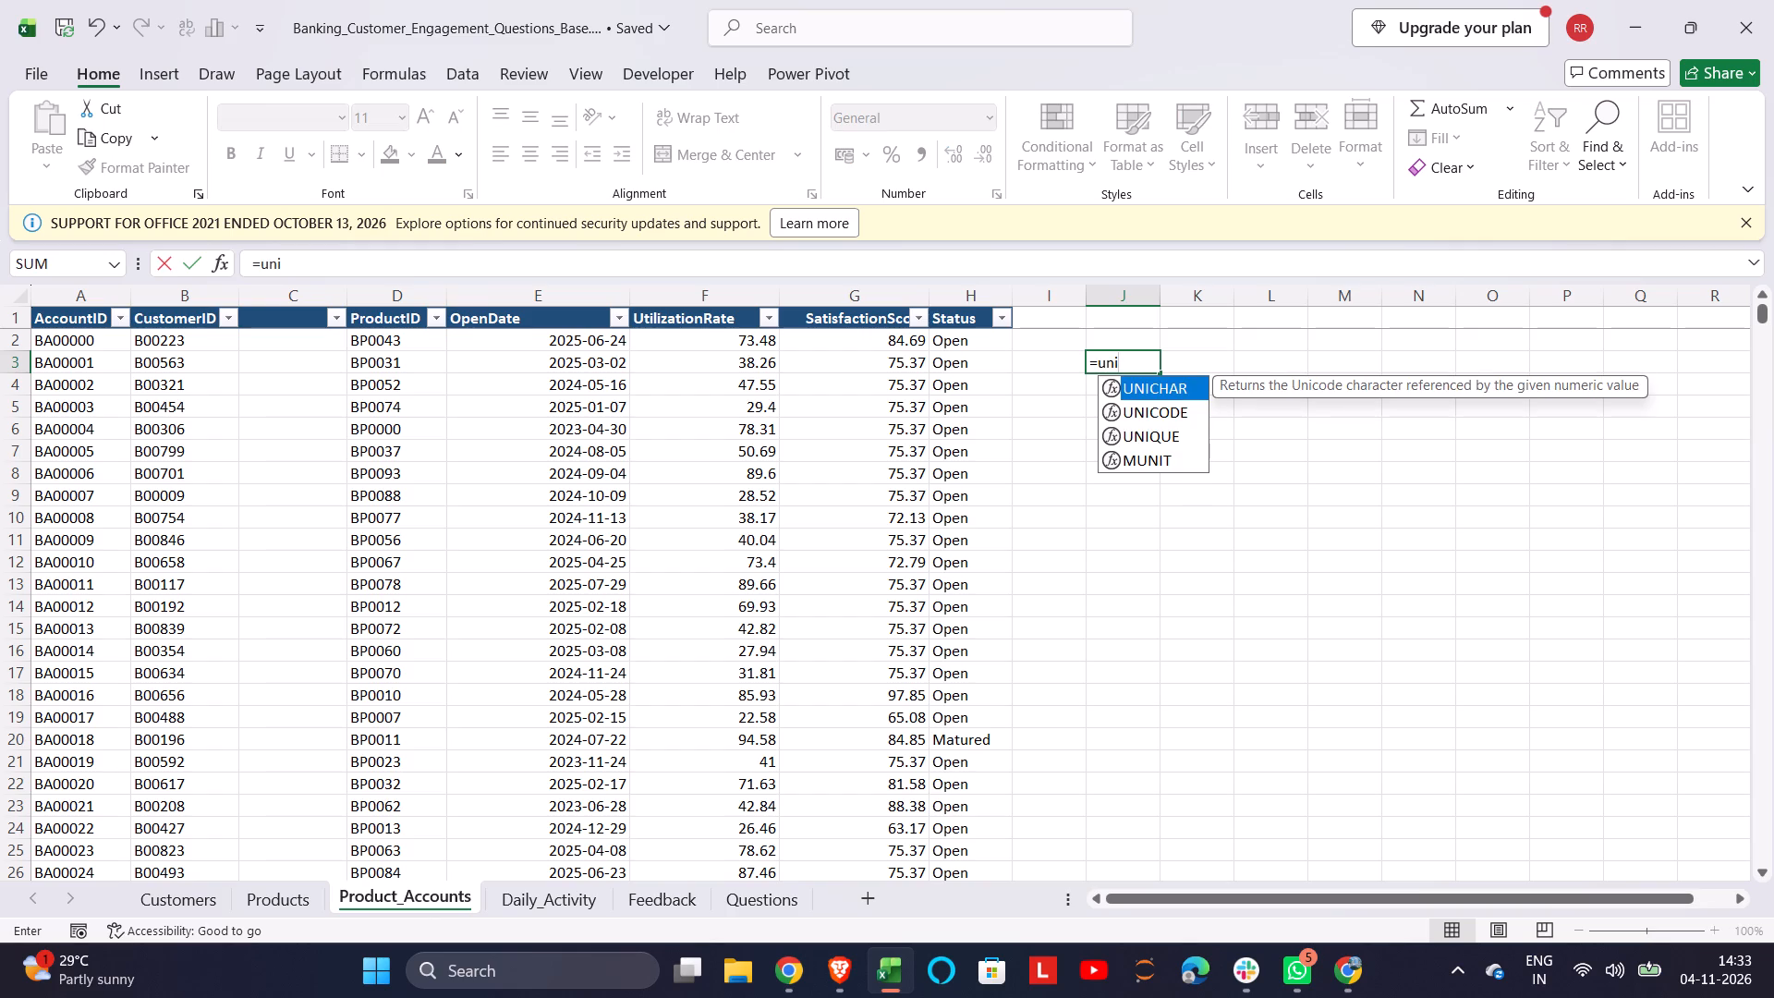
{"action": "type", "text": "qu"}
{"action": "key", "text": "Tab"}
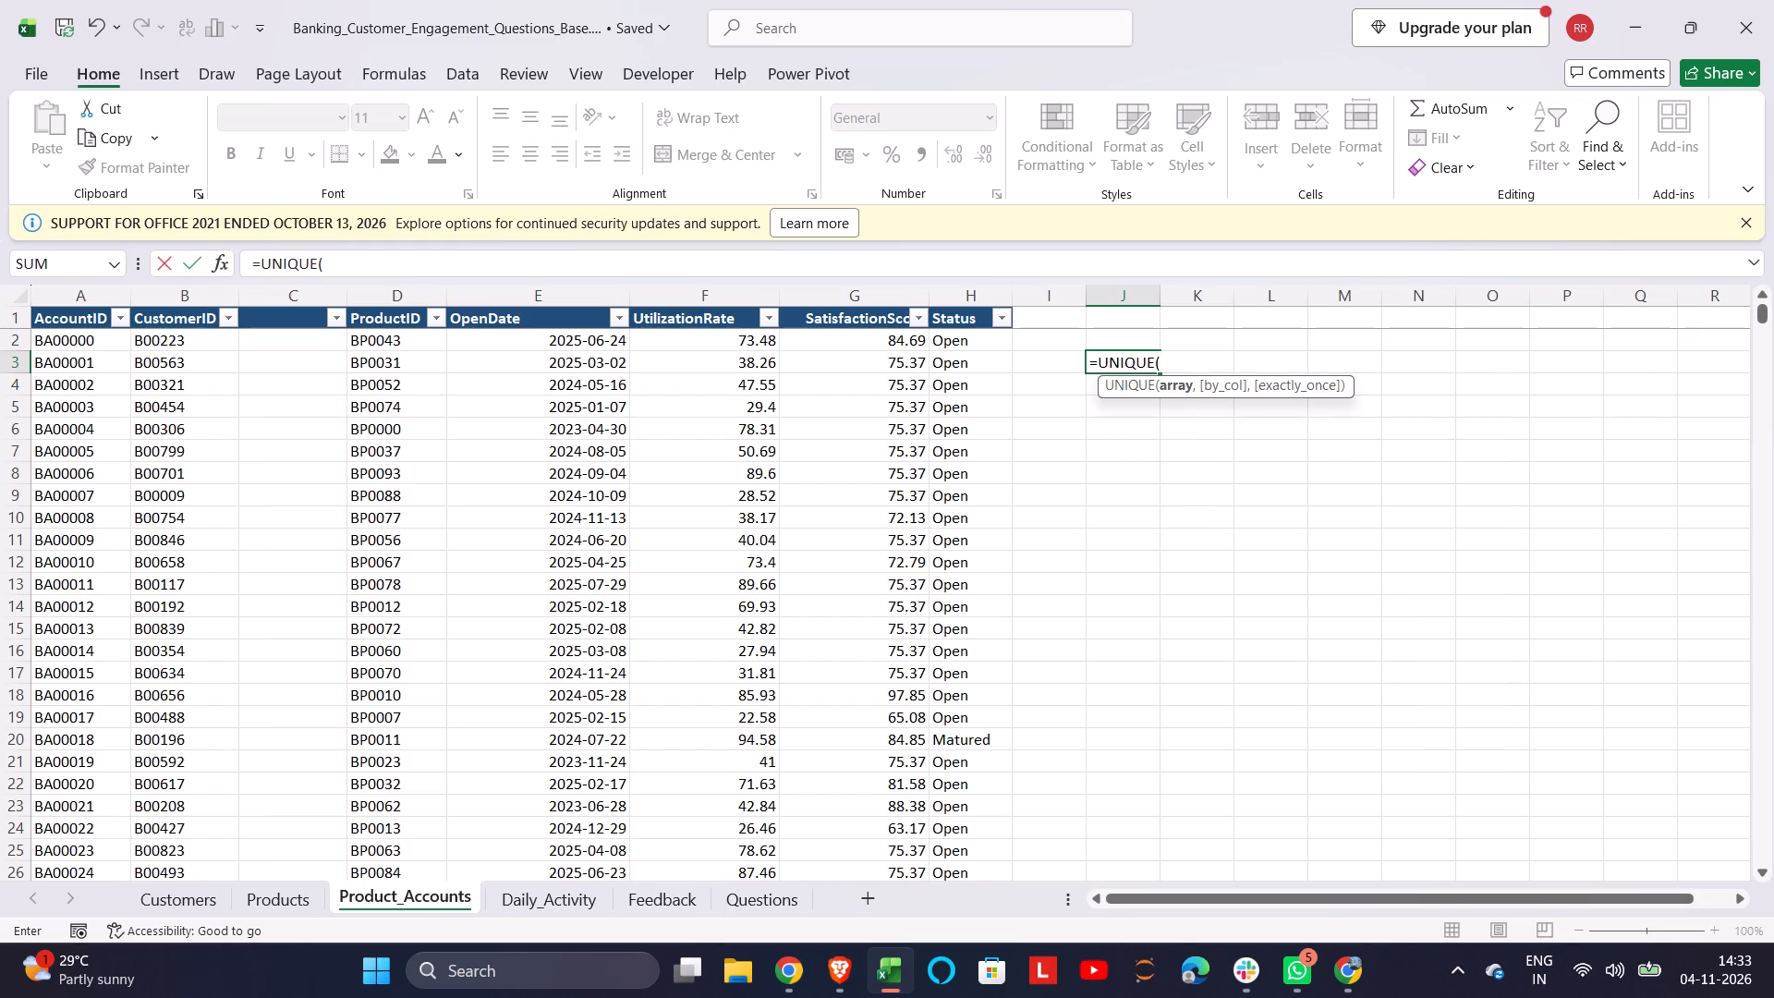
{"action": "left_click", "coordinate": [173, 347]}
{"action": "key", "text": "ctrl+shift+Down"}
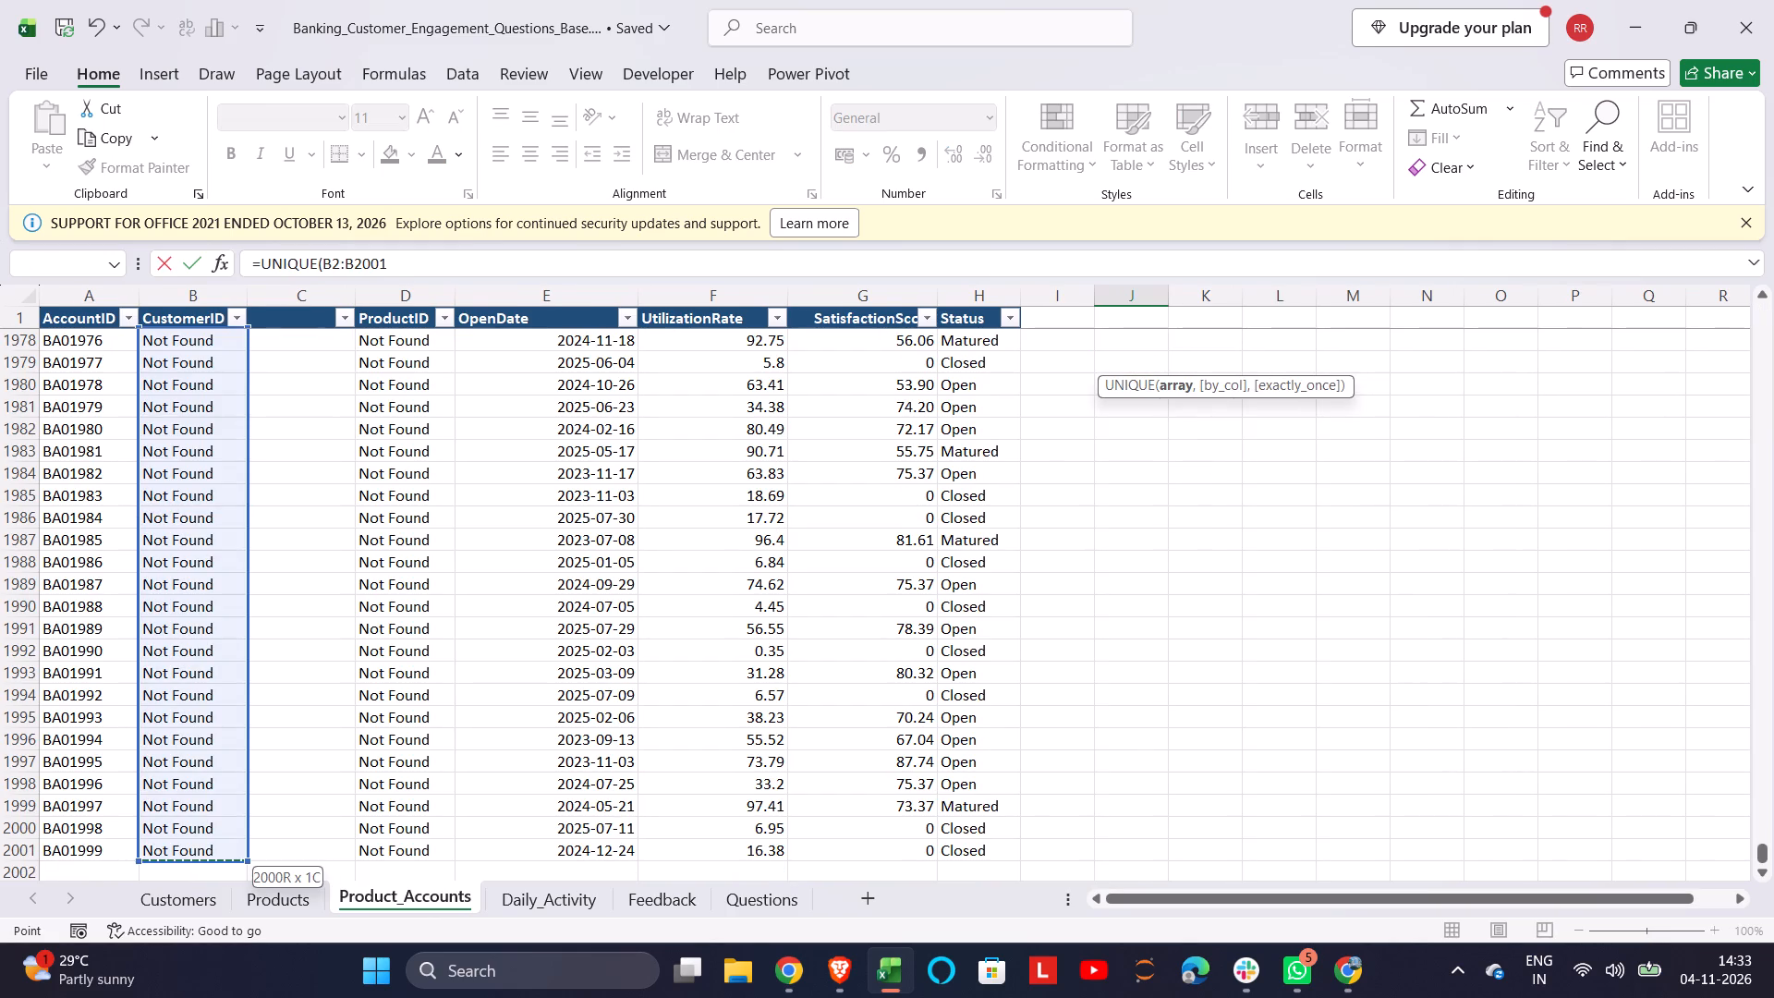
{"action": "key", "text": "Return"}
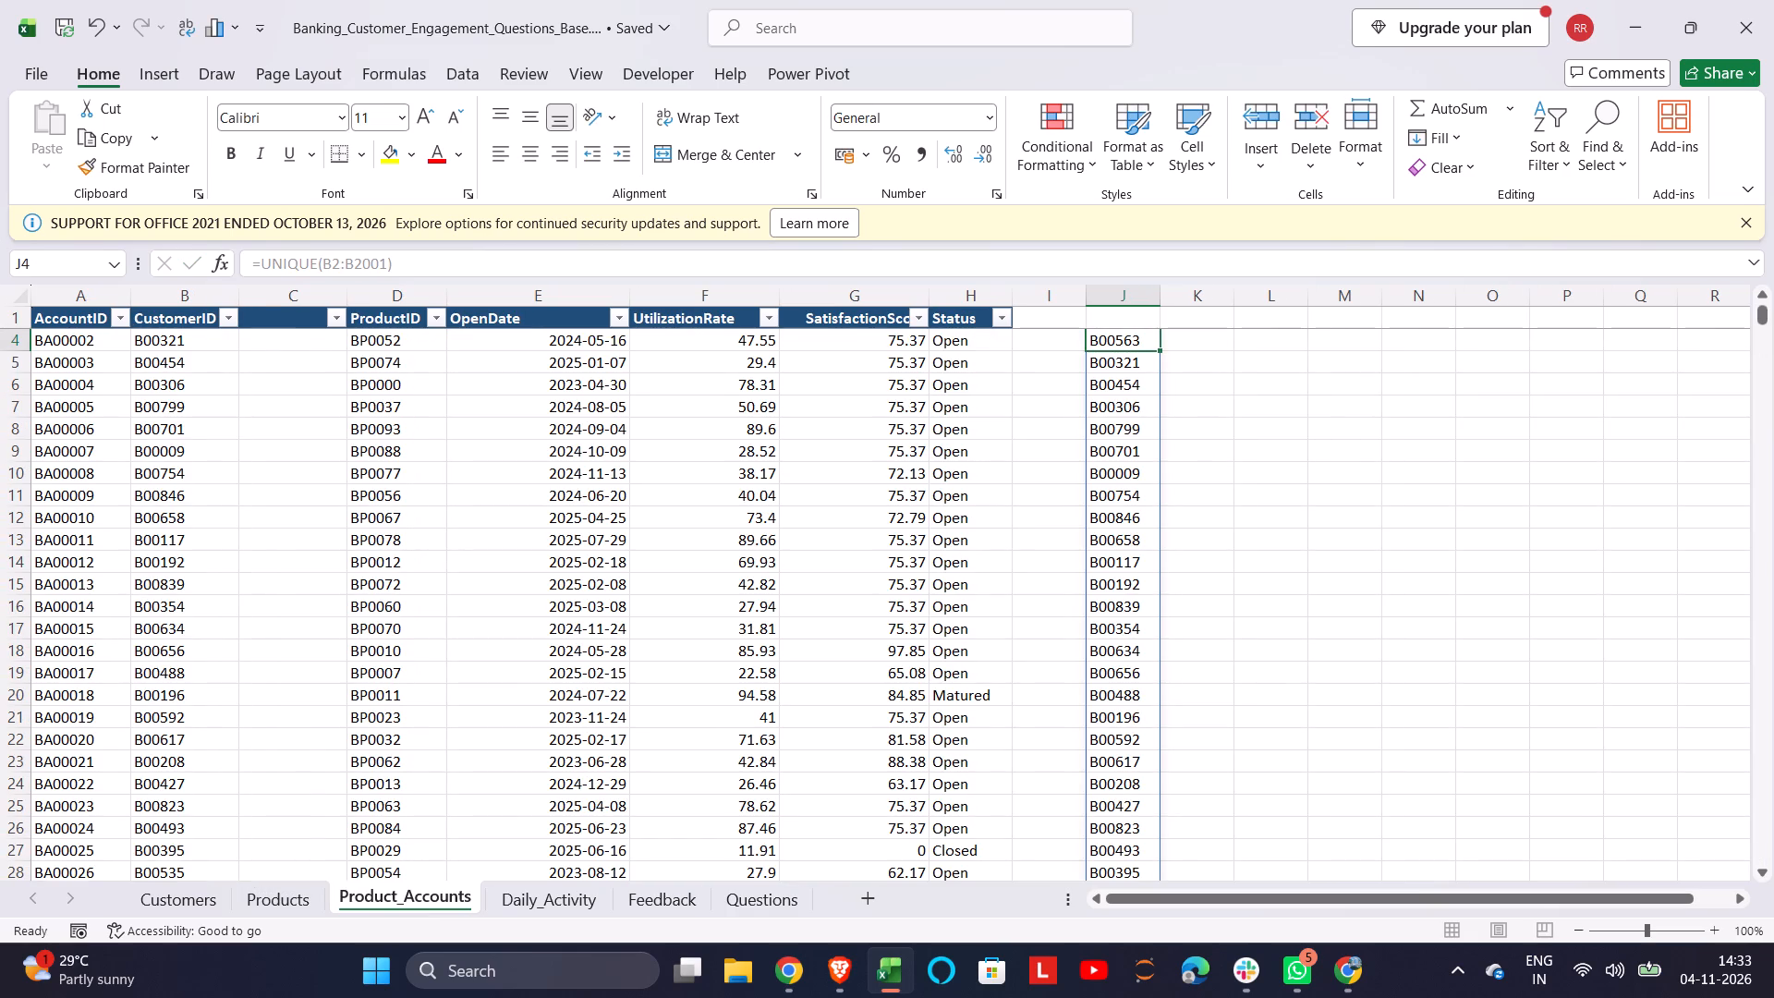
In cell L3 of Product_Accounts, count the distinct customer IDs listed from J3 downward with COUNTA.
{"action": "scroll", "coordinate": [1105, 508], "scroll_direction": "up", "scroll_amount": 1}
{"action": "left_click", "coordinate": [1266, 367]}
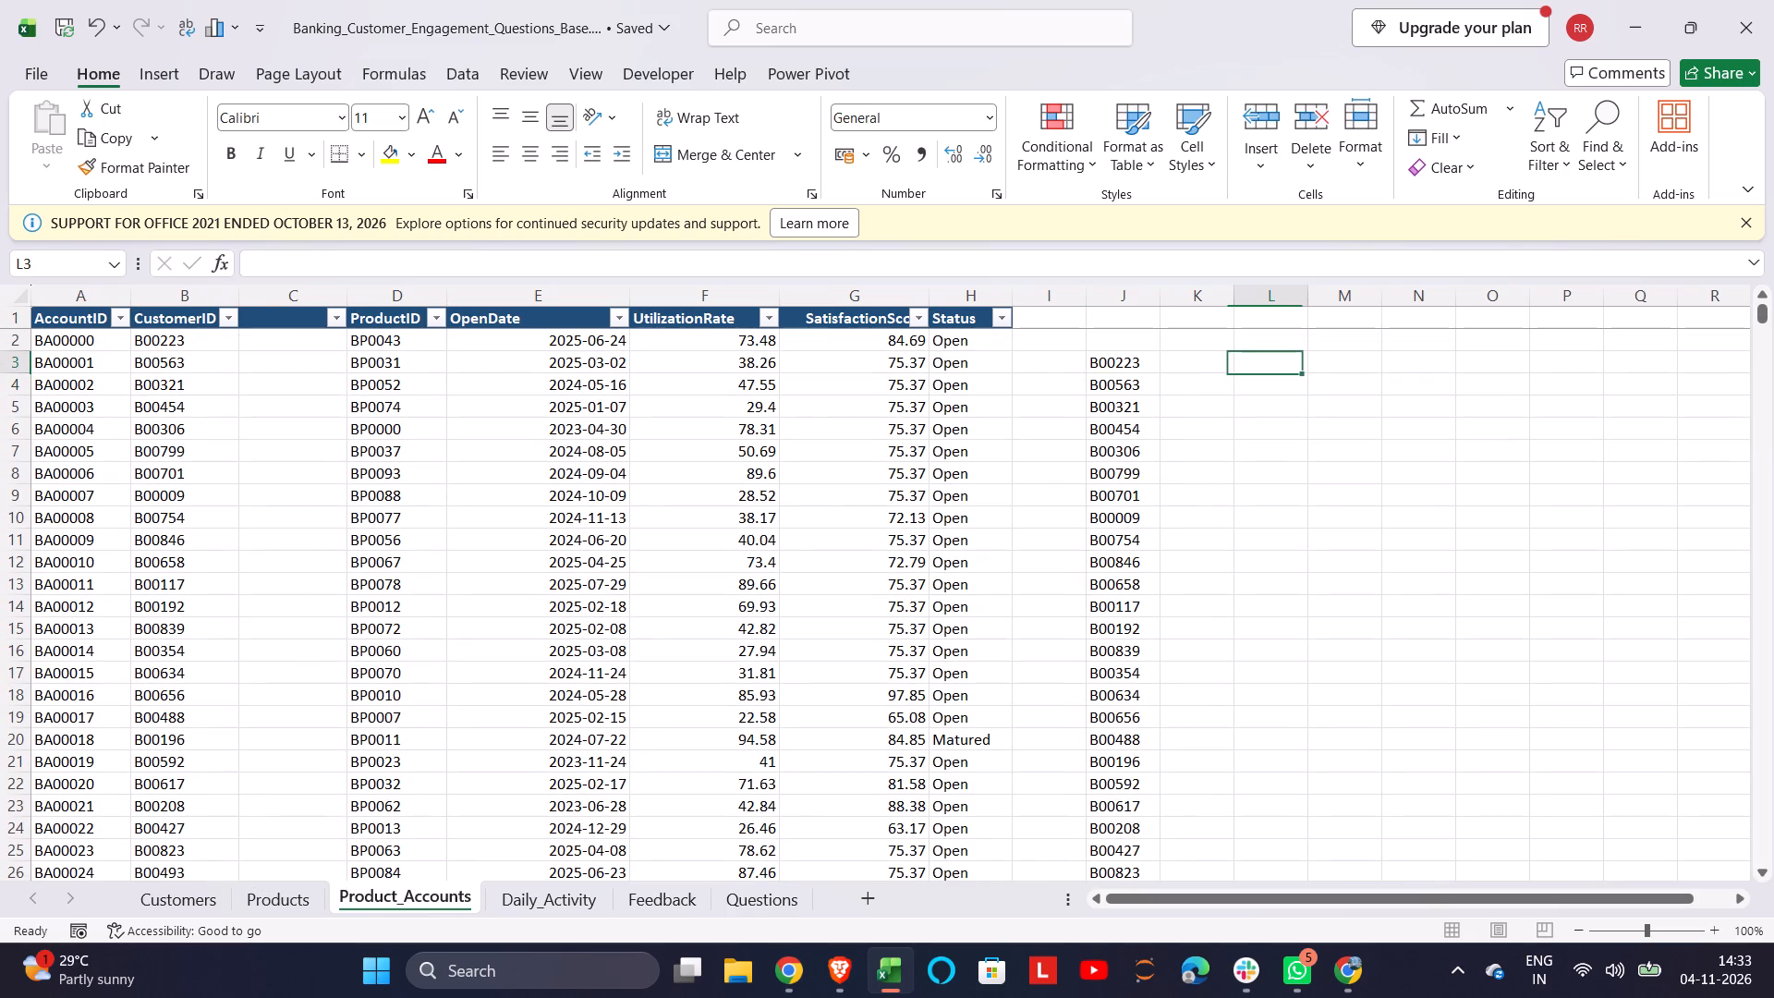
{"action": "type", "text": "=count"}
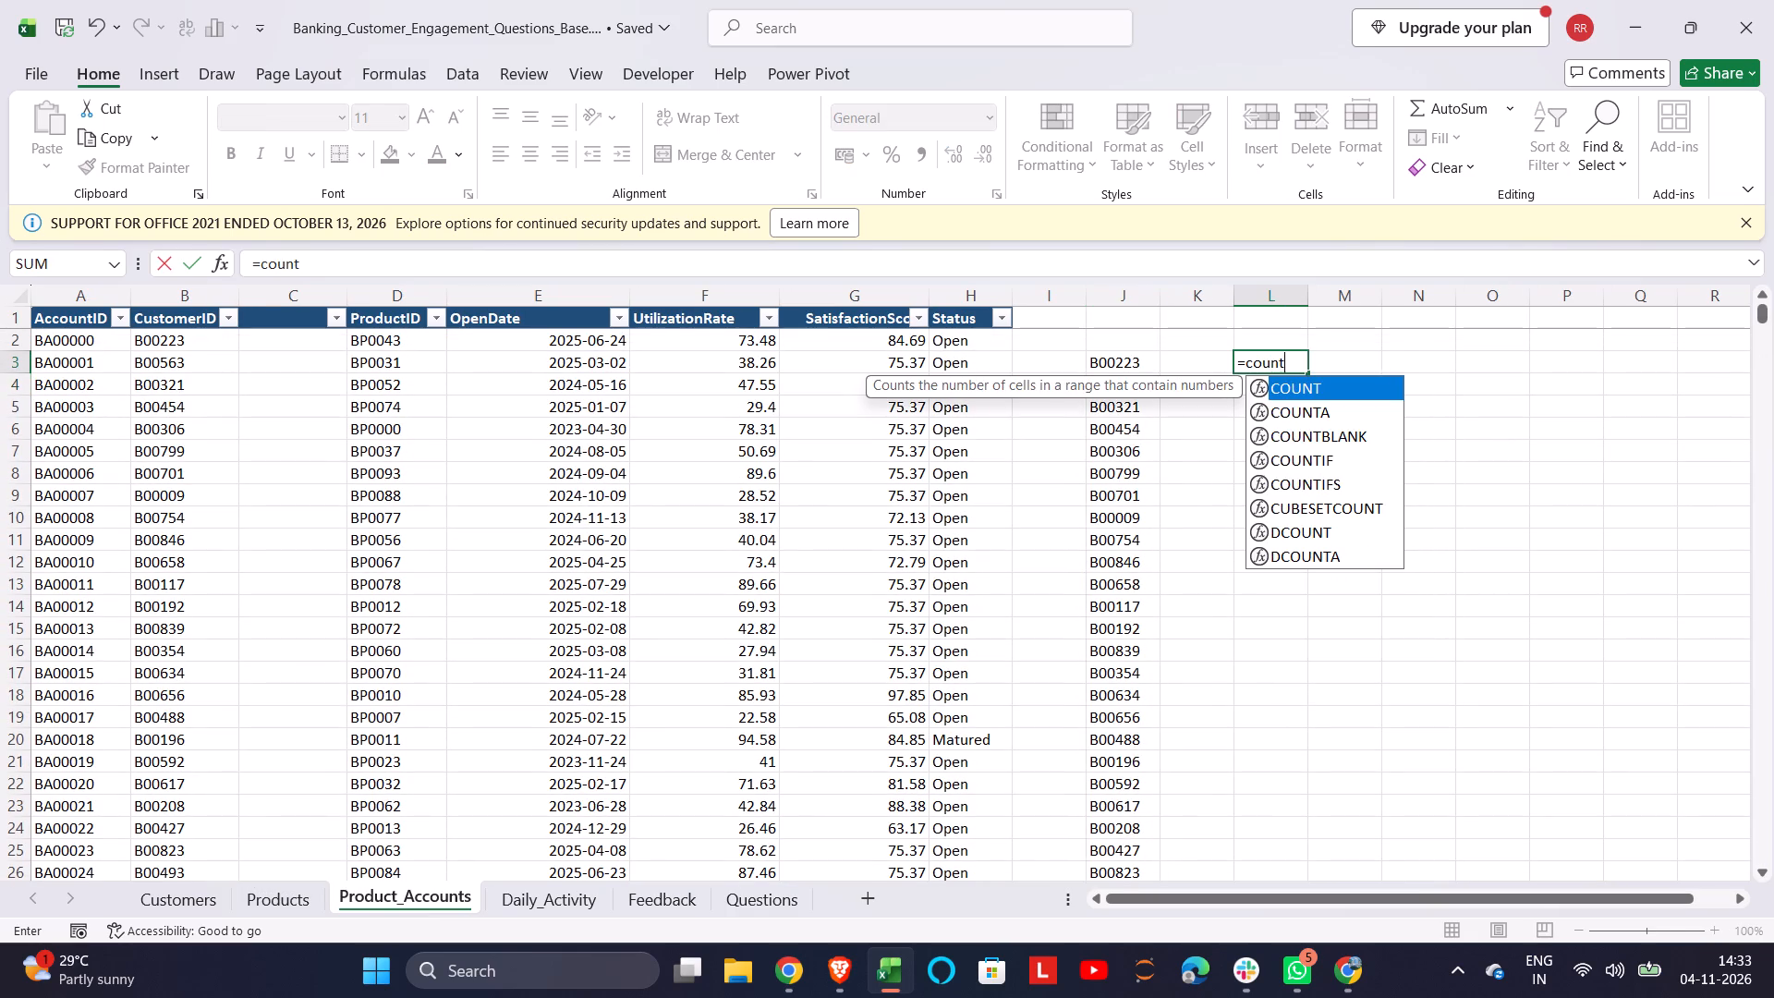
{"action": "key", "text": "a"}
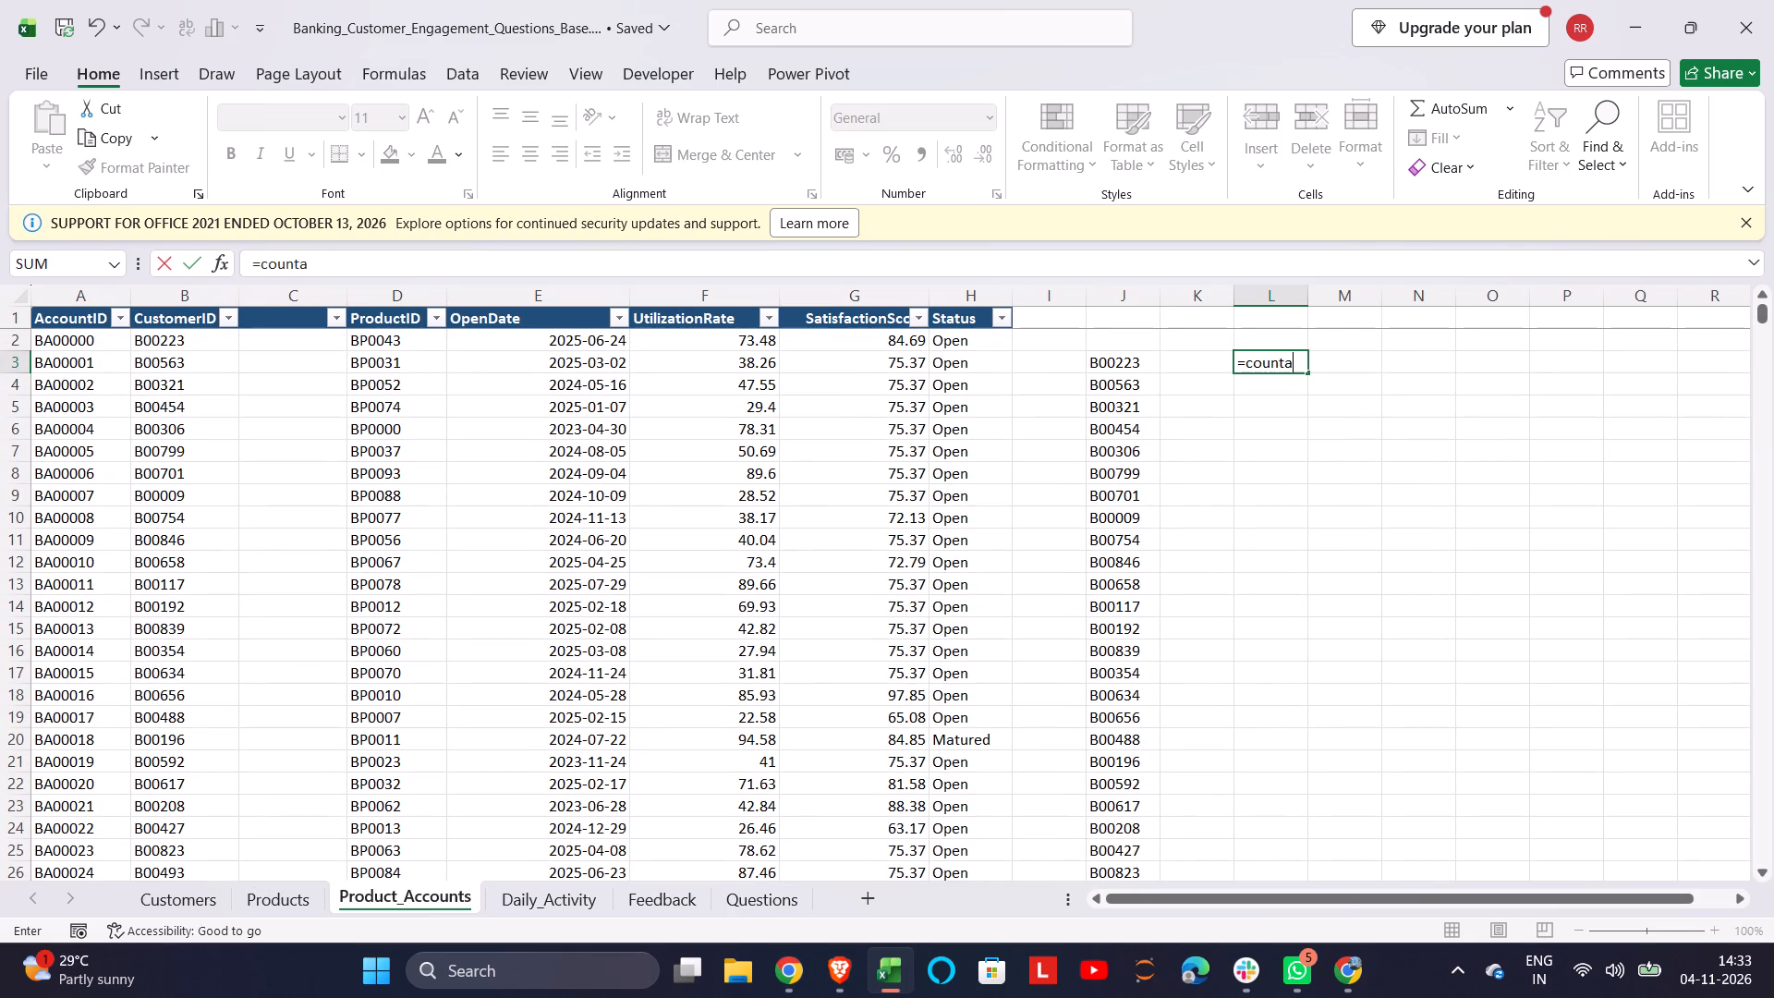
{"action": "key", "text": "BackSpace"}
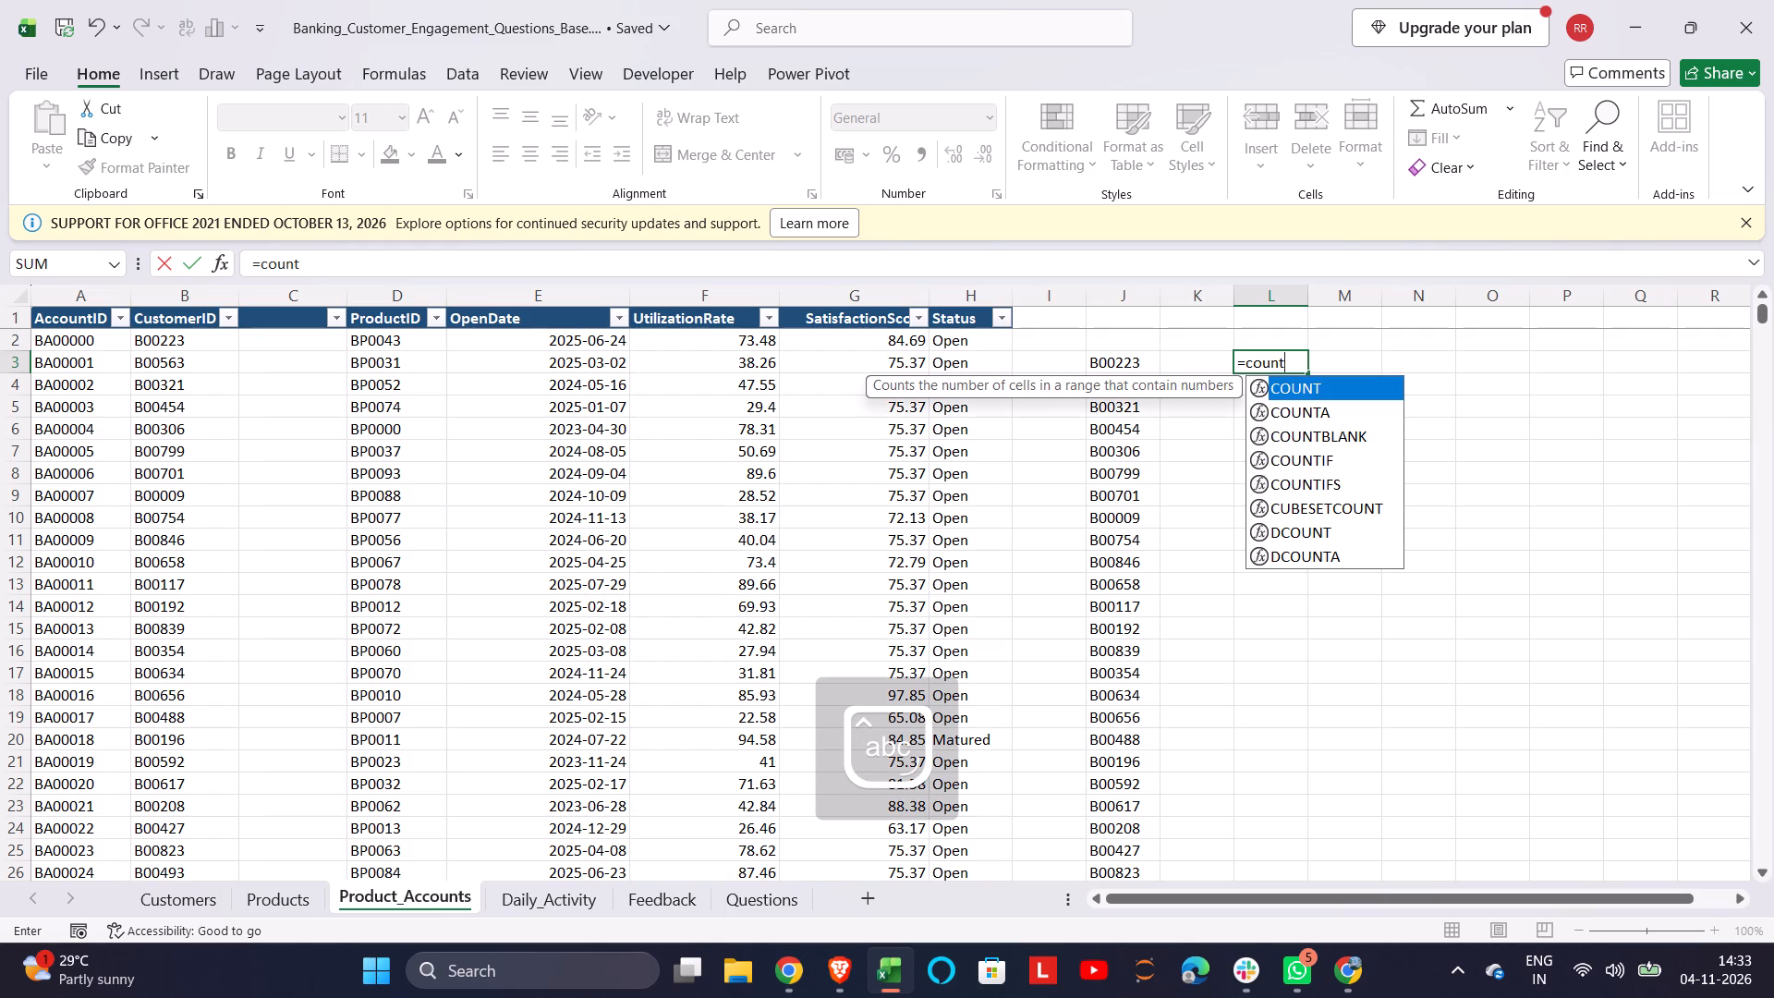
{"action": "key", "text": "Down"}
{"action": "key", "text": "Tab"}
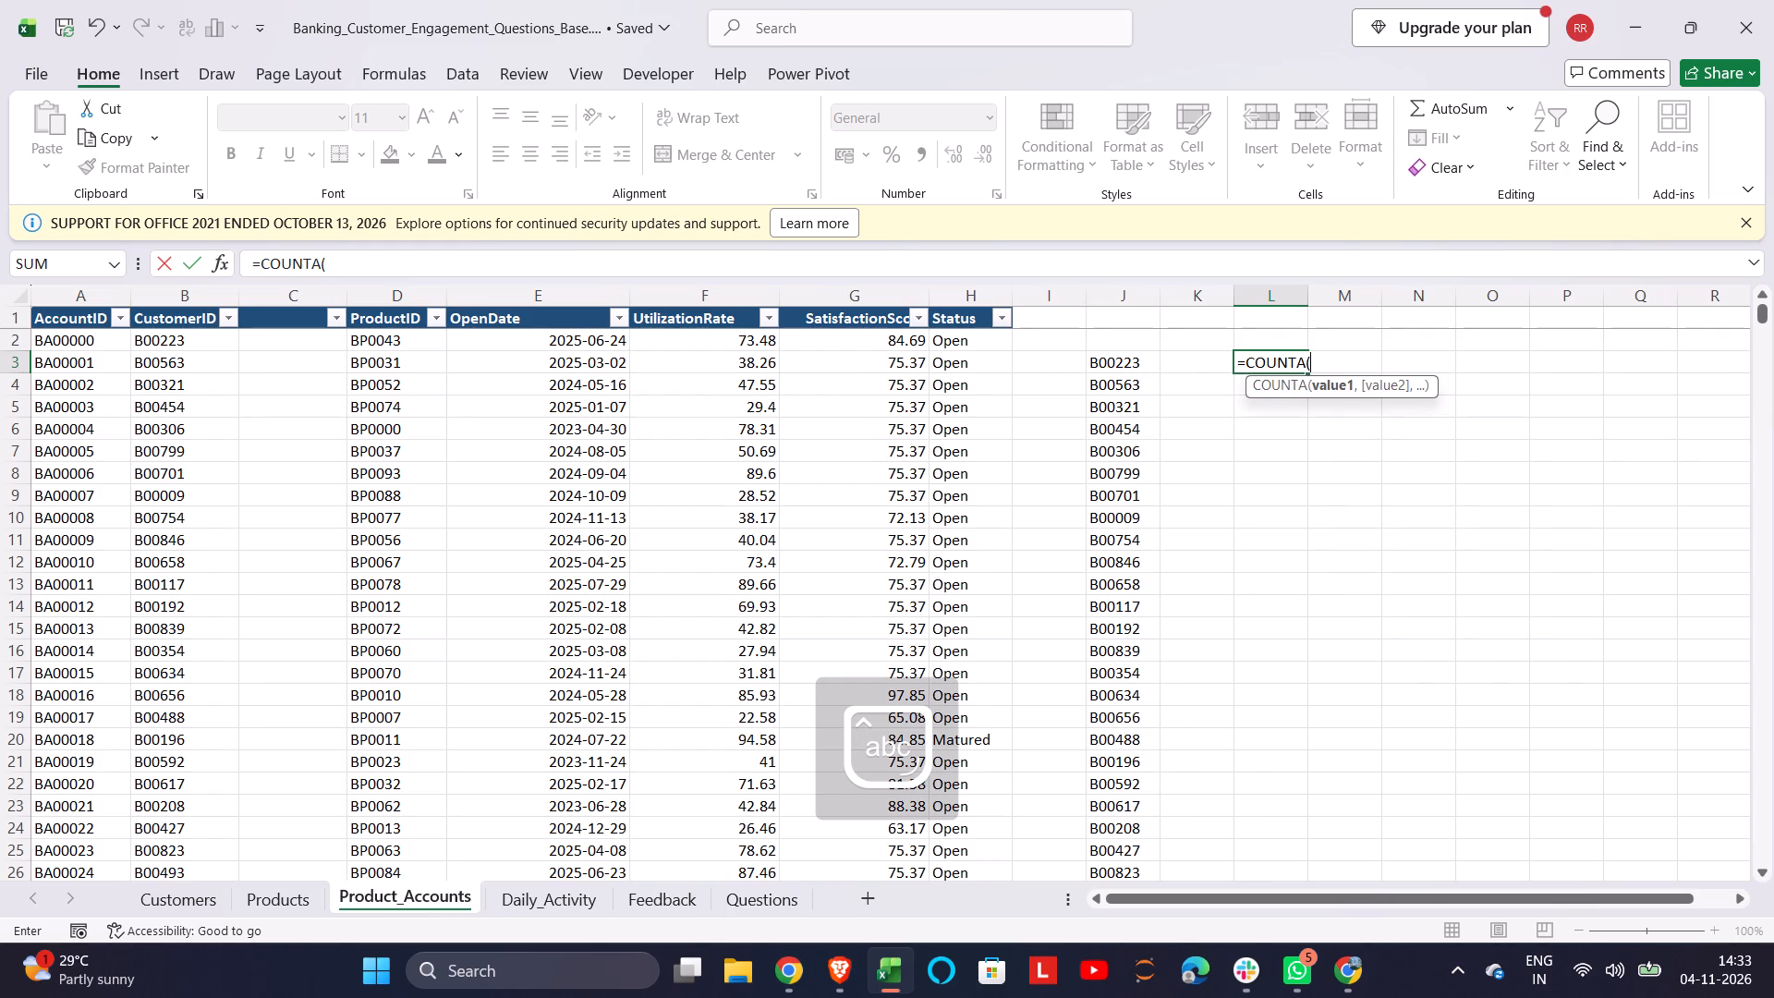
{"action": "left_click", "coordinate": [1151, 359]}
{"action": "key", "text": "ctrl+shift+Down"}
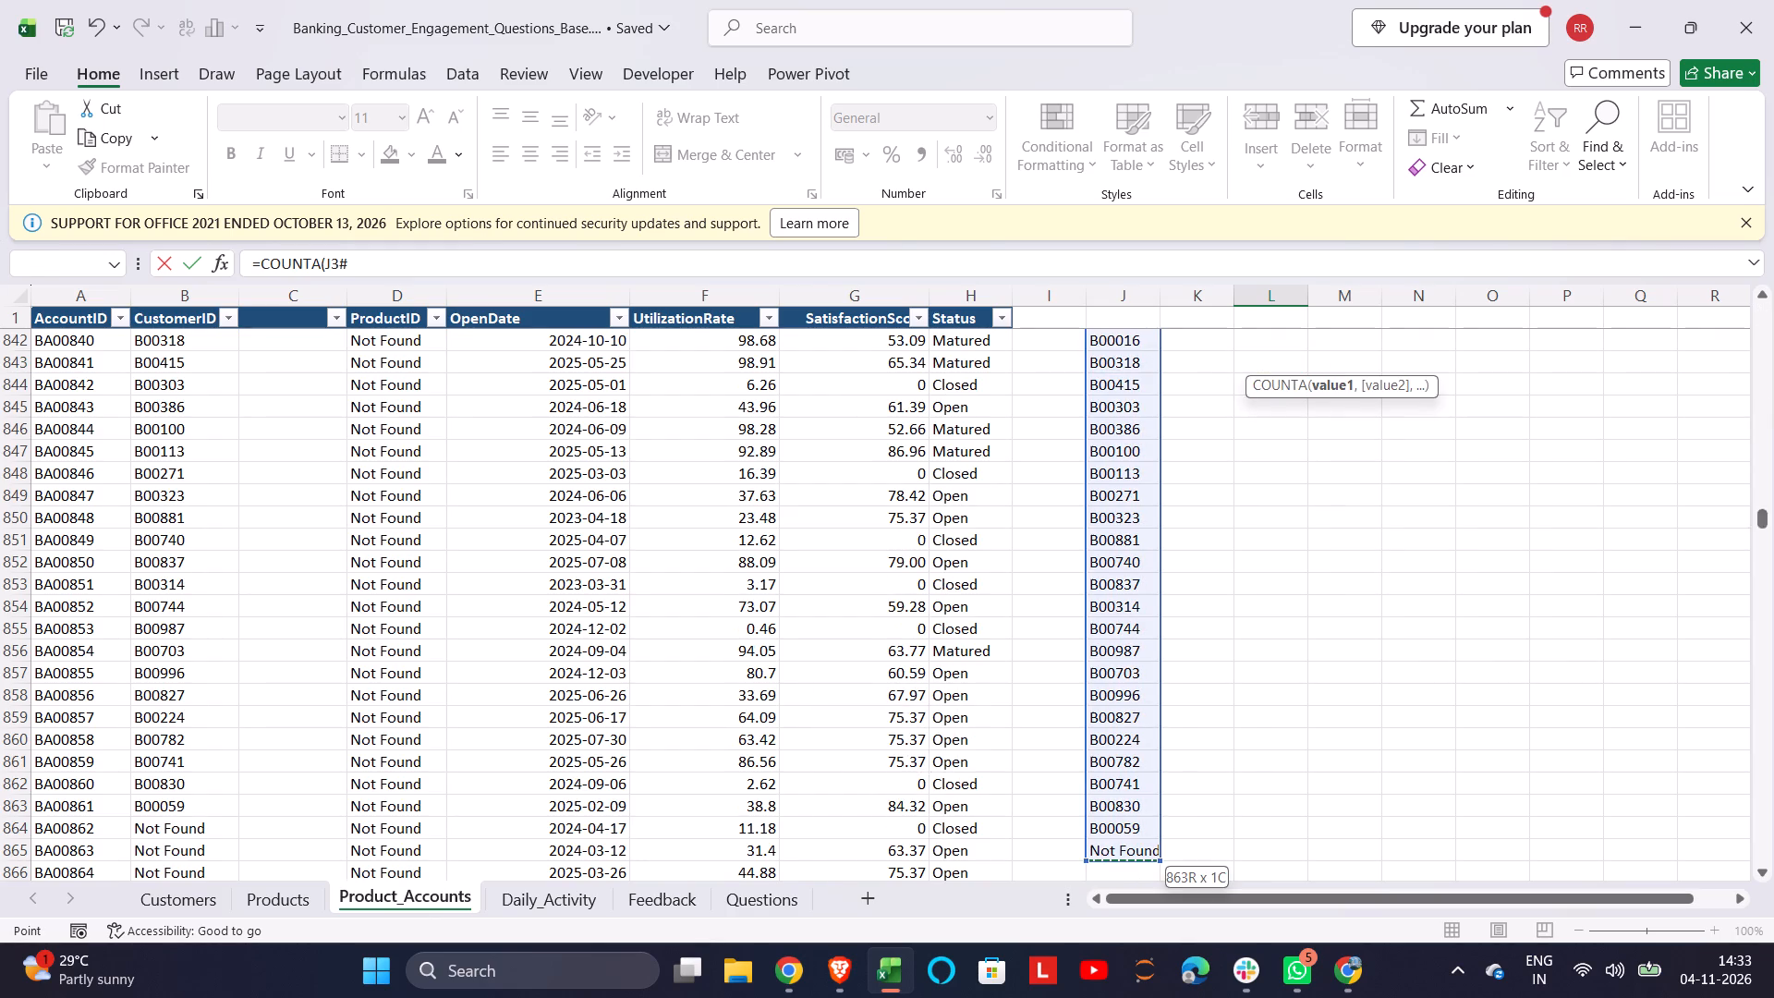
{"action": "key", "text": "Return"}
Examine the CustomerID and ProductID columns alongside the distinct customer list through all rows of Product_Accounts.
{"action": "scroll", "coordinate": [1418, 445], "scroll_direction": "up", "scroll_amount": 1}
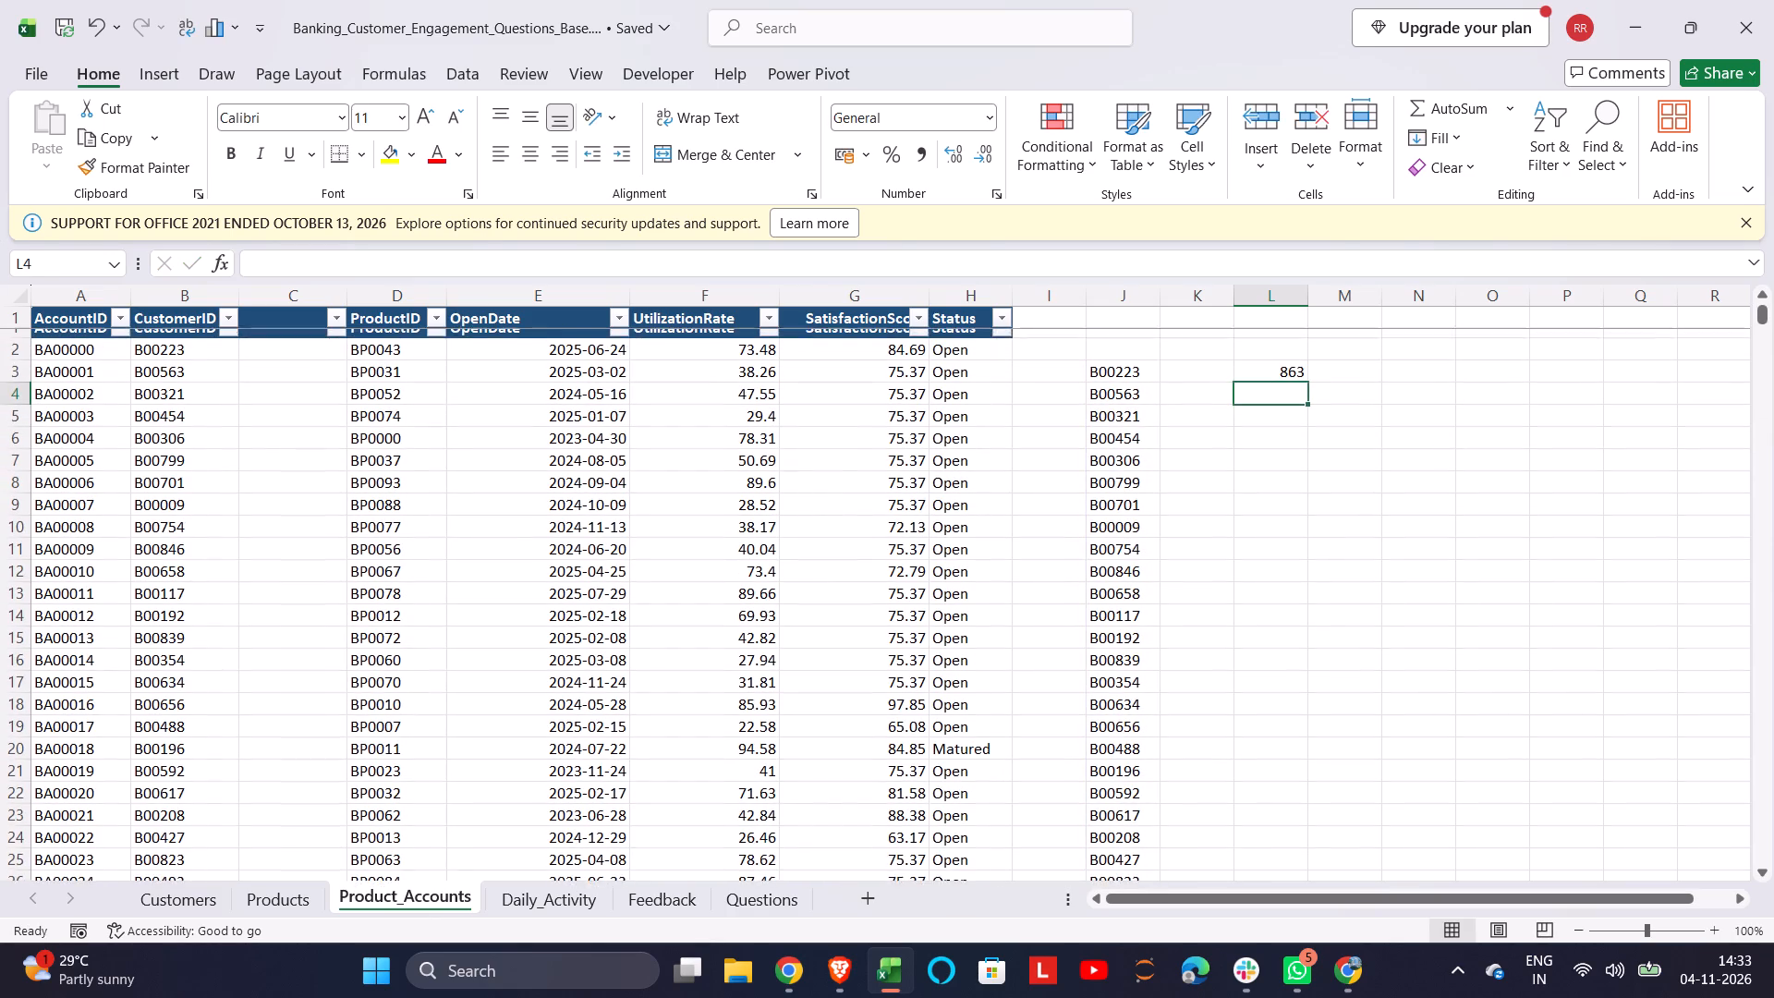
{"action": "scroll", "coordinate": [1418, 445], "scroll_direction": "up", "scroll_amount": 2}
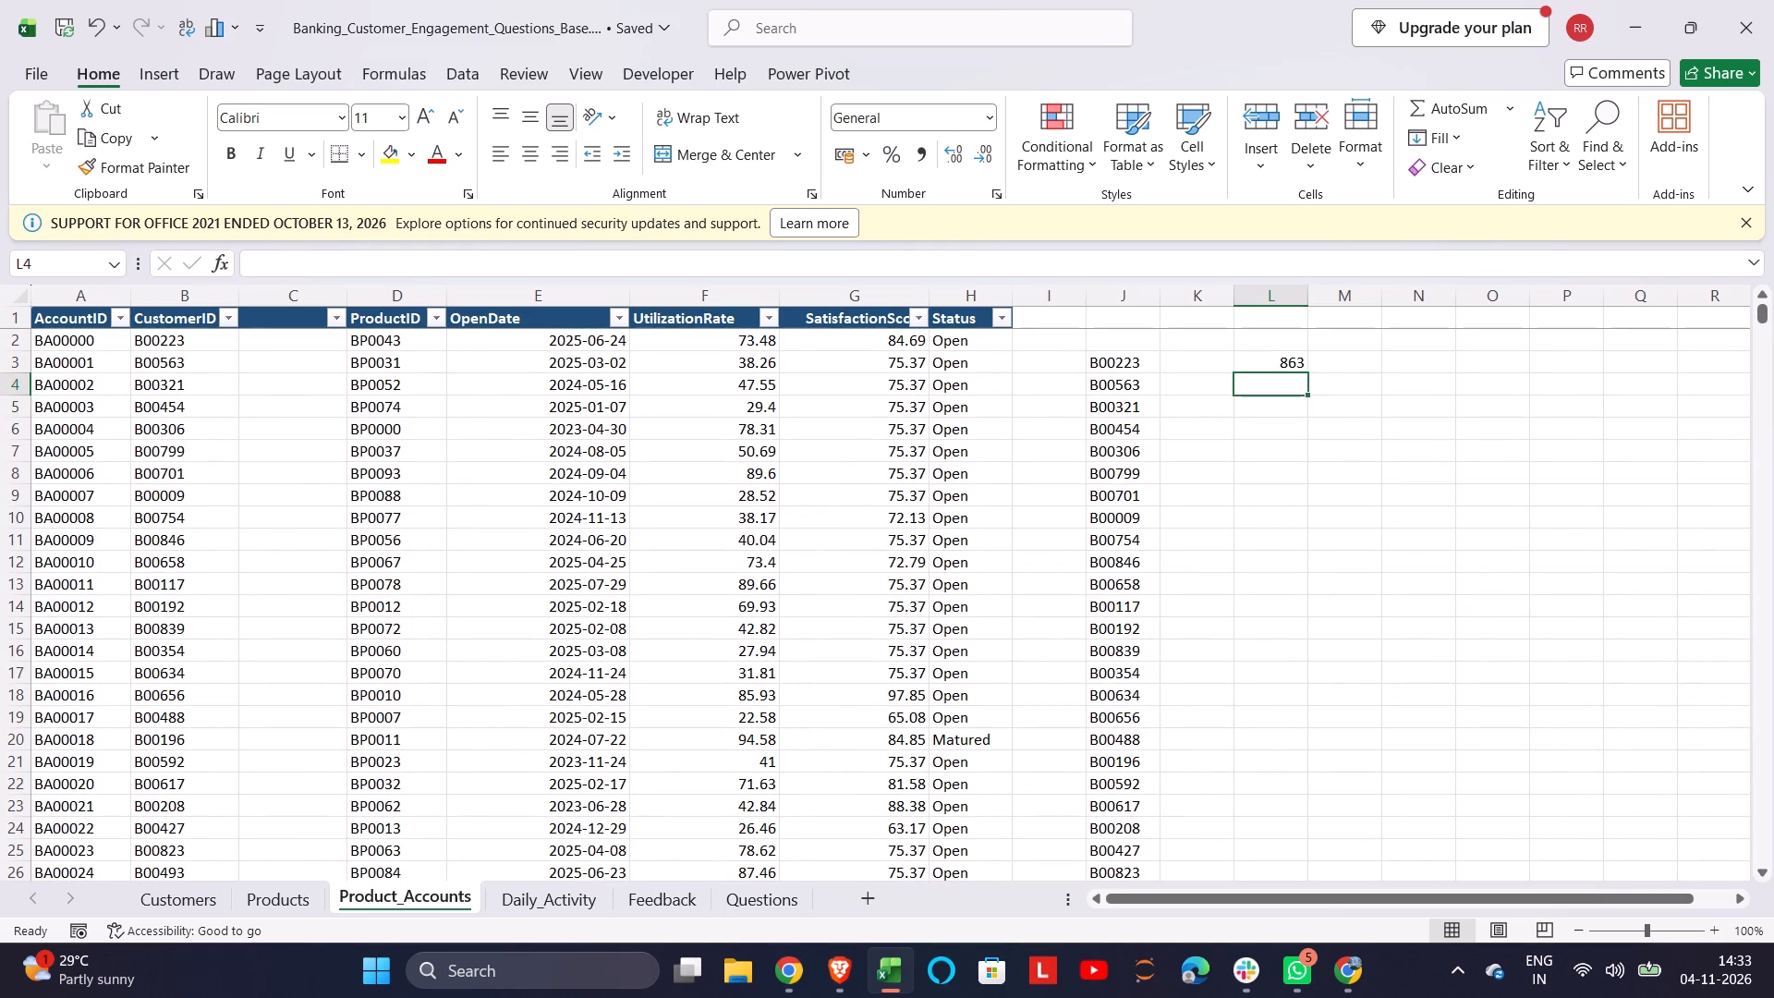
{"action": "left_click_drag", "start_coordinate": [1764, 315], "coordinate": [1771, 356]}
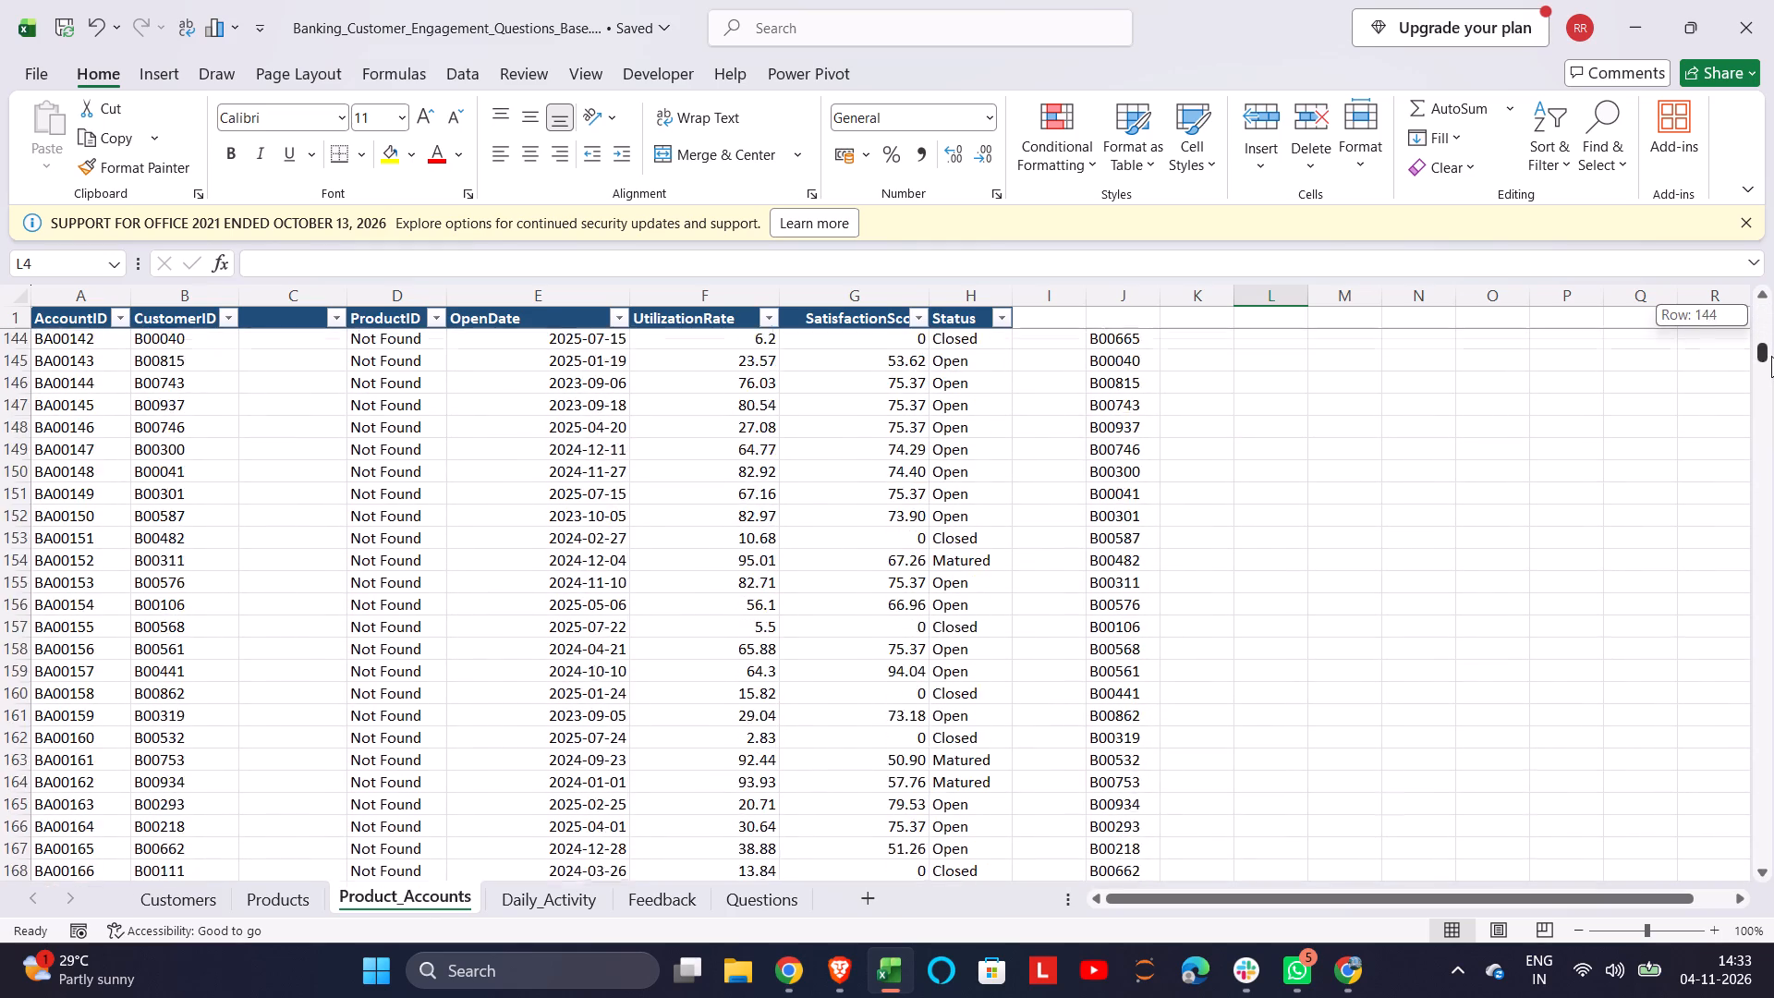
{"action": "left_click_drag", "start_coordinate": [1771, 356], "coordinate": [1773, 436]}
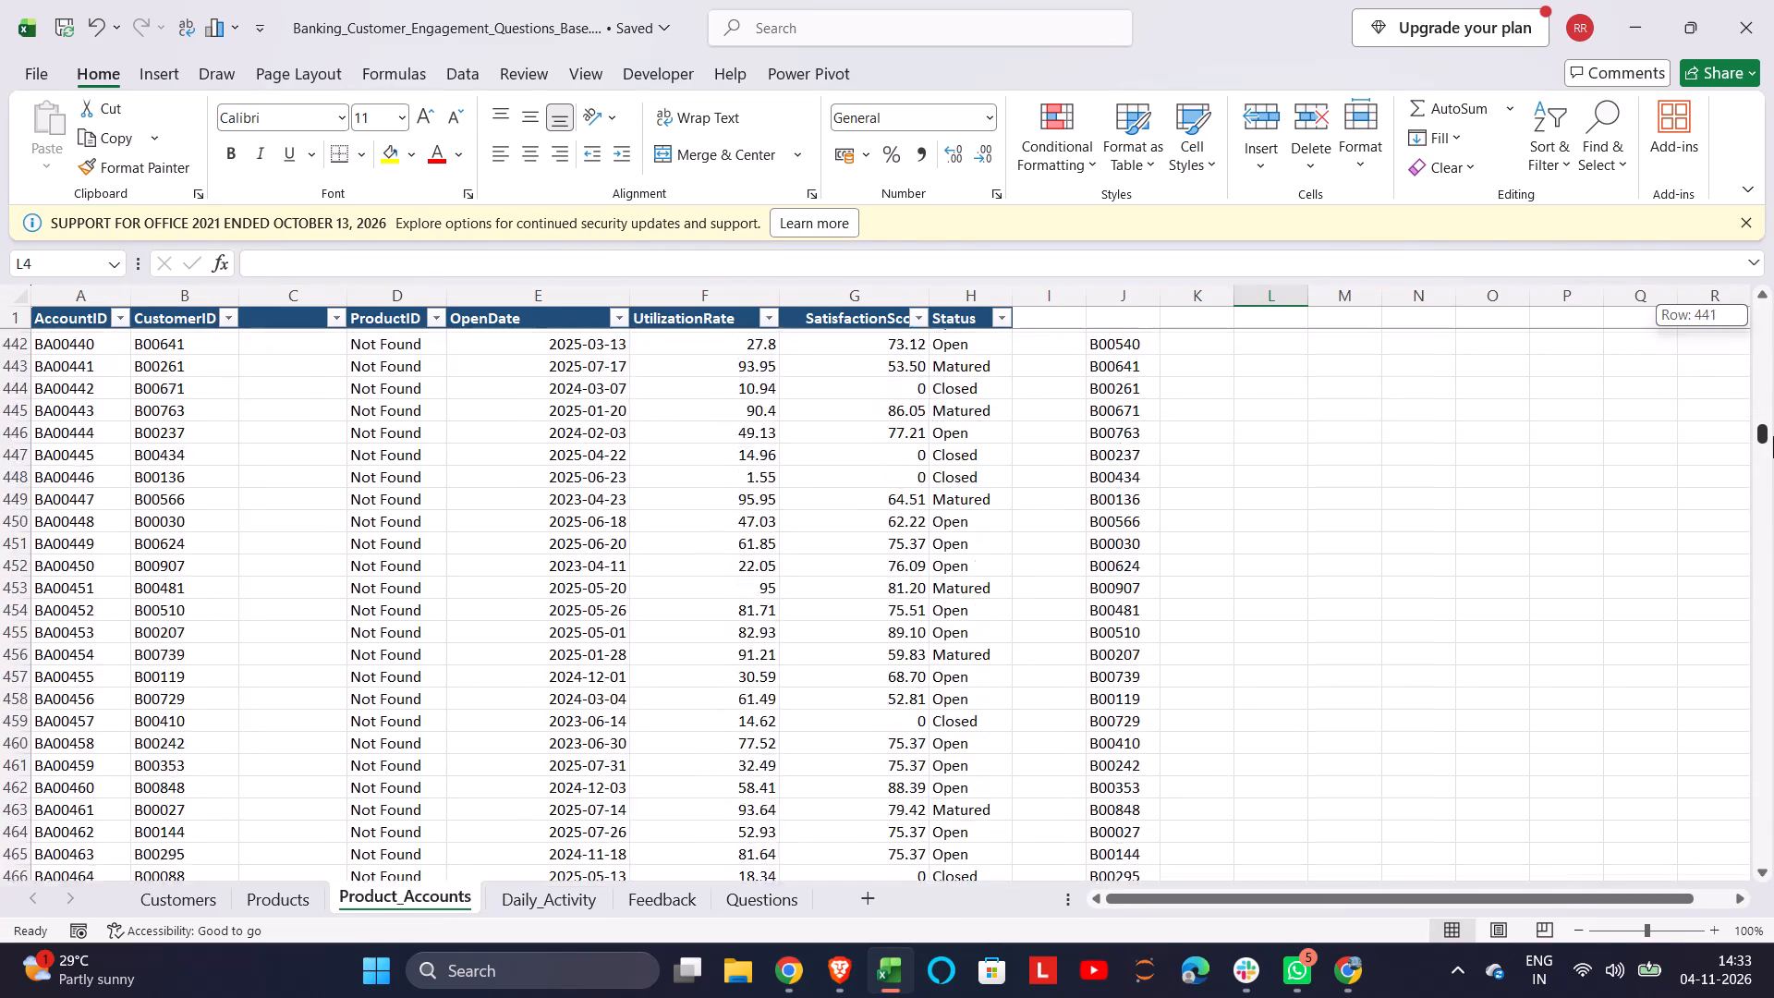
{"action": "left_click_drag", "start_coordinate": [1773, 436], "coordinate": [1773, 572]}
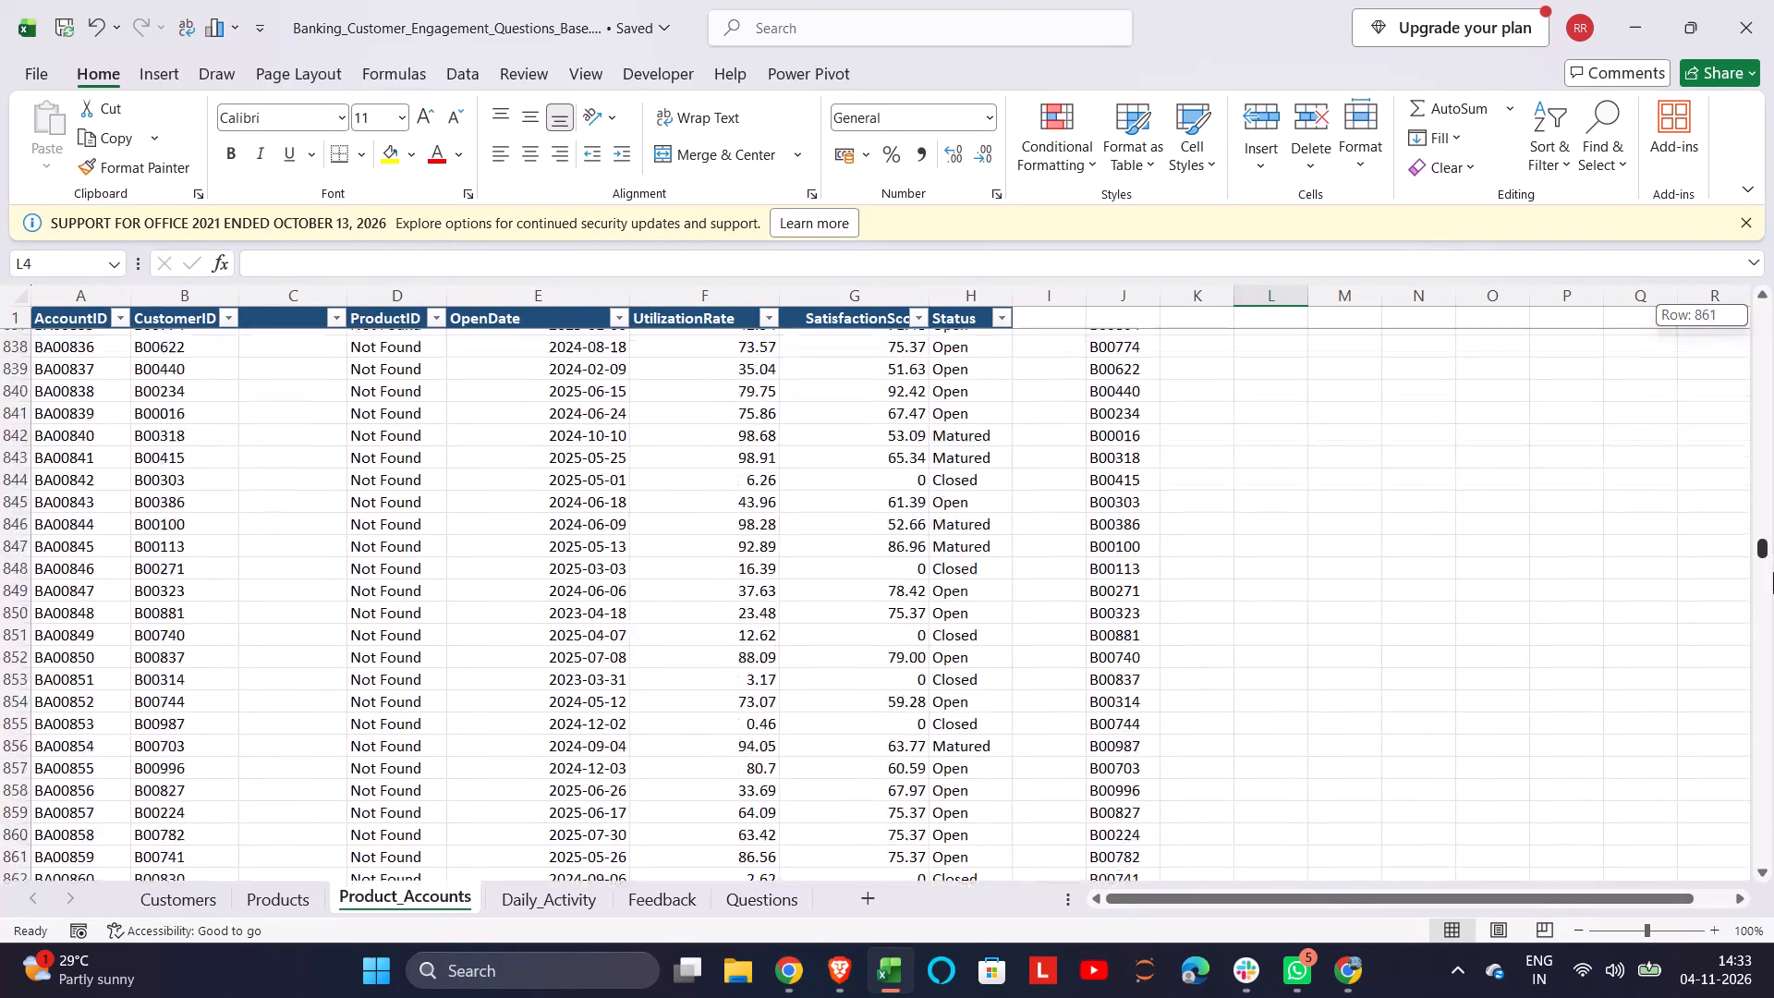
{"action": "left_click_drag", "start_coordinate": [1773, 572], "coordinate": [1773, 997]}
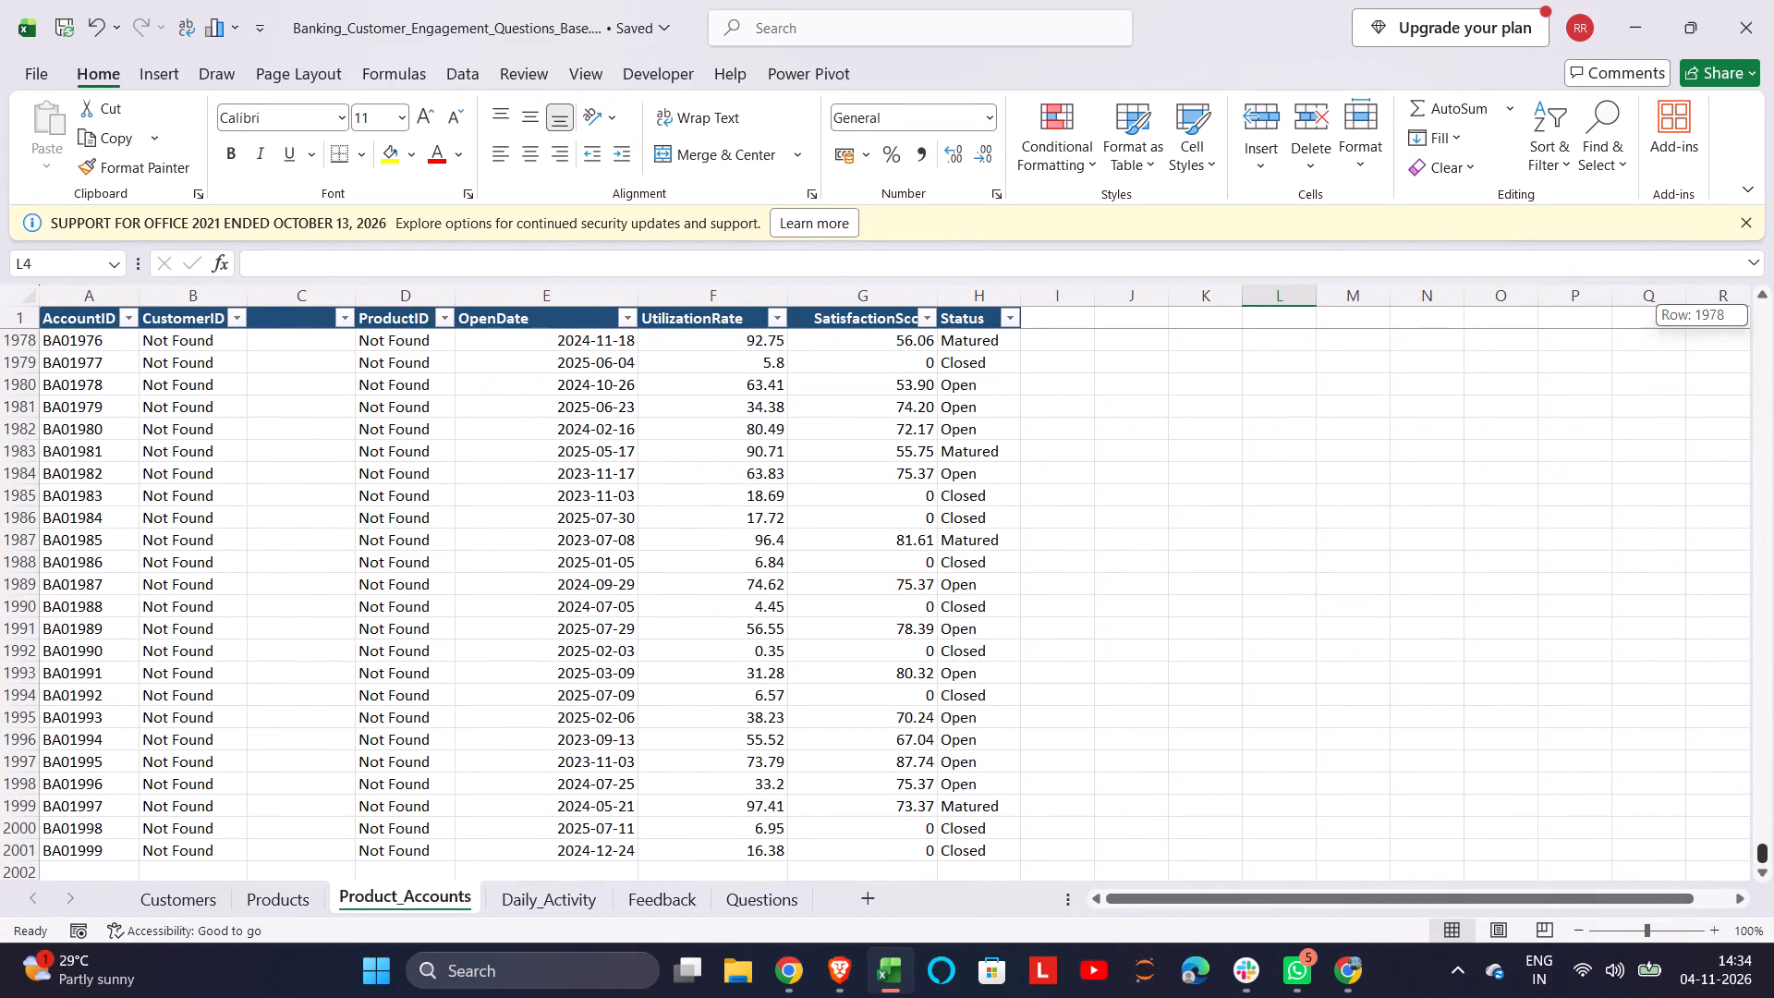
{"action": "left_click_drag", "start_coordinate": [1773, 997], "coordinate": [1773, 895]}
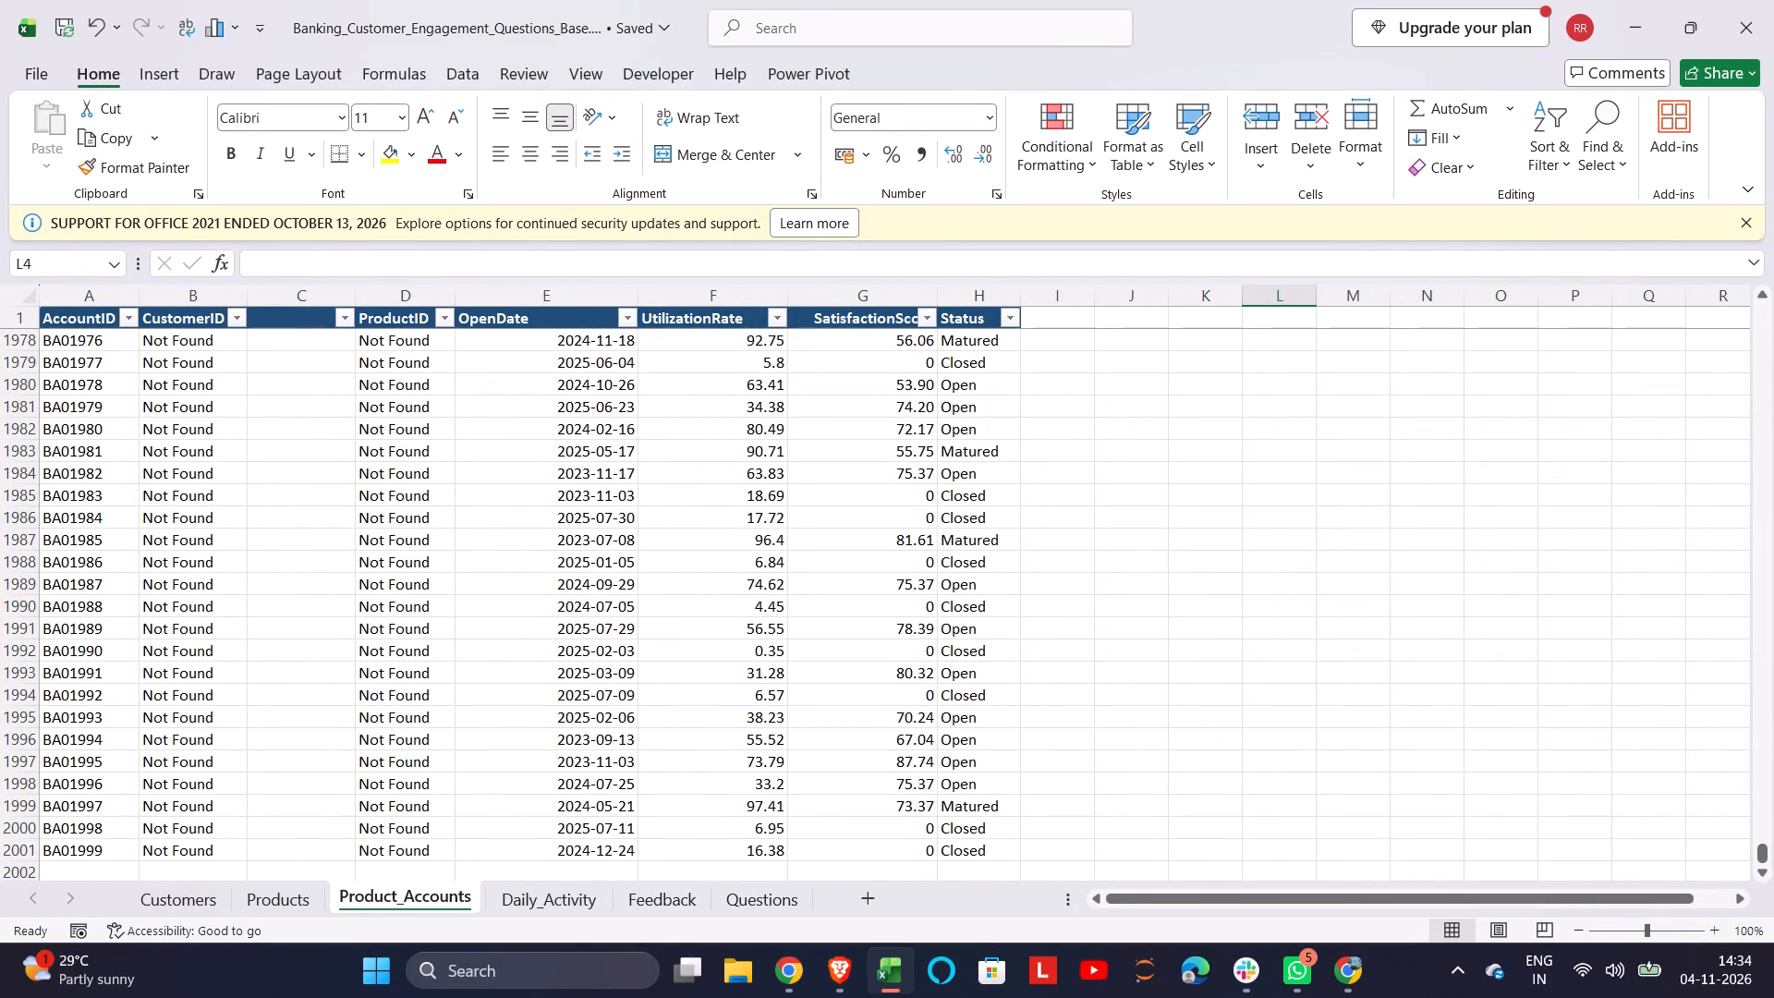
{"action": "left_click_drag", "start_coordinate": [1767, 858], "coordinate": [1766, 378]}
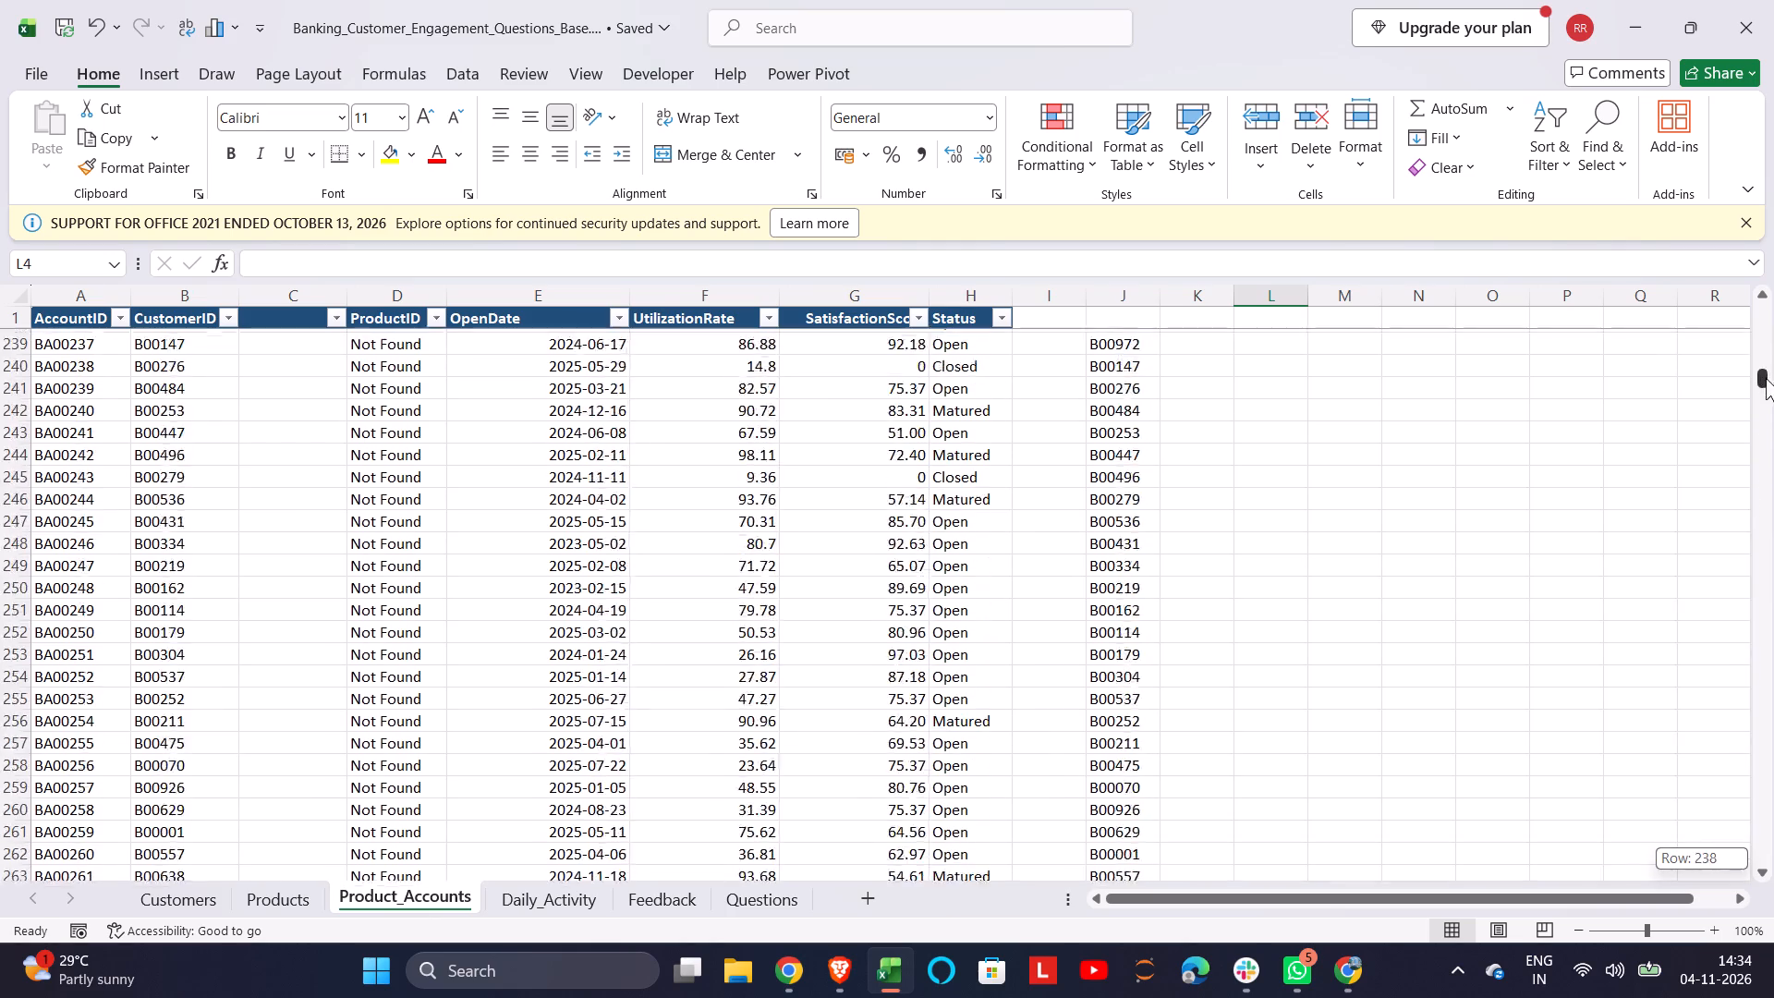
{"action": "left_click_drag", "start_coordinate": [1766, 378], "coordinate": [1773, 274]}
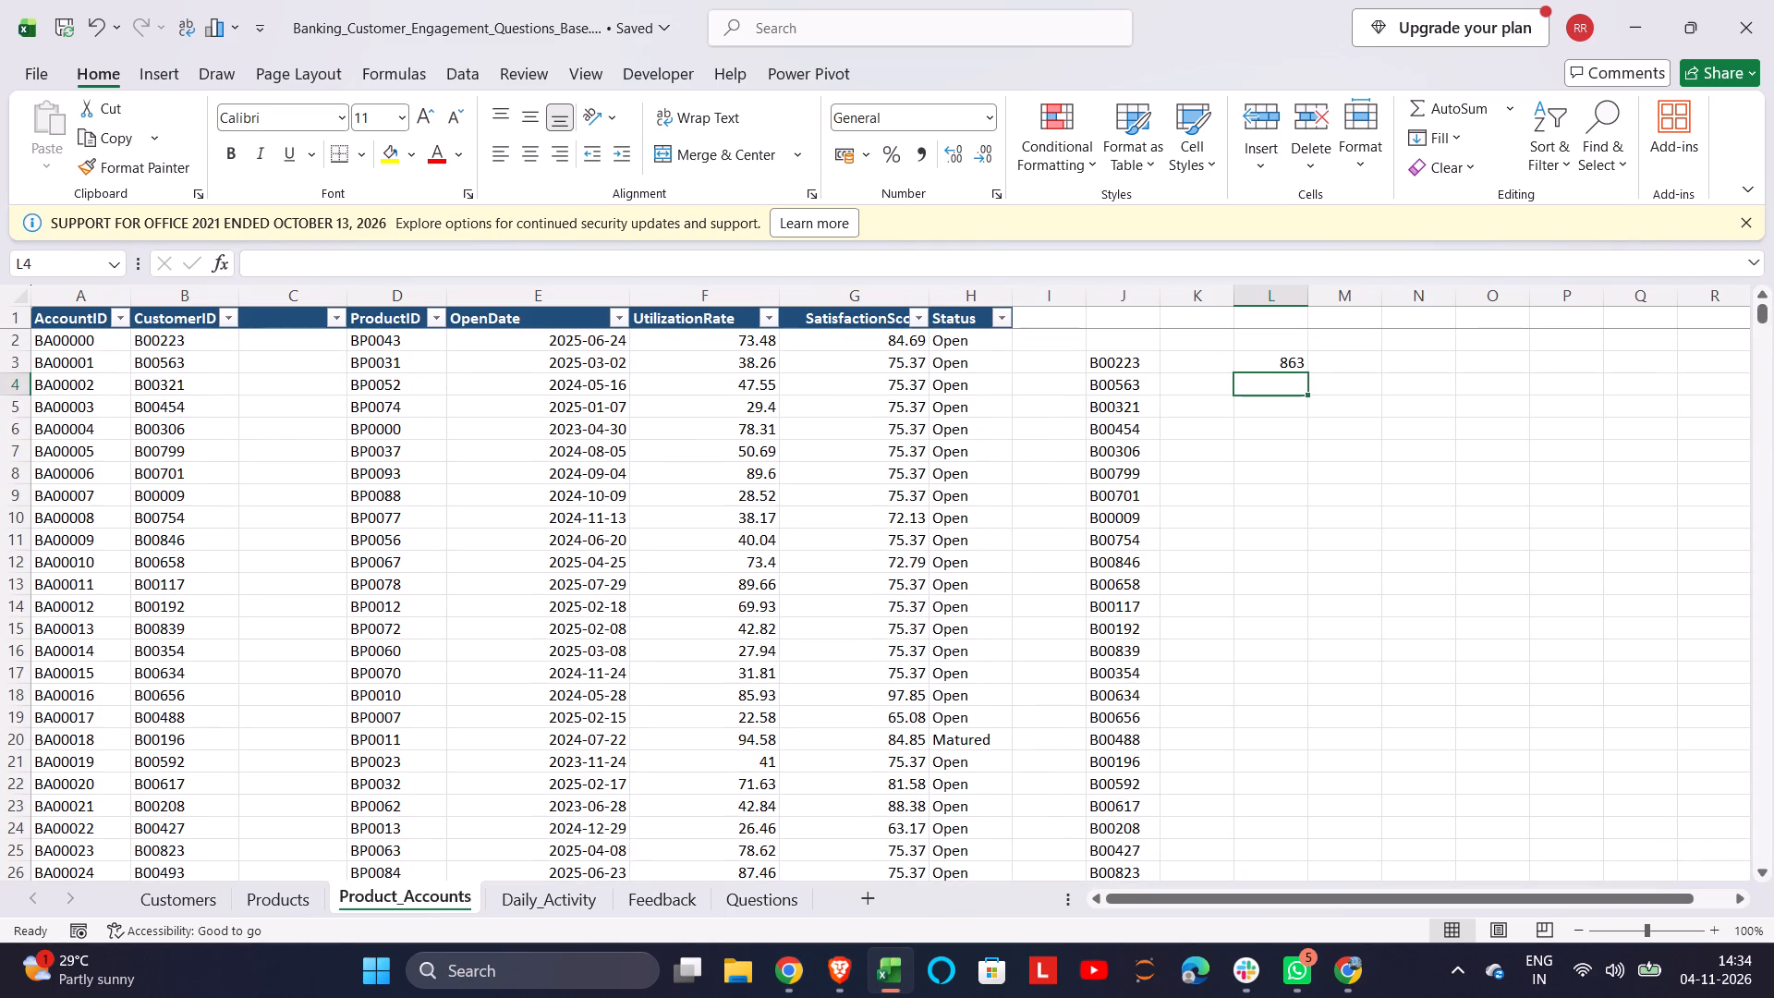
Compare the CustomerID count on Customers with the distinct customer counts and ProductIDs on Daily_Activity and Product_Accounts.
{"action": "left_click", "coordinate": [563, 897]}
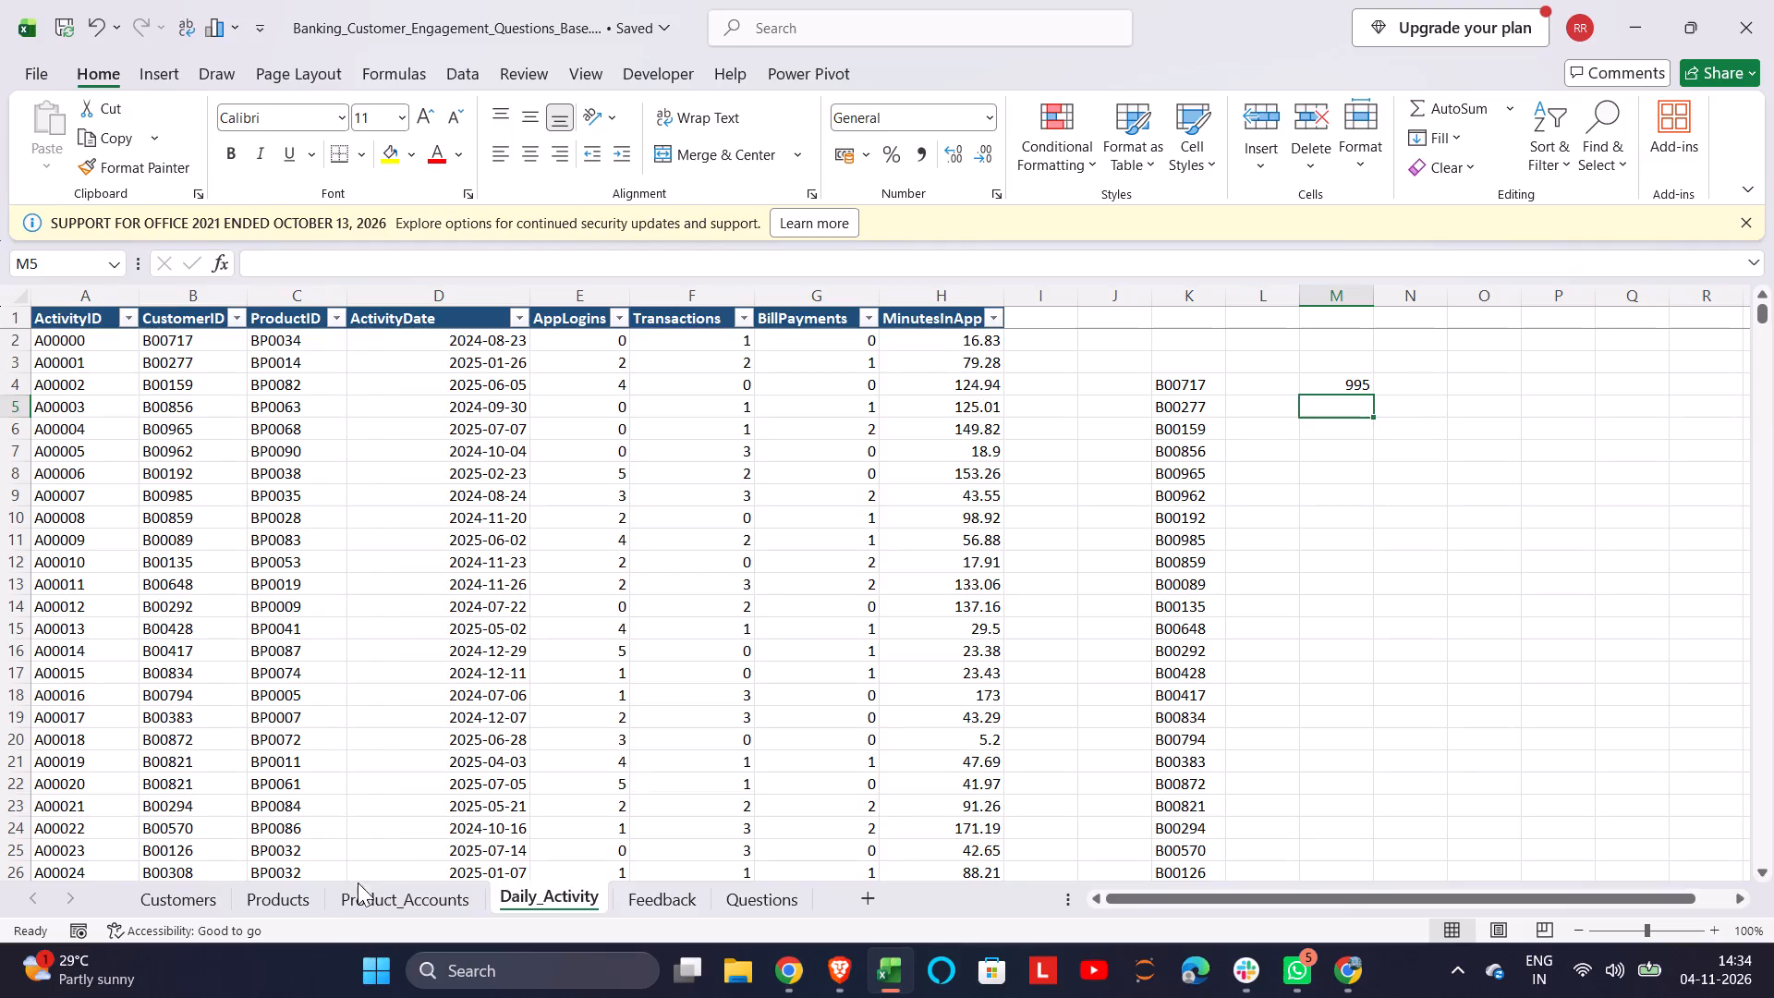
{"action": "left_click", "coordinate": [152, 902]}
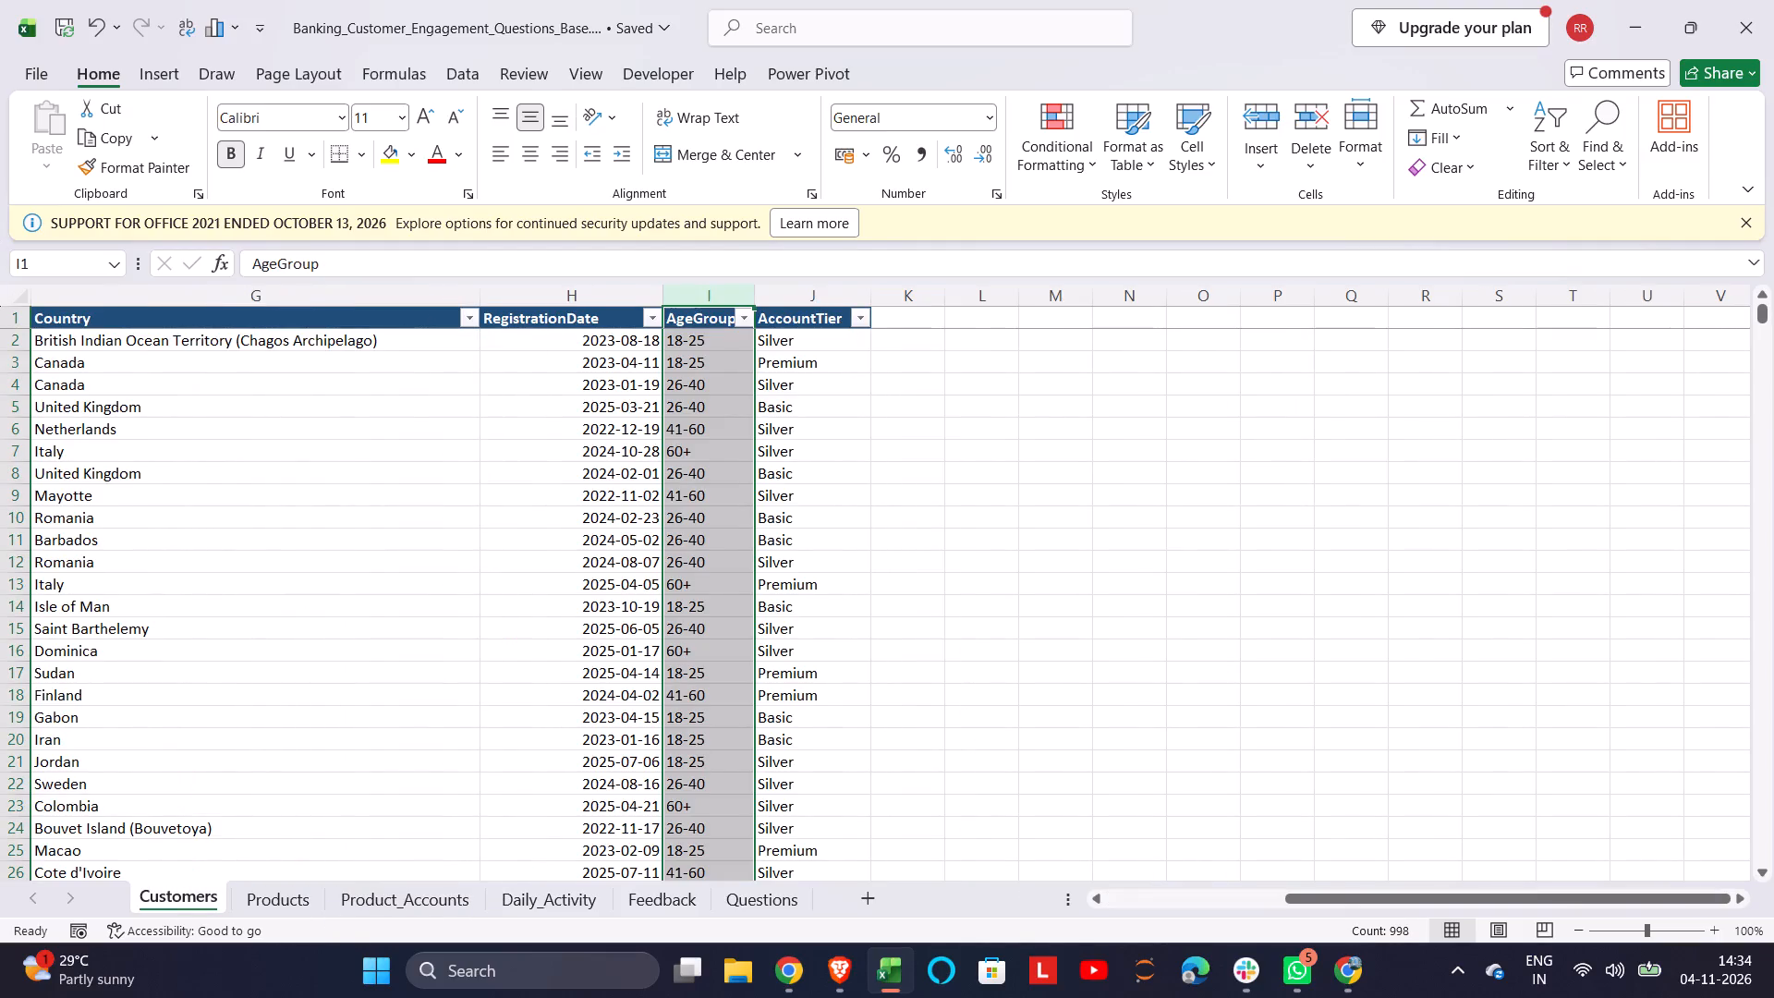
{"action": "scroll", "coordinate": [544, 575], "scroll_direction": "right", "scroll_amount": 3}
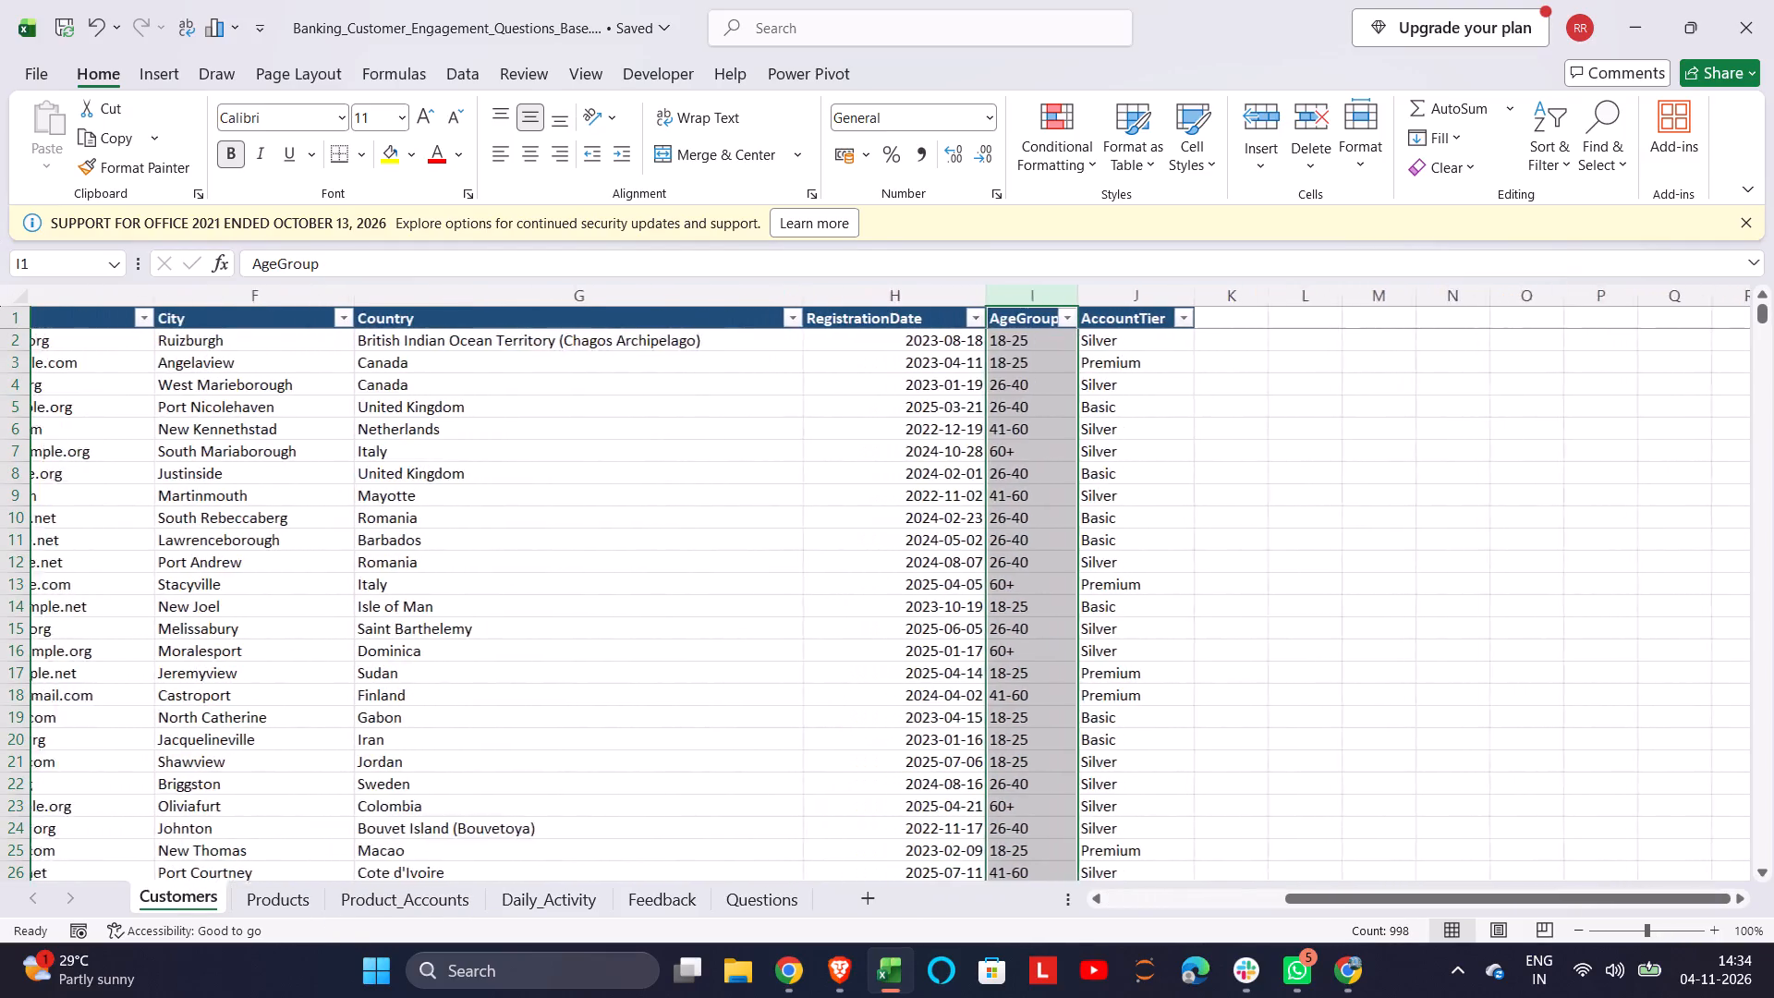
{"action": "scroll", "coordinate": [544, 575], "scroll_direction": "right", "scroll_amount": 4}
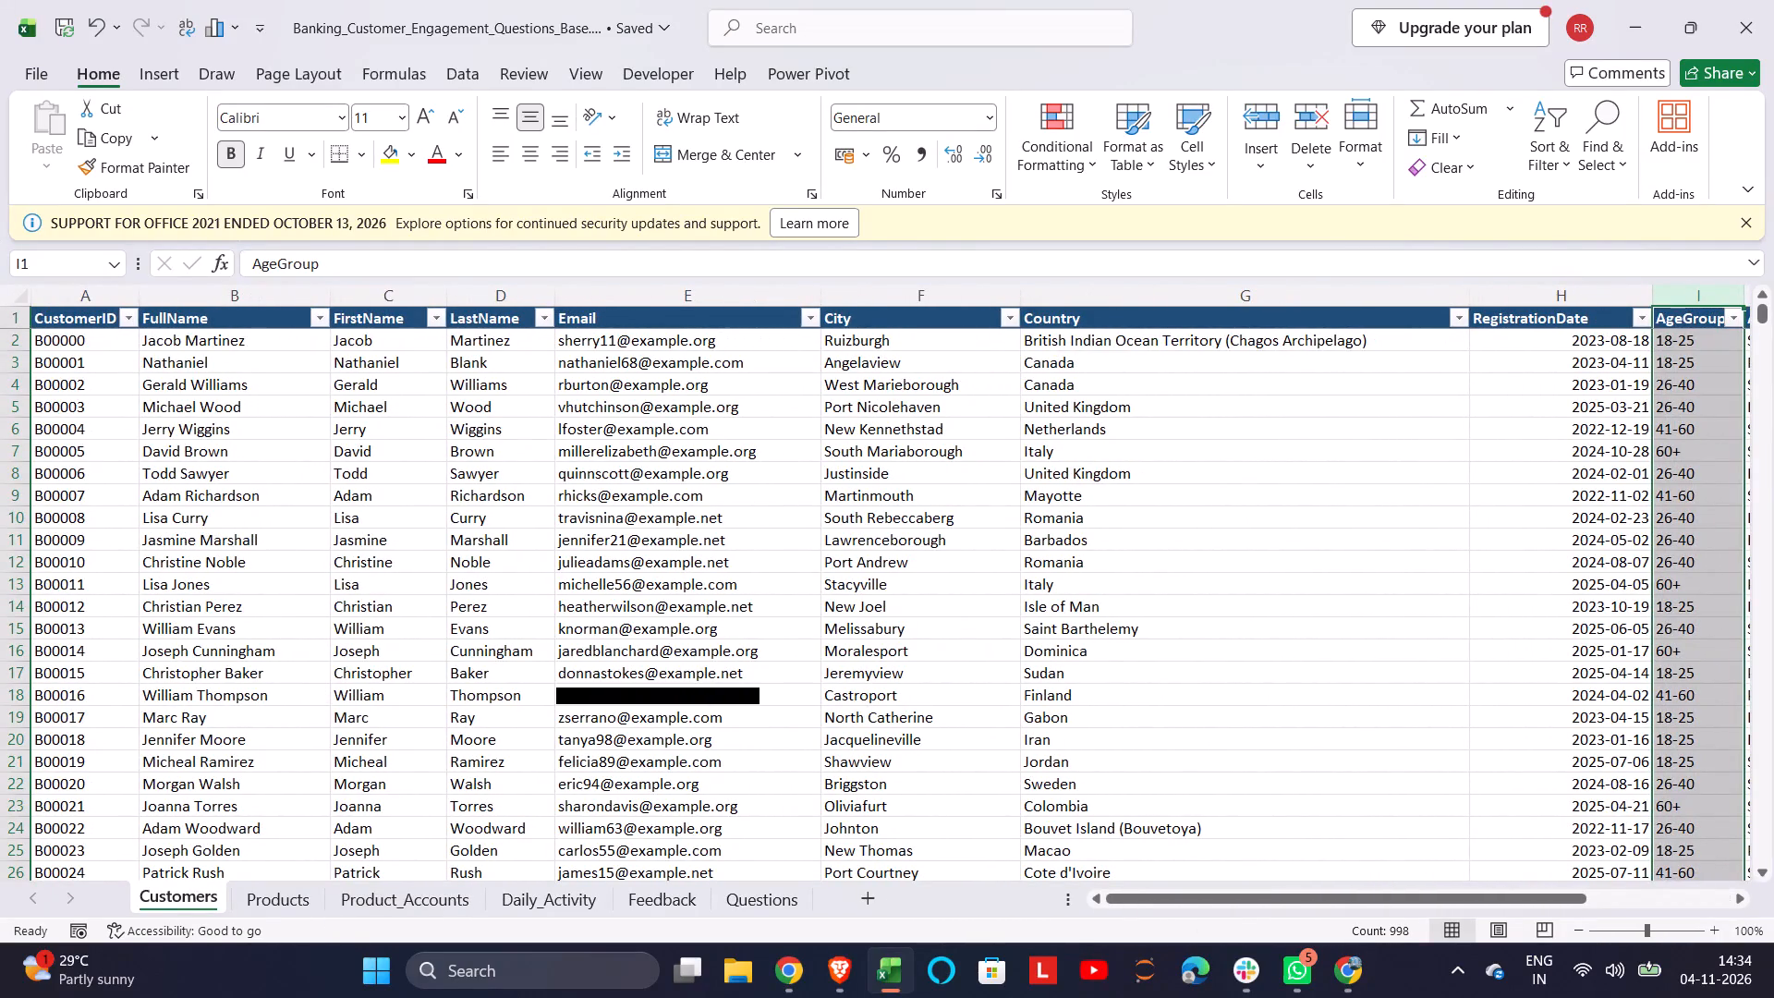
{"action": "scroll", "coordinate": [599, 476], "scroll_direction": "left", "scroll_amount": 1}
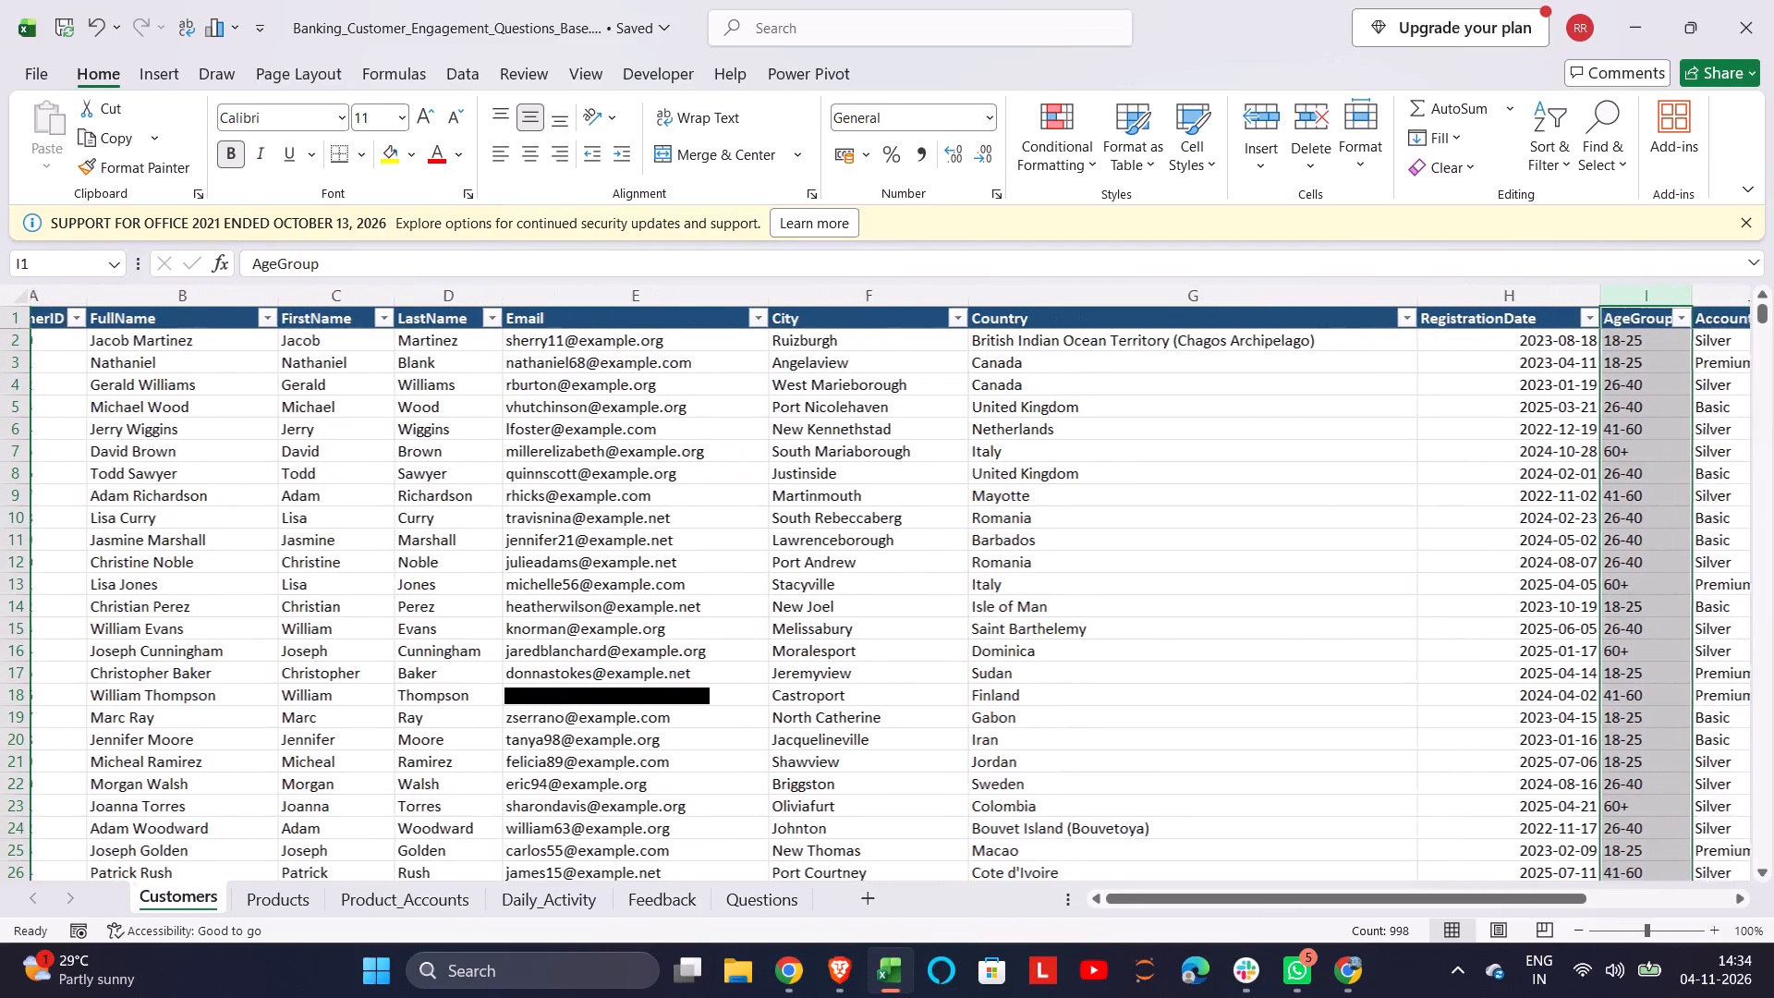
{"action": "scroll", "coordinate": [599, 476], "scroll_direction": "left", "scroll_amount": 1}
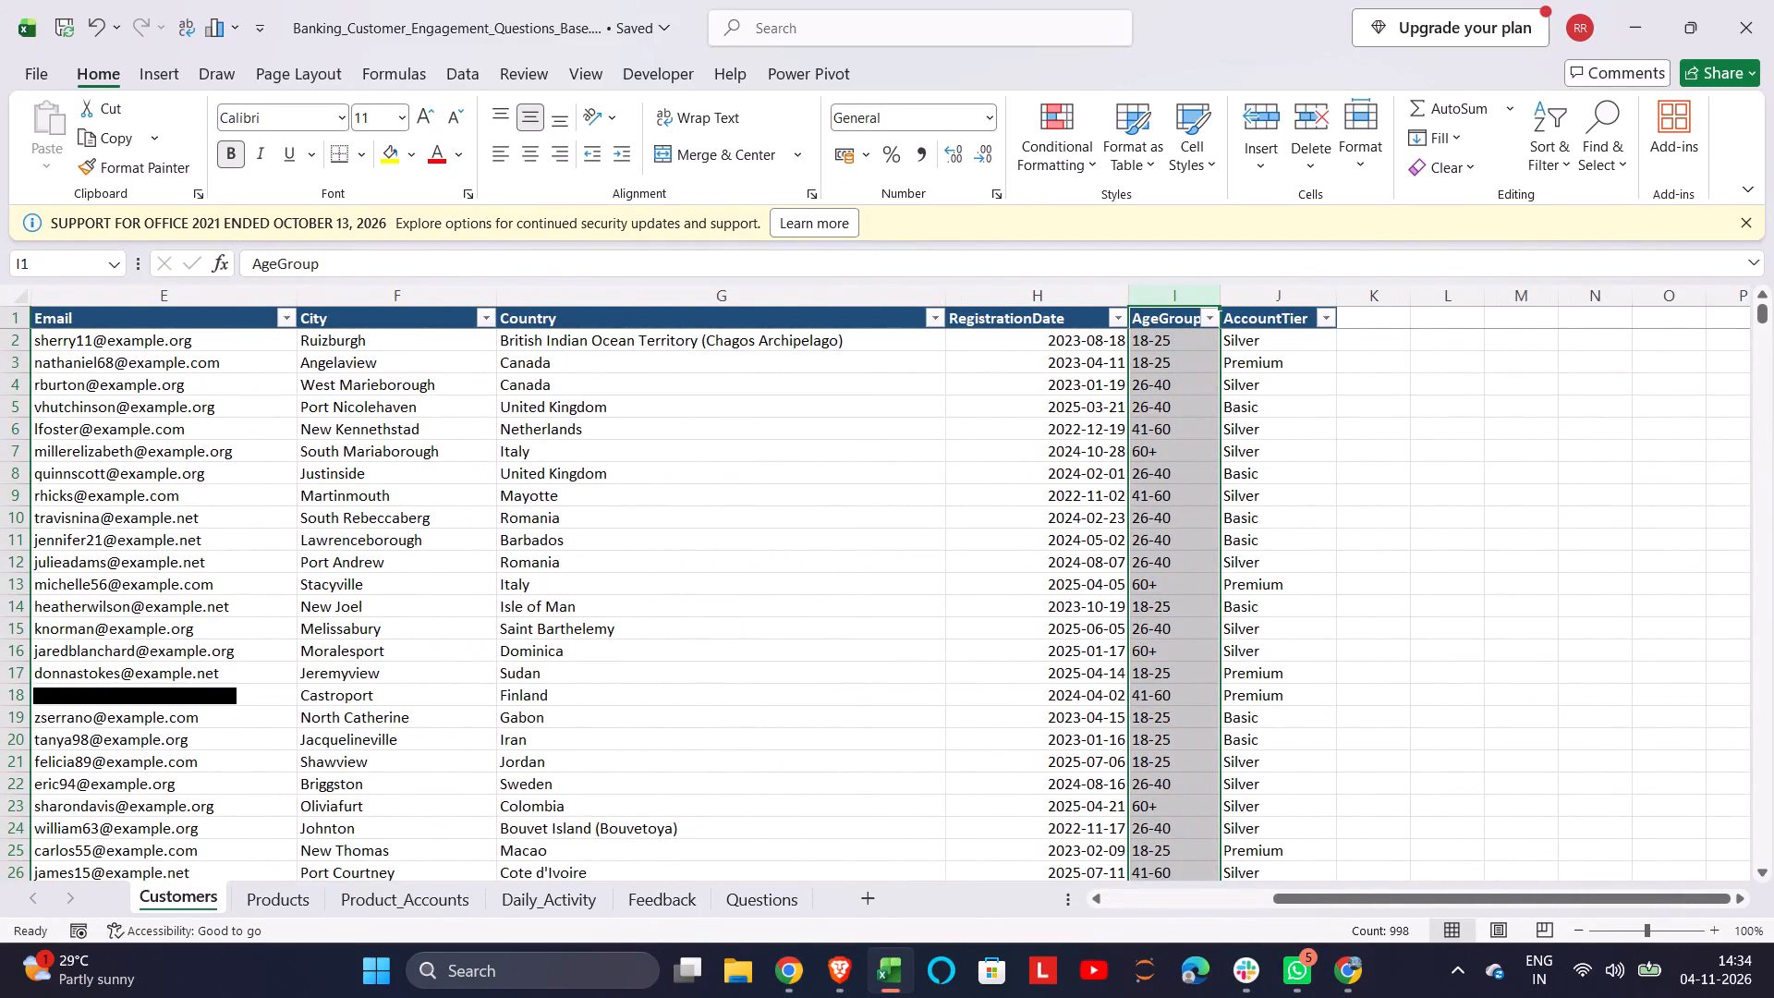
{"action": "scroll", "coordinate": [946, 494], "scroll_direction": "right", "scroll_amount": 2}
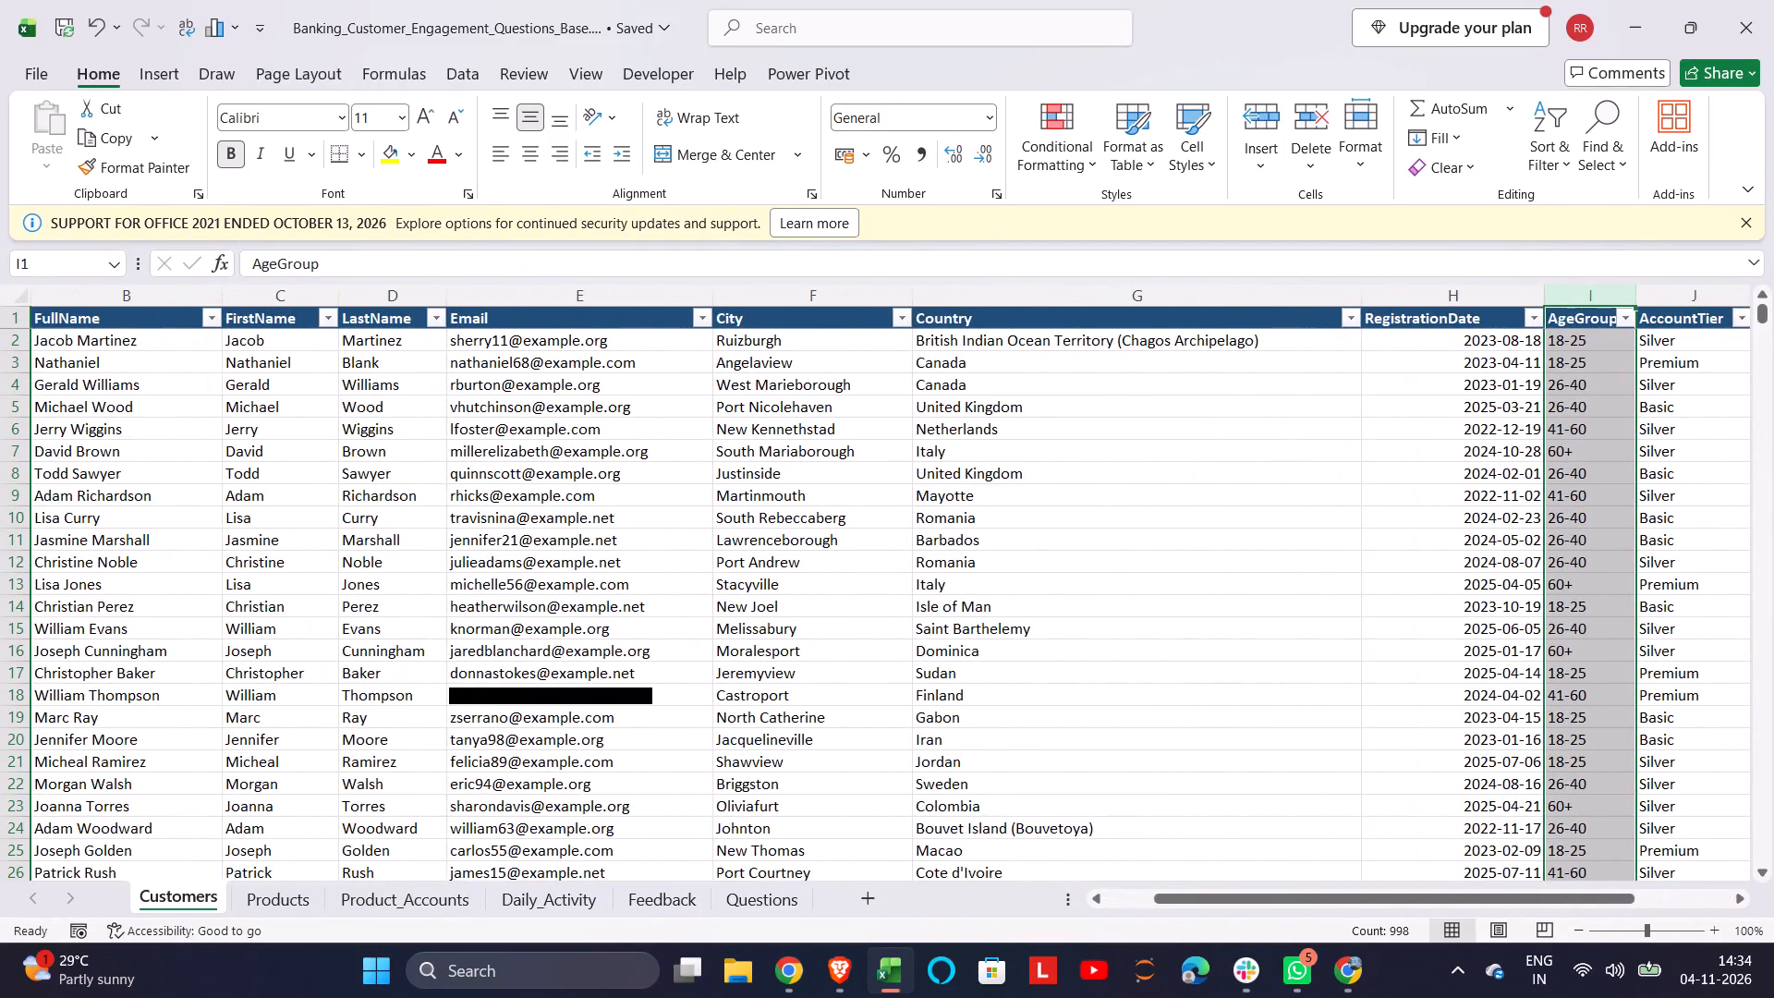
{"action": "scroll", "coordinate": [290, 489], "scroll_direction": "right", "scroll_amount": 2}
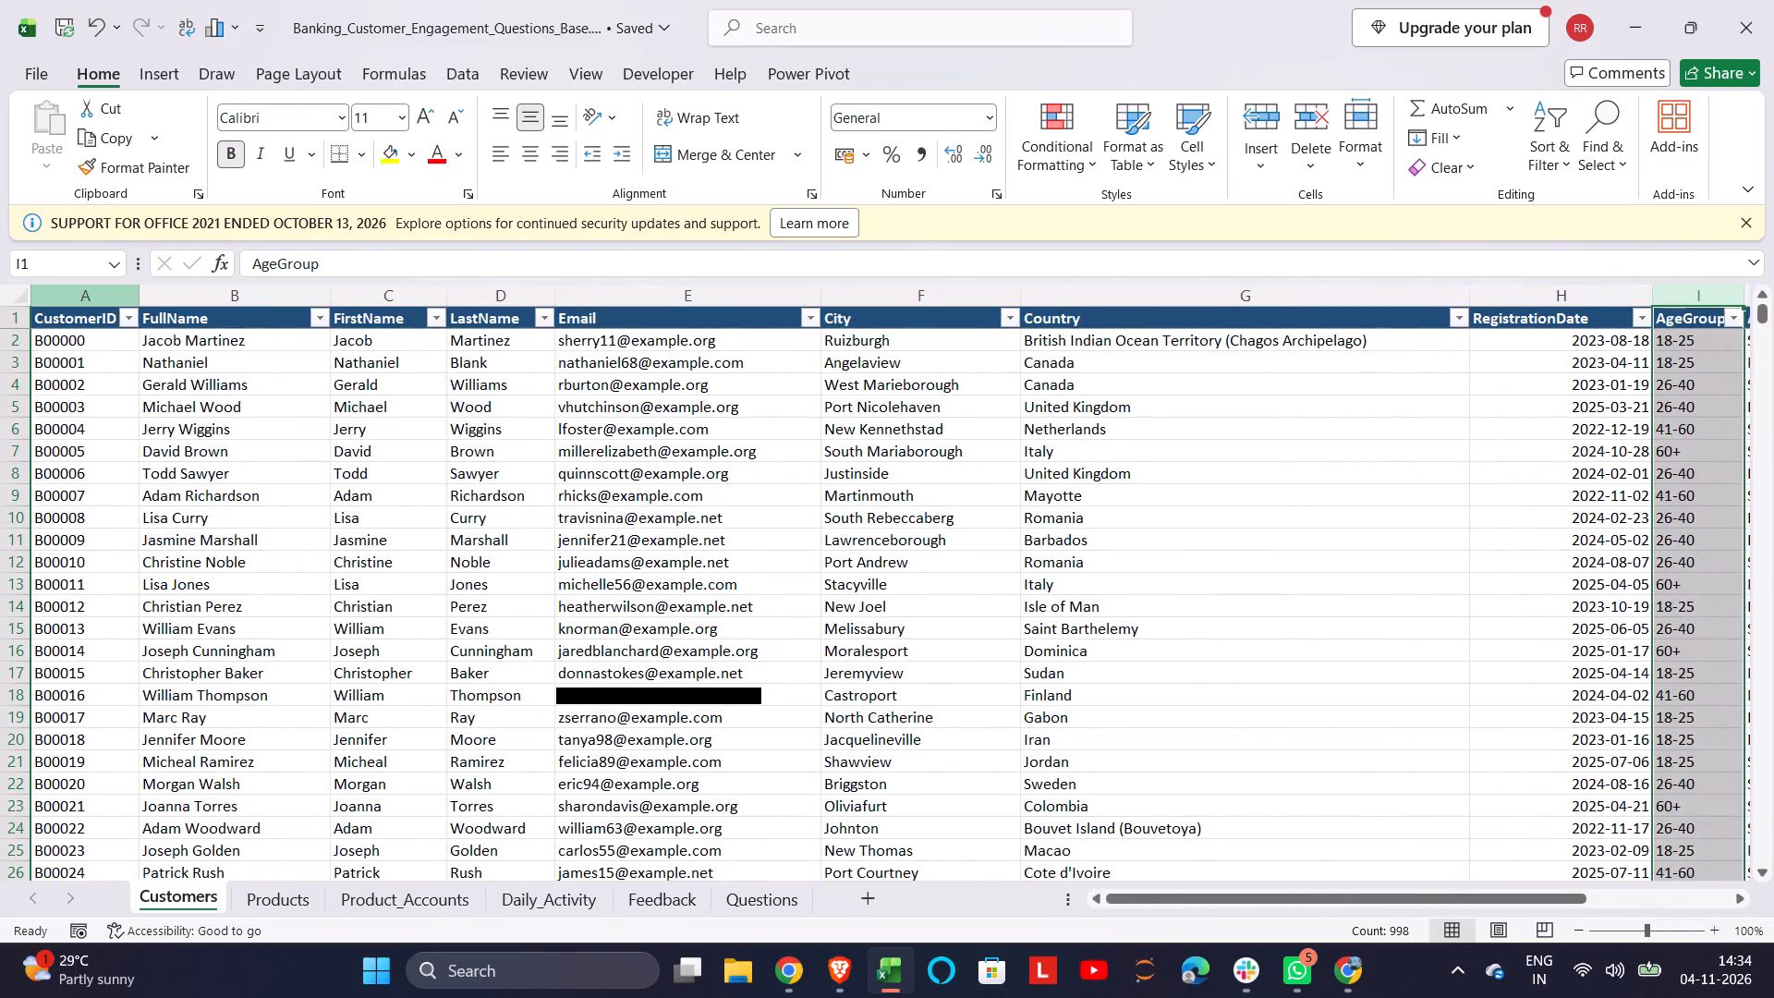
{"action": "left_click", "coordinate": [68, 296]}
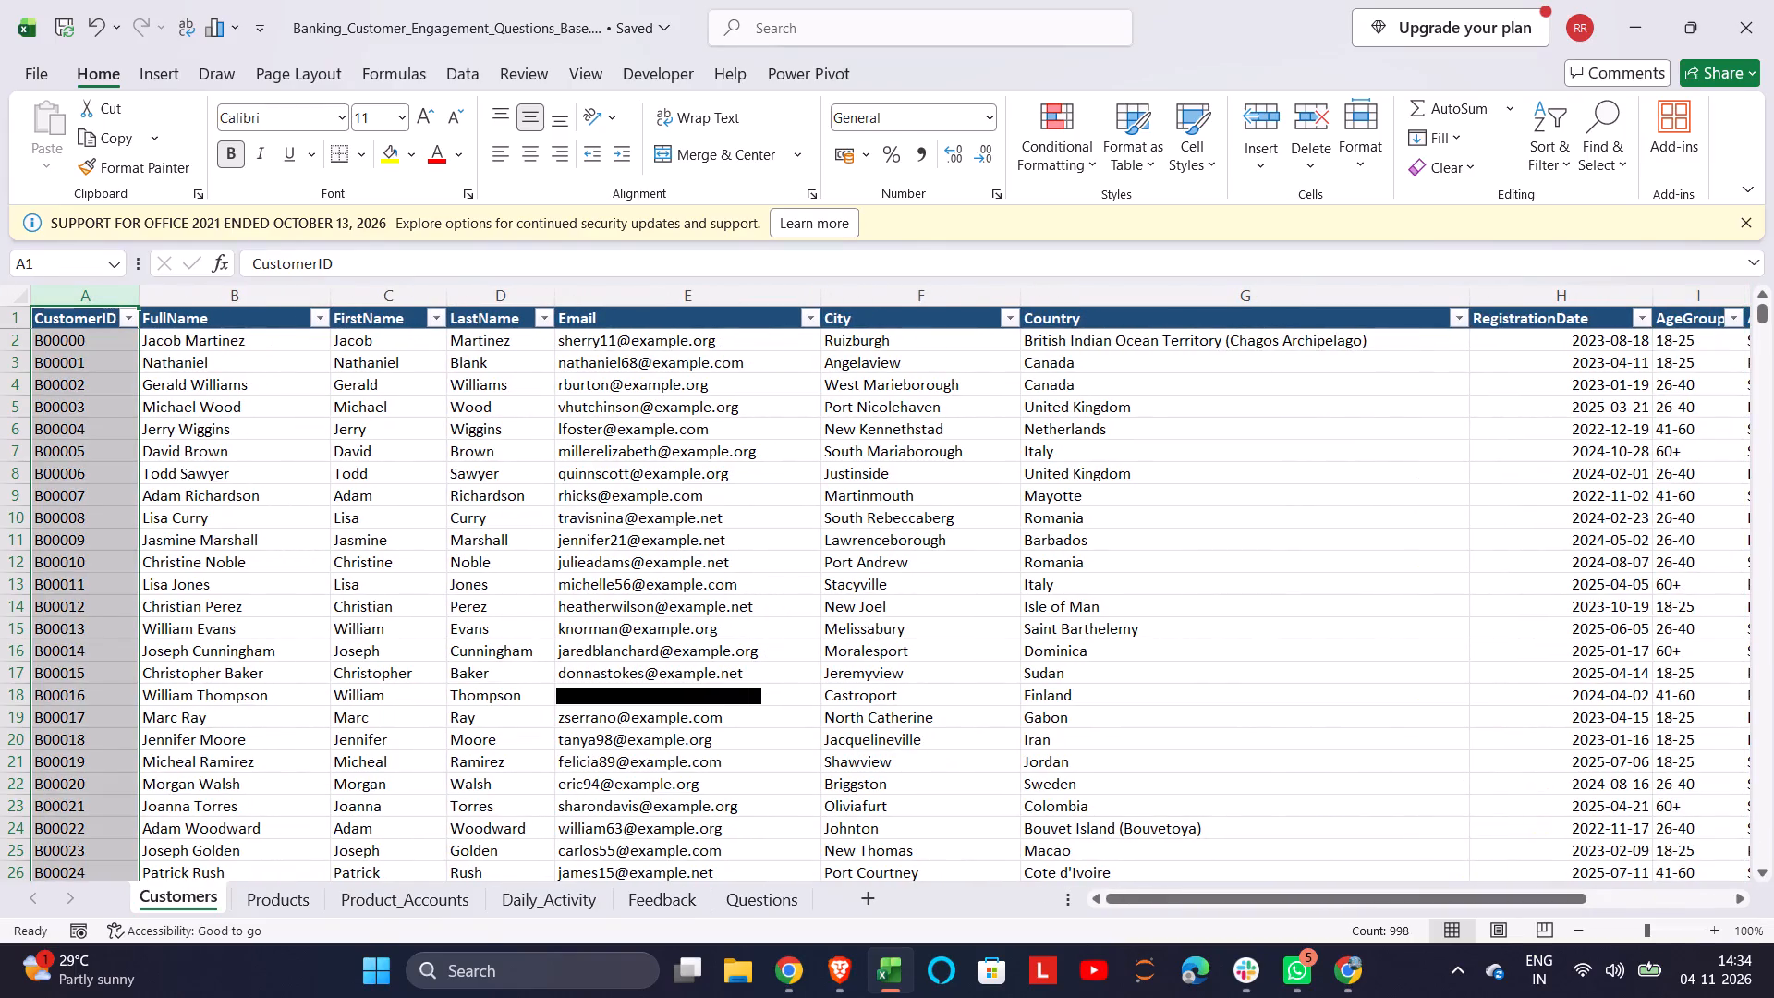
{"action": "left_click", "coordinate": [529, 909]}
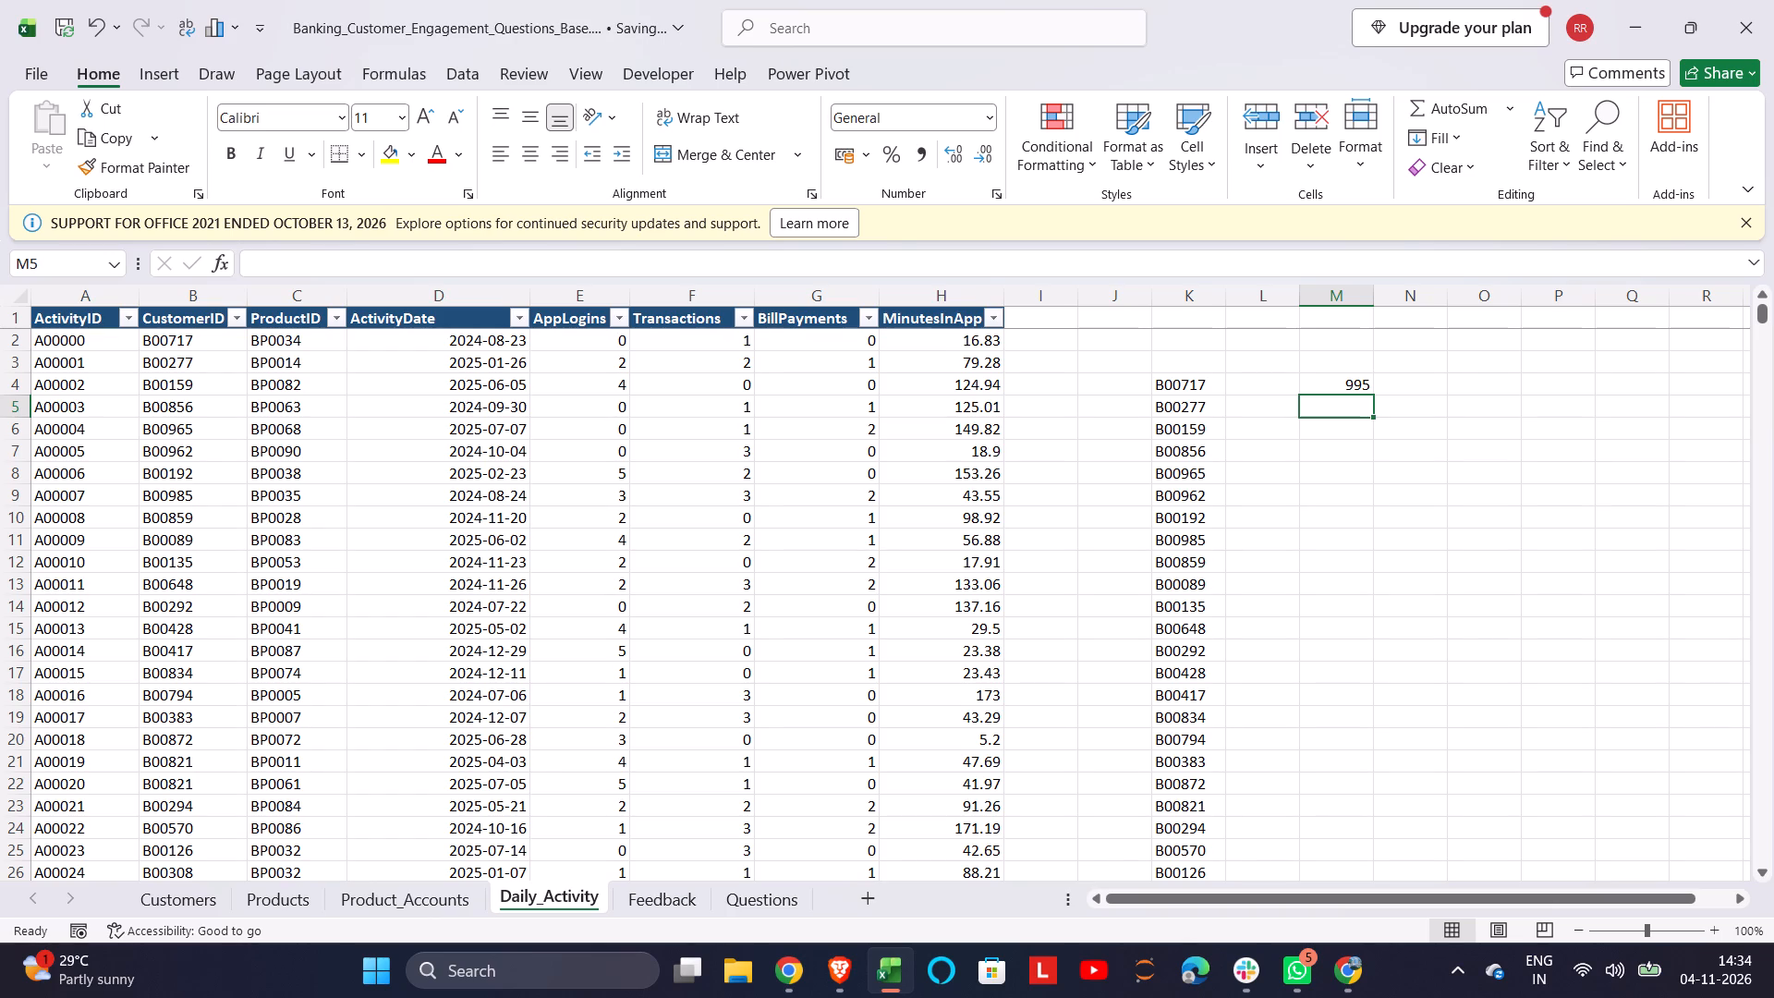
{"action": "left_click", "coordinate": [347, 893]}
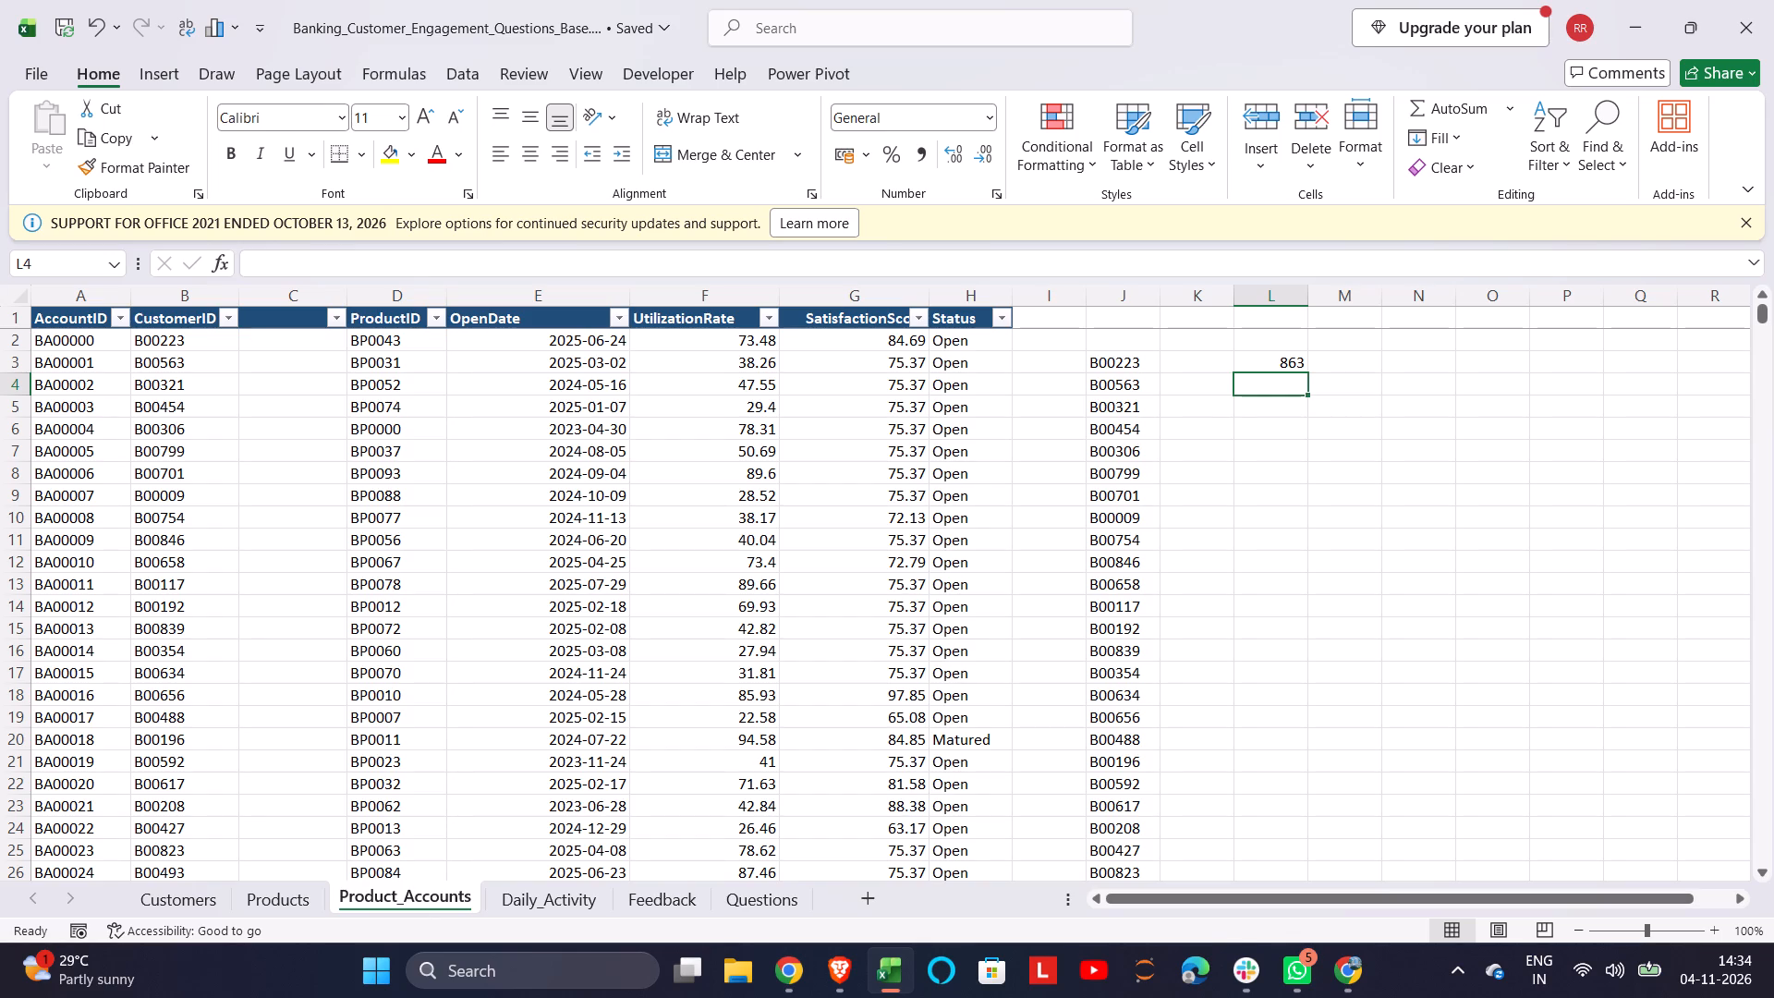
{"action": "left_click", "coordinate": [418, 339]}
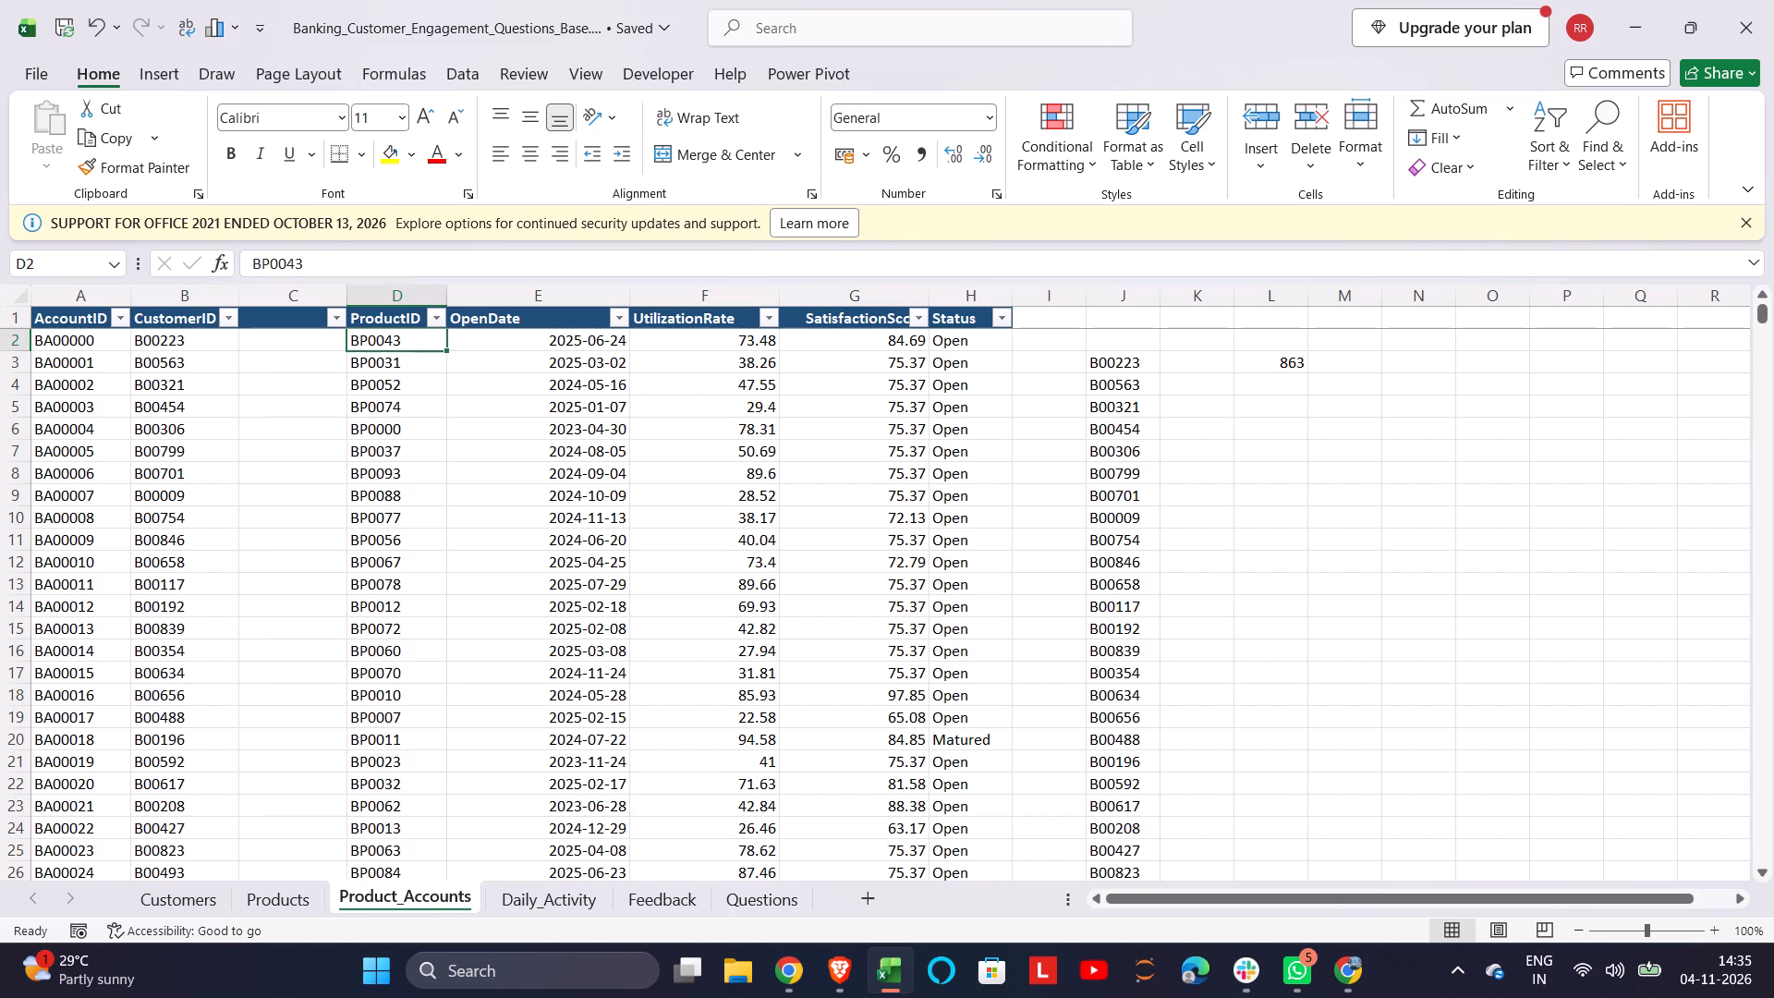
{"action": "left_click", "coordinate": [547, 899]}
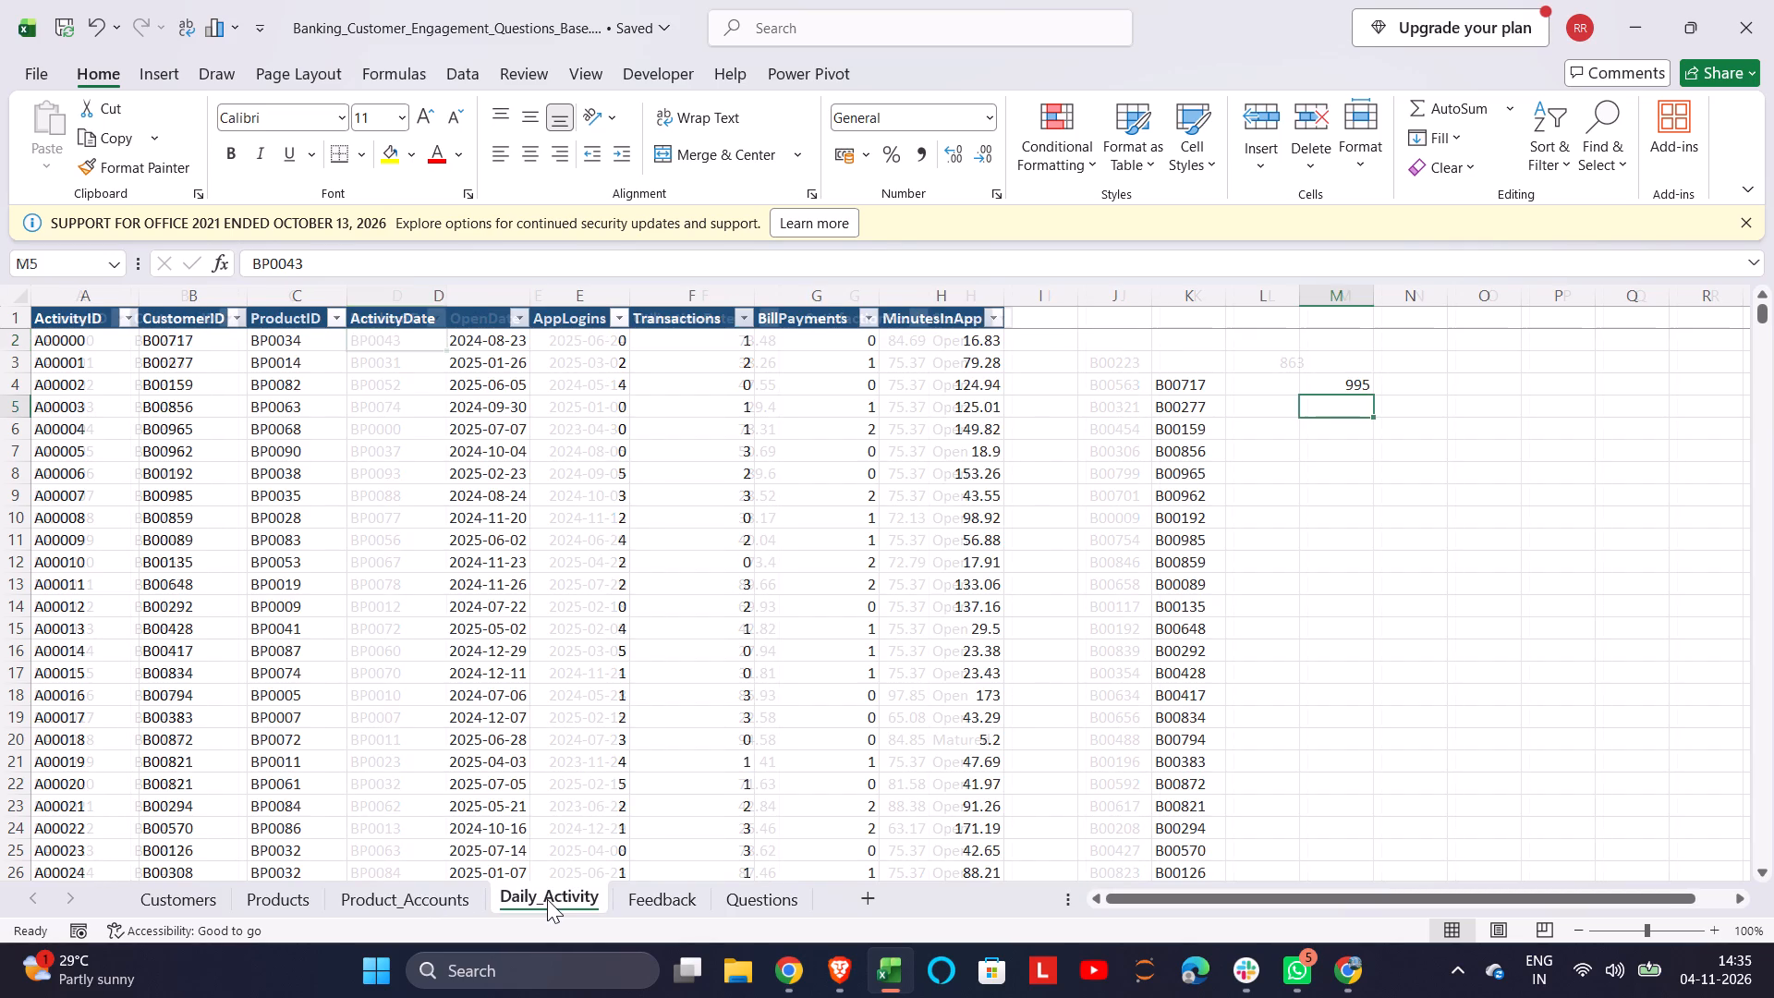
{"action": "scroll", "coordinate": [433, 803], "scroll_direction": "right", "scroll_amount": 1}
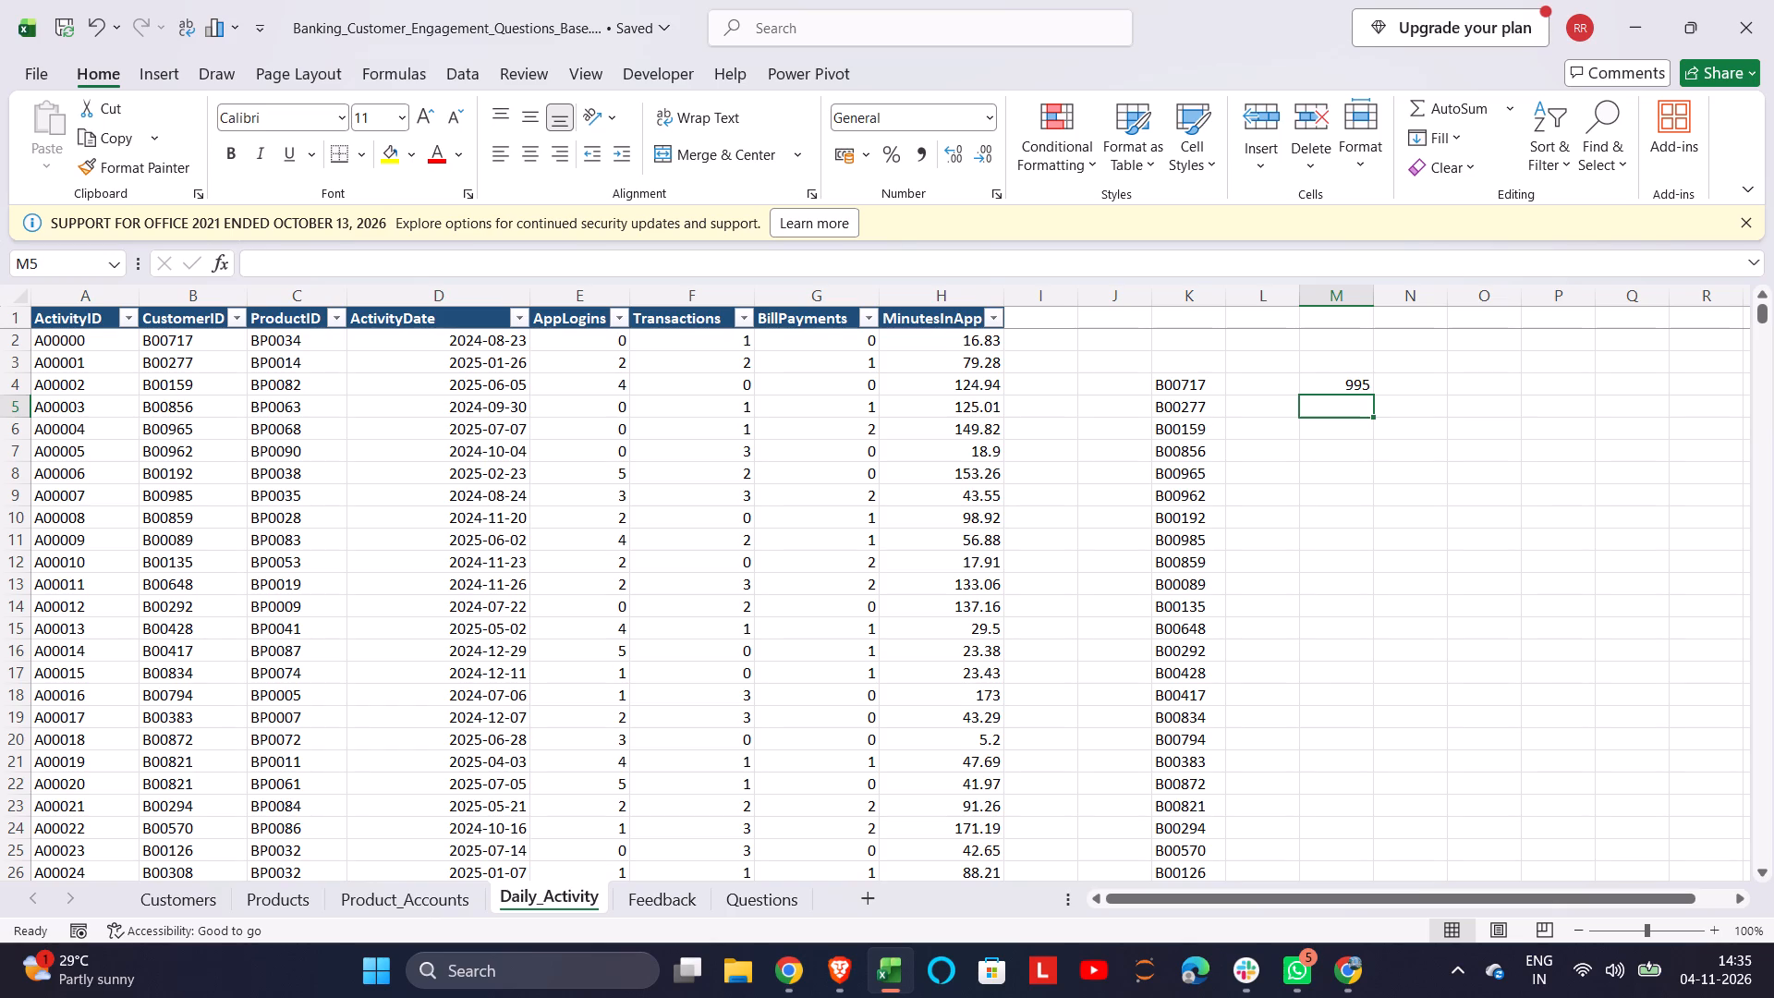
Compare the CustomerID and ProductID columns of Product_Accounts, including its Not Found rows, with the Daily_Activity and Customers sheets.
{"action": "left_click", "coordinate": [353, 886]}
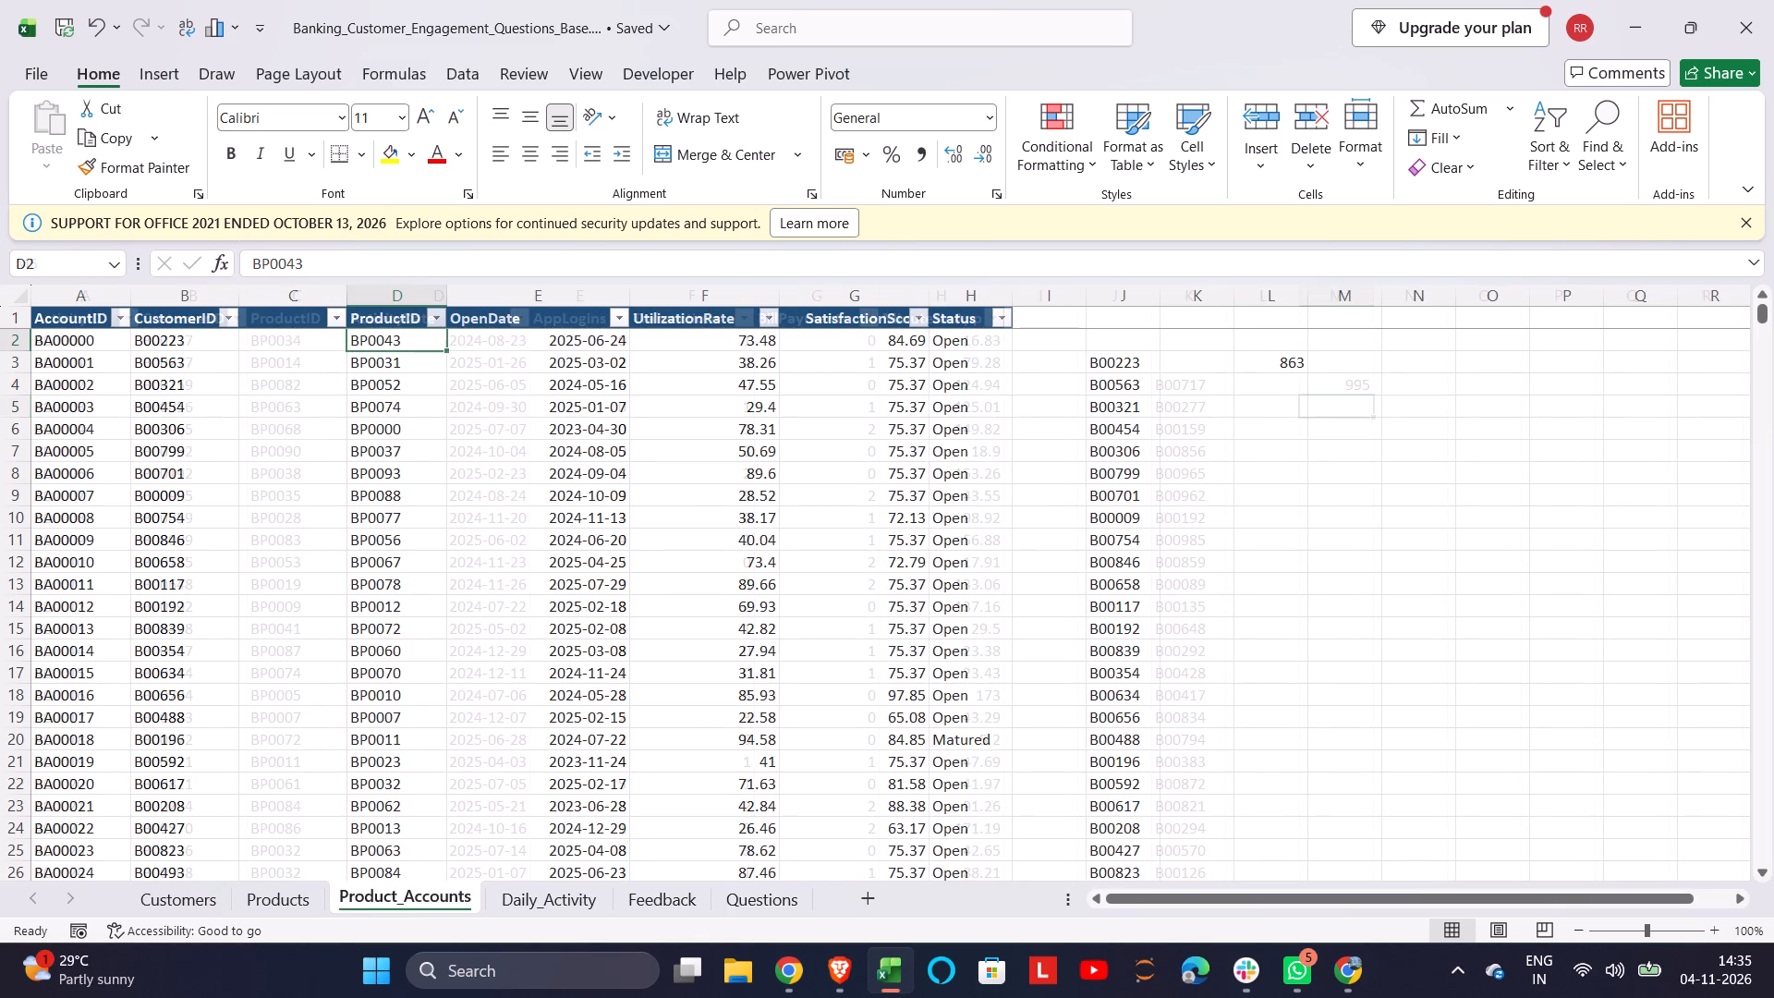
{"action": "scroll", "coordinate": [217, 327], "scroll_direction": "up", "scroll_amount": 1}
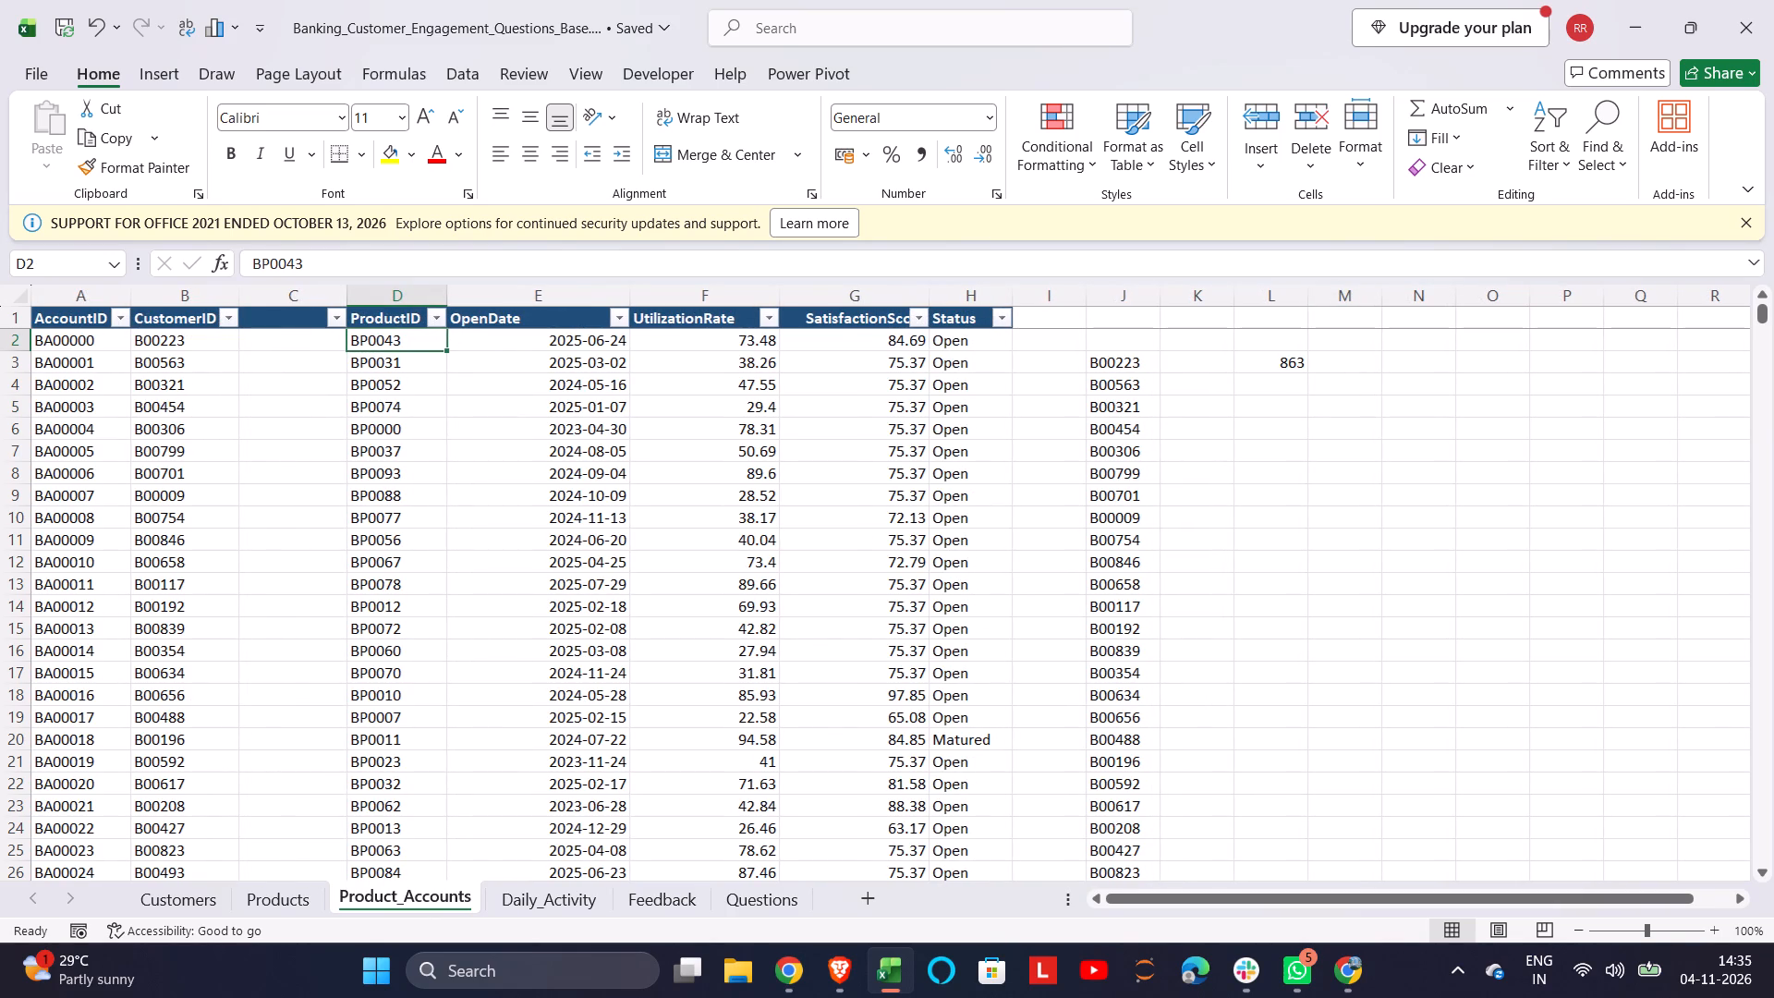
{"action": "left_click", "coordinate": [532, 916]}
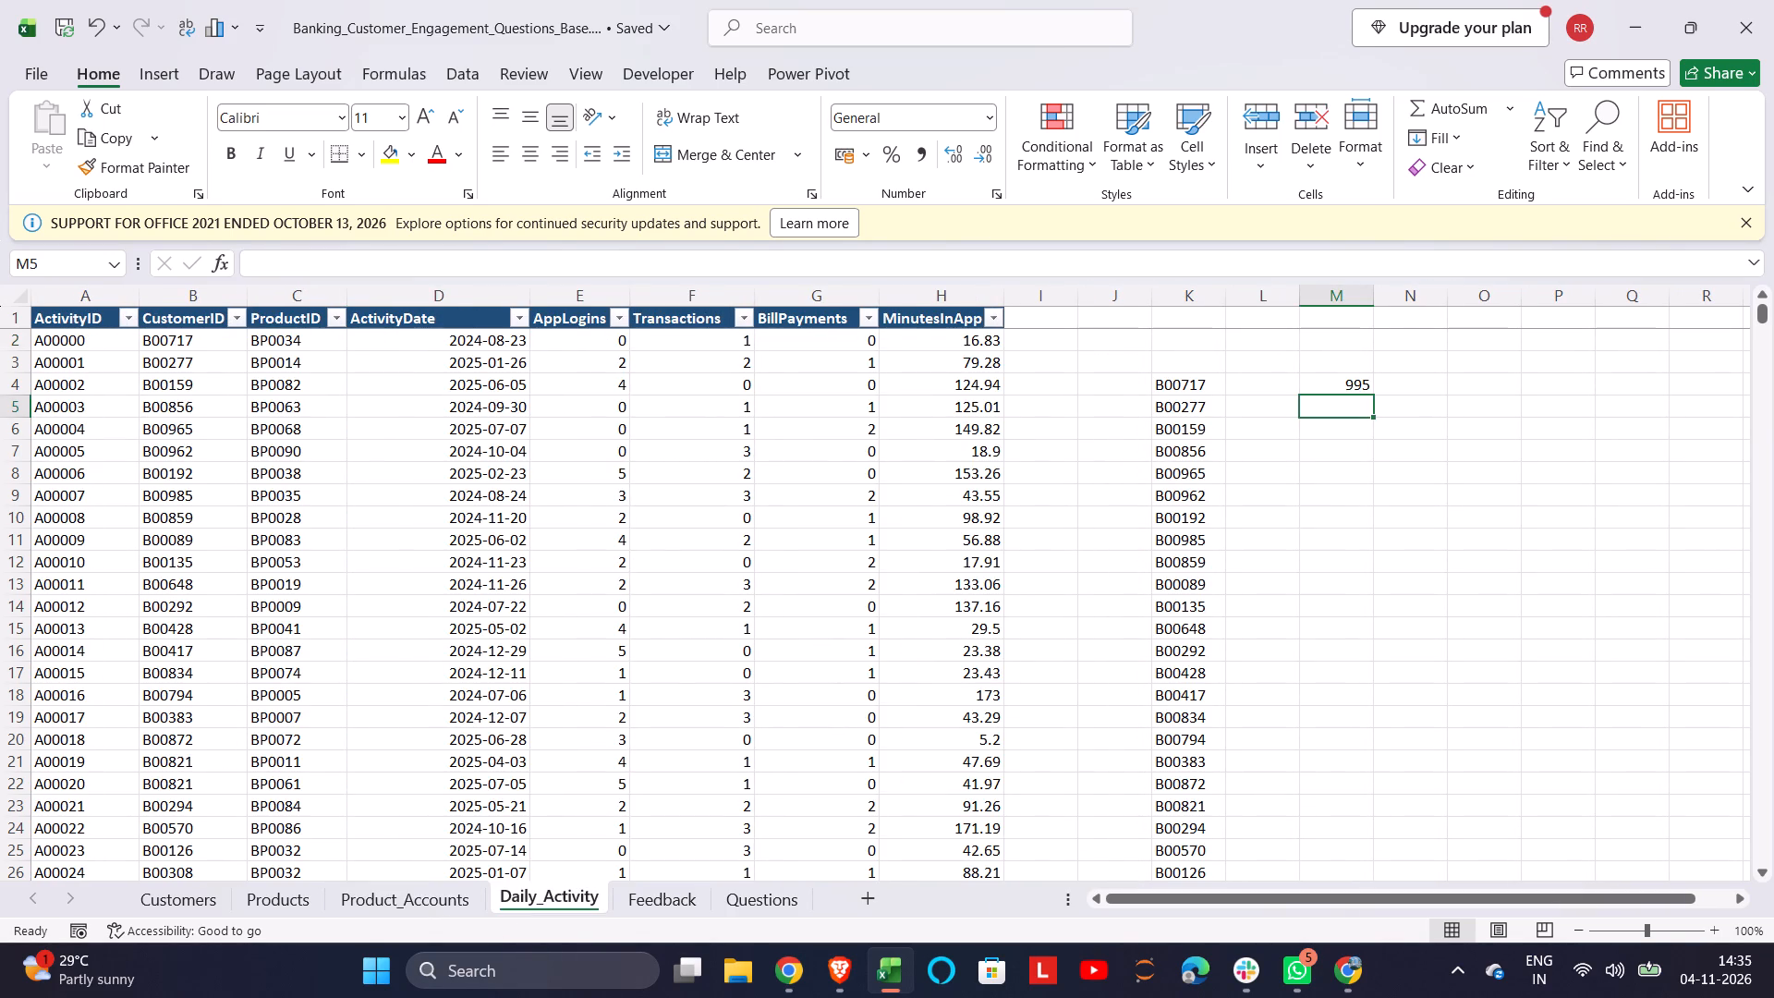
{"action": "left_click", "coordinate": [394, 896]}
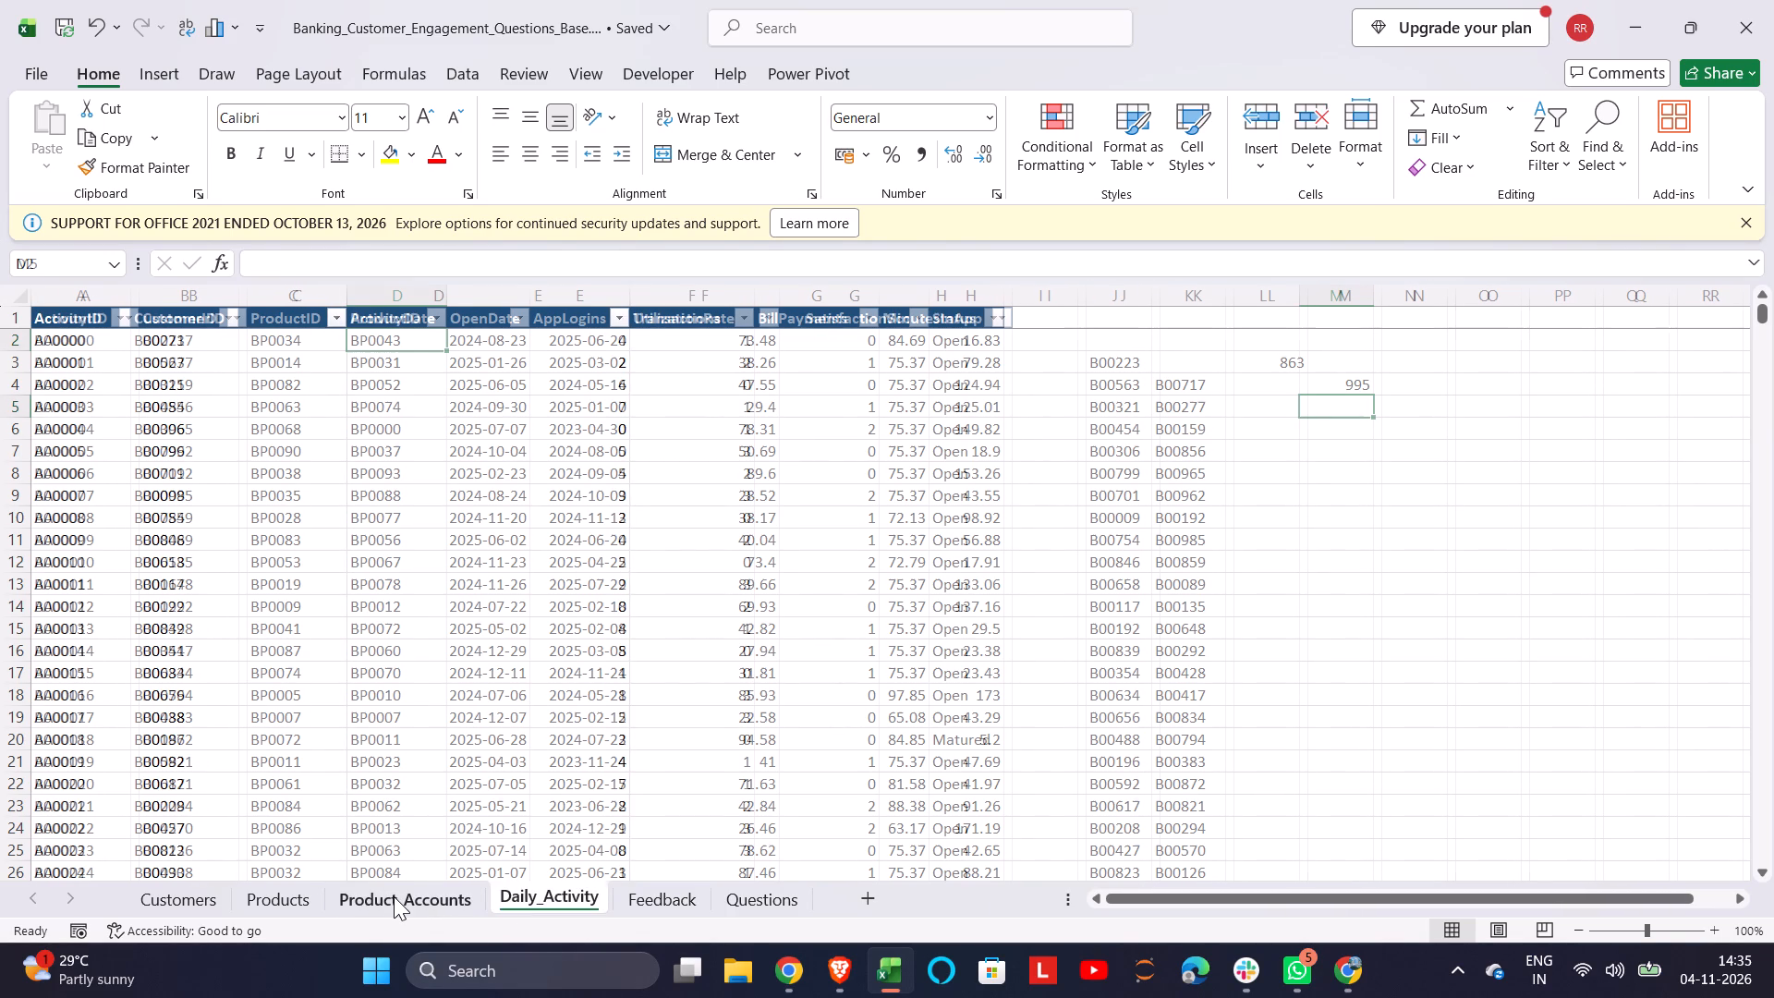
{"action": "scroll", "coordinate": [227, 688], "scroll_direction": "down", "scroll_amount": 10}
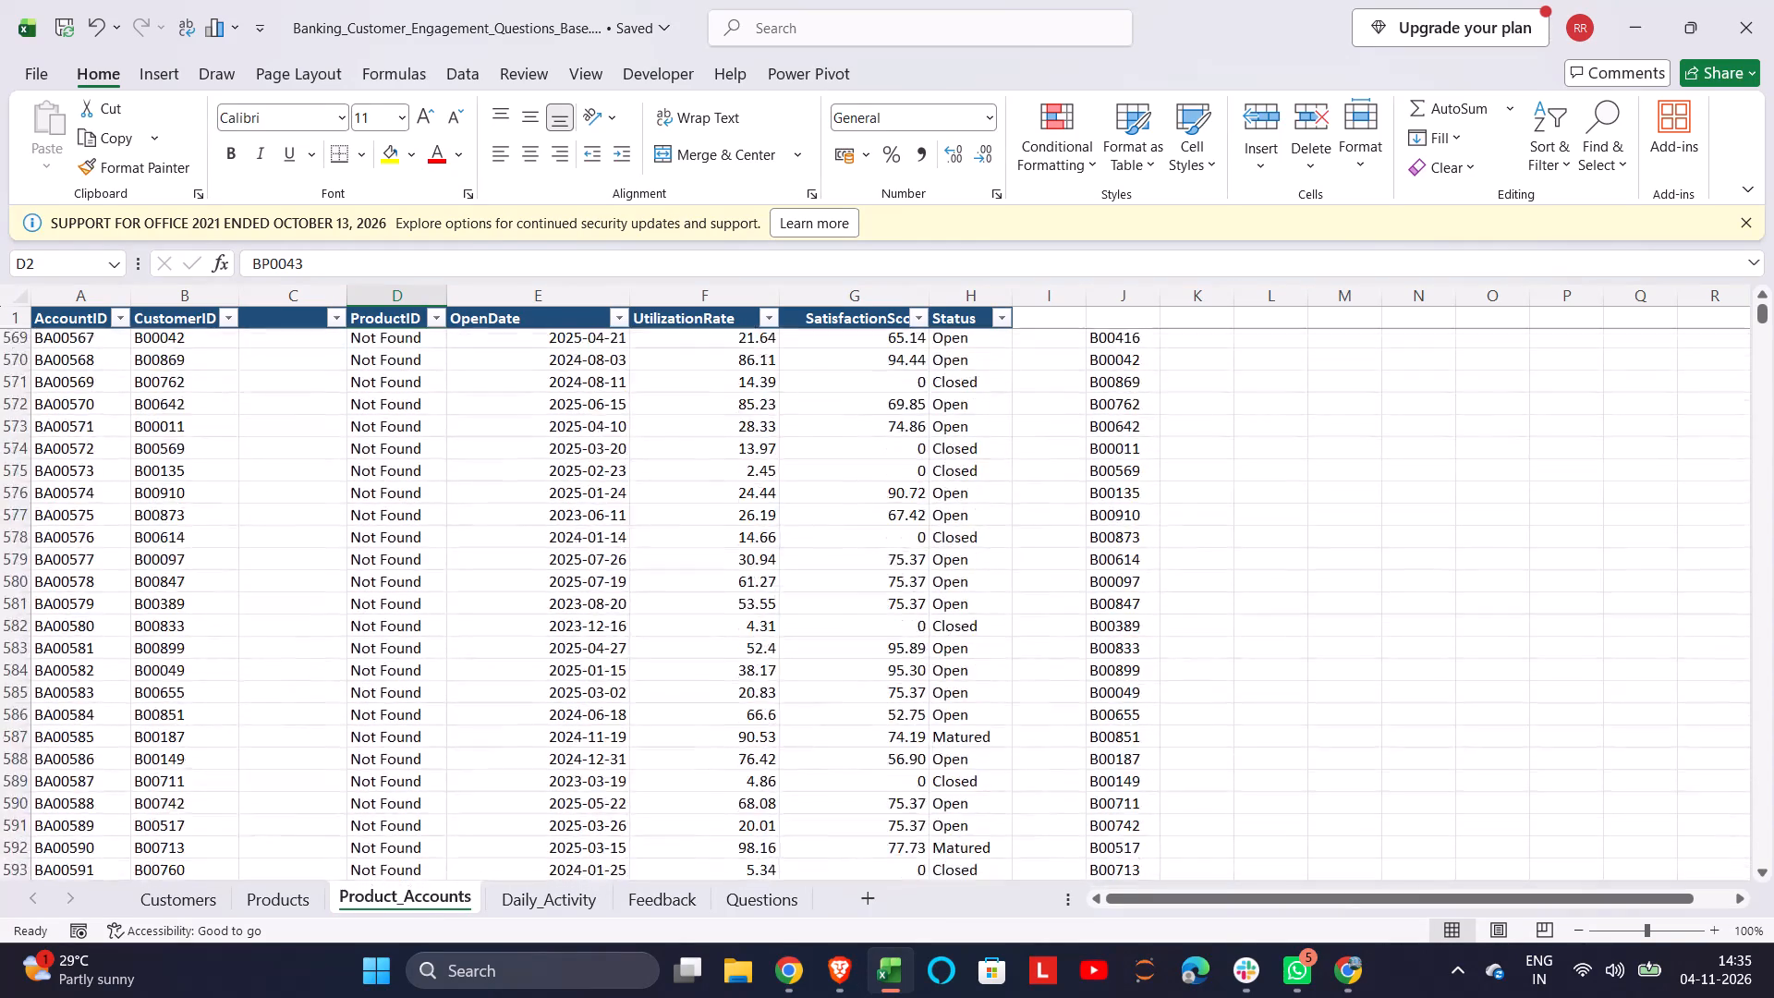
{"action": "scroll", "coordinate": [227, 688], "scroll_direction": "down", "scroll_amount": 2}
{"action": "scroll", "coordinate": [227, 688], "scroll_direction": "up", "scroll_amount": 1}
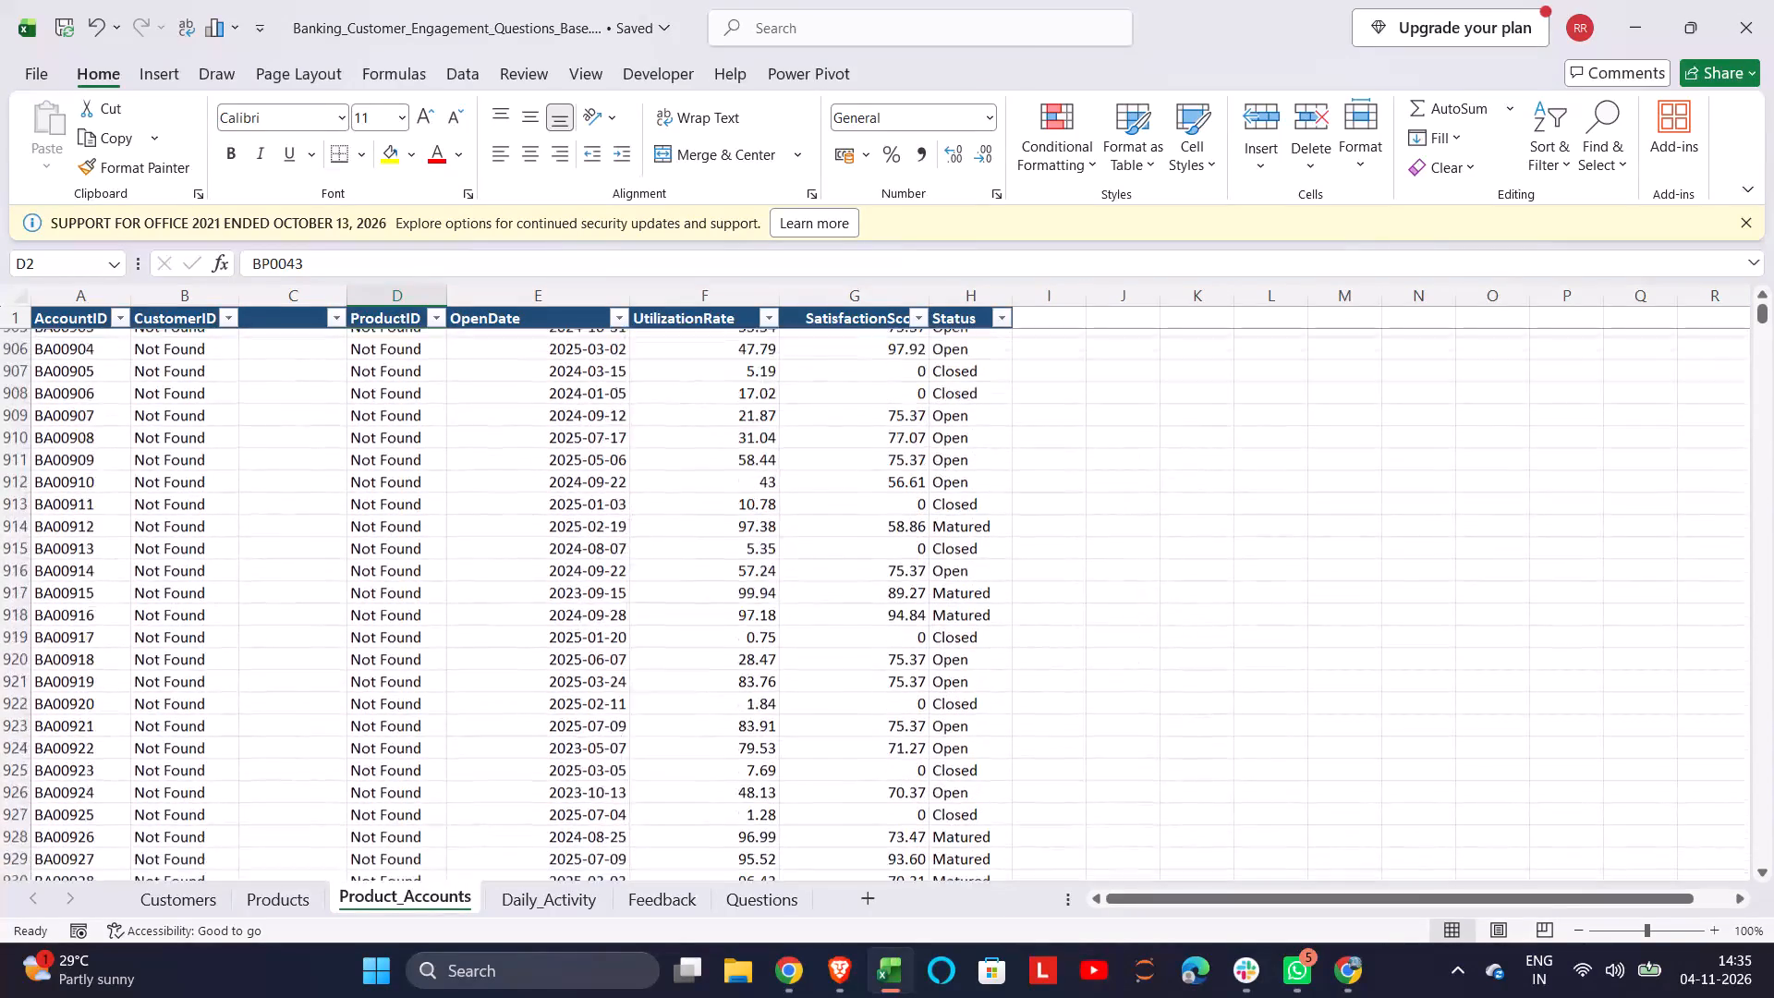
{"action": "scroll", "coordinate": [227, 688], "scroll_direction": "up", "scroll_amount": 1}
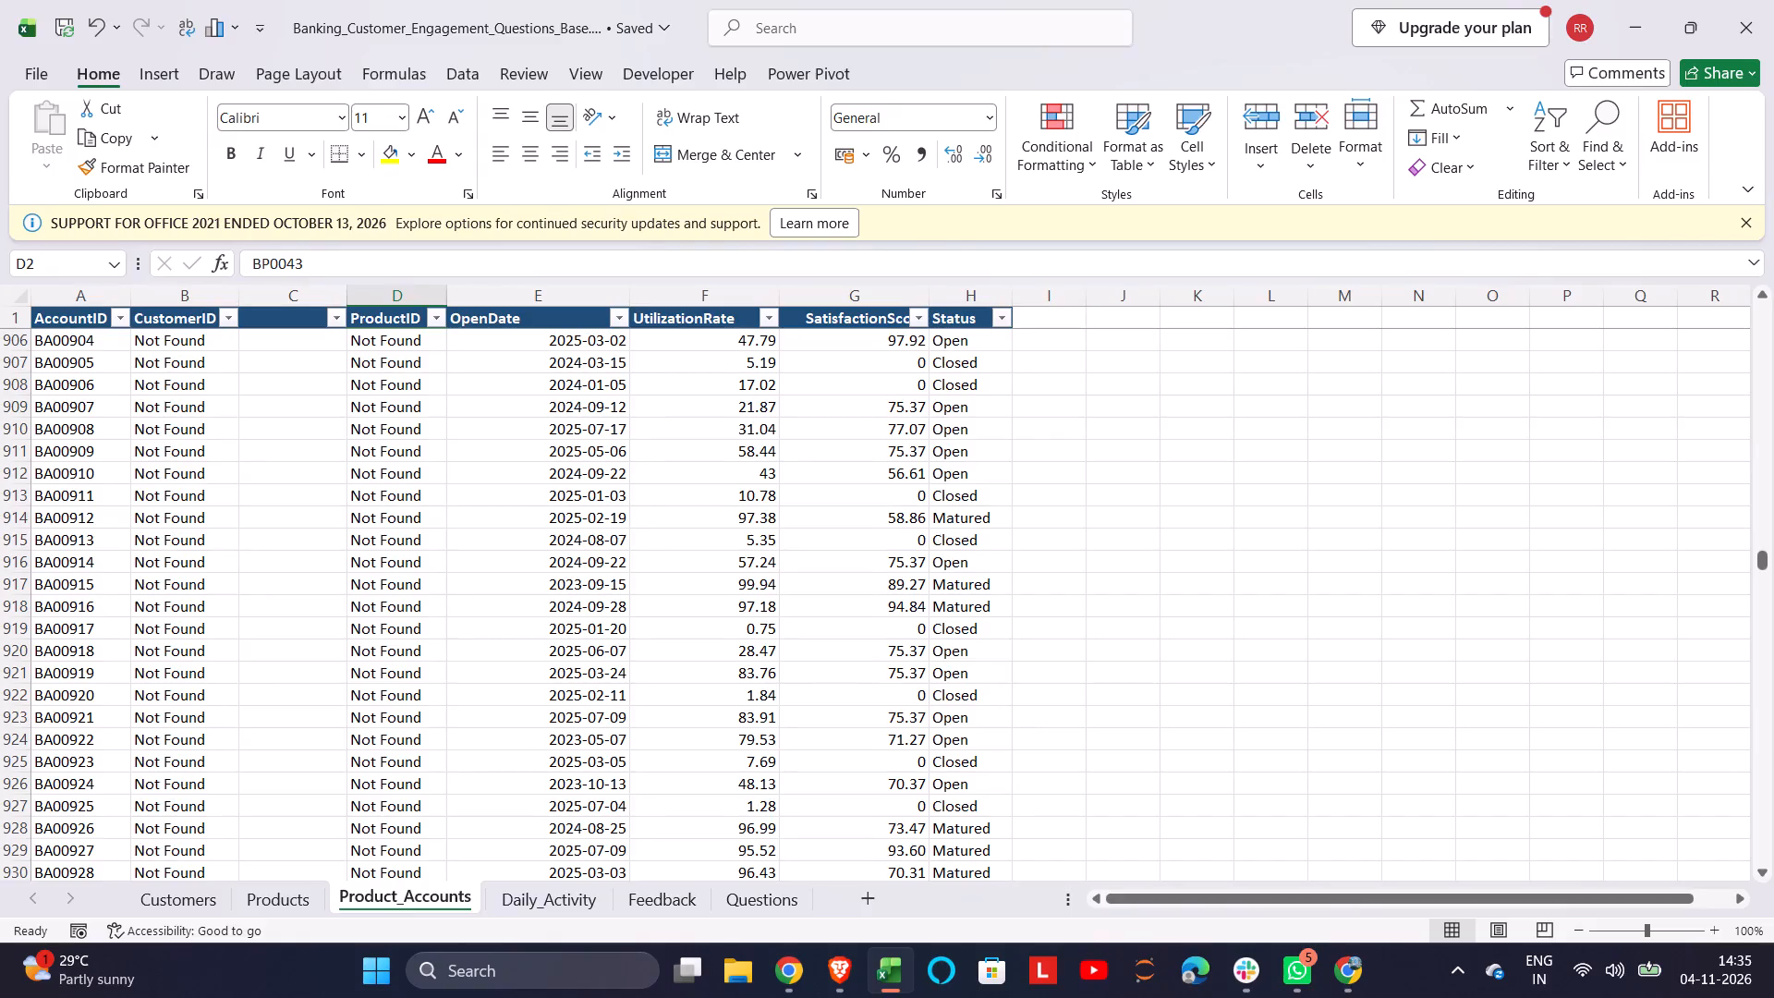
{"action": "left_click", "coordinate": [225, 906]}
{"action": "left_click", "coordinate": [237, 538]}
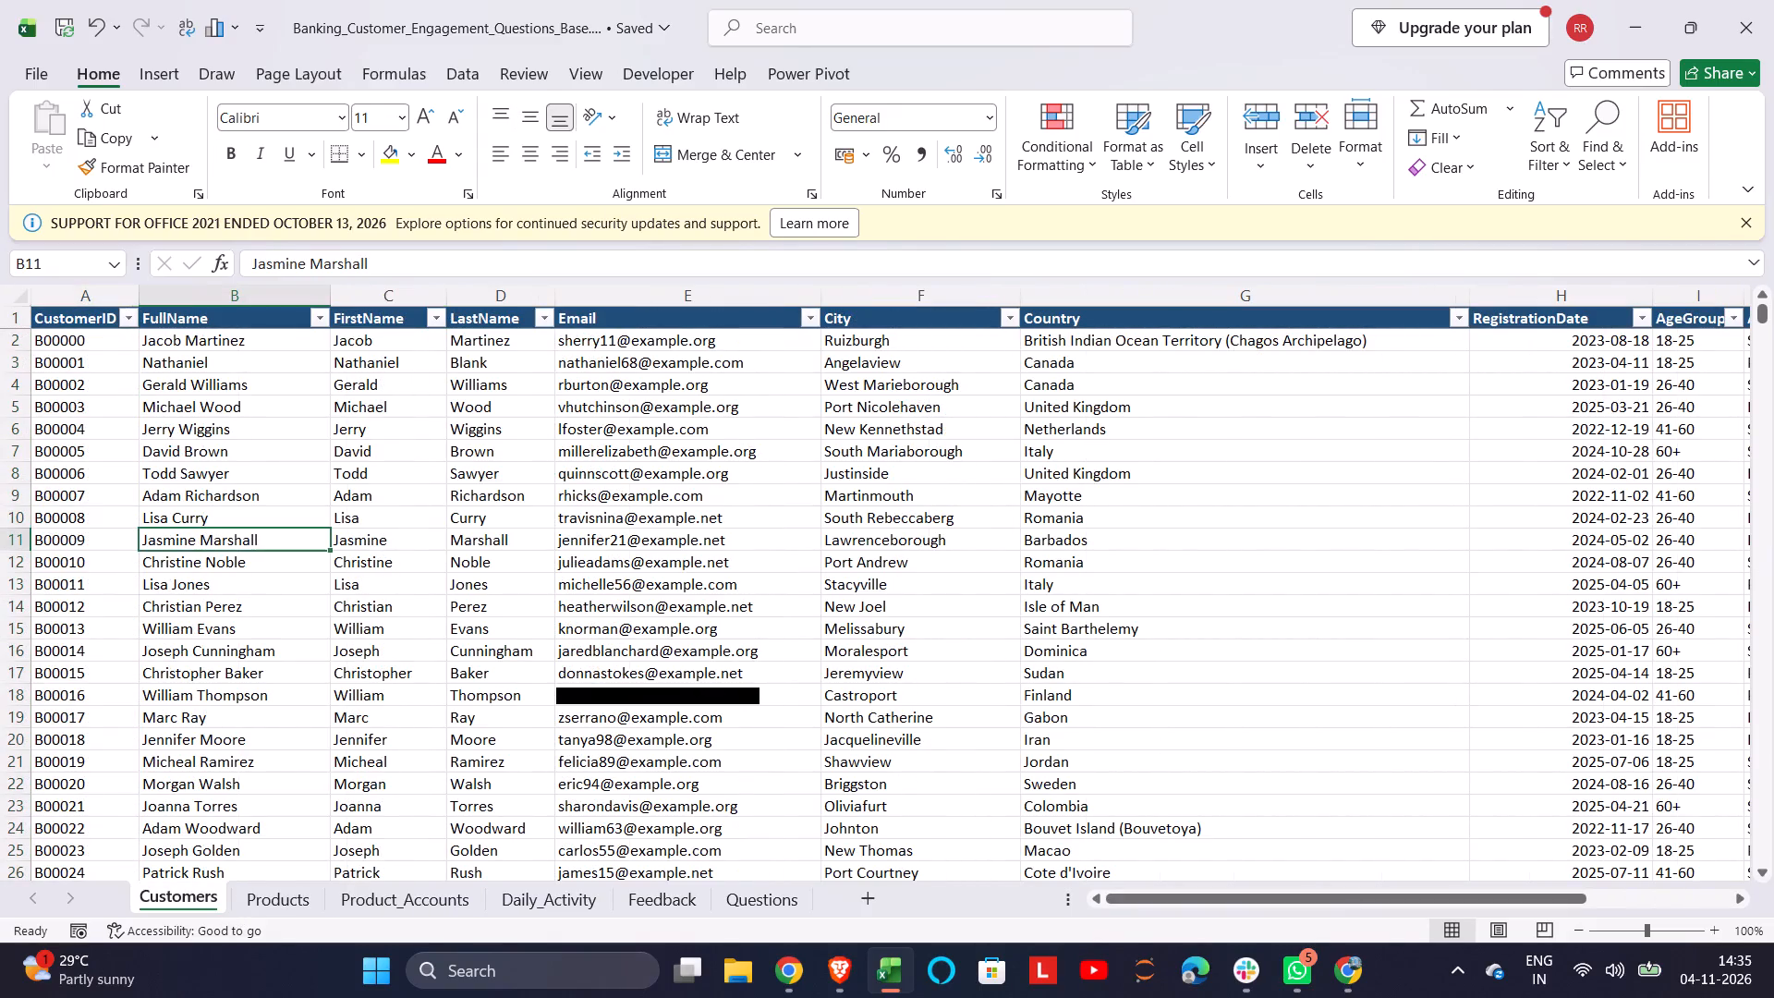
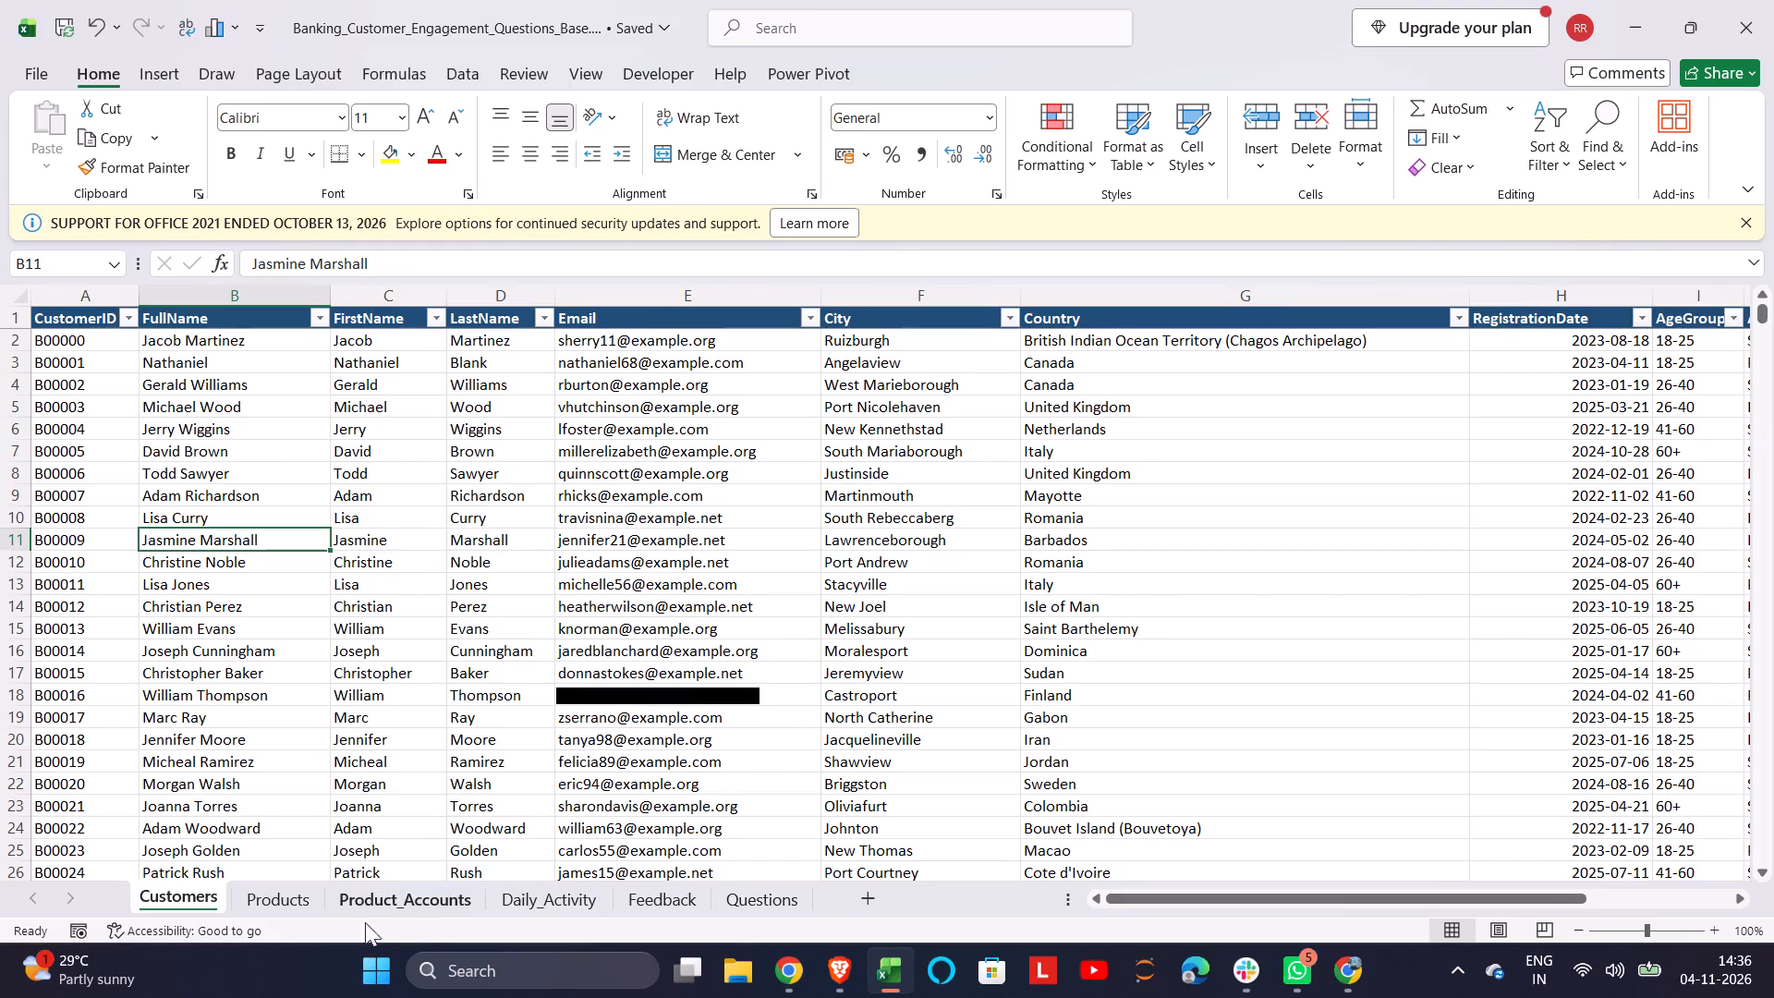
Examine the Products sheet, and check the CustomerID and ProductID columns of Product_Accounts from the Not Found rows back to the first rows.
{"action": "left_click", "coordinate": [281, 891]}
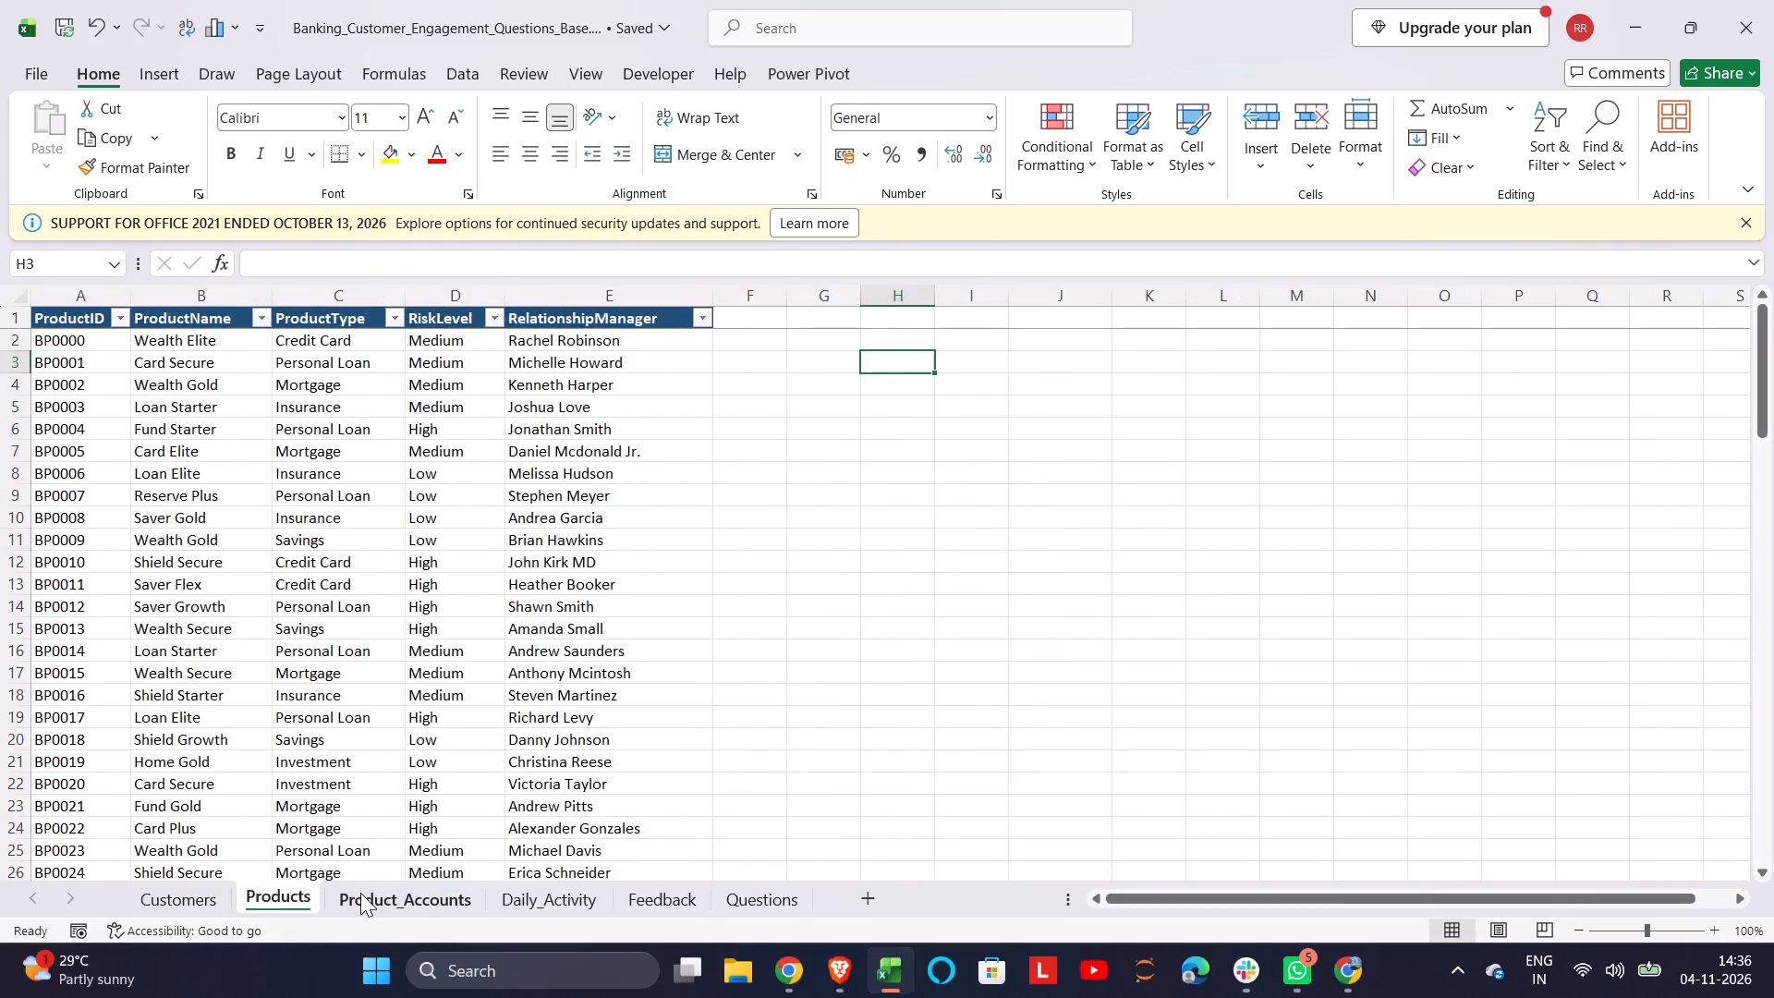
{"action": "left_click", "coordinate": [360, 893]}
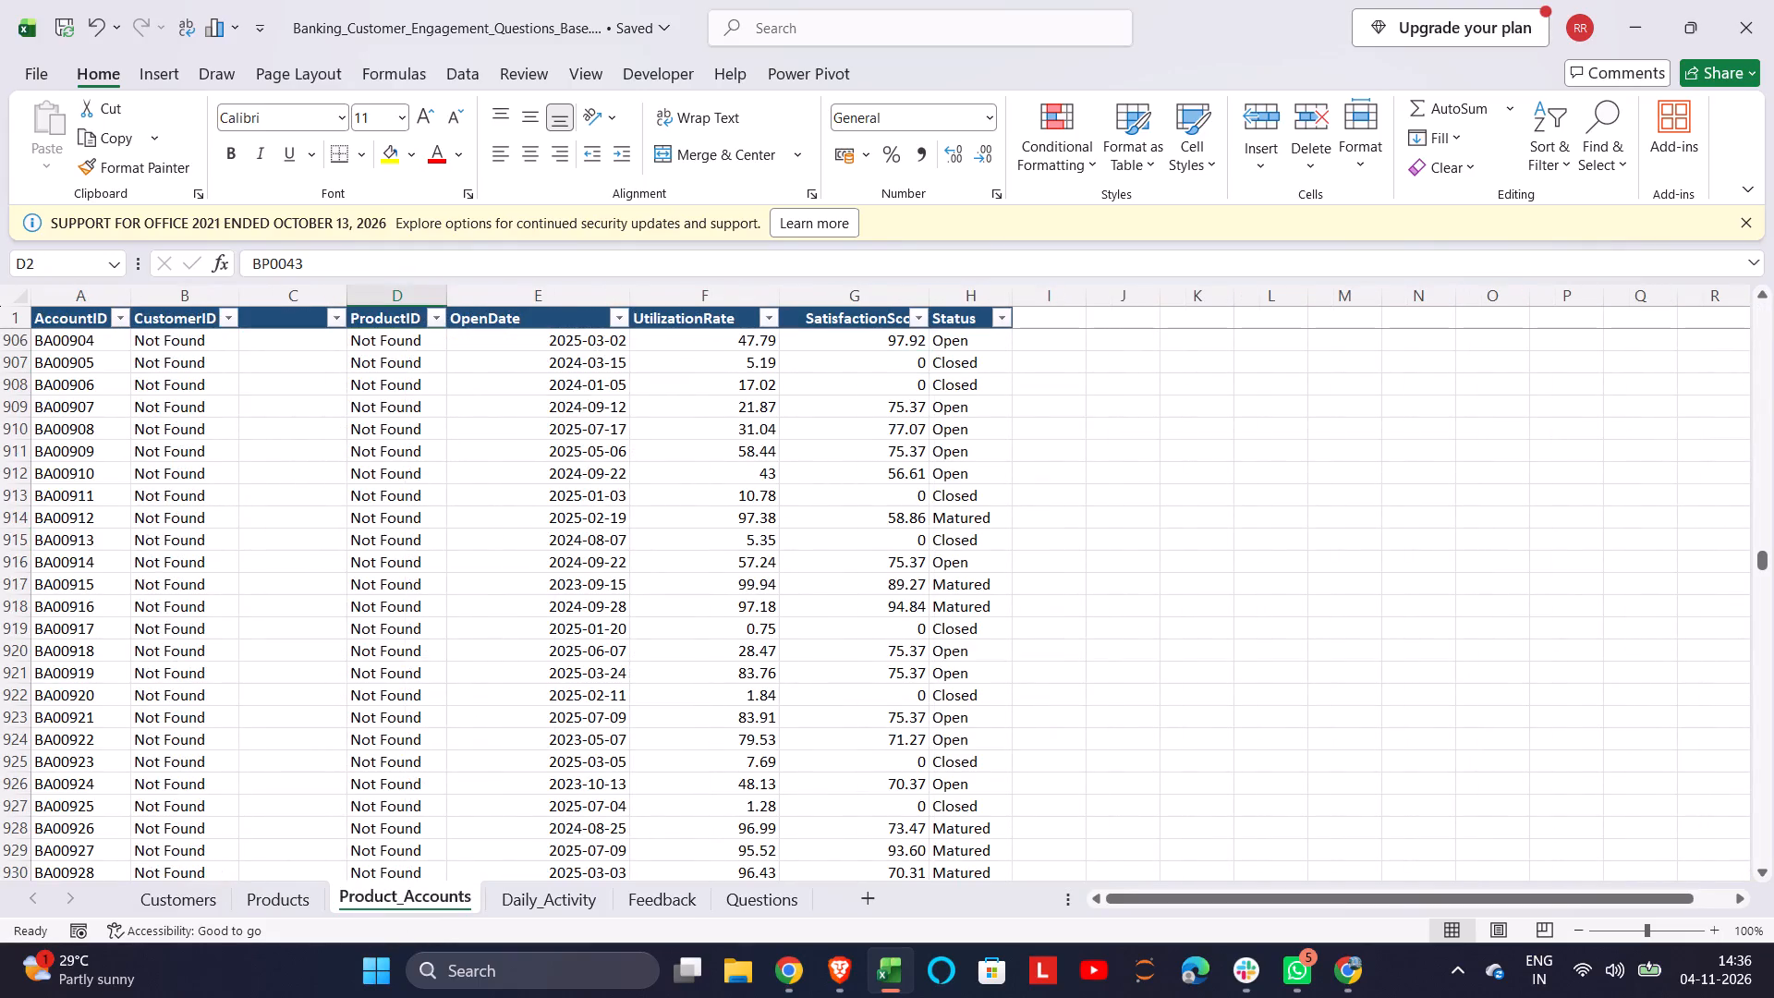
{"action": "scroll", "coordinate": [417, 686], "scroll_direction": "up", "scroll_amount": 10}
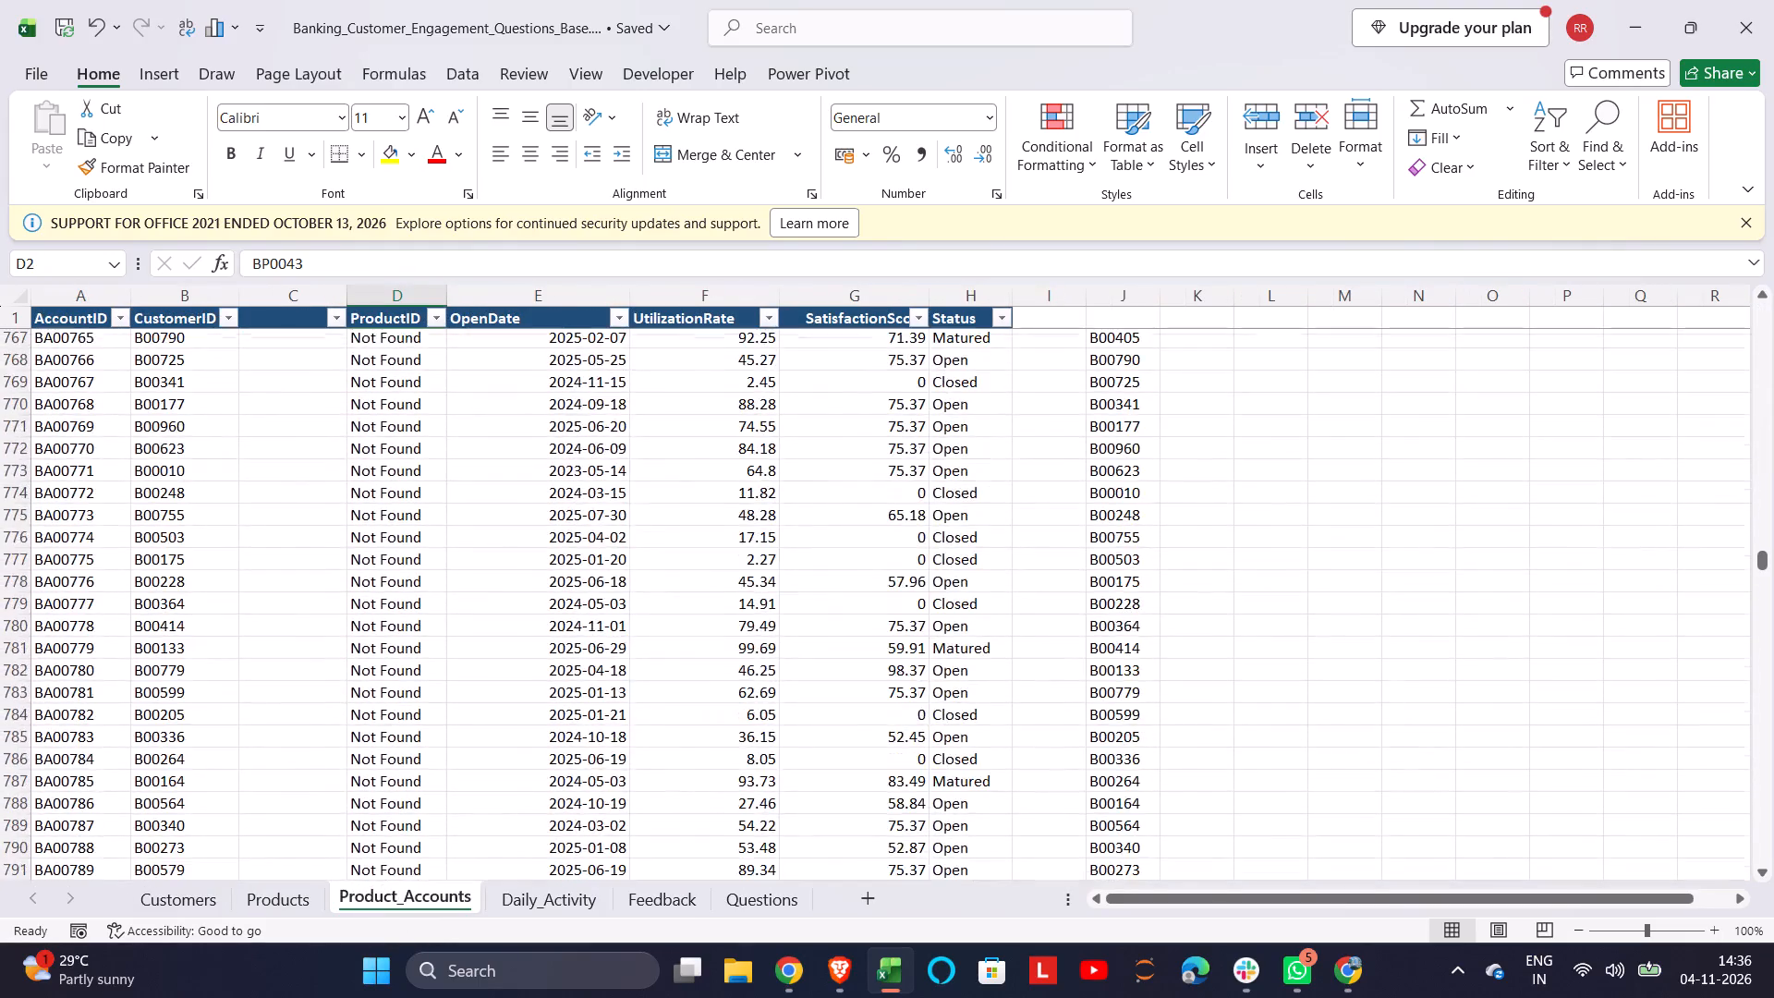
{"action": "scroll", "coordinate": [417, 686], "scroll_direction": "up", "scroll_amount": 10}
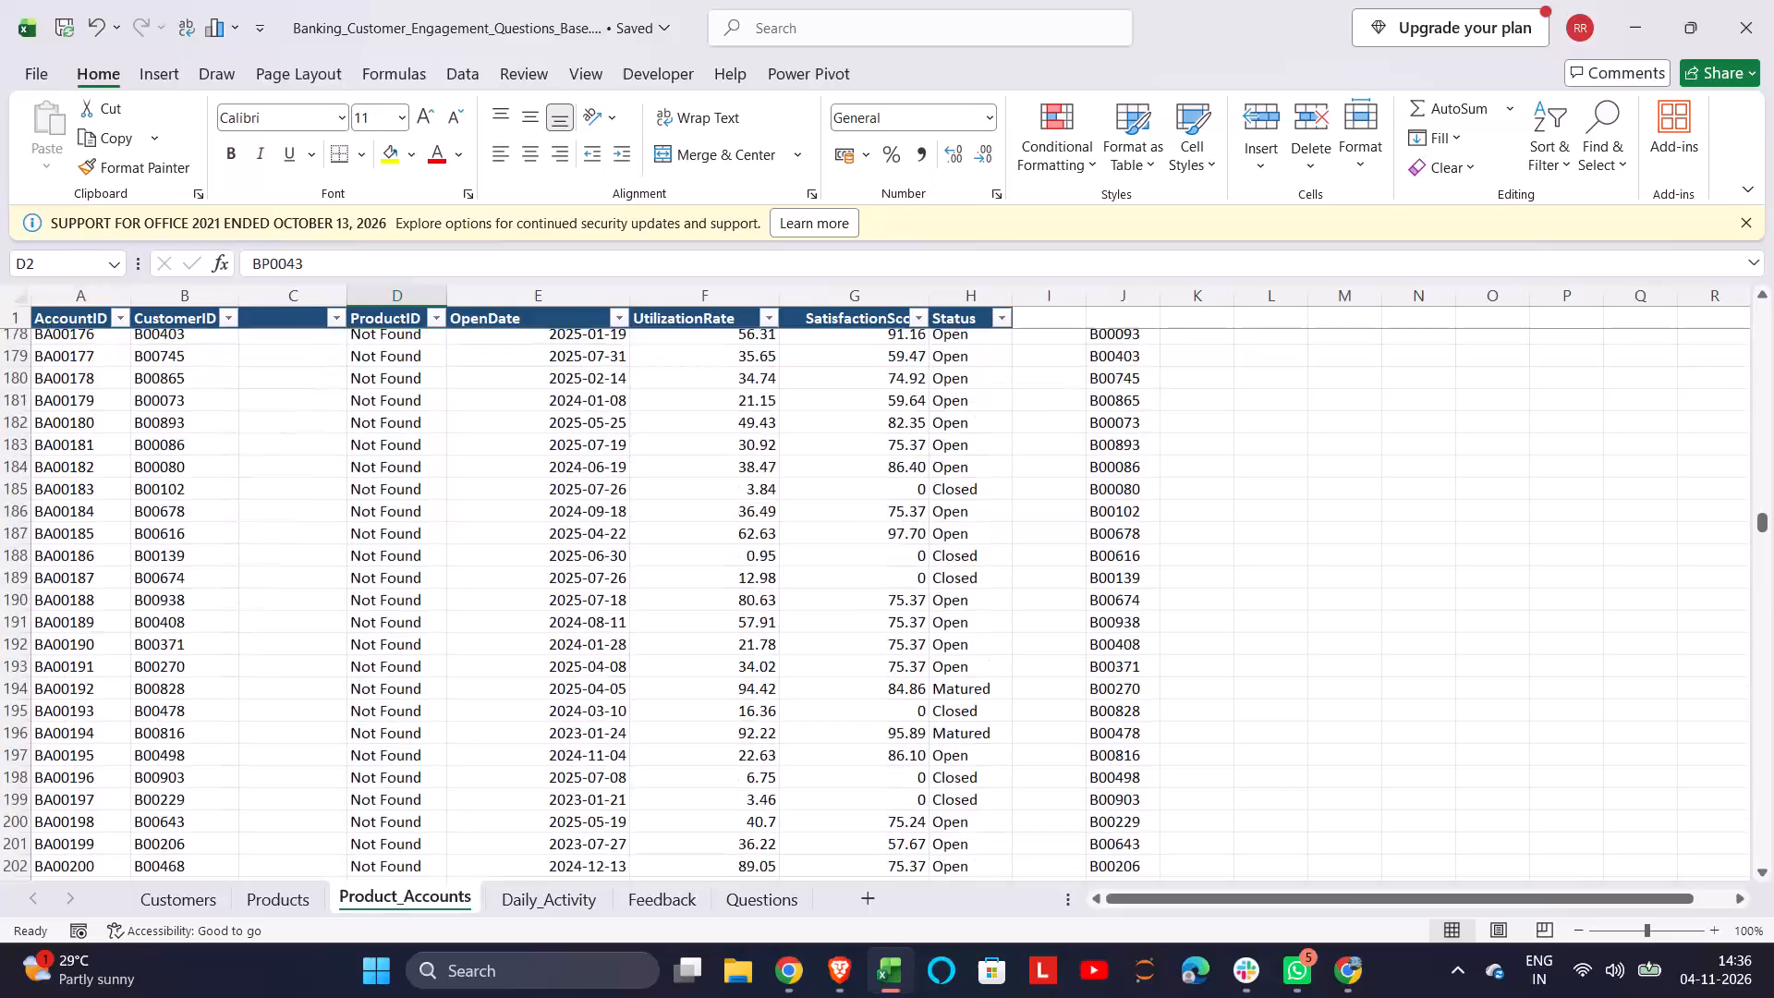
{"action": "scroll", "coordinate": [417, 686], "scroll_direction": "up", "scroll_amount": 4}
{"action": "scroll", "coordinate": [417, 686], "scroll_direction": "down", "scroll_amount": 4}
{"action": "scroll", "coordinate": [417, 686], "scroll_direction": "up", "scroll_amount": 1}
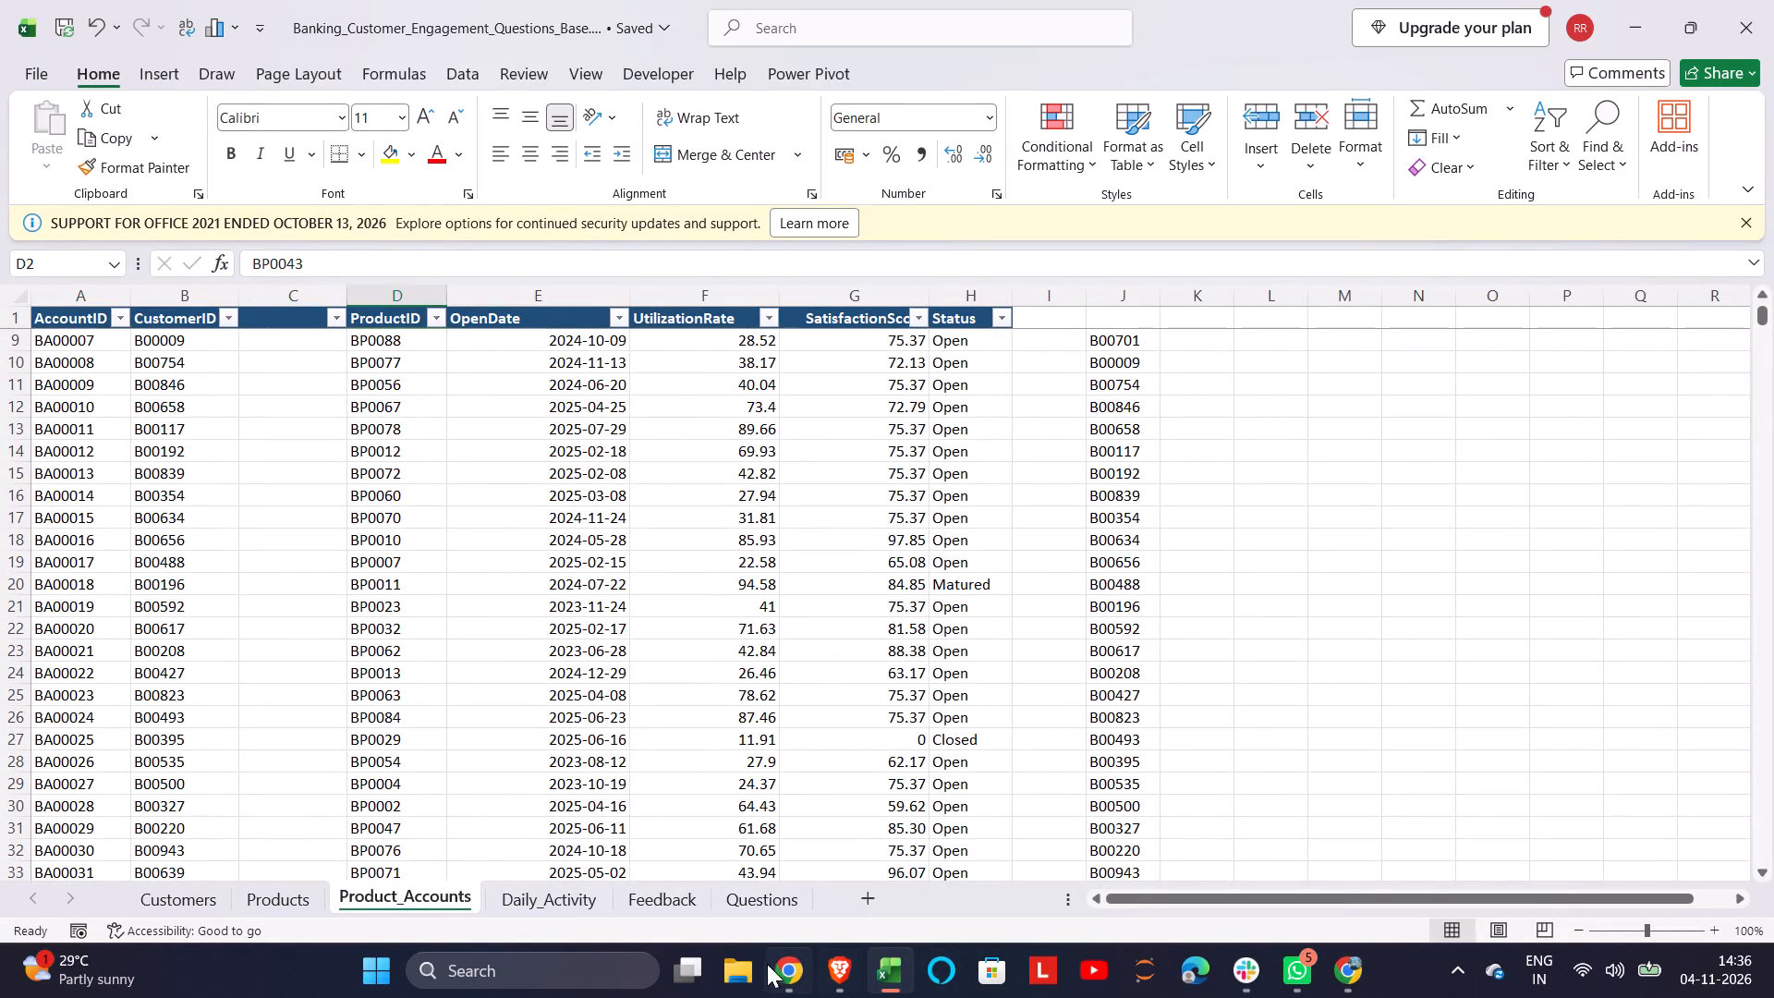
Open a File Explorer window.
{"action": "left_click", "coordinate": [760, 967]}
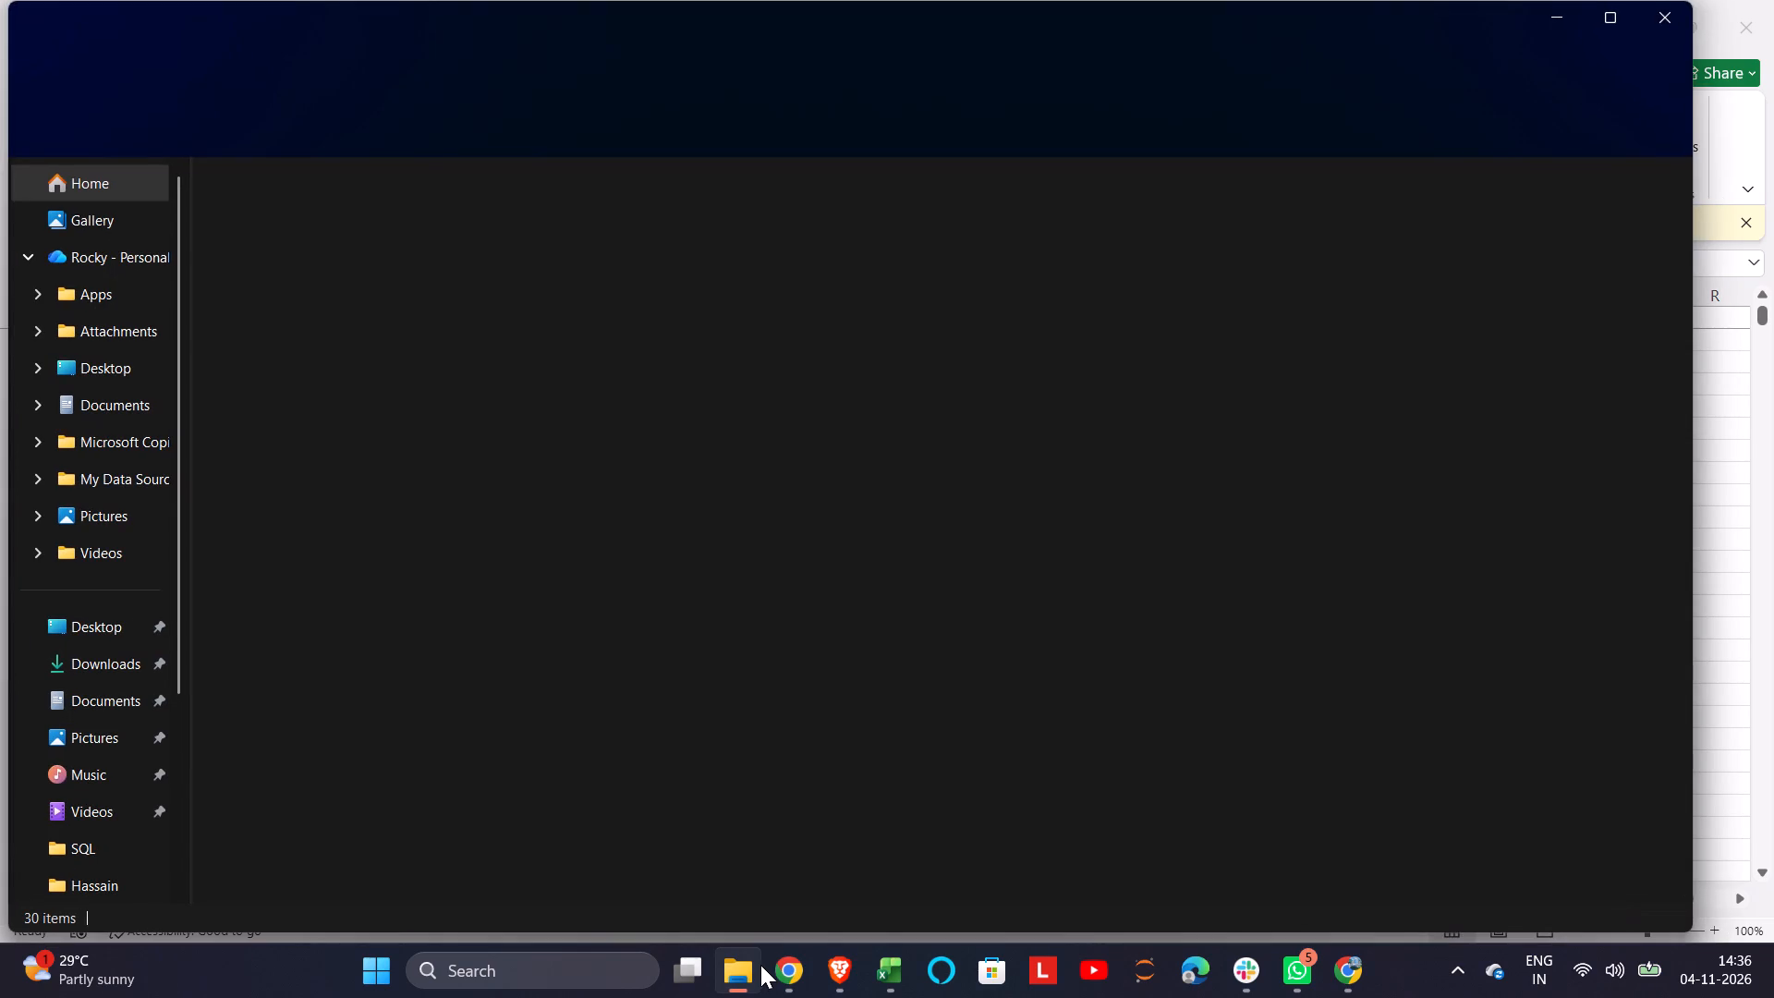
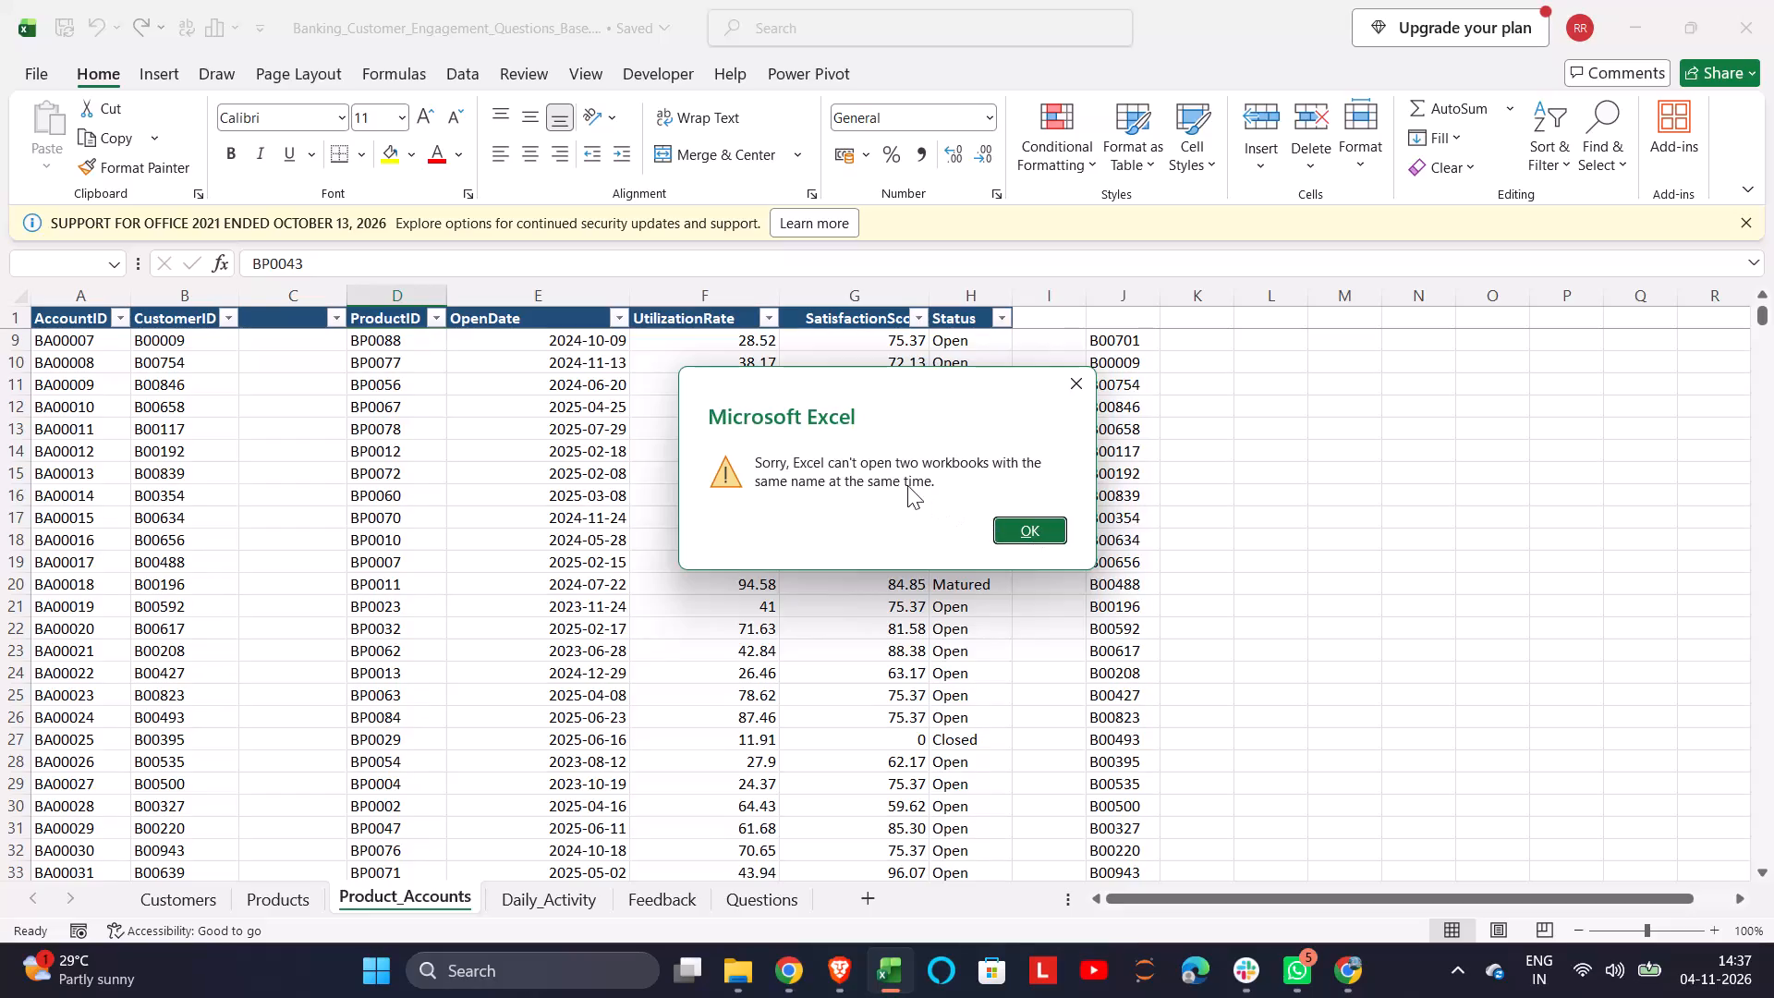
Dismiss the same-name workbook alert and restore the maximized workbook window to its smaller floating size.
{"action": "left_click", "coordinate": [1031, 527]}
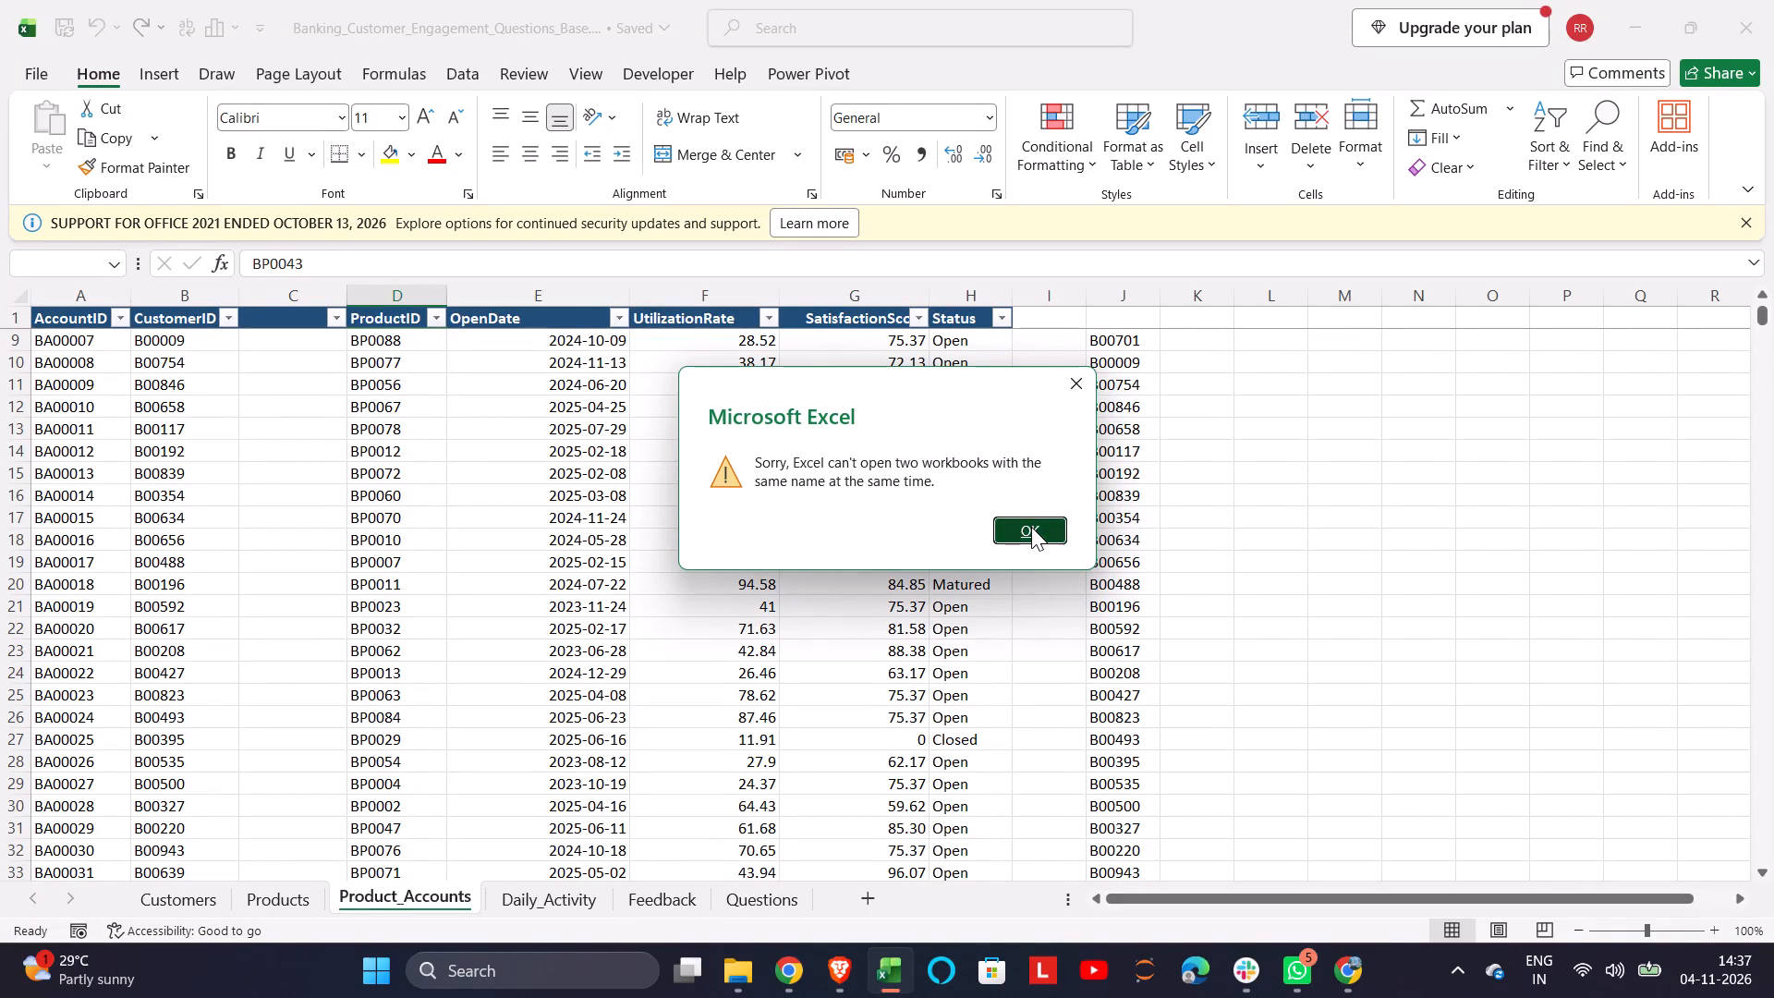
{"action": "double_click", "coordinate": [553, 0]}
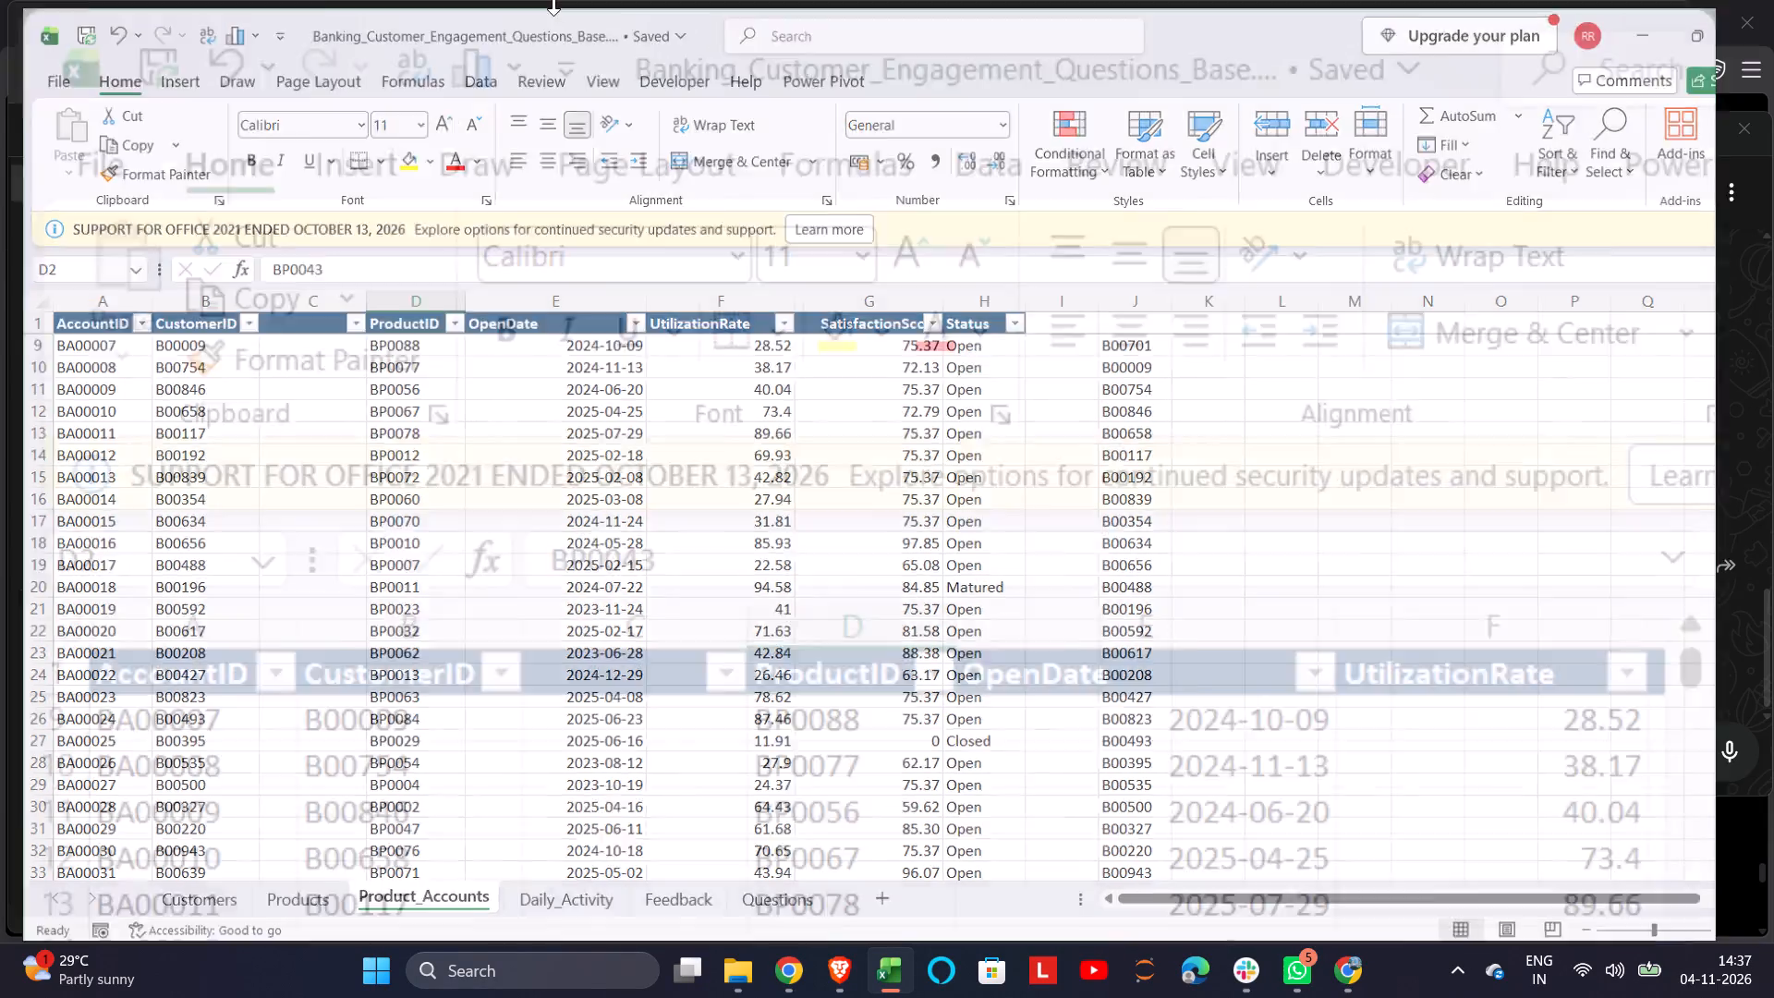
{"action": "left_click", "coordinate": [991, 133]}
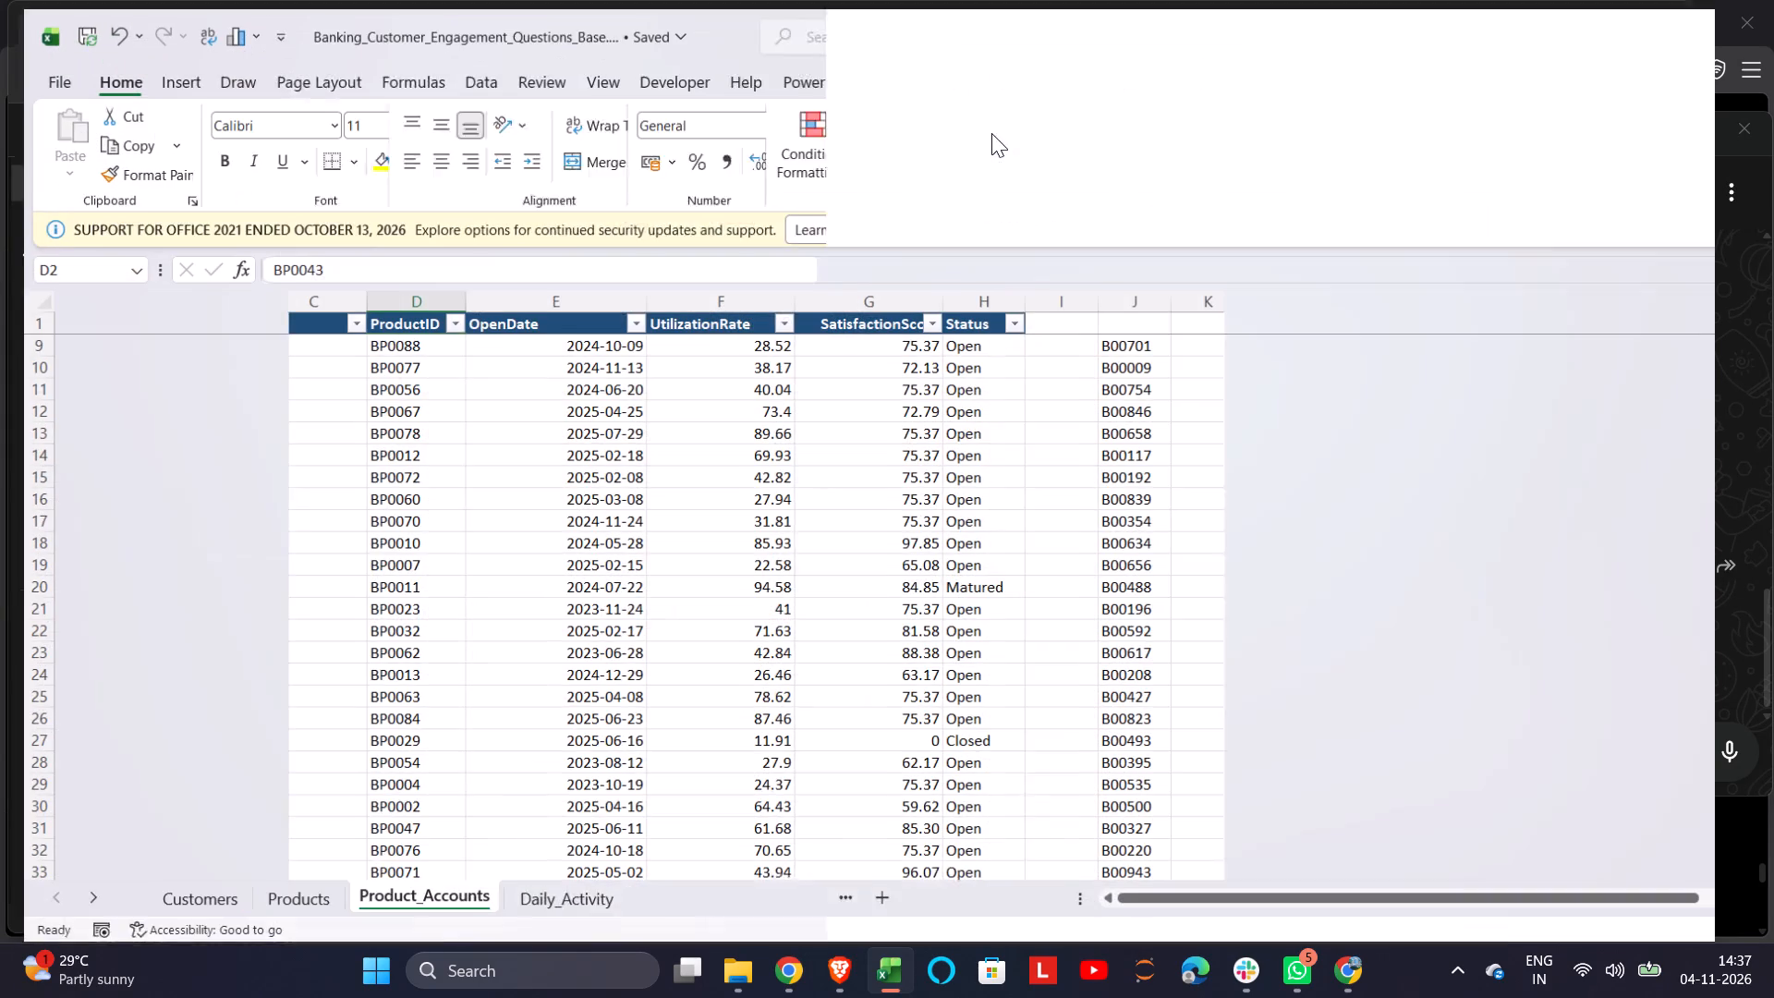
Rename the workbook file as Banking_Customer_Engagement_Questions, removing the _Base suffix.
{"action": "left_click", "coordinate": [562, 17]}
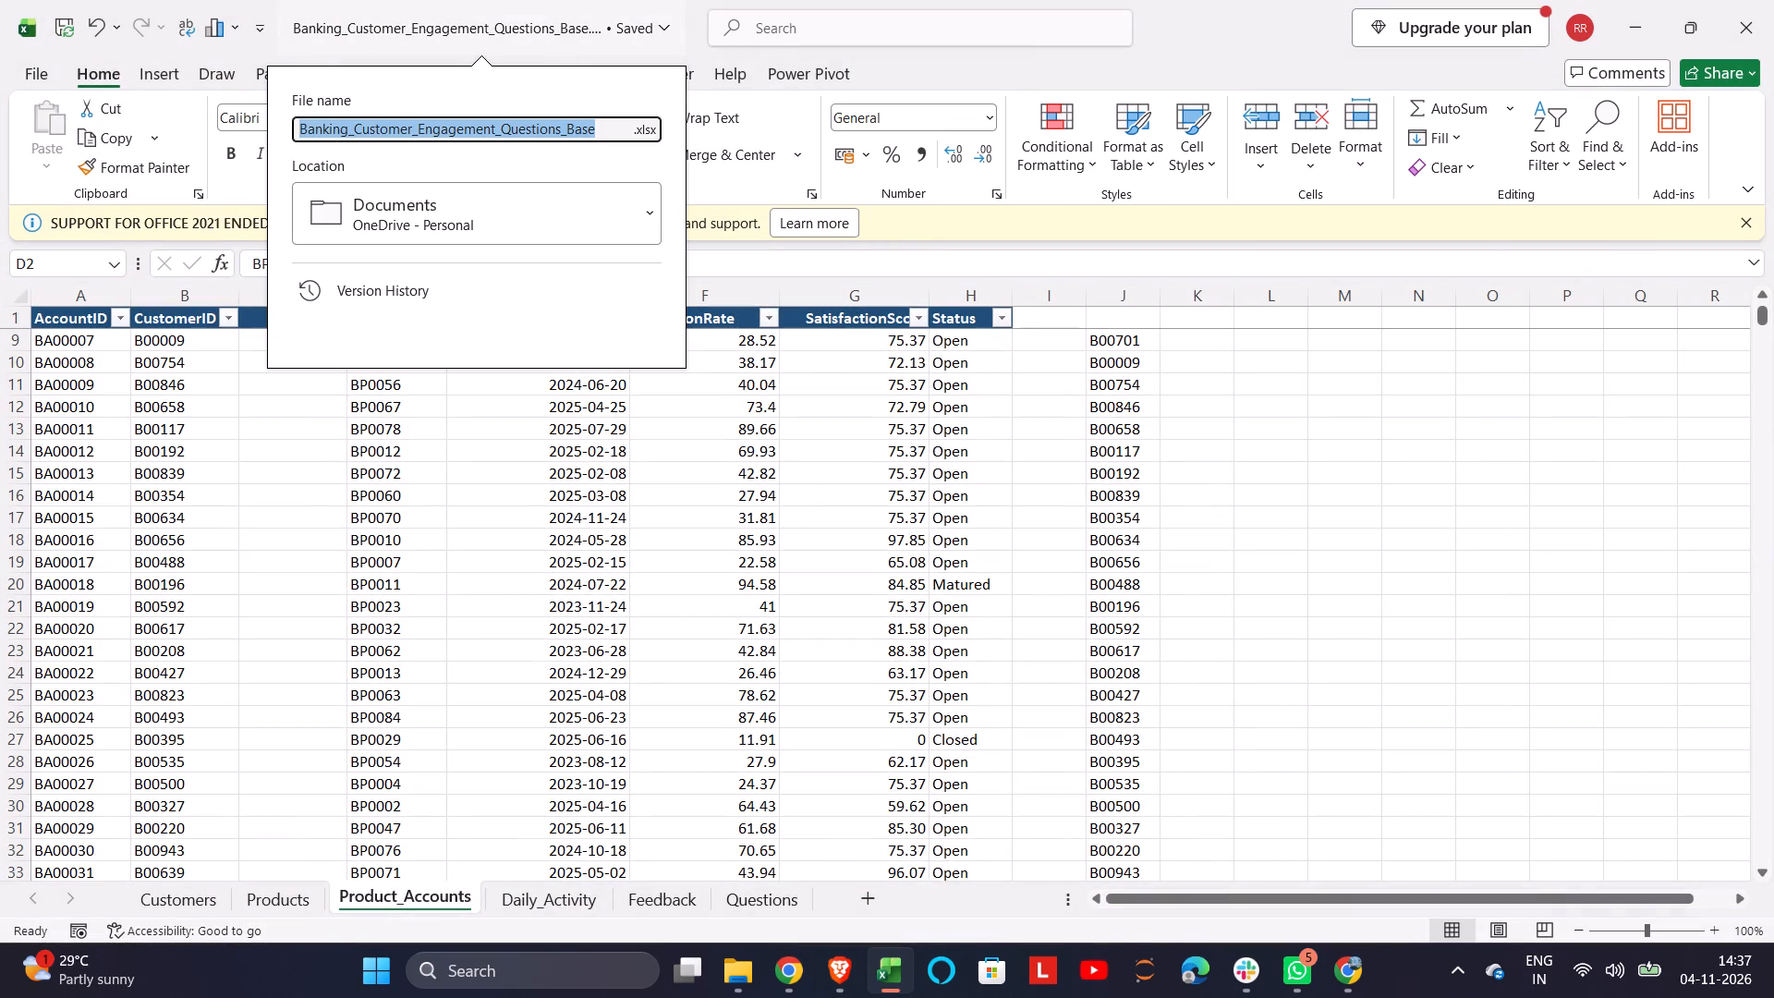
{"action": "left_click", "coordinate": [590, 129]}
{"action": "left_click", "coordinate": [612, 128]}
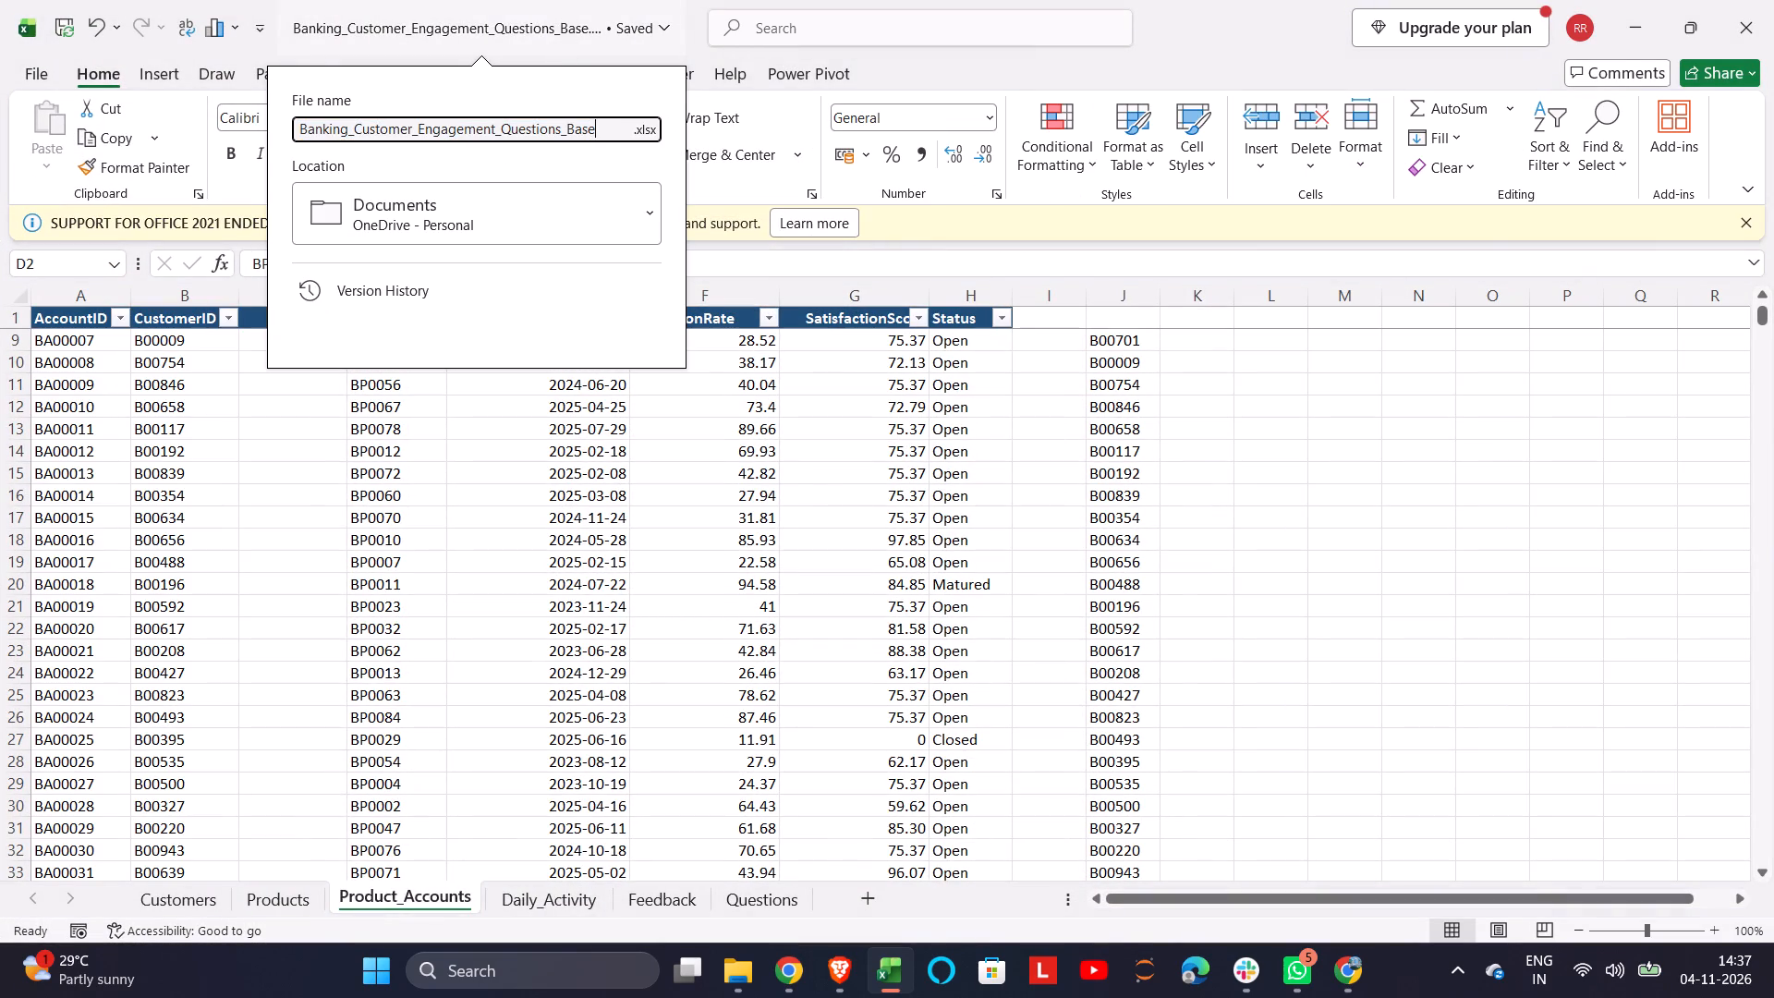
{"action": "key", "text": "BackSpace"}
{"action": "key", "text": "BackSpace"}
{"action": "key", "text": "BackSpace"}
{"action": "key", "text": "BackSpace"}
{"action": "key", "text": "BackSpace"}
{"action": "key", "text": "ctrl+s"}
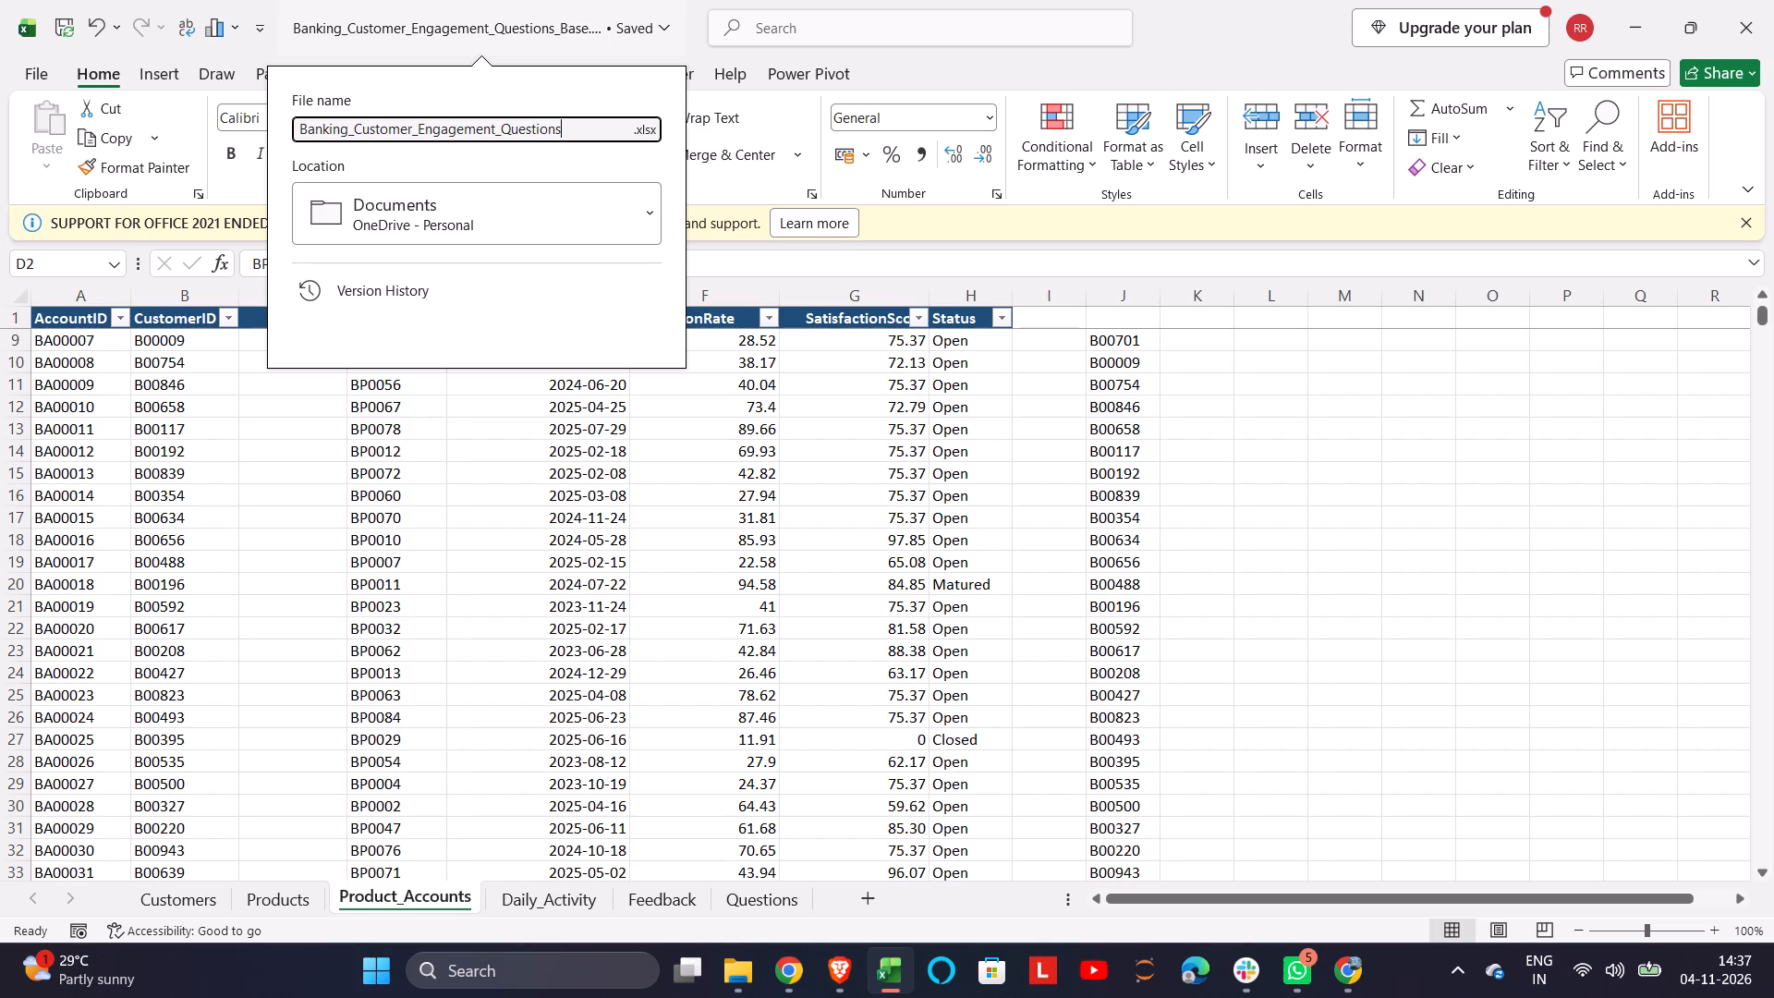
{"action": "key", "text": "Return"}
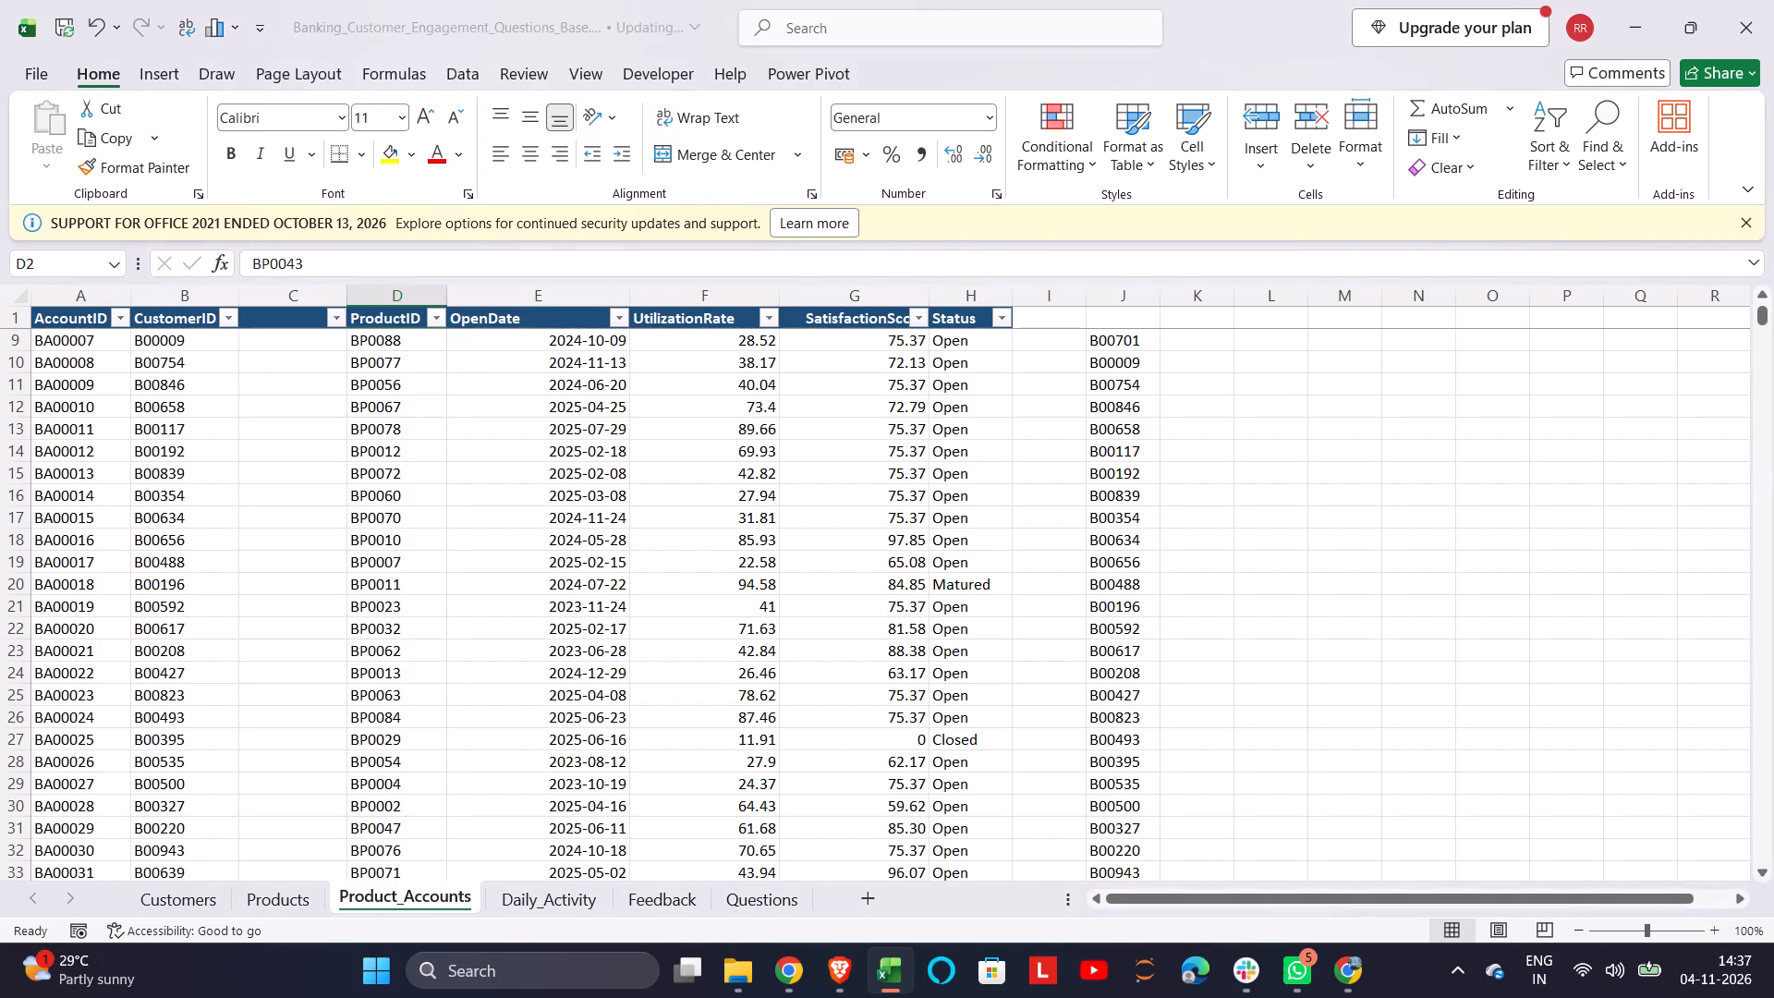
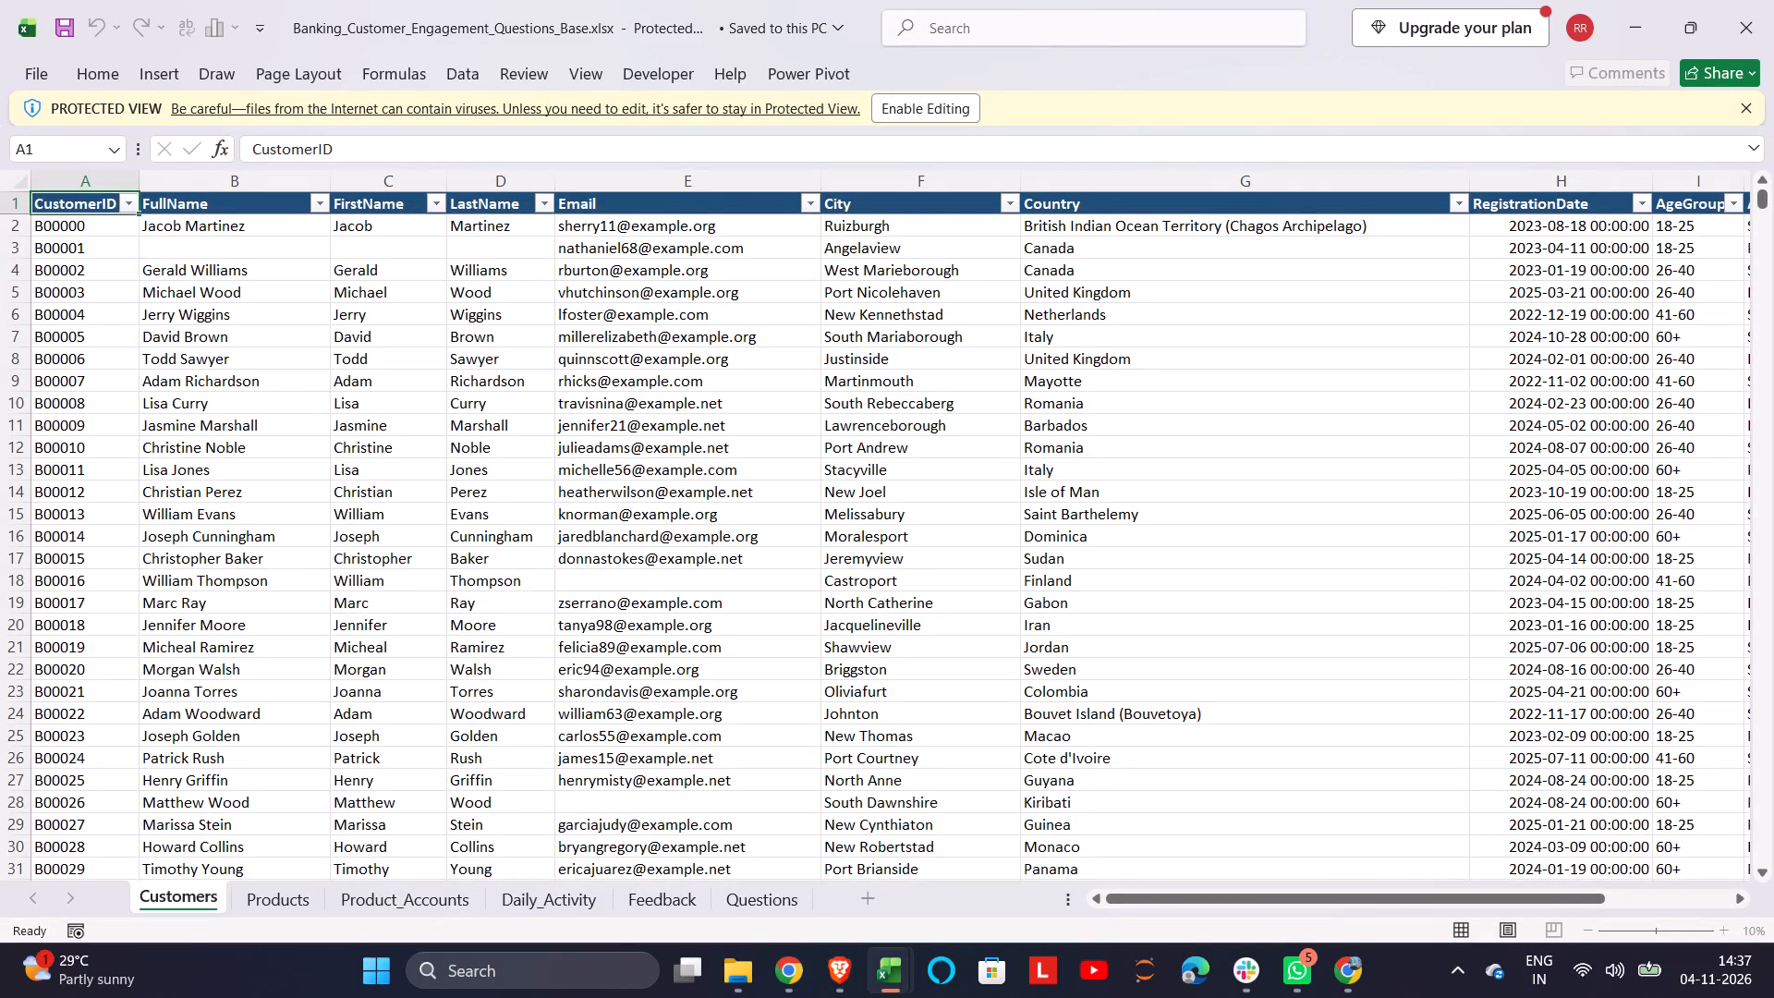
Examine the CustomerID and ProductID records on the Product_Accounts sheet of the Banking_Customer_Engagement_Questions_Base workbook.
{"action": "scroll", "coordinate": [696, 465], "scroll_direction": "up", "scroll_amount": 3}
{"action": "left_click", "coordinate": [376, 890]}
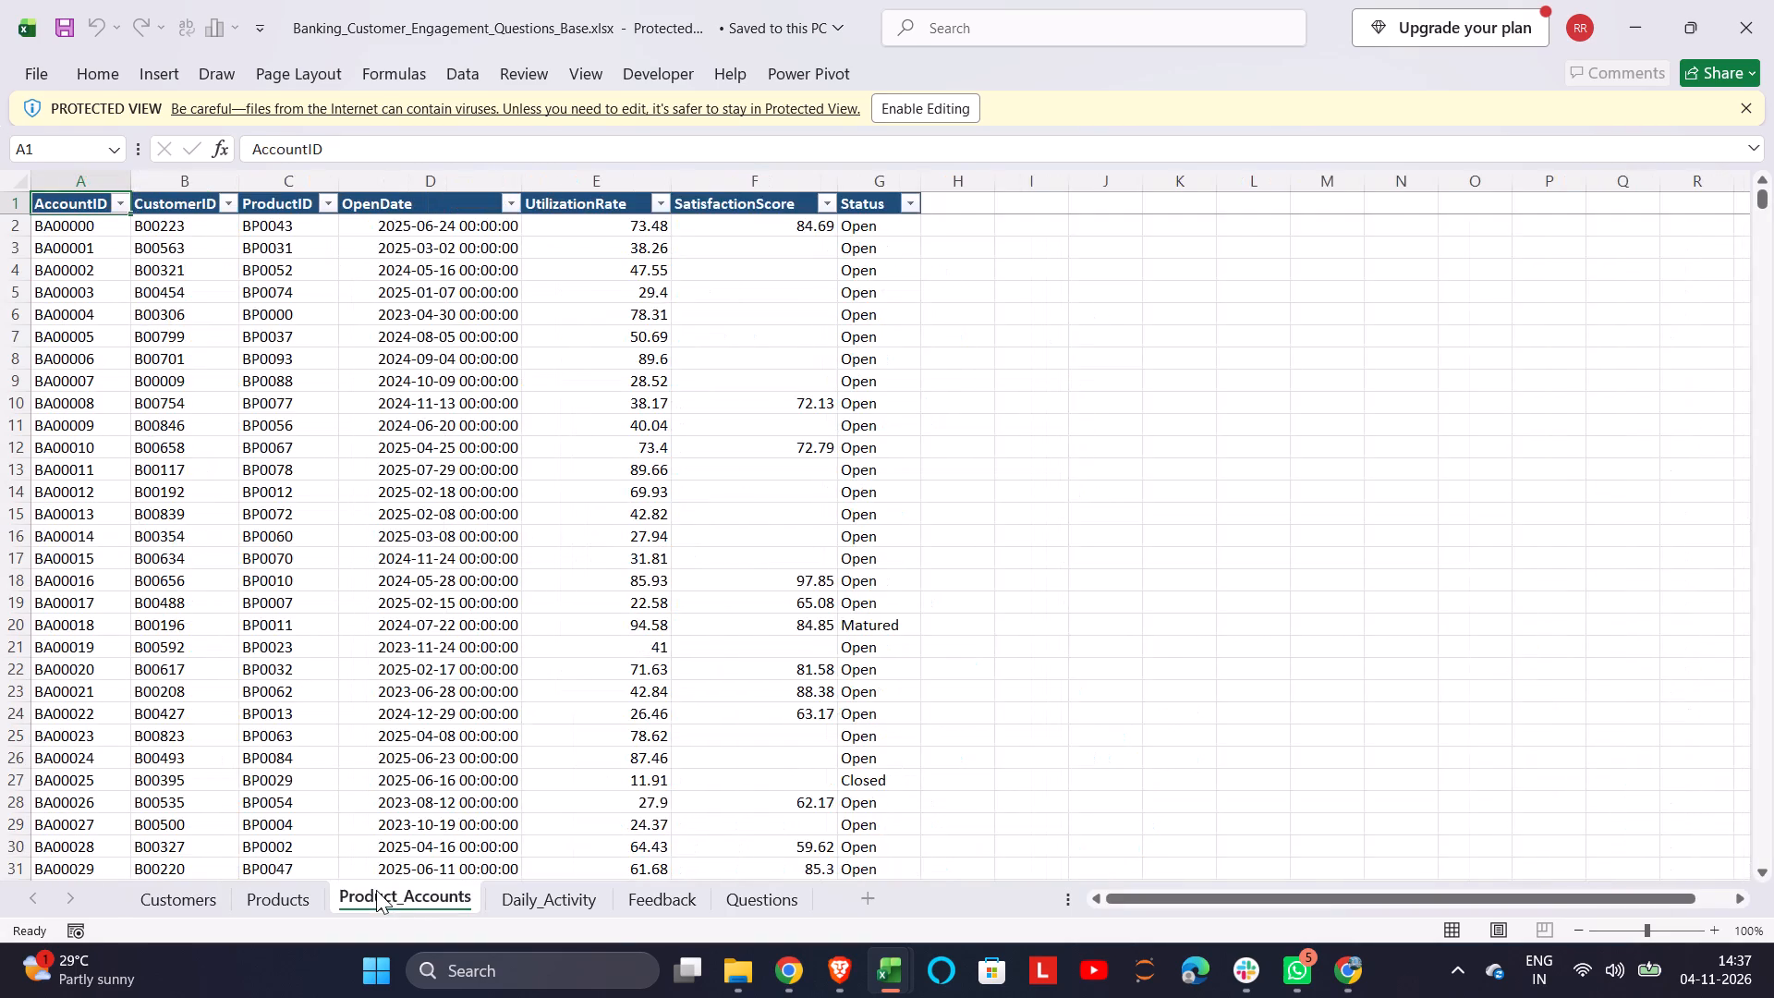
{"action": "scroll", "coordinate": [364, 747], "scroll_direction": "down", "scroll_amount": 13}
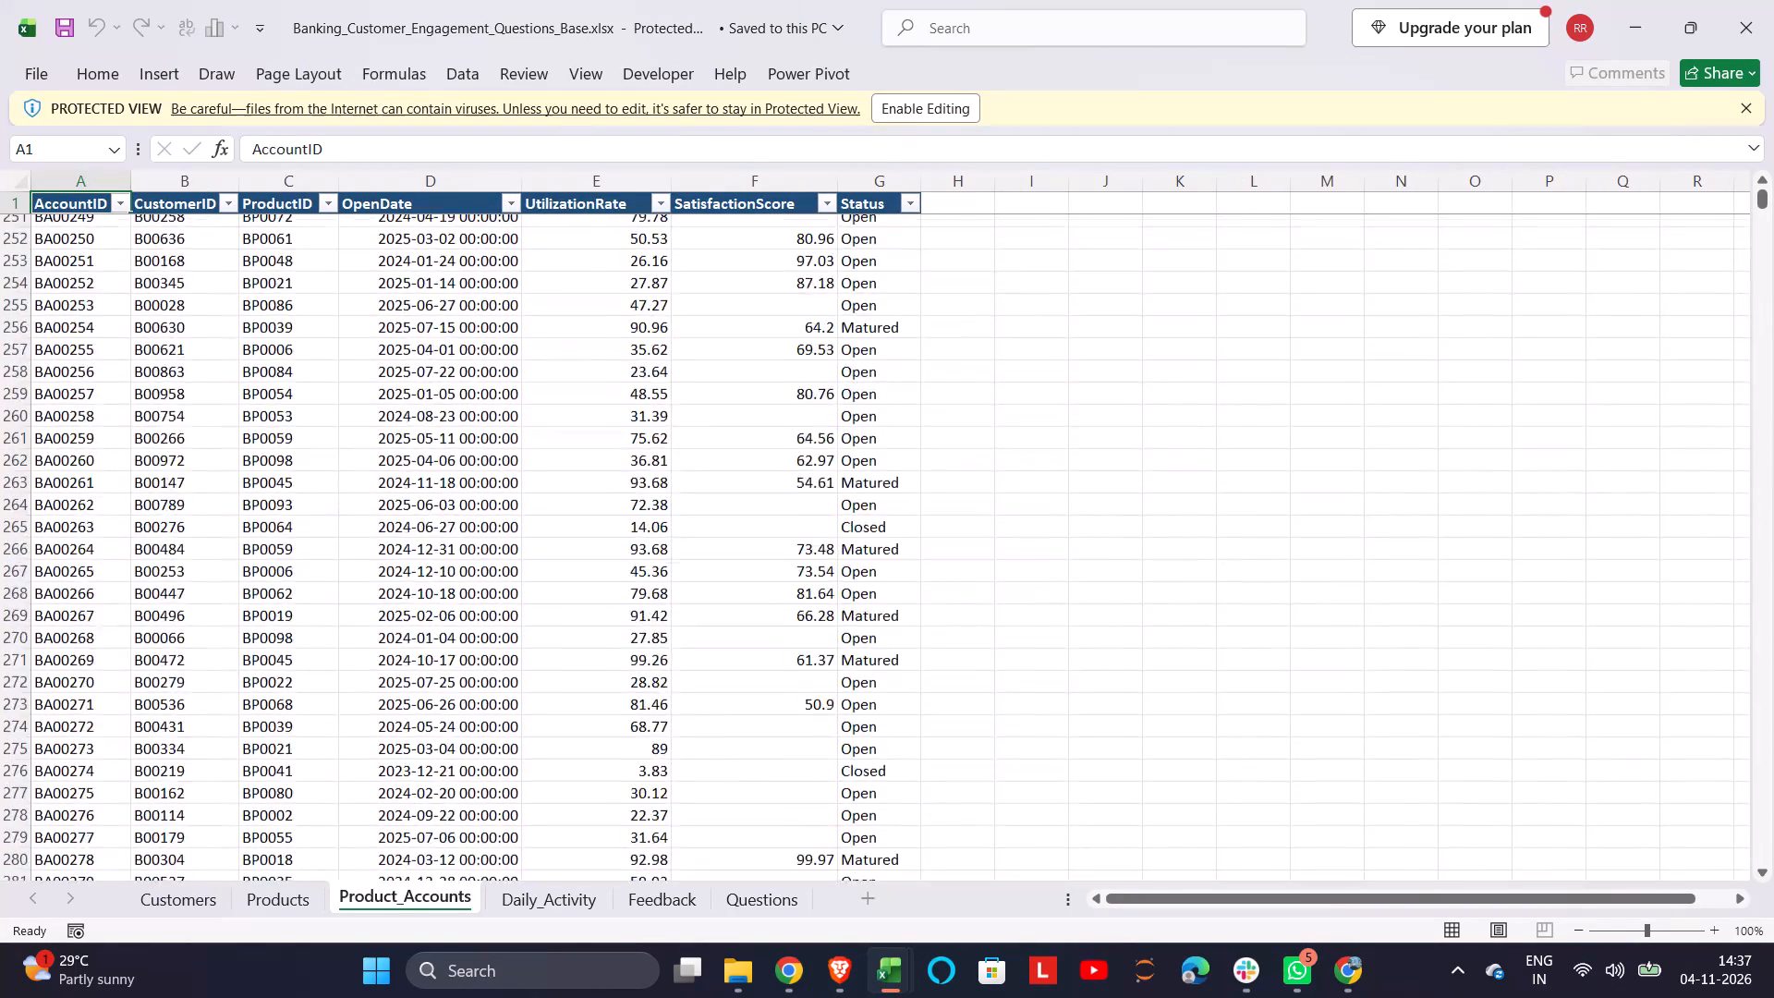
Examine the account rows of the Product_Accounts sheet in the base workbook, down to the end of the data.
{"action": "scroll", "coordinate": [364, 747], "scroll_direction": "down", "scroll_amount": 8}
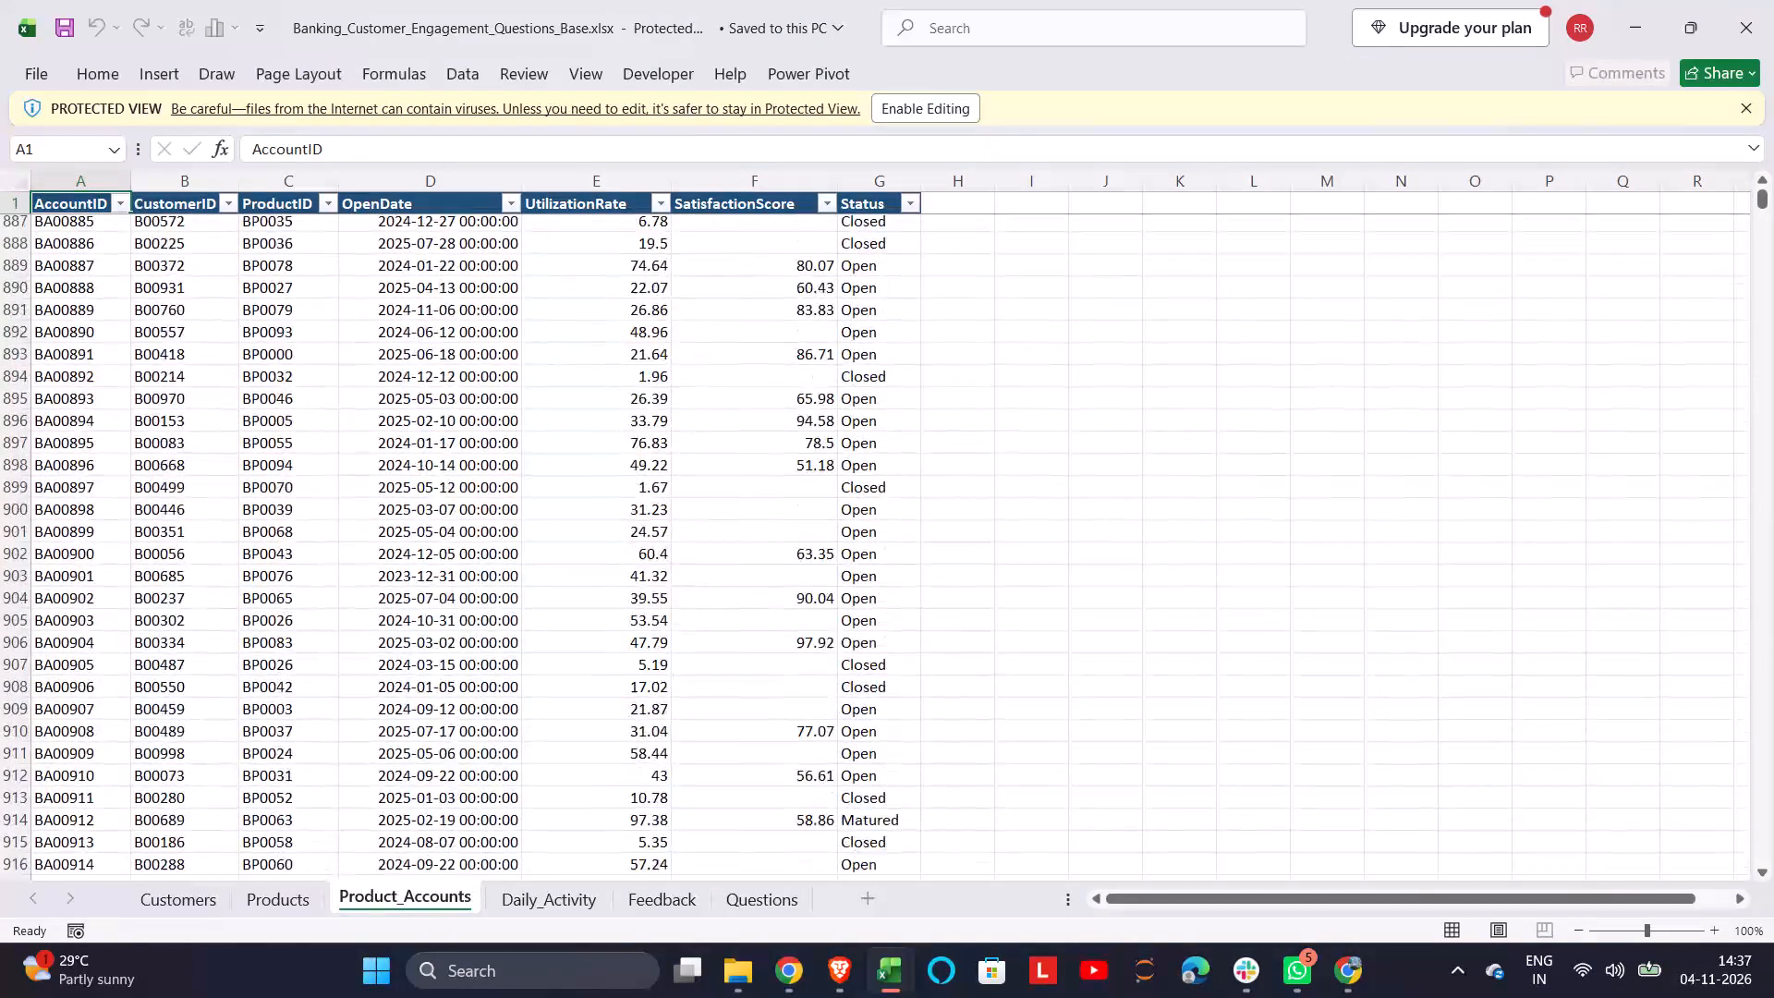
{"action": "scroll", "coordinate": [364, 747], "scroll_direction": "down", "scroll_amount": 7}
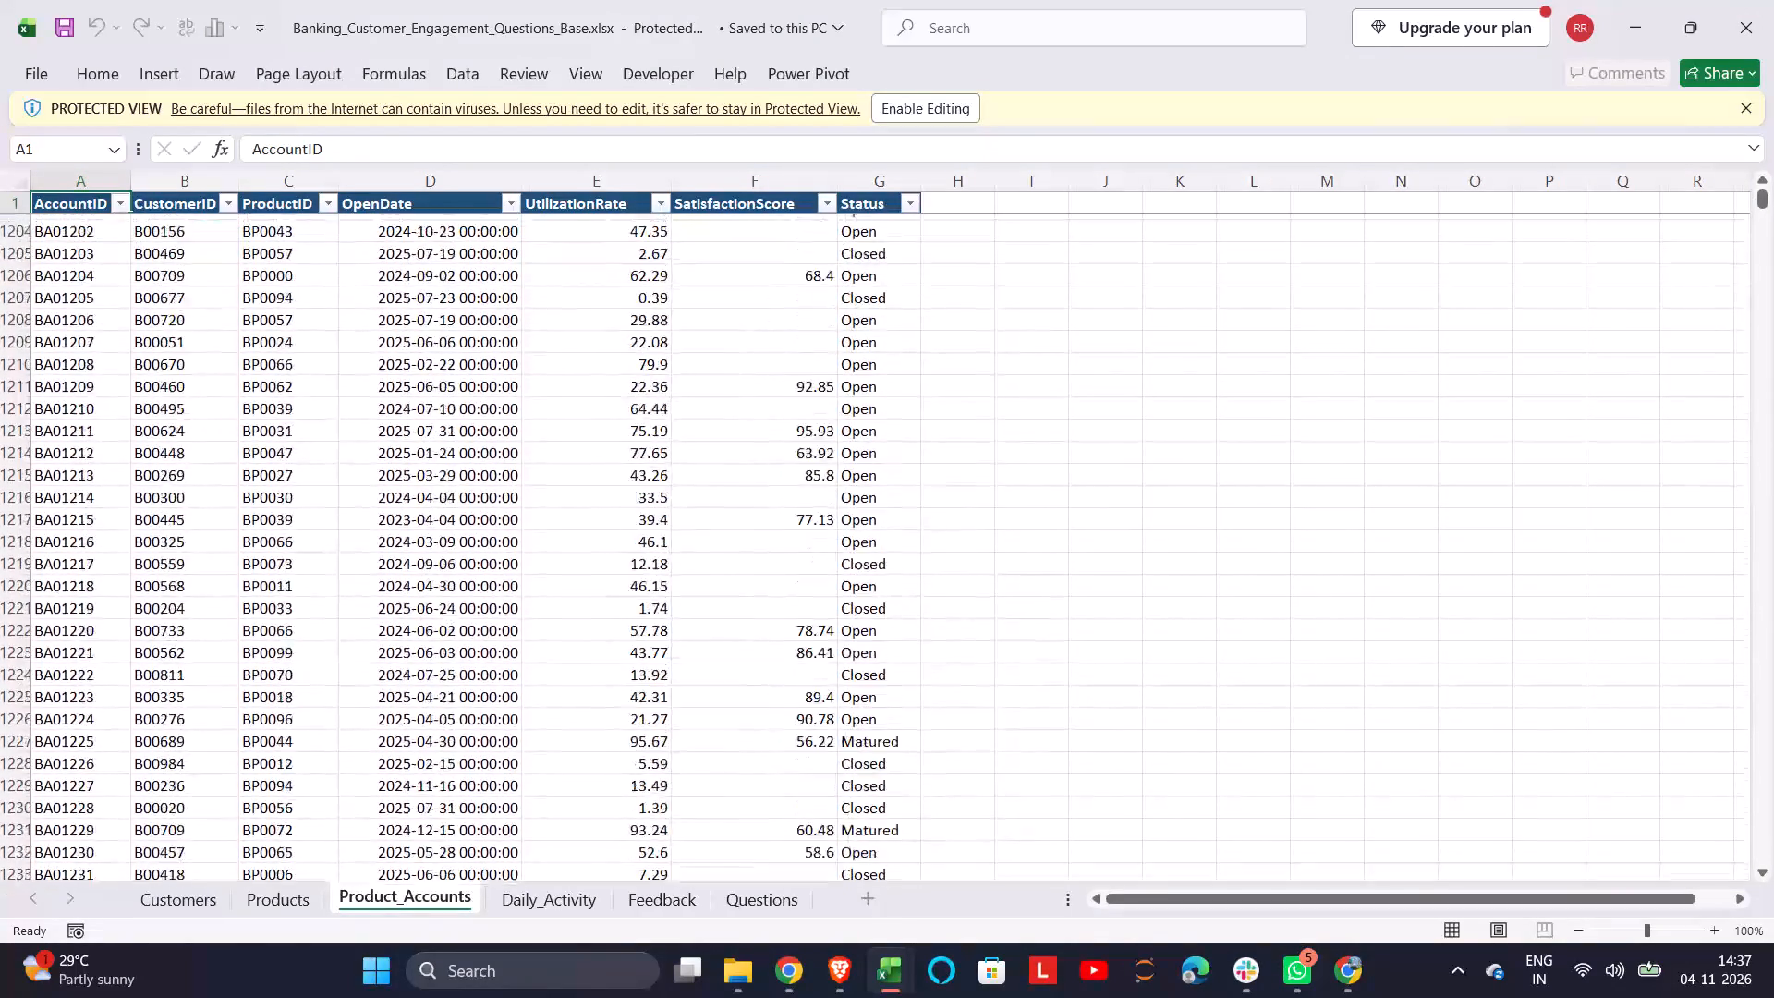
{"action": "scroll", "coordinate": [364, 747], "scroll_direction": "down", "scroll_amount": 6}
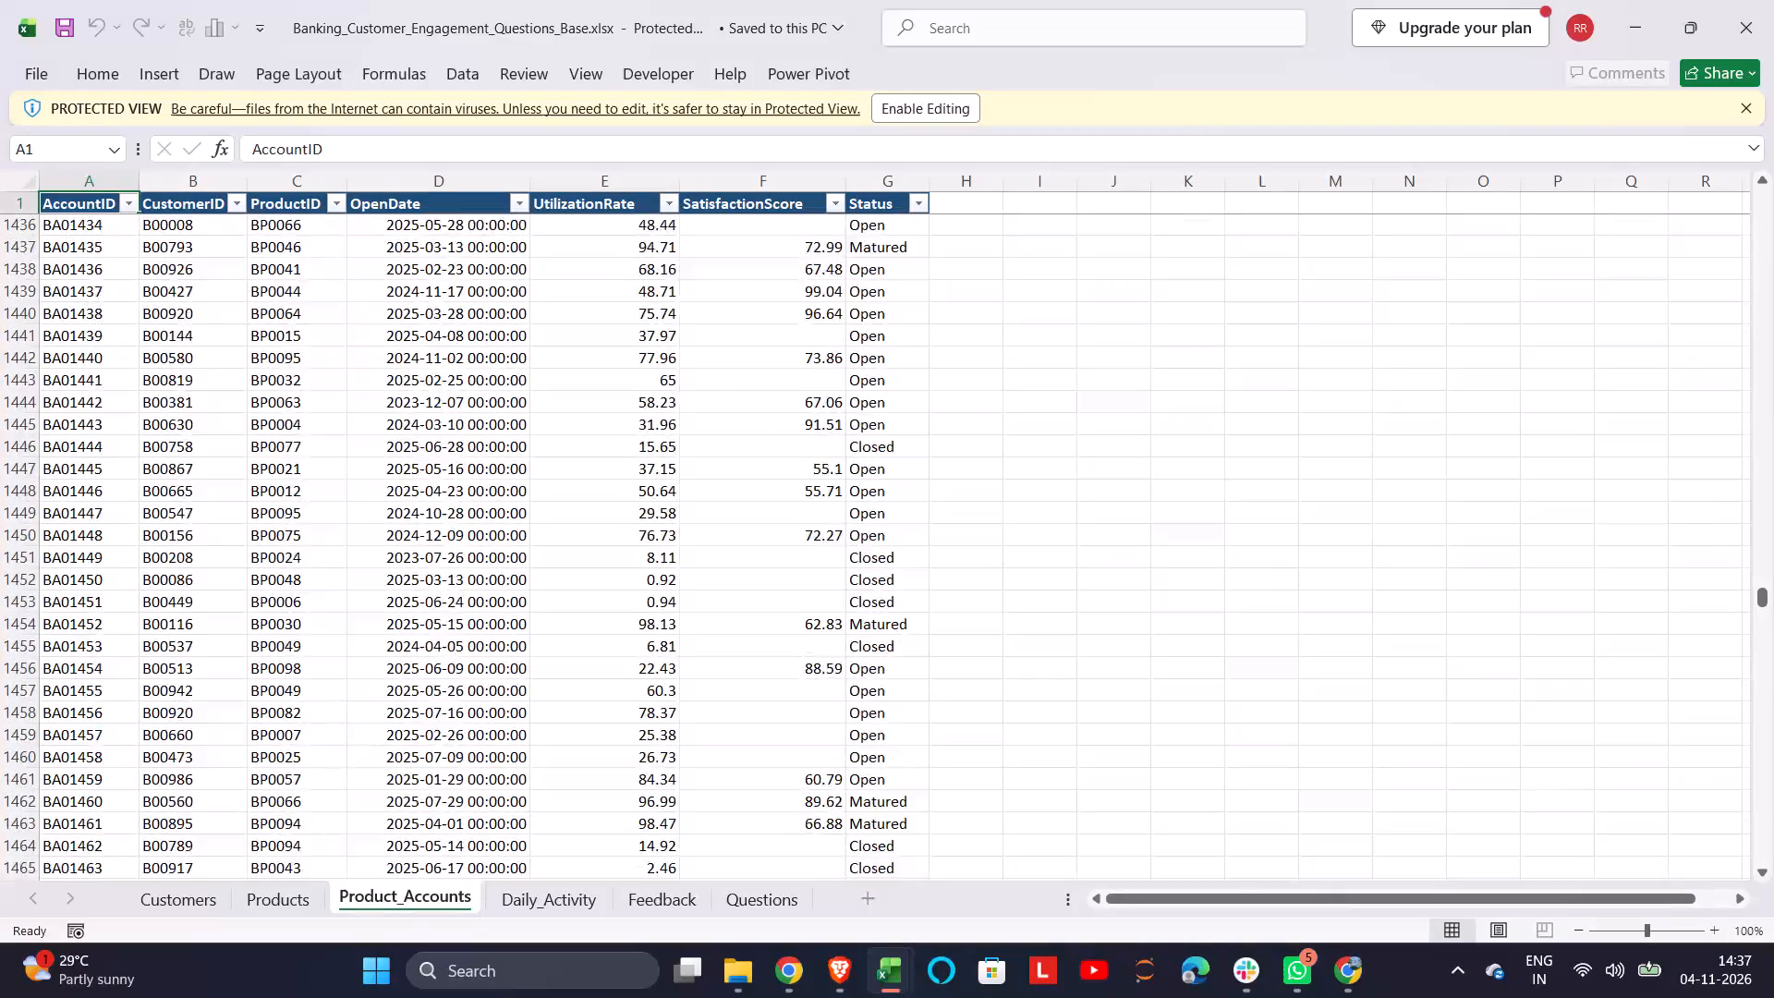
{"action": "scroll", "coordinate": [364, 747], "scroll_direction": "down", "scroll_amount": 8}
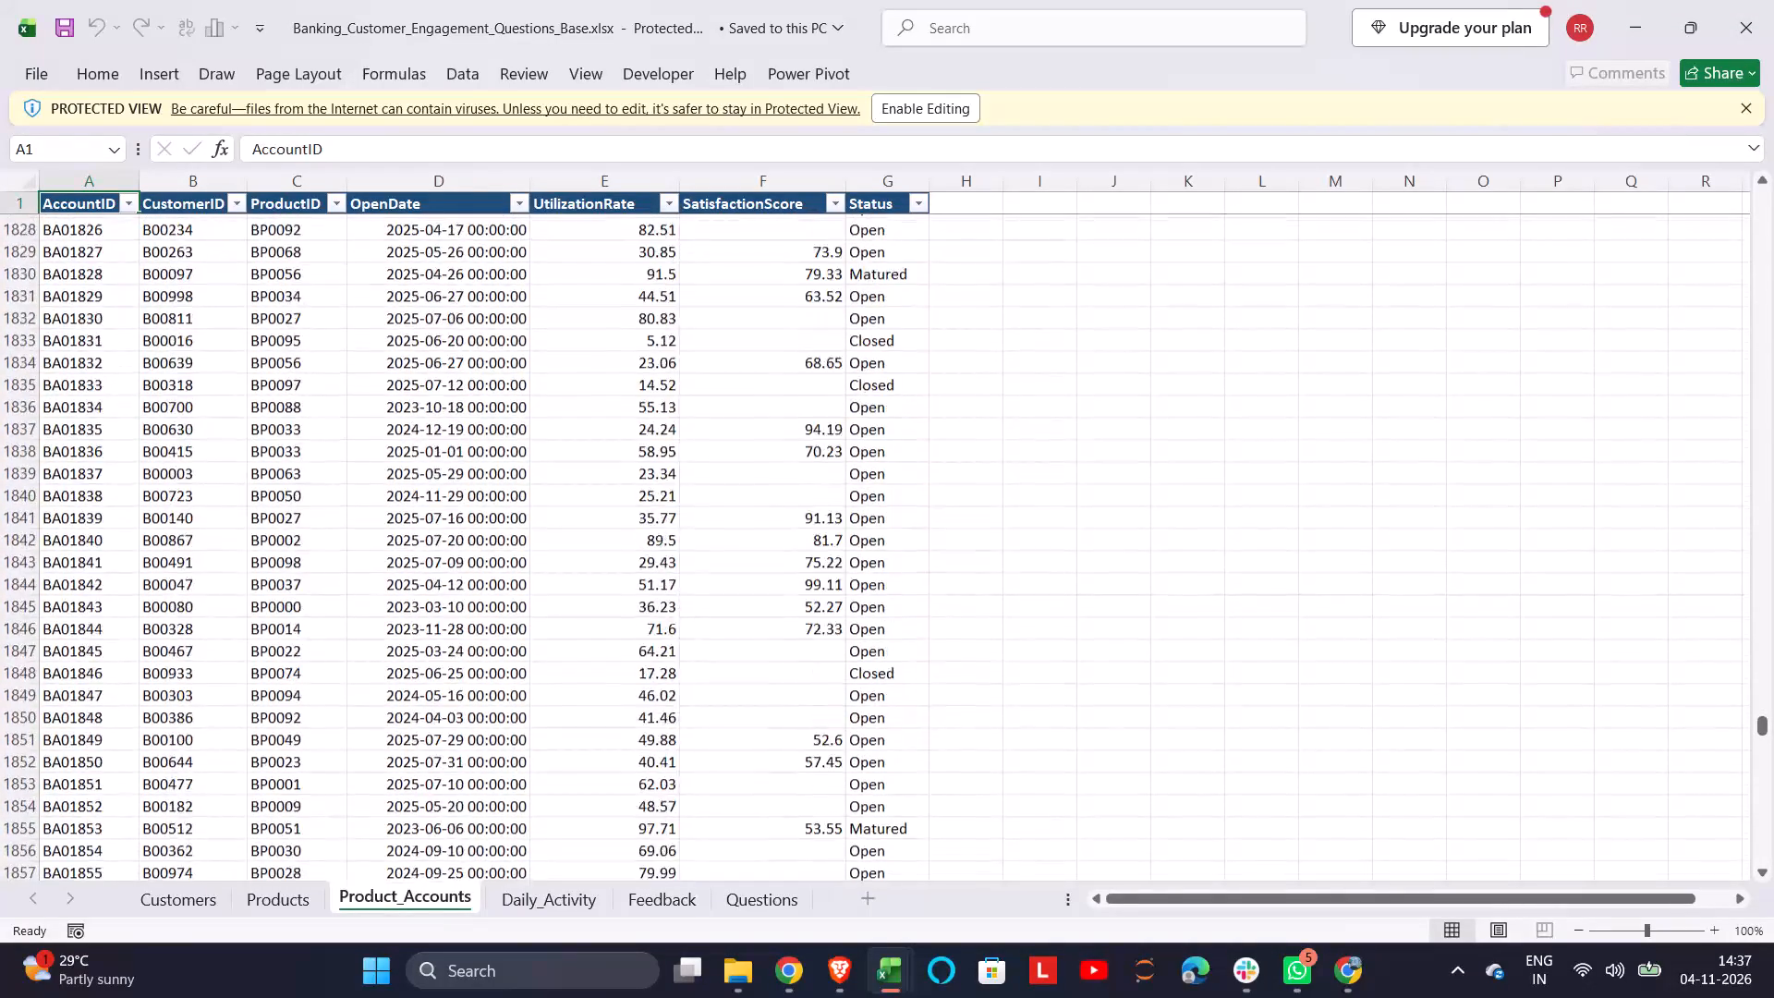
{"action": "scroll", "coordinate": [364, 747], "scroll_direction": "down", "scroll_amount": 3}
{"action": "scroll", "coordinate": [364, 747], "scroll_direction": "up", "scroll_amount": 5}
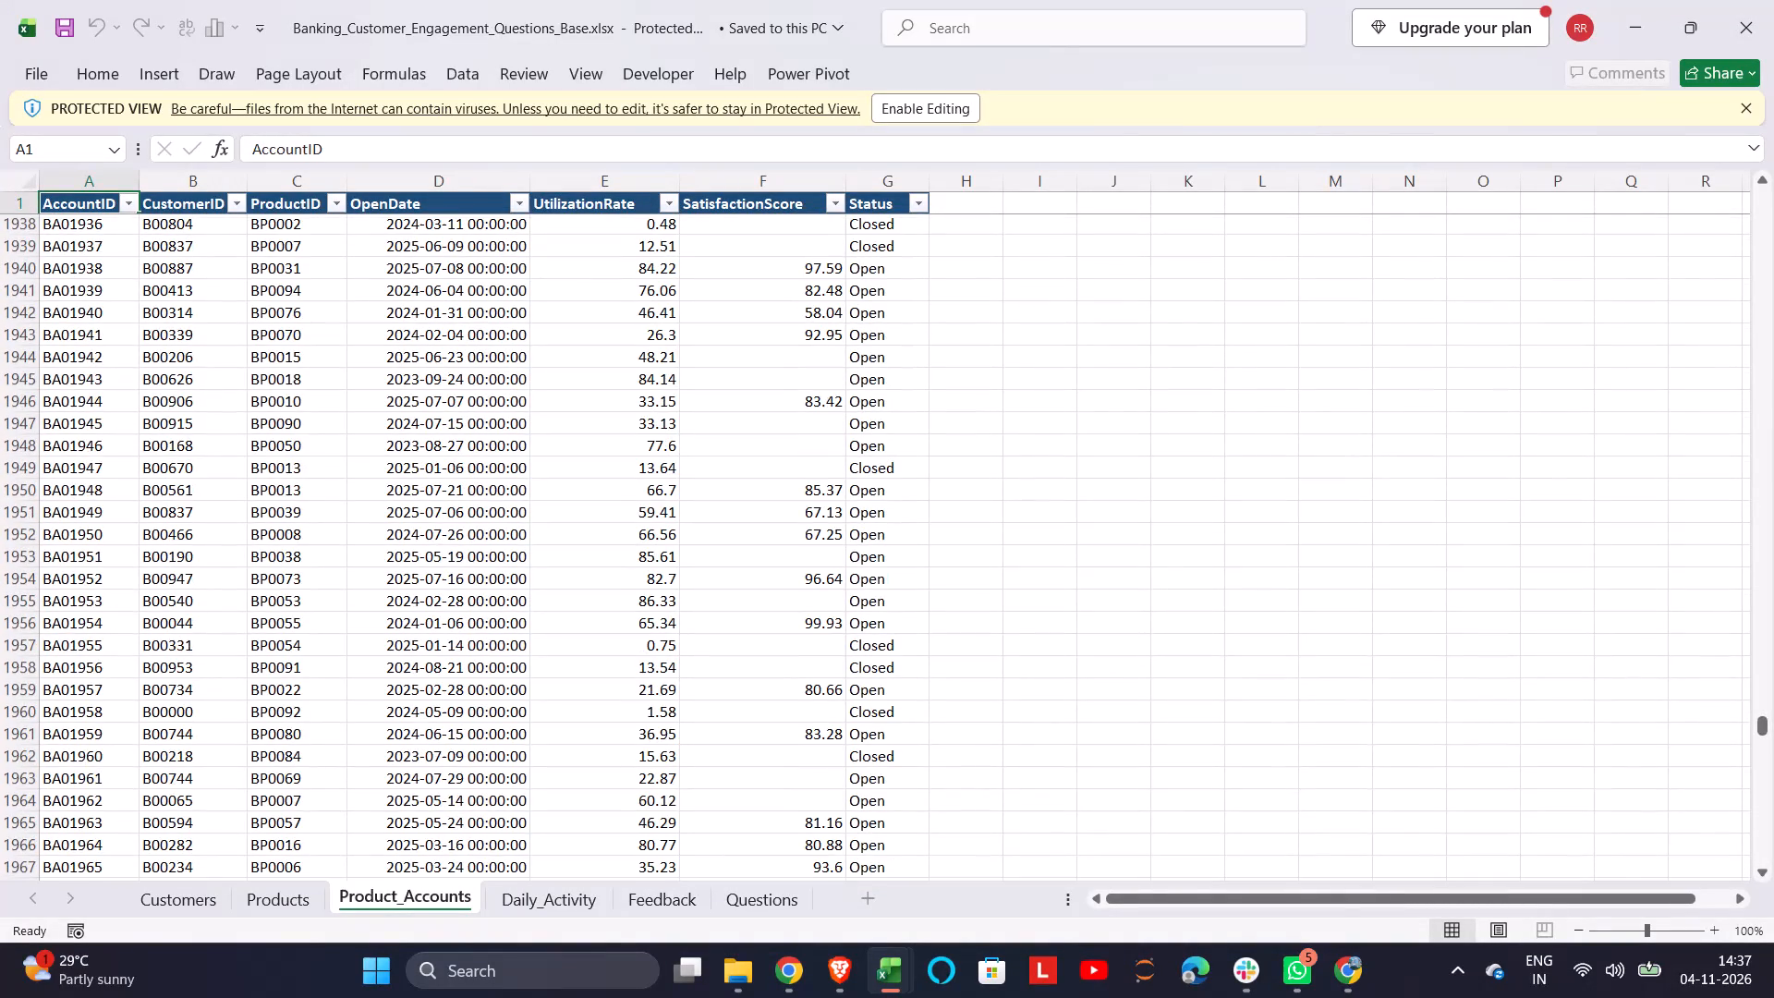
{"action": "scroll", "coordinate": [824, 427], "scroll_direction": "up", "scroll_amount": 7}
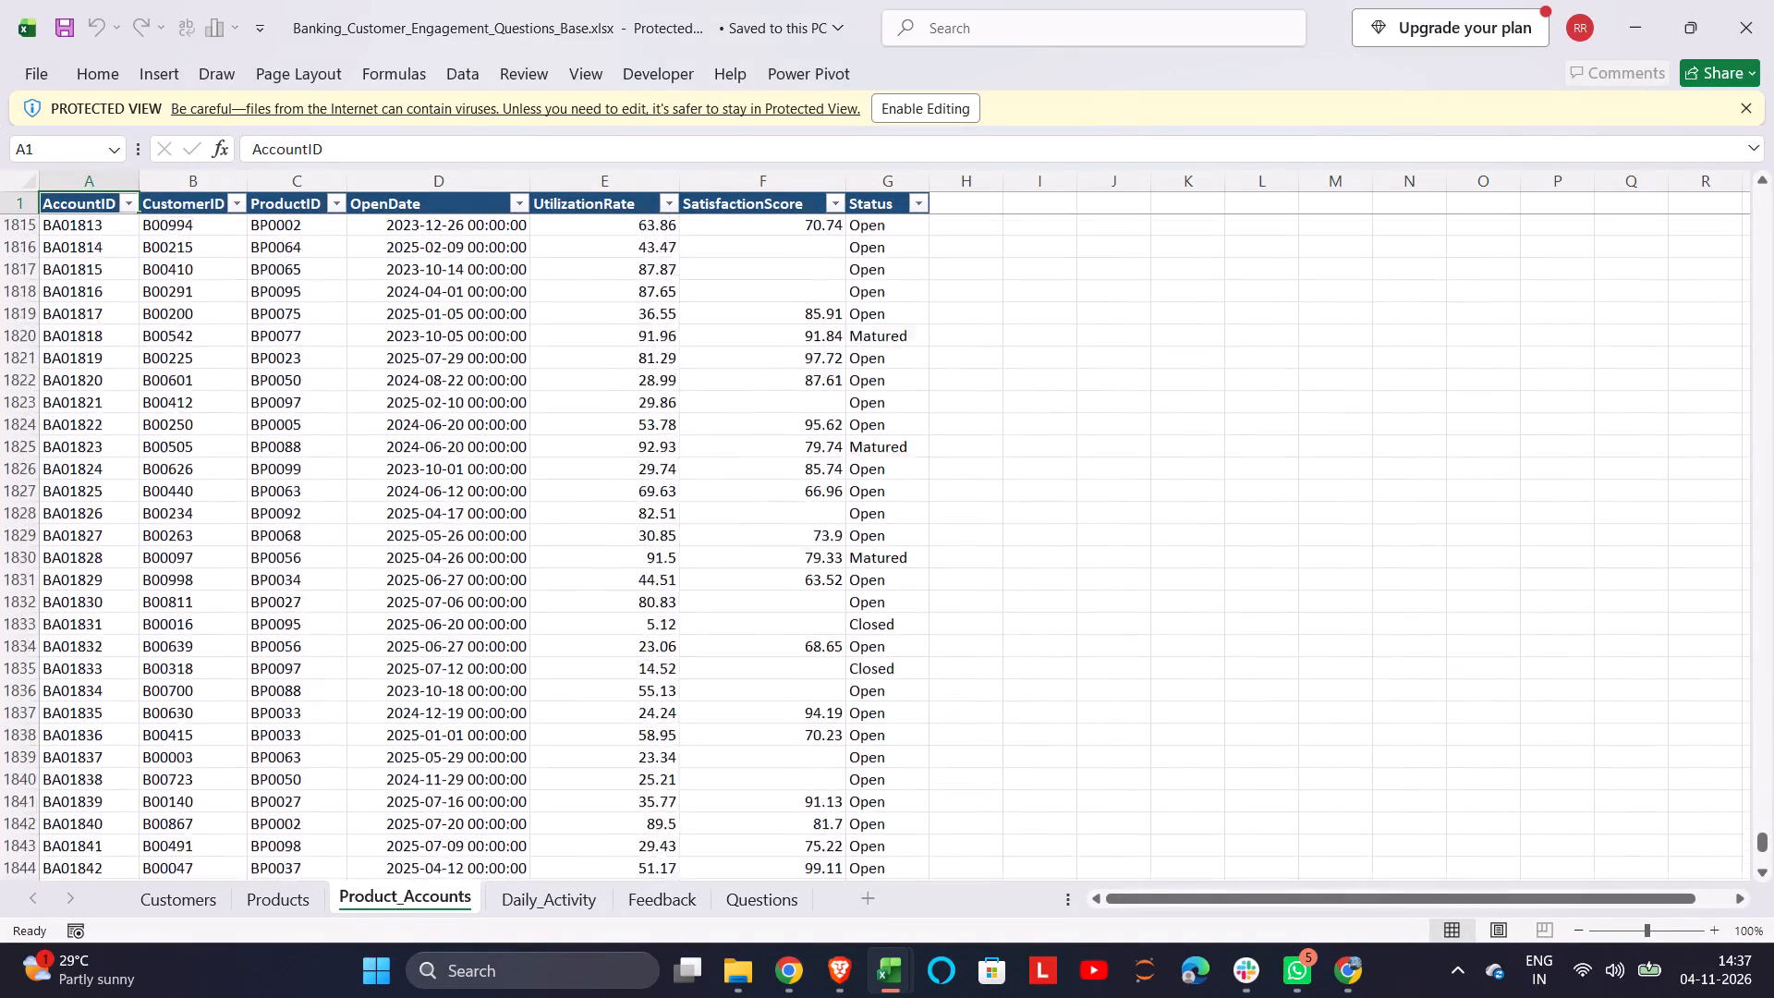
{"action": "scroll", "coordinate": [824, 427], "scroll_direction": "up", "scroll_amount": 20}
{"action": "scroll", "coordinate": [824, 427], "scroll_direction": "up", "scroll_amount": 6}
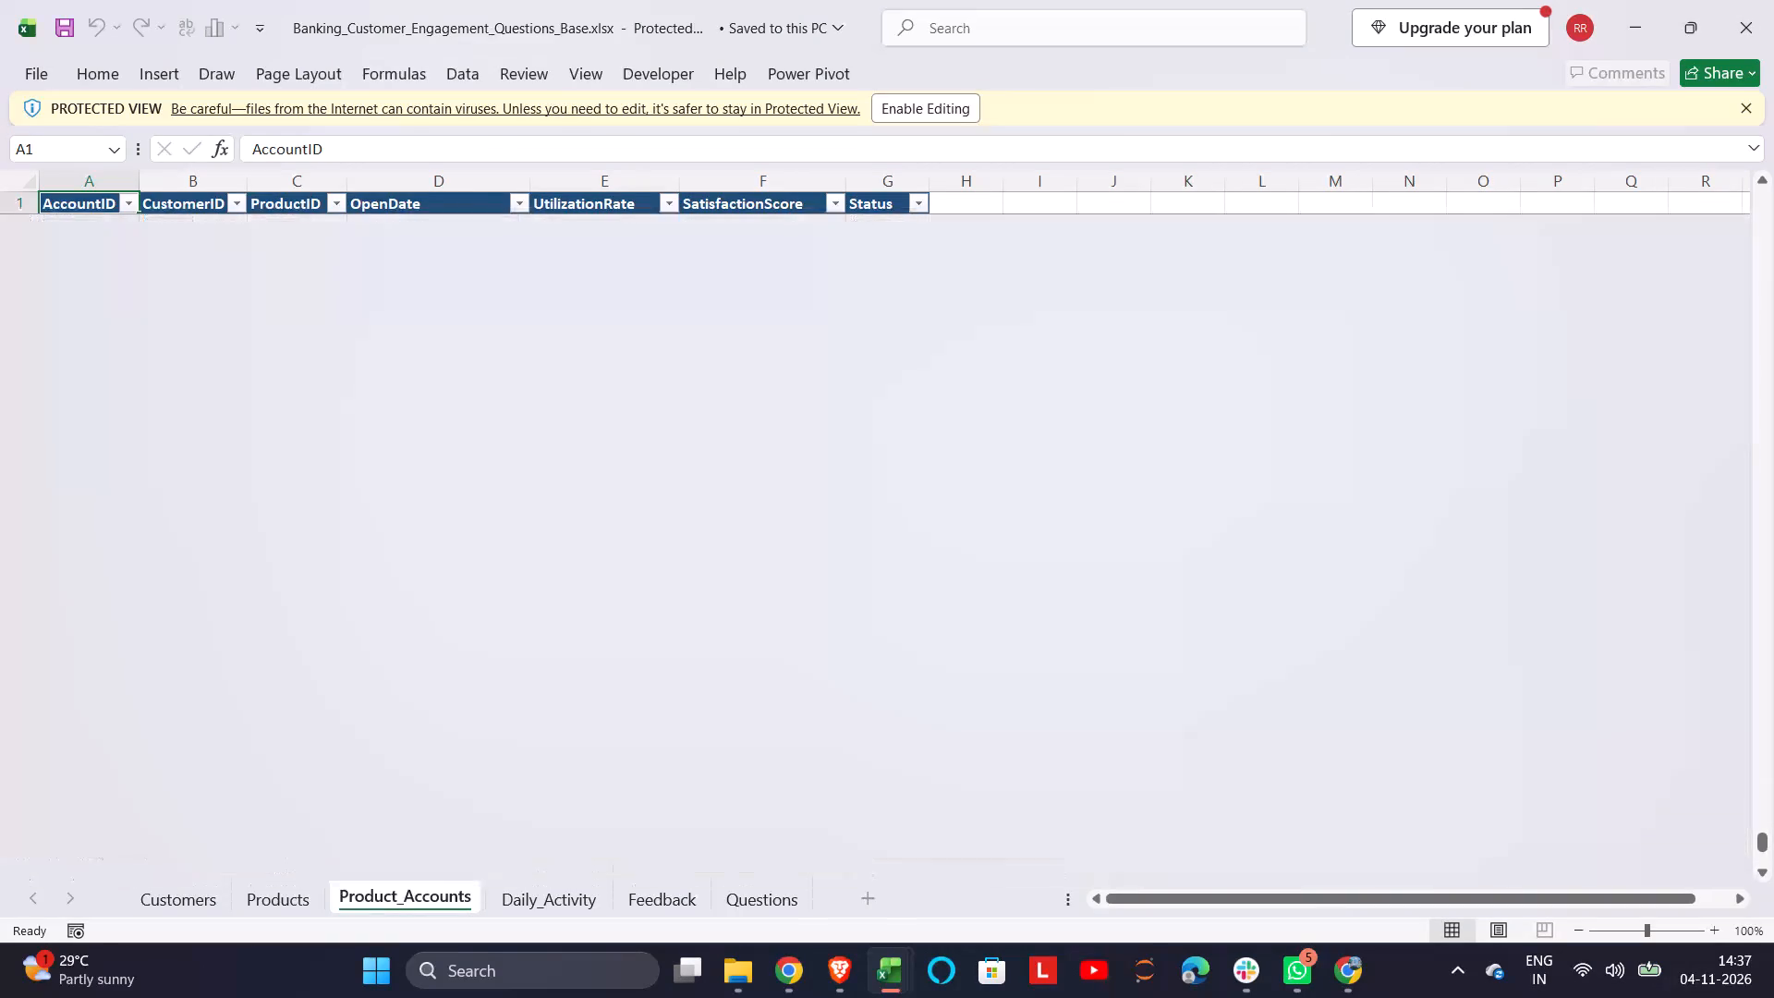
{"action": "scroll", "coordinate": [824, 427], "scroll_direction": "up", "scroll_amount": 18}
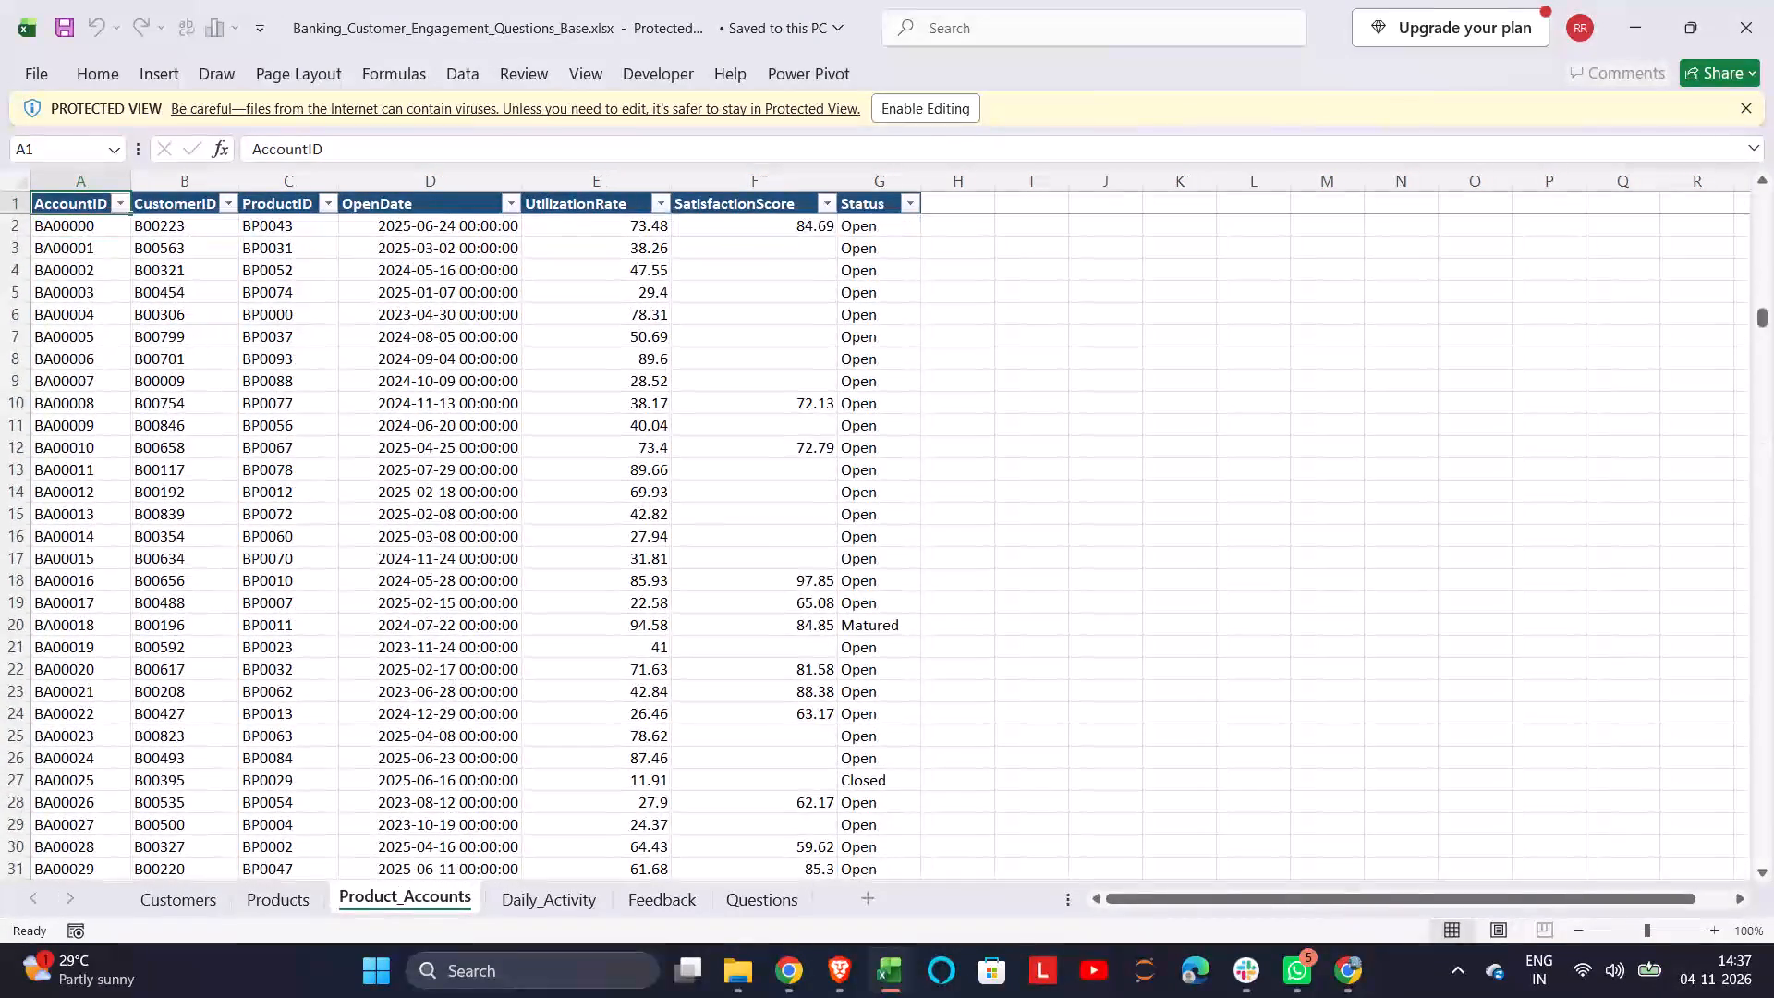
Enable editing in the protected Banking_Customer_Engagement_Questions_Base workbook.
{"action": "left_click", "coordinate": [1035, 238]}
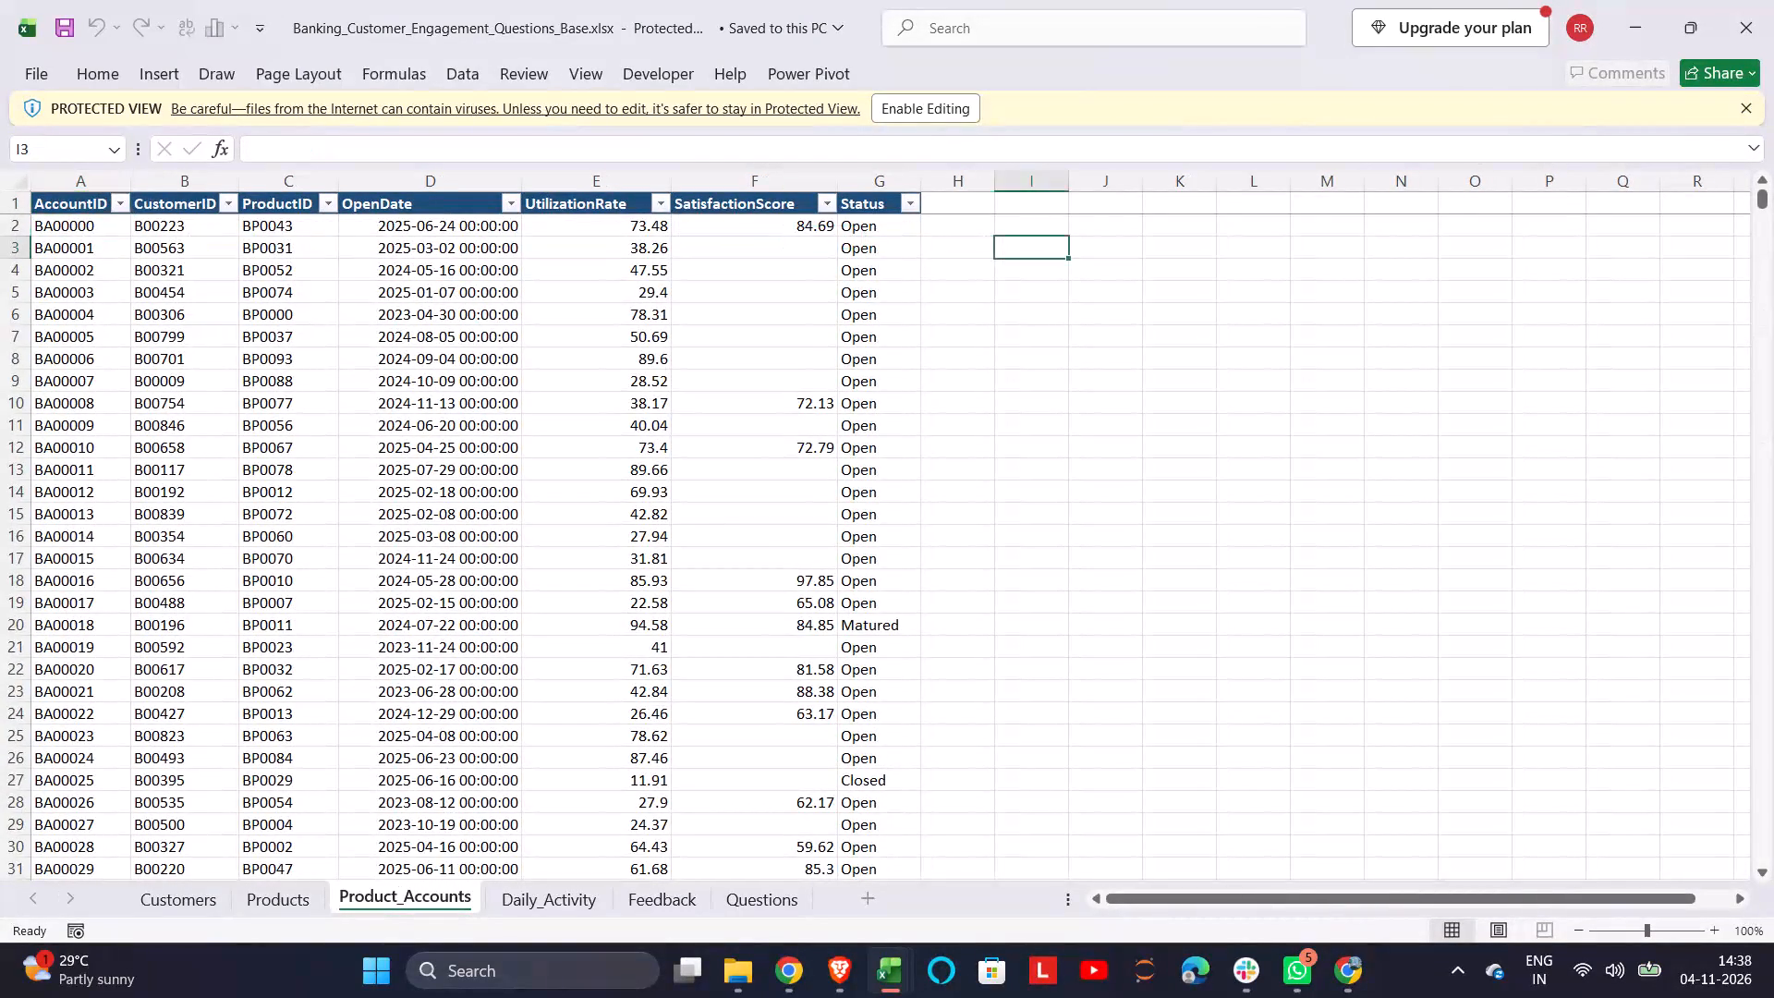
{"action": "type", "text": "=countblank"}
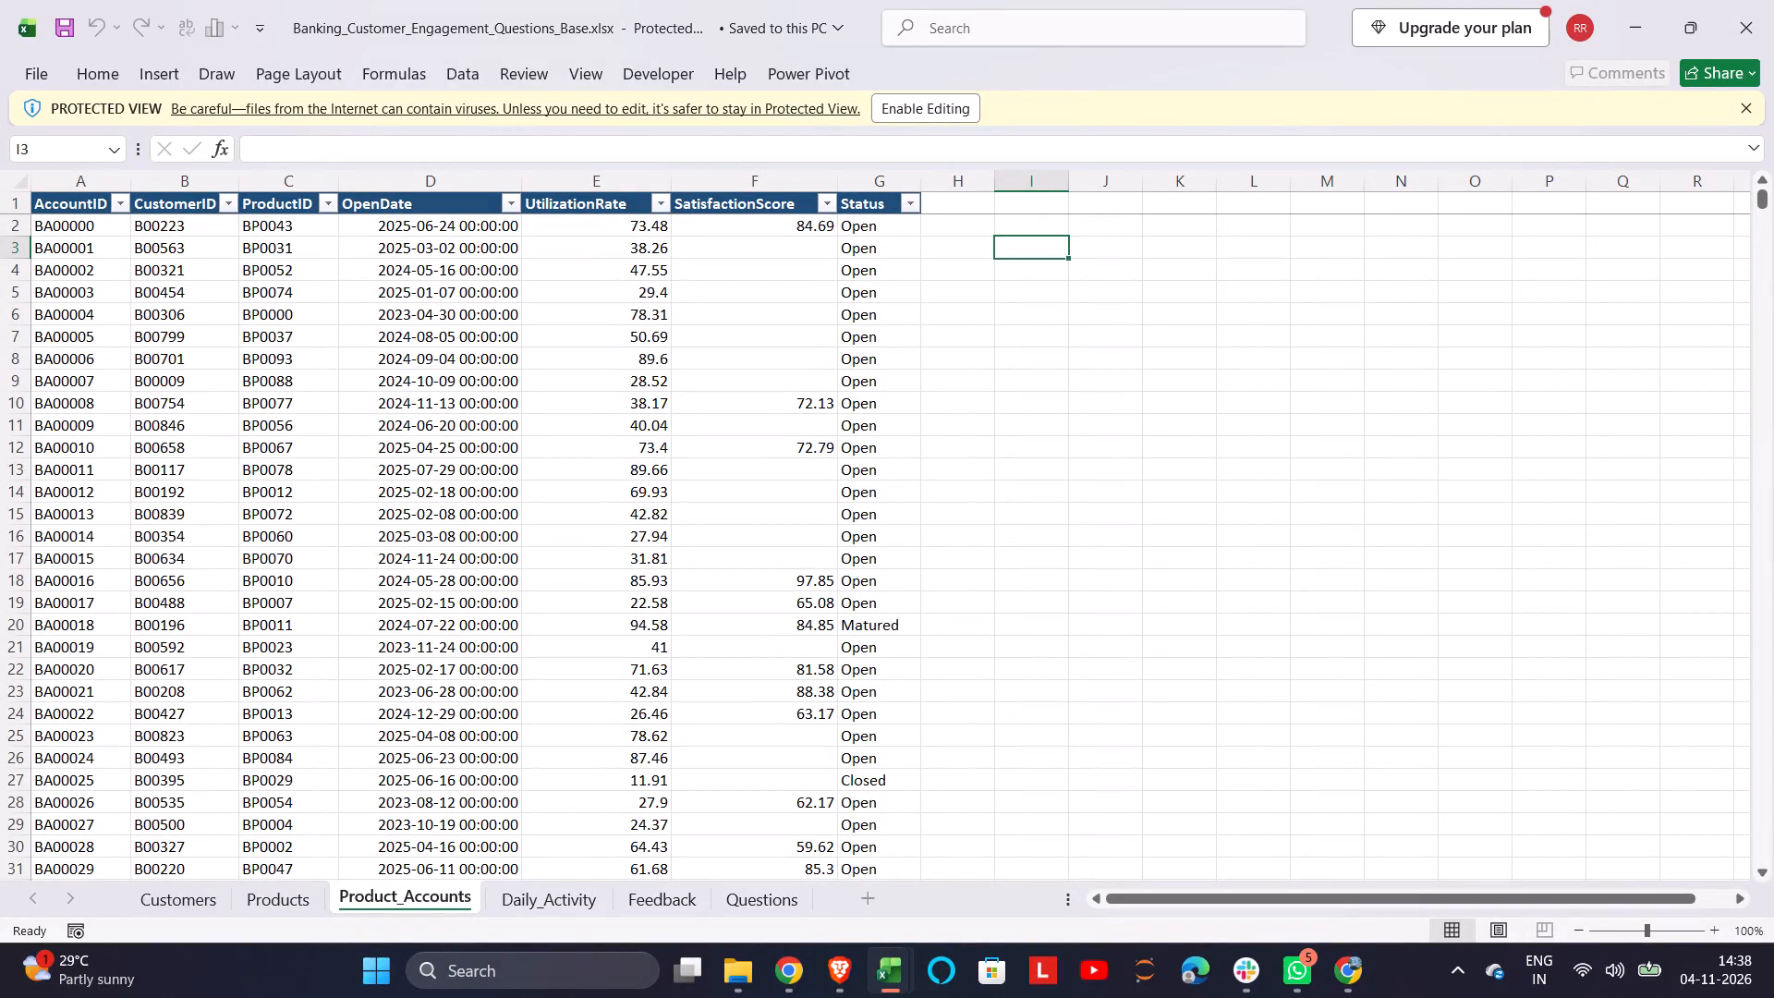
{"action": "double_click", "coordinate": [1036, 242]}
{"action": "left_click", "coordinate": [926, 112]}
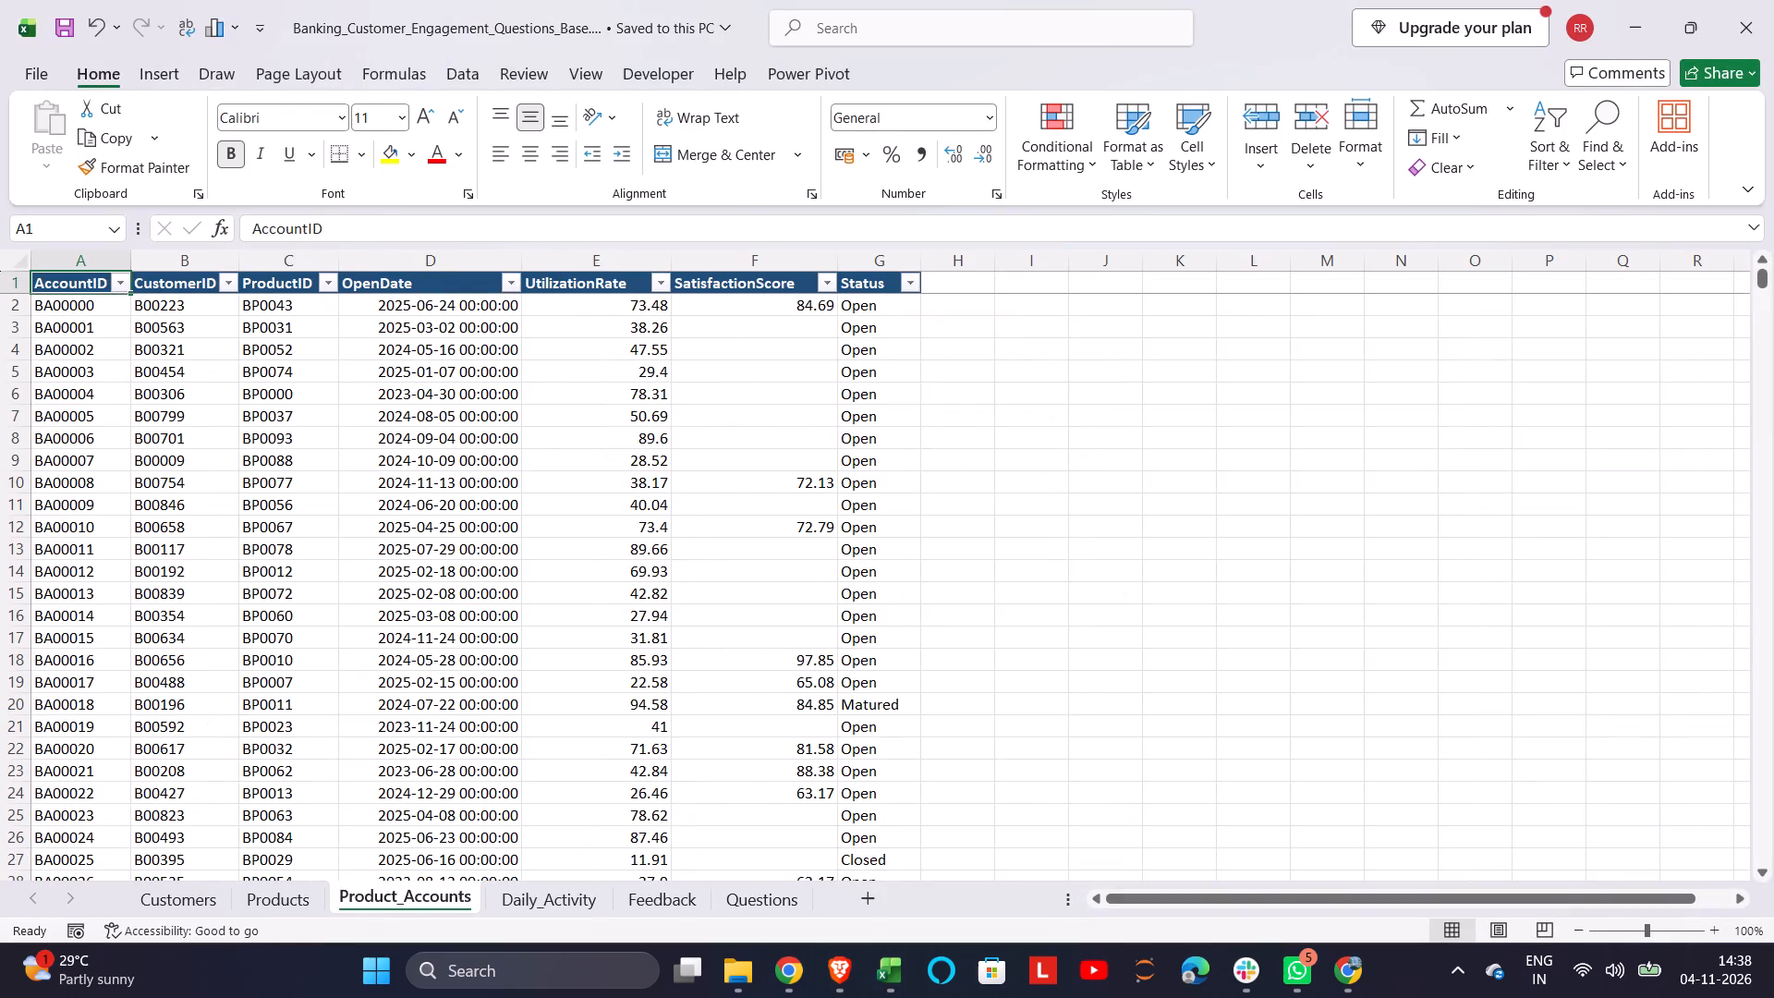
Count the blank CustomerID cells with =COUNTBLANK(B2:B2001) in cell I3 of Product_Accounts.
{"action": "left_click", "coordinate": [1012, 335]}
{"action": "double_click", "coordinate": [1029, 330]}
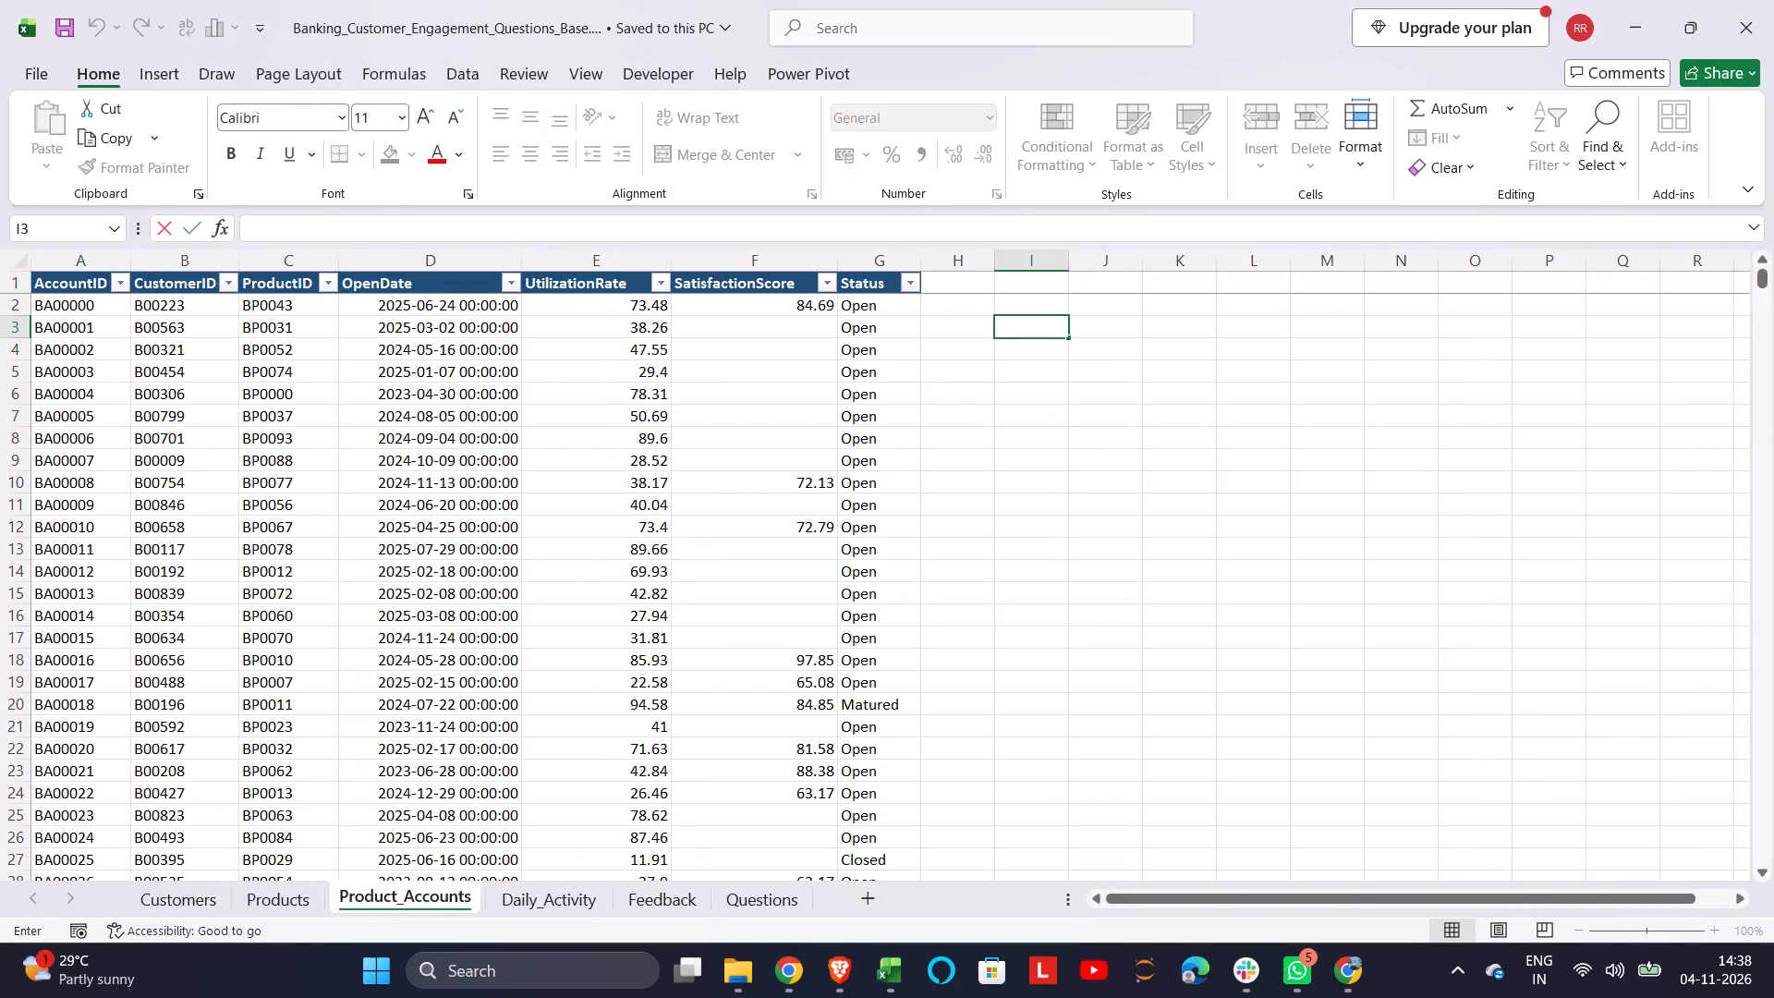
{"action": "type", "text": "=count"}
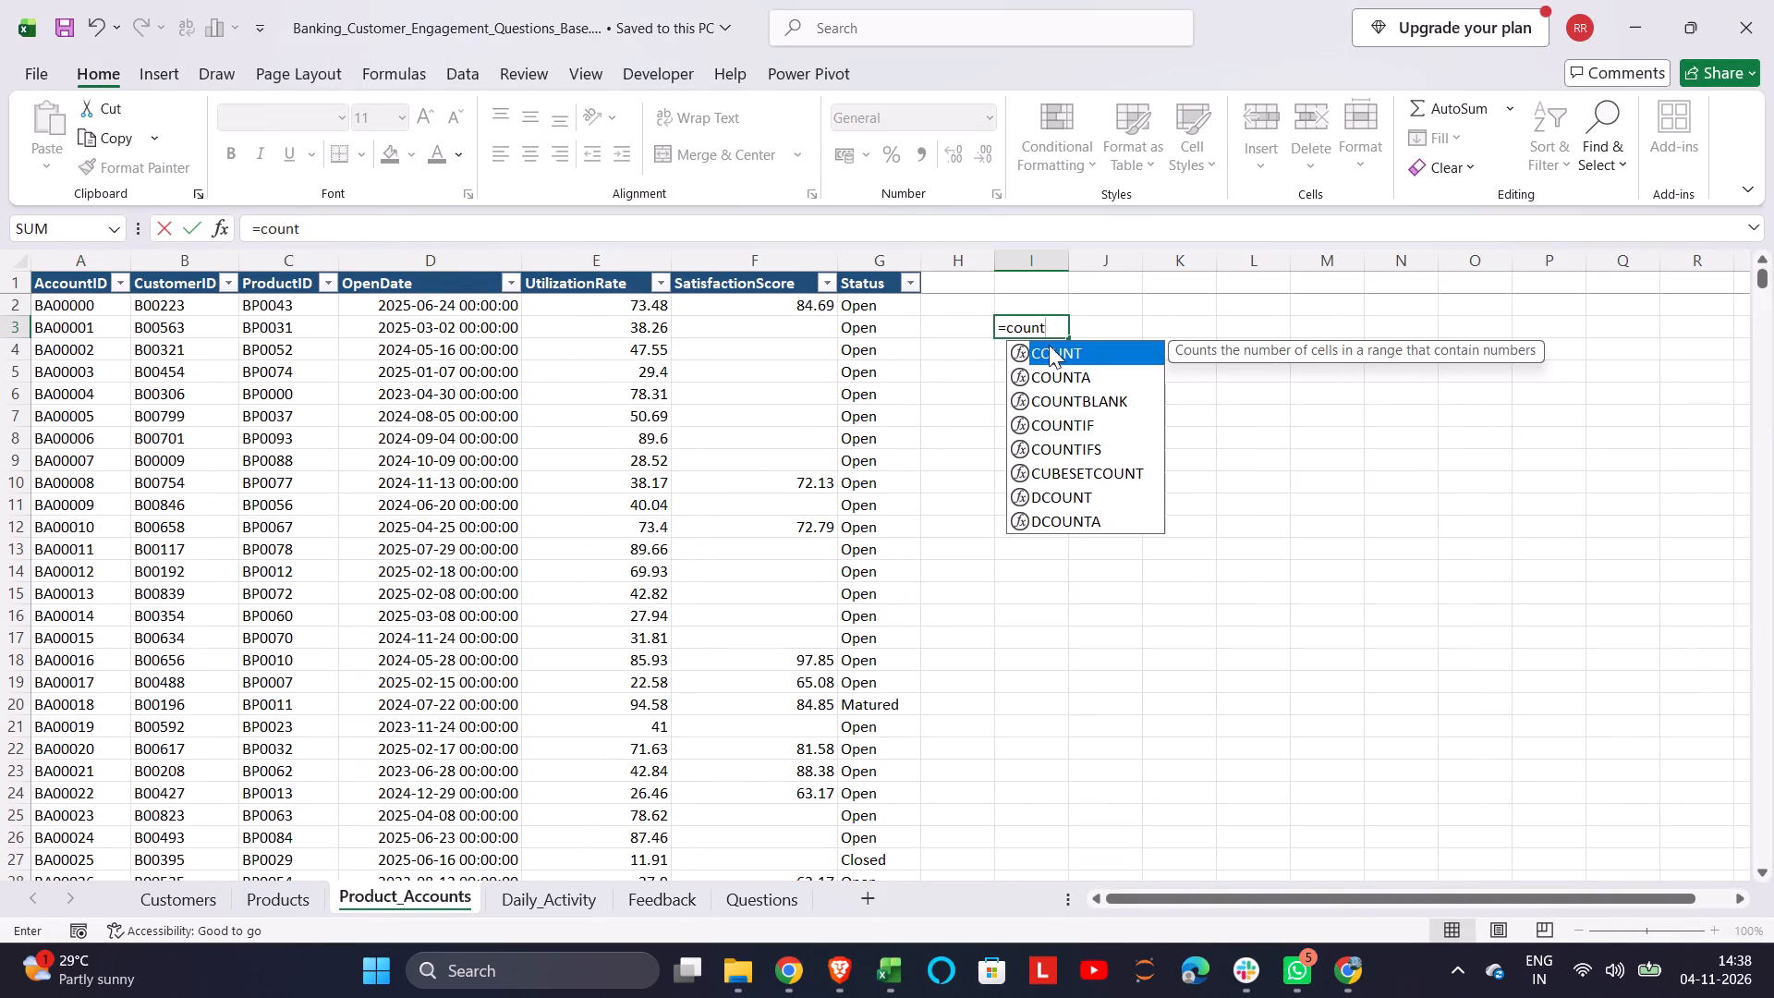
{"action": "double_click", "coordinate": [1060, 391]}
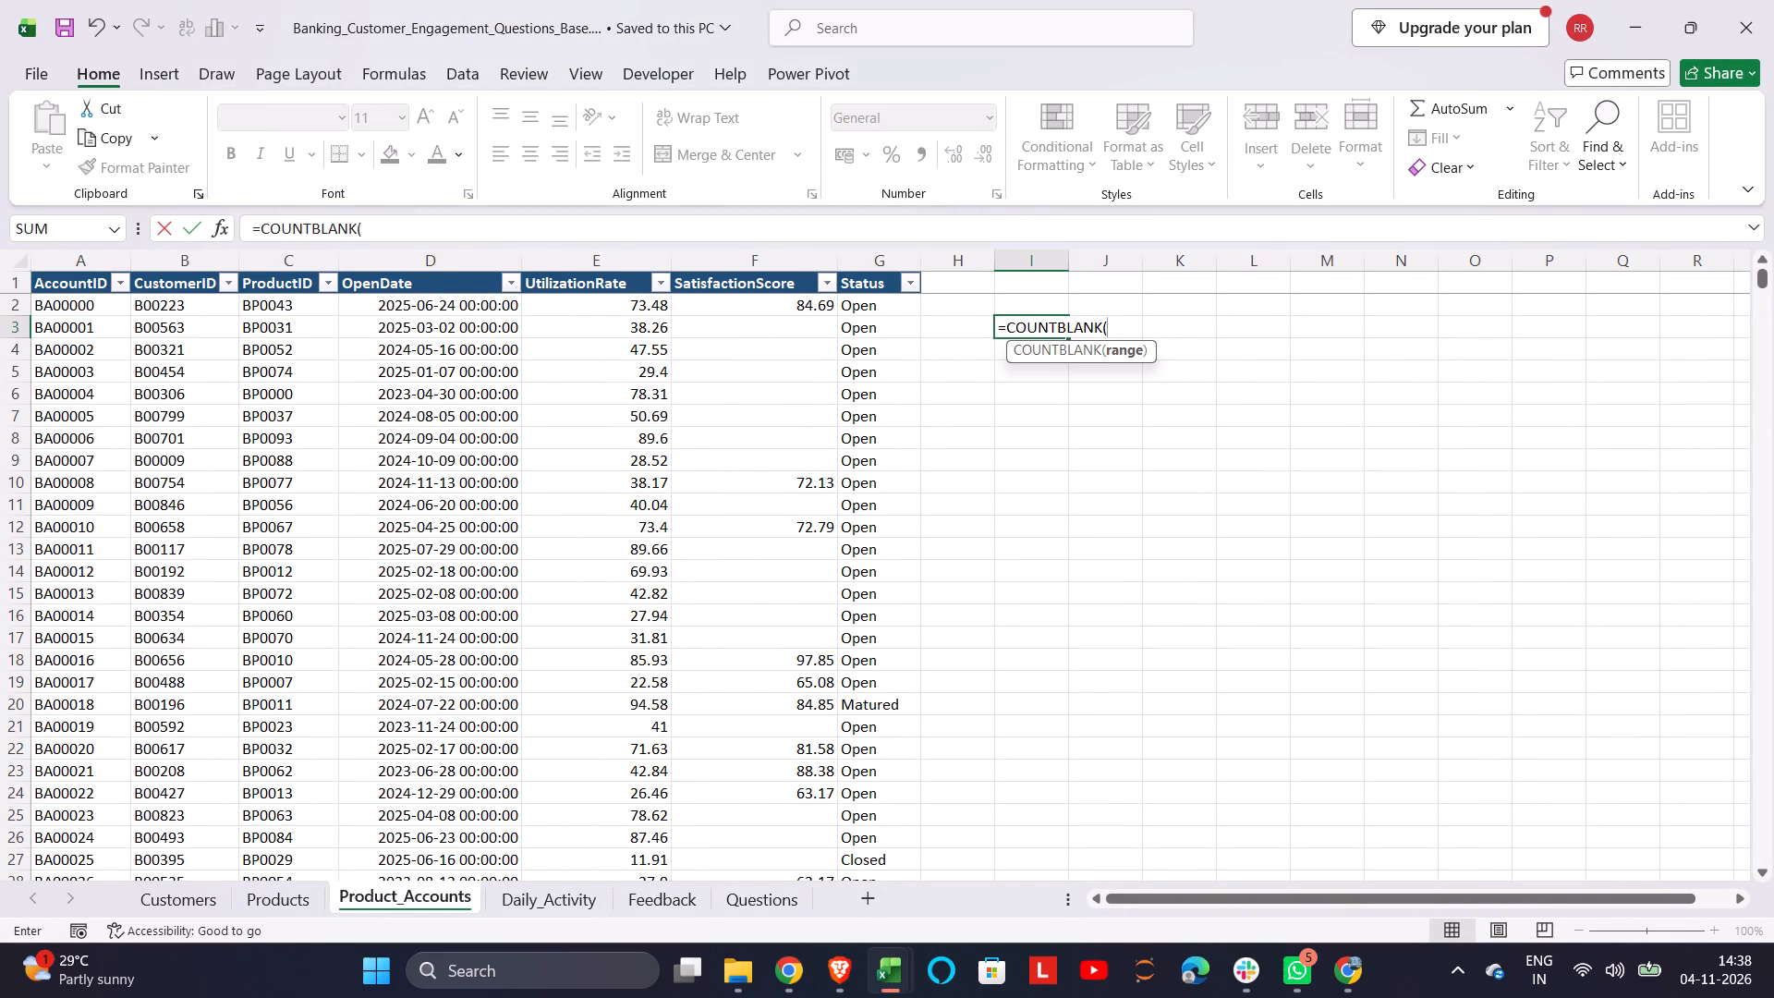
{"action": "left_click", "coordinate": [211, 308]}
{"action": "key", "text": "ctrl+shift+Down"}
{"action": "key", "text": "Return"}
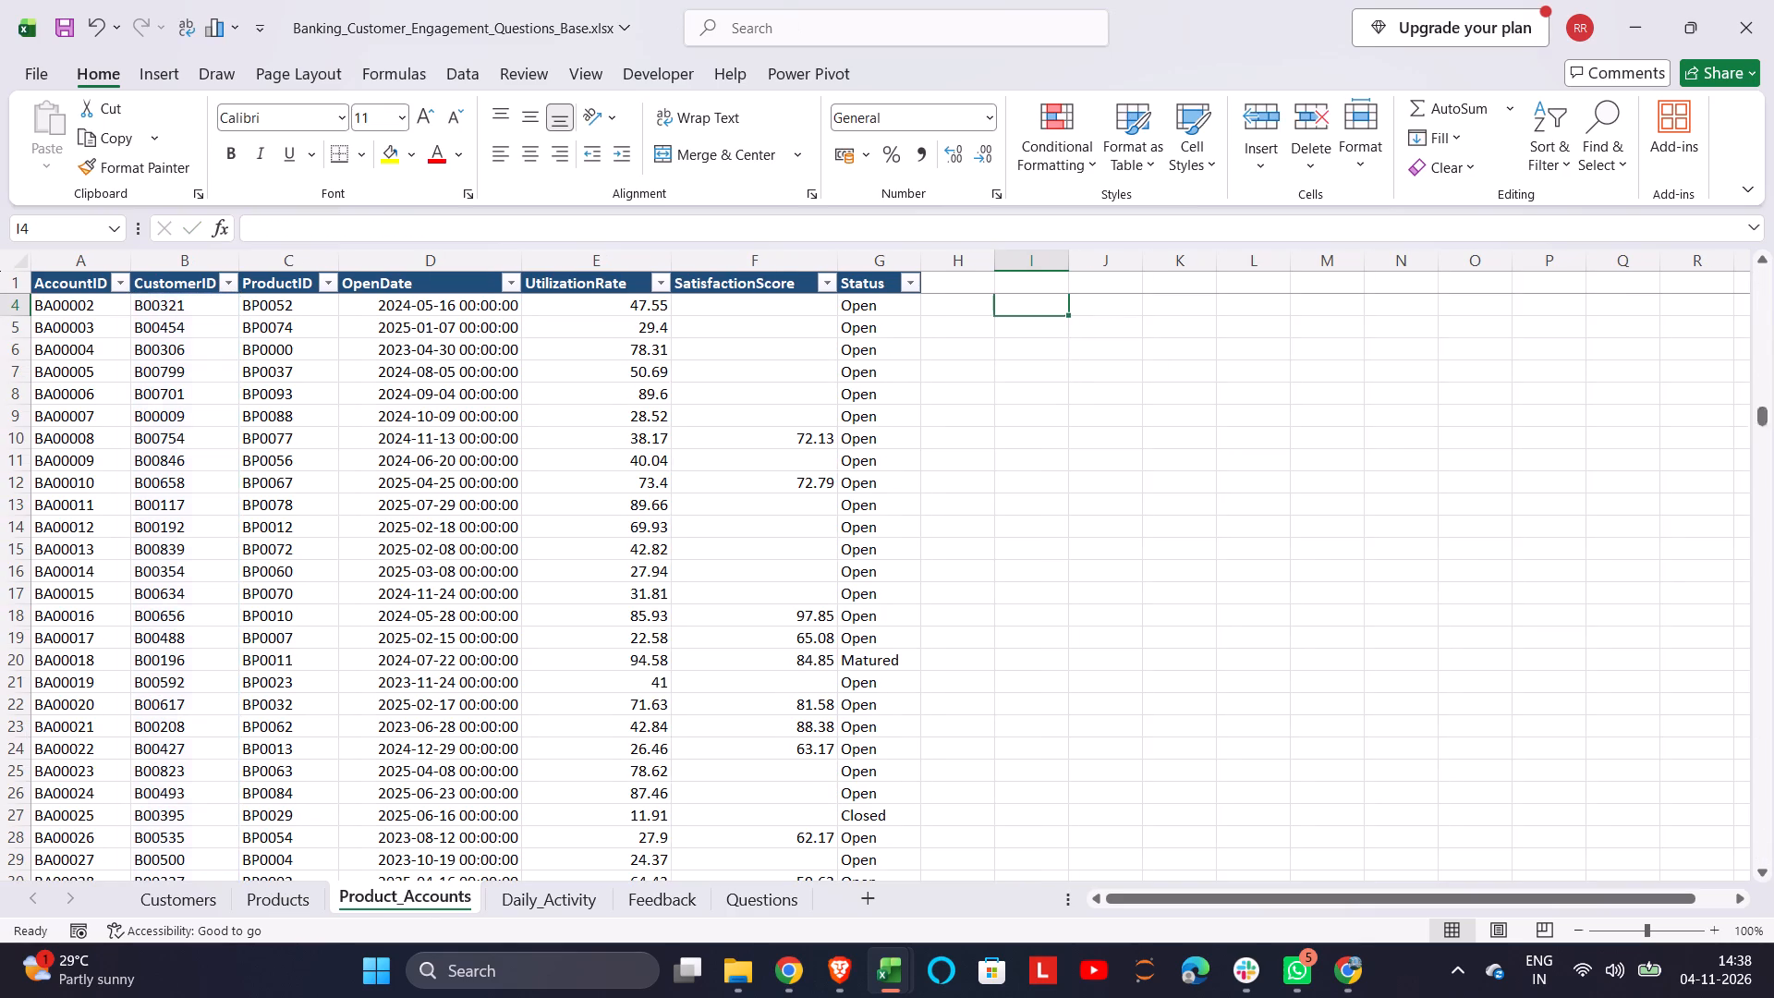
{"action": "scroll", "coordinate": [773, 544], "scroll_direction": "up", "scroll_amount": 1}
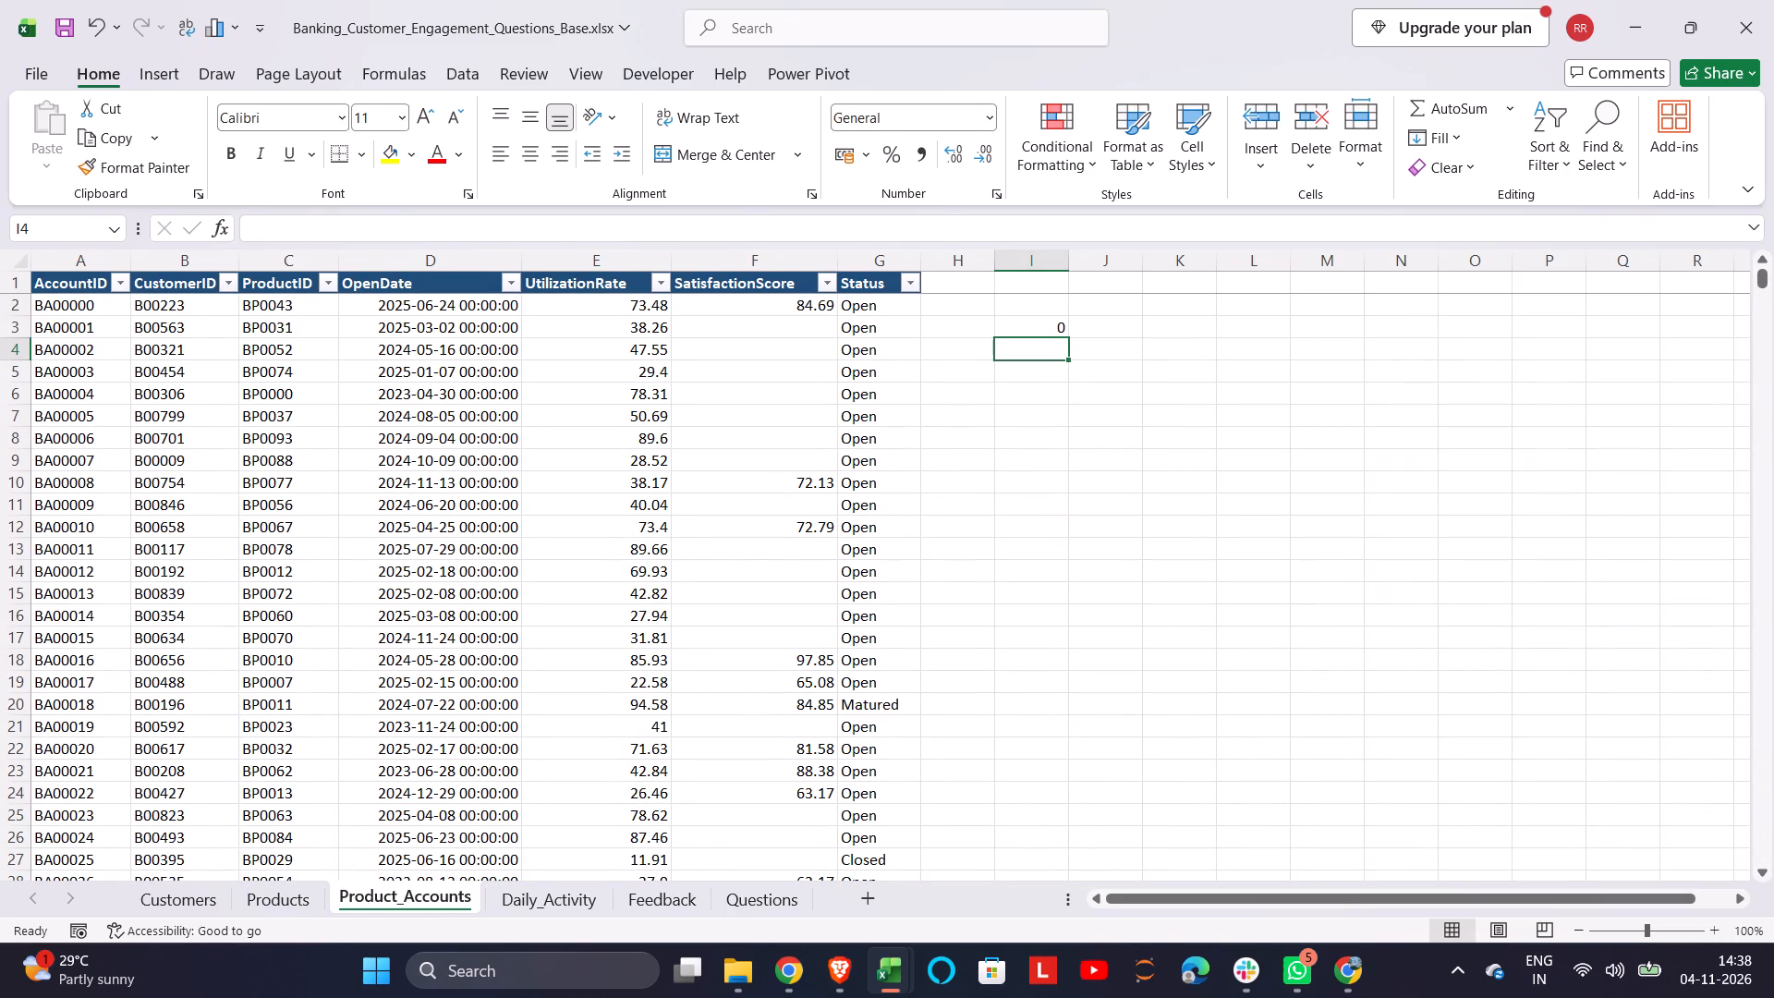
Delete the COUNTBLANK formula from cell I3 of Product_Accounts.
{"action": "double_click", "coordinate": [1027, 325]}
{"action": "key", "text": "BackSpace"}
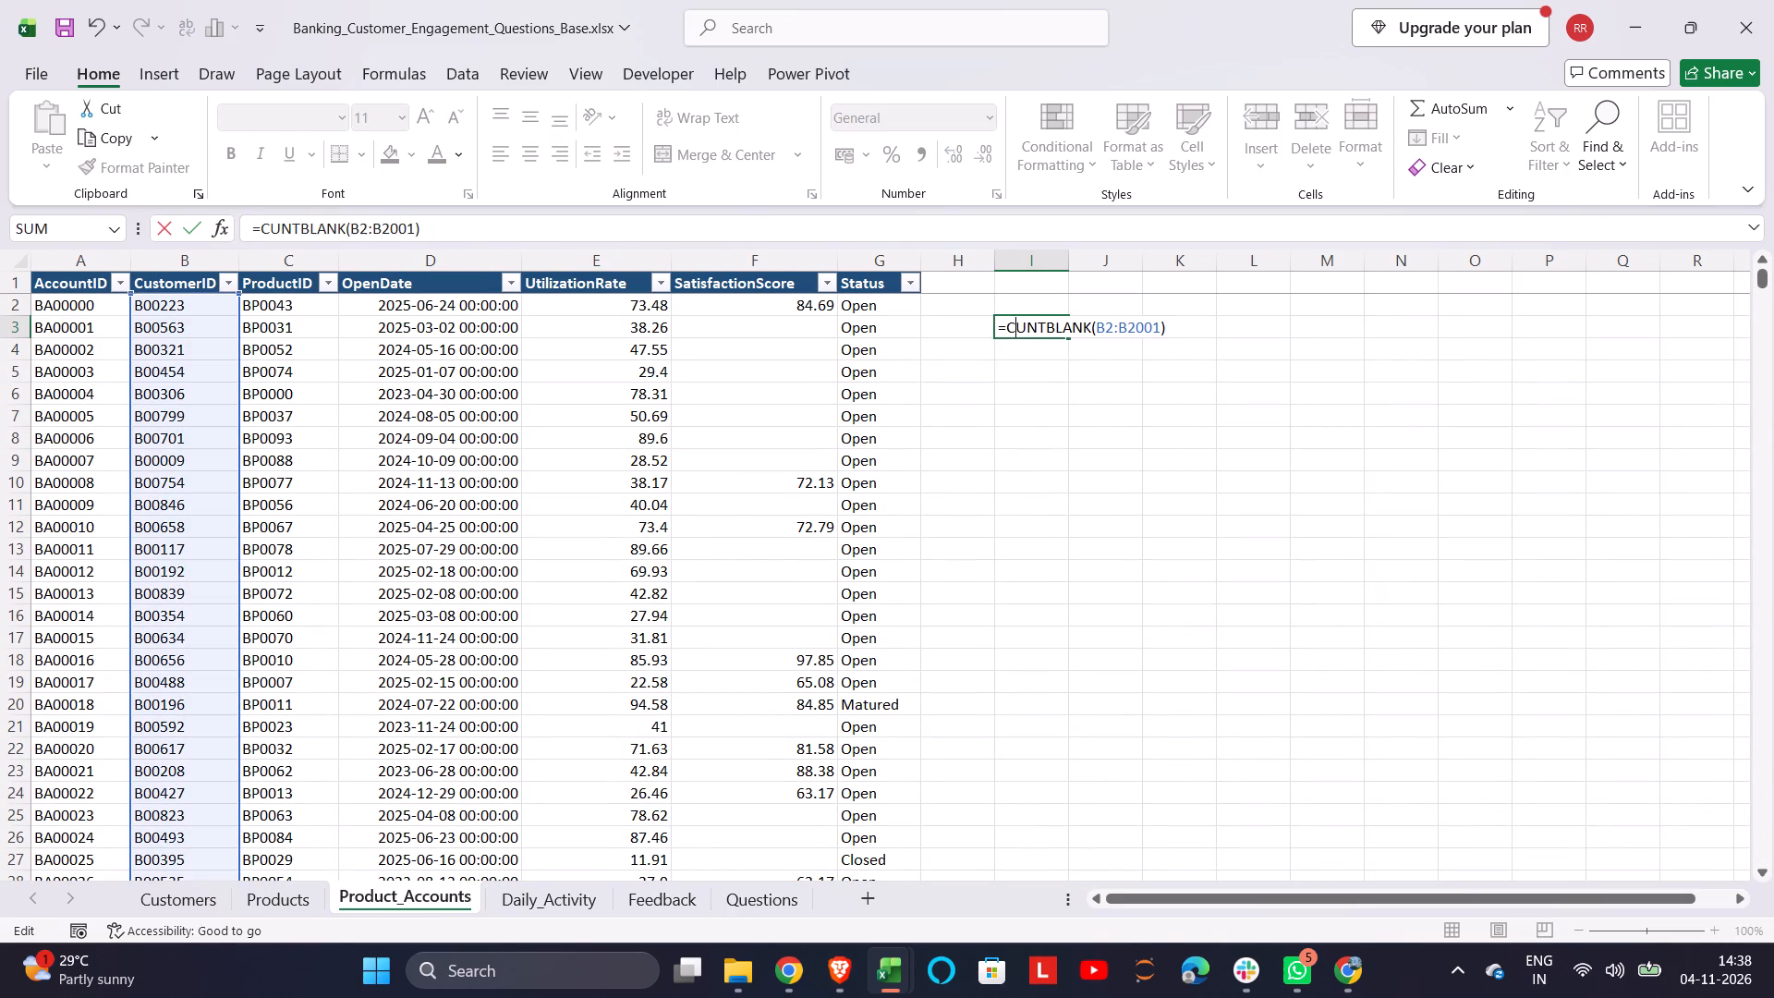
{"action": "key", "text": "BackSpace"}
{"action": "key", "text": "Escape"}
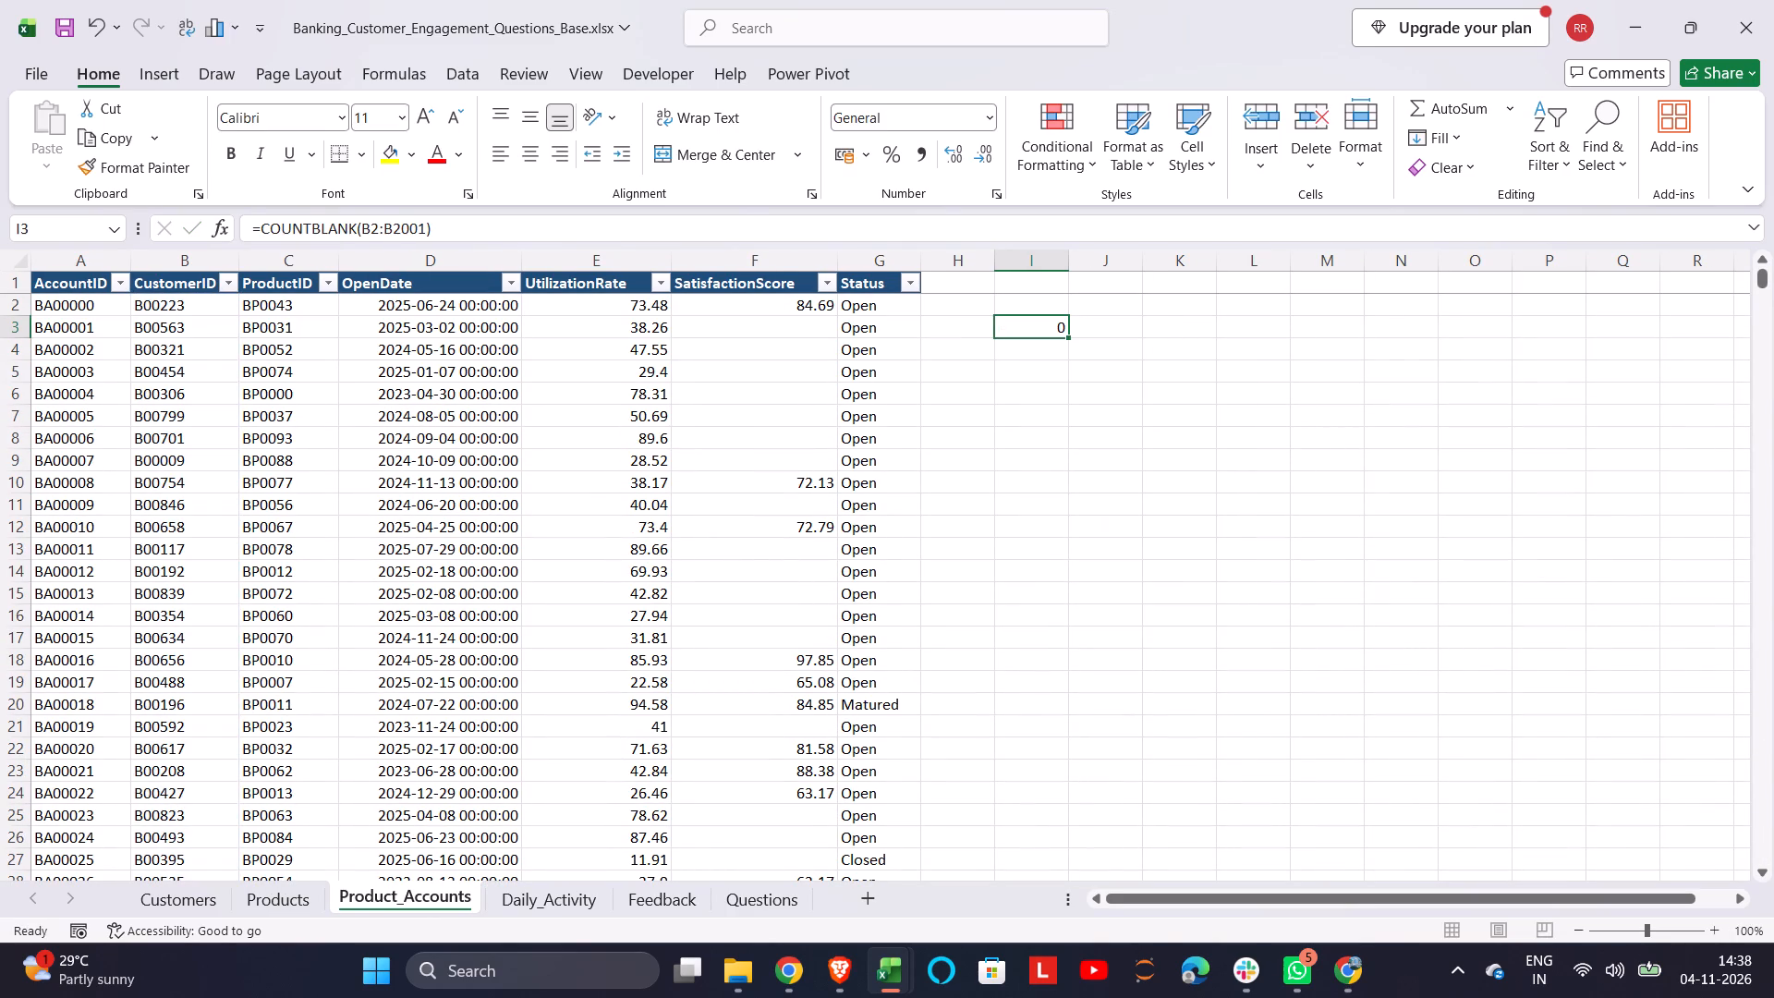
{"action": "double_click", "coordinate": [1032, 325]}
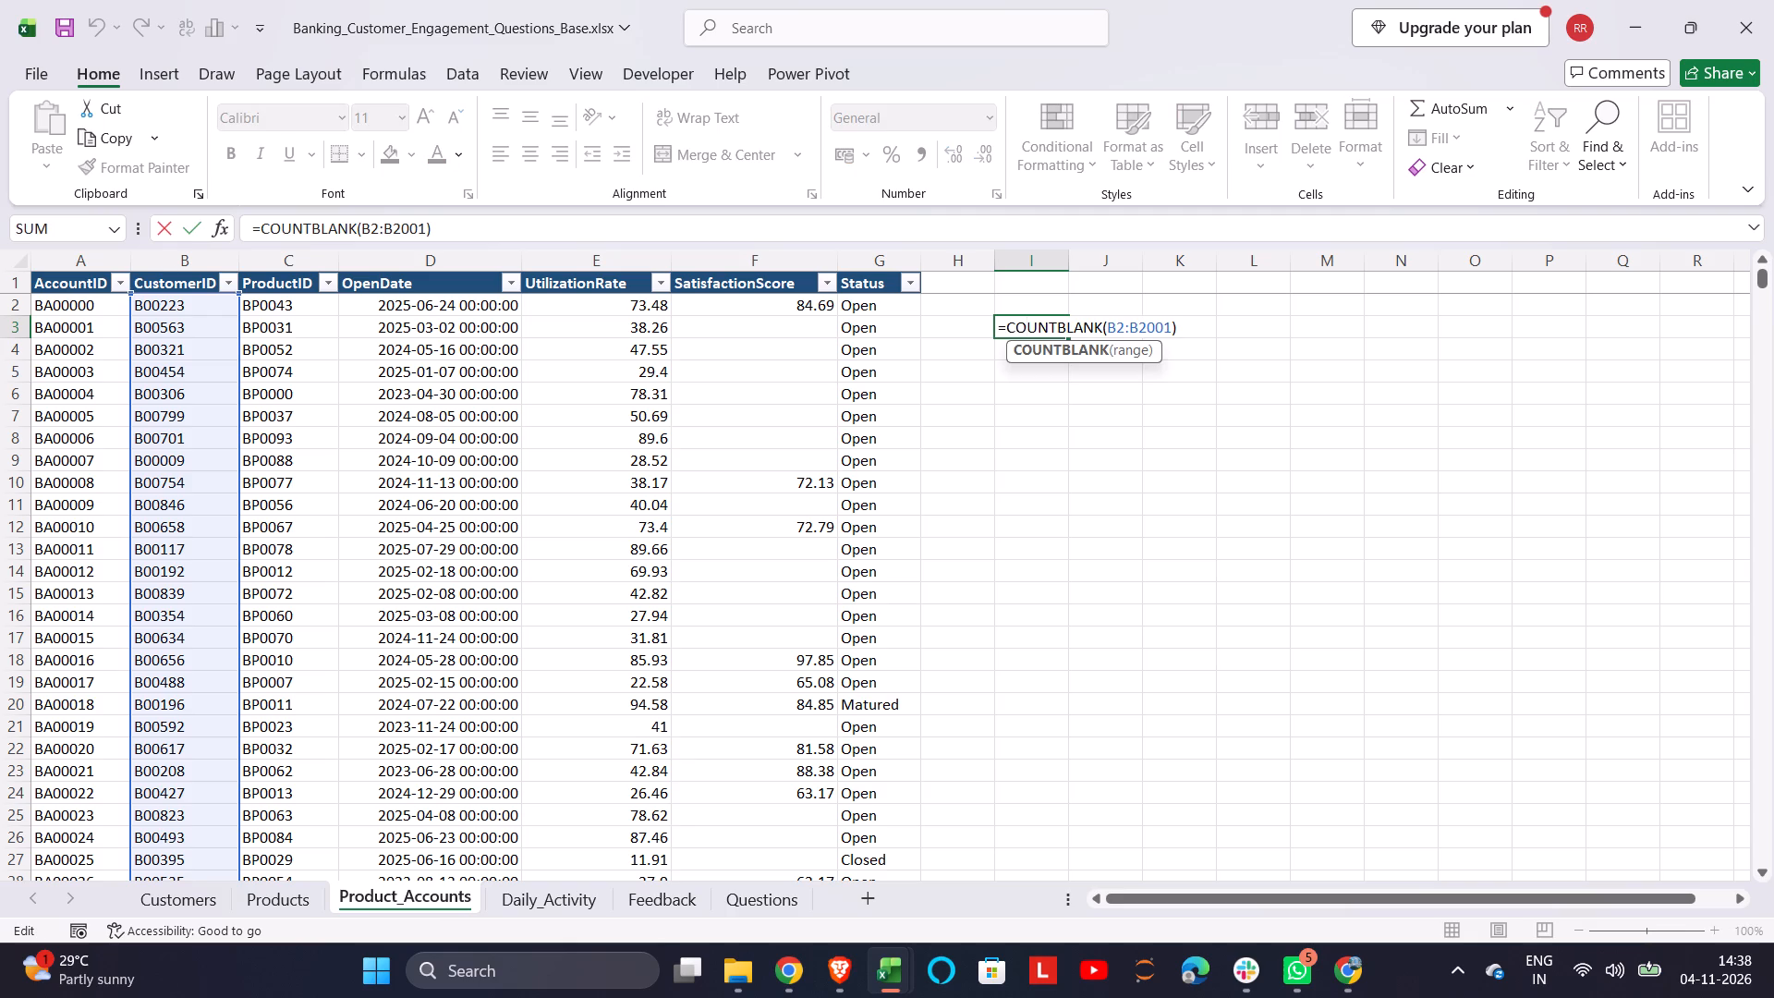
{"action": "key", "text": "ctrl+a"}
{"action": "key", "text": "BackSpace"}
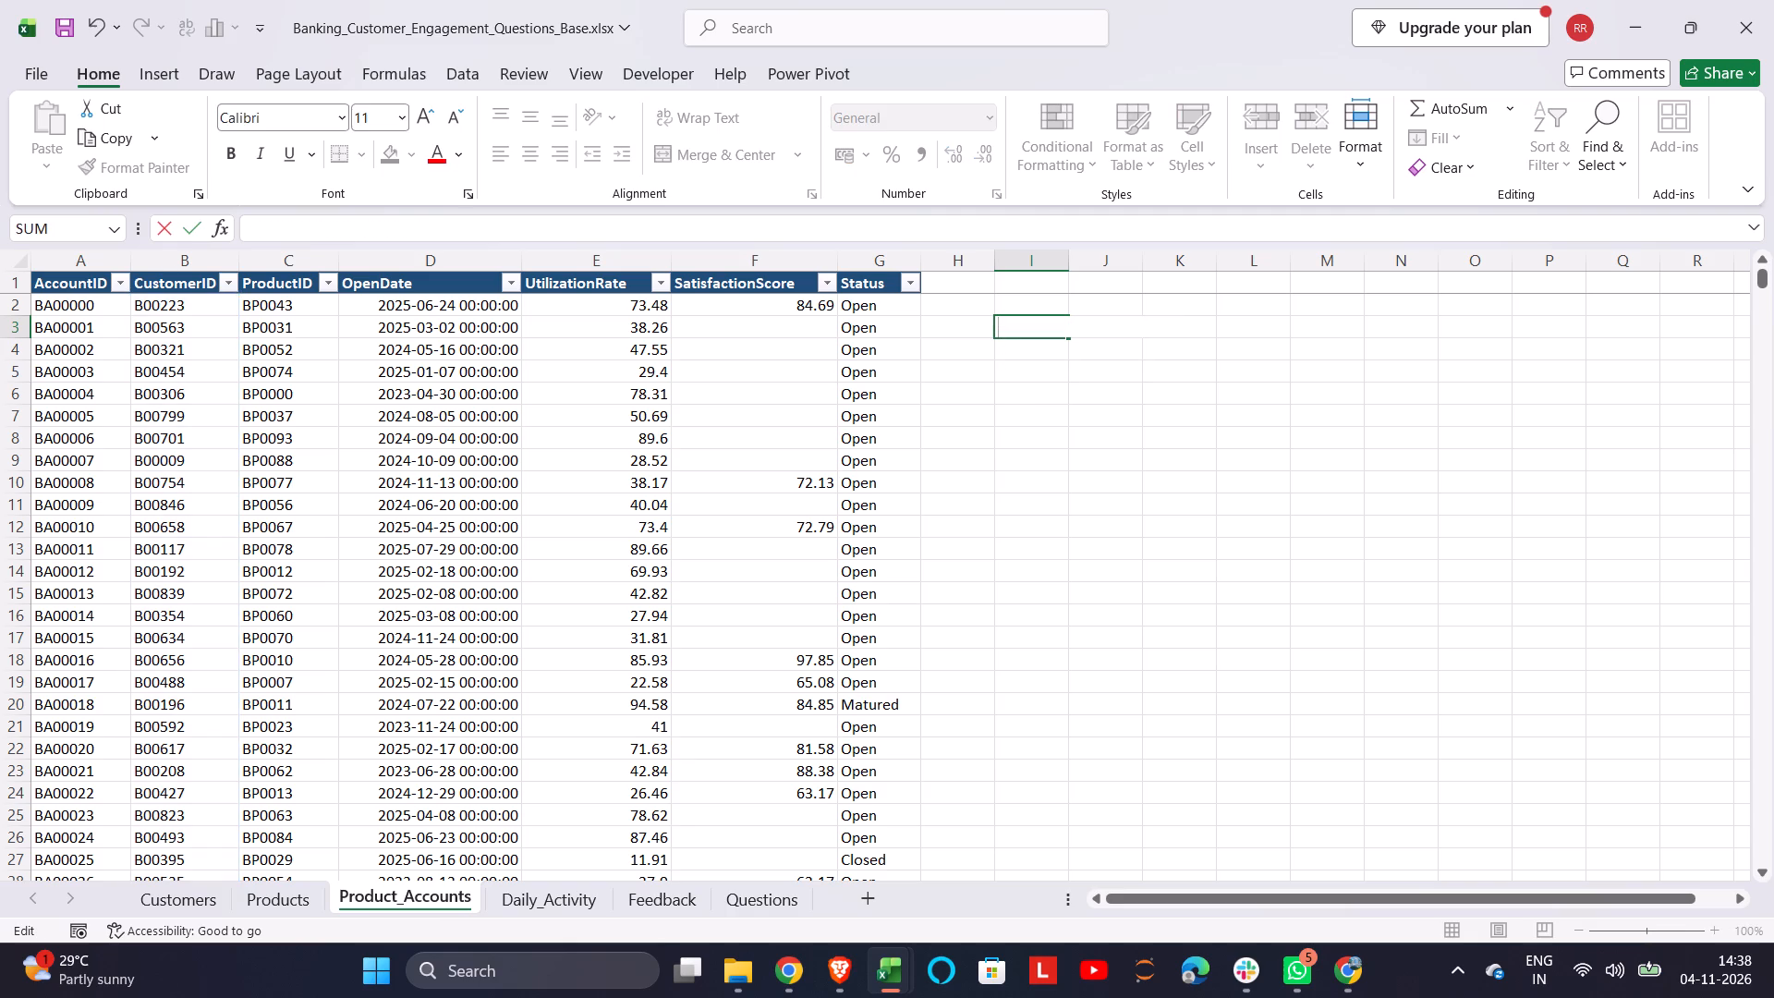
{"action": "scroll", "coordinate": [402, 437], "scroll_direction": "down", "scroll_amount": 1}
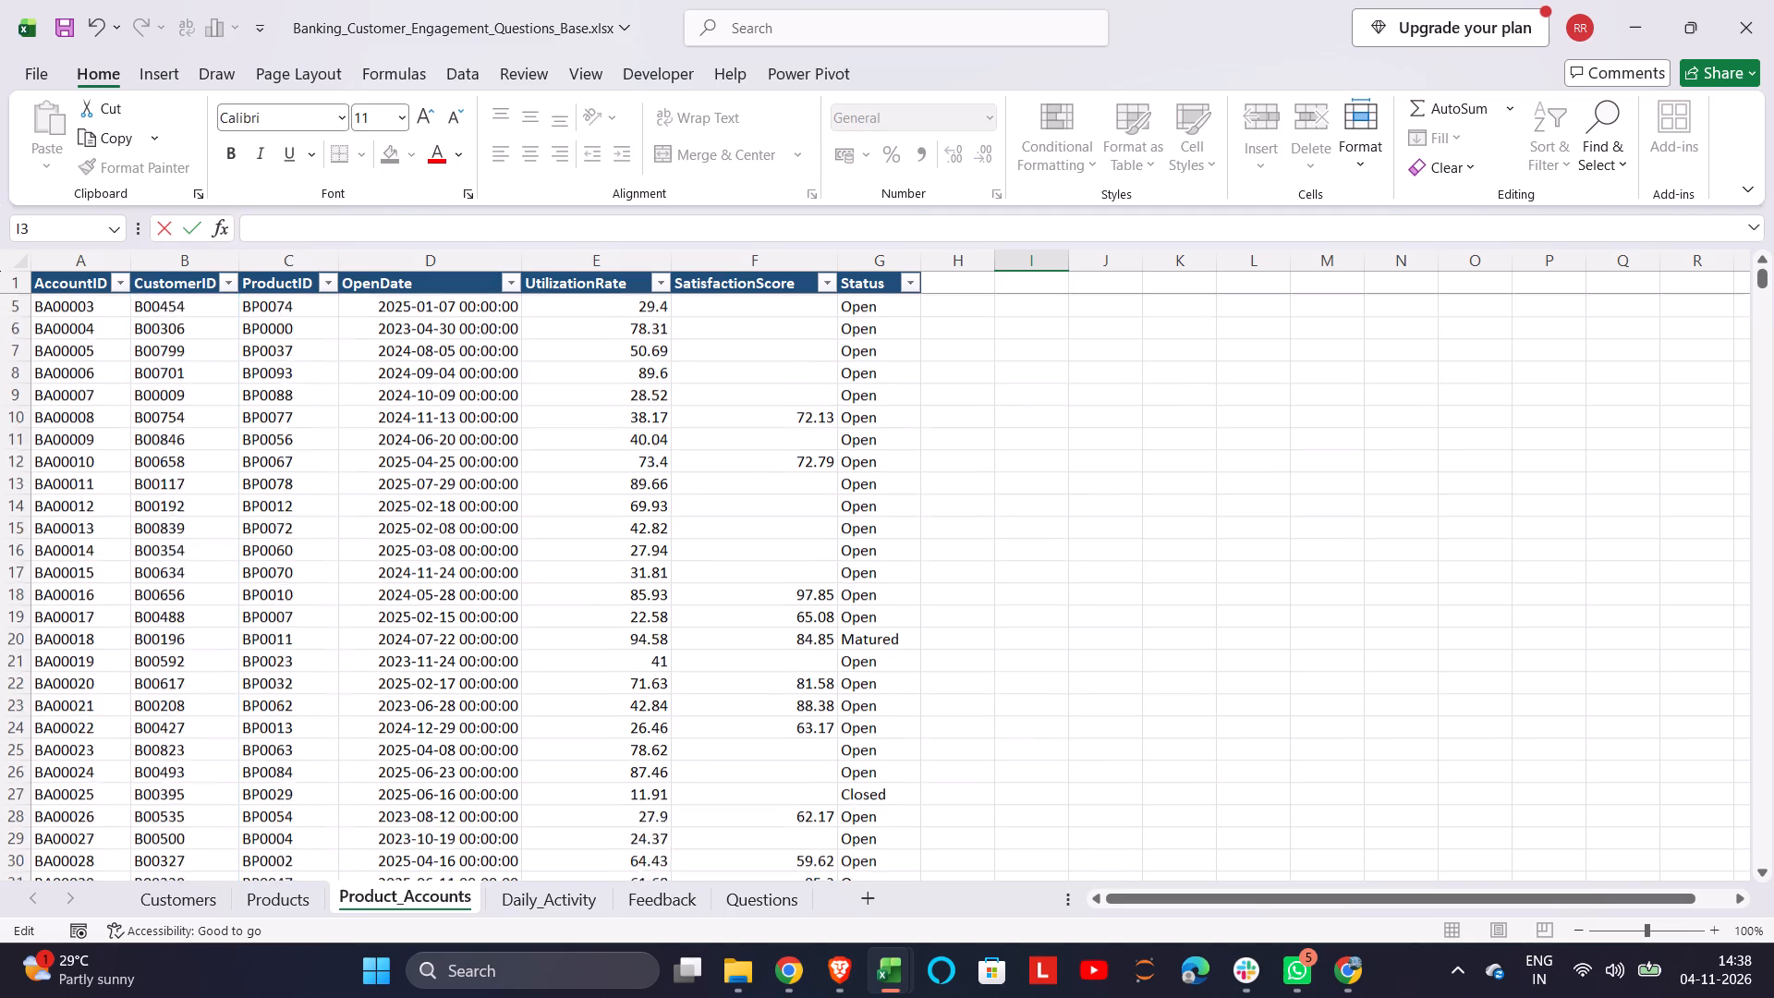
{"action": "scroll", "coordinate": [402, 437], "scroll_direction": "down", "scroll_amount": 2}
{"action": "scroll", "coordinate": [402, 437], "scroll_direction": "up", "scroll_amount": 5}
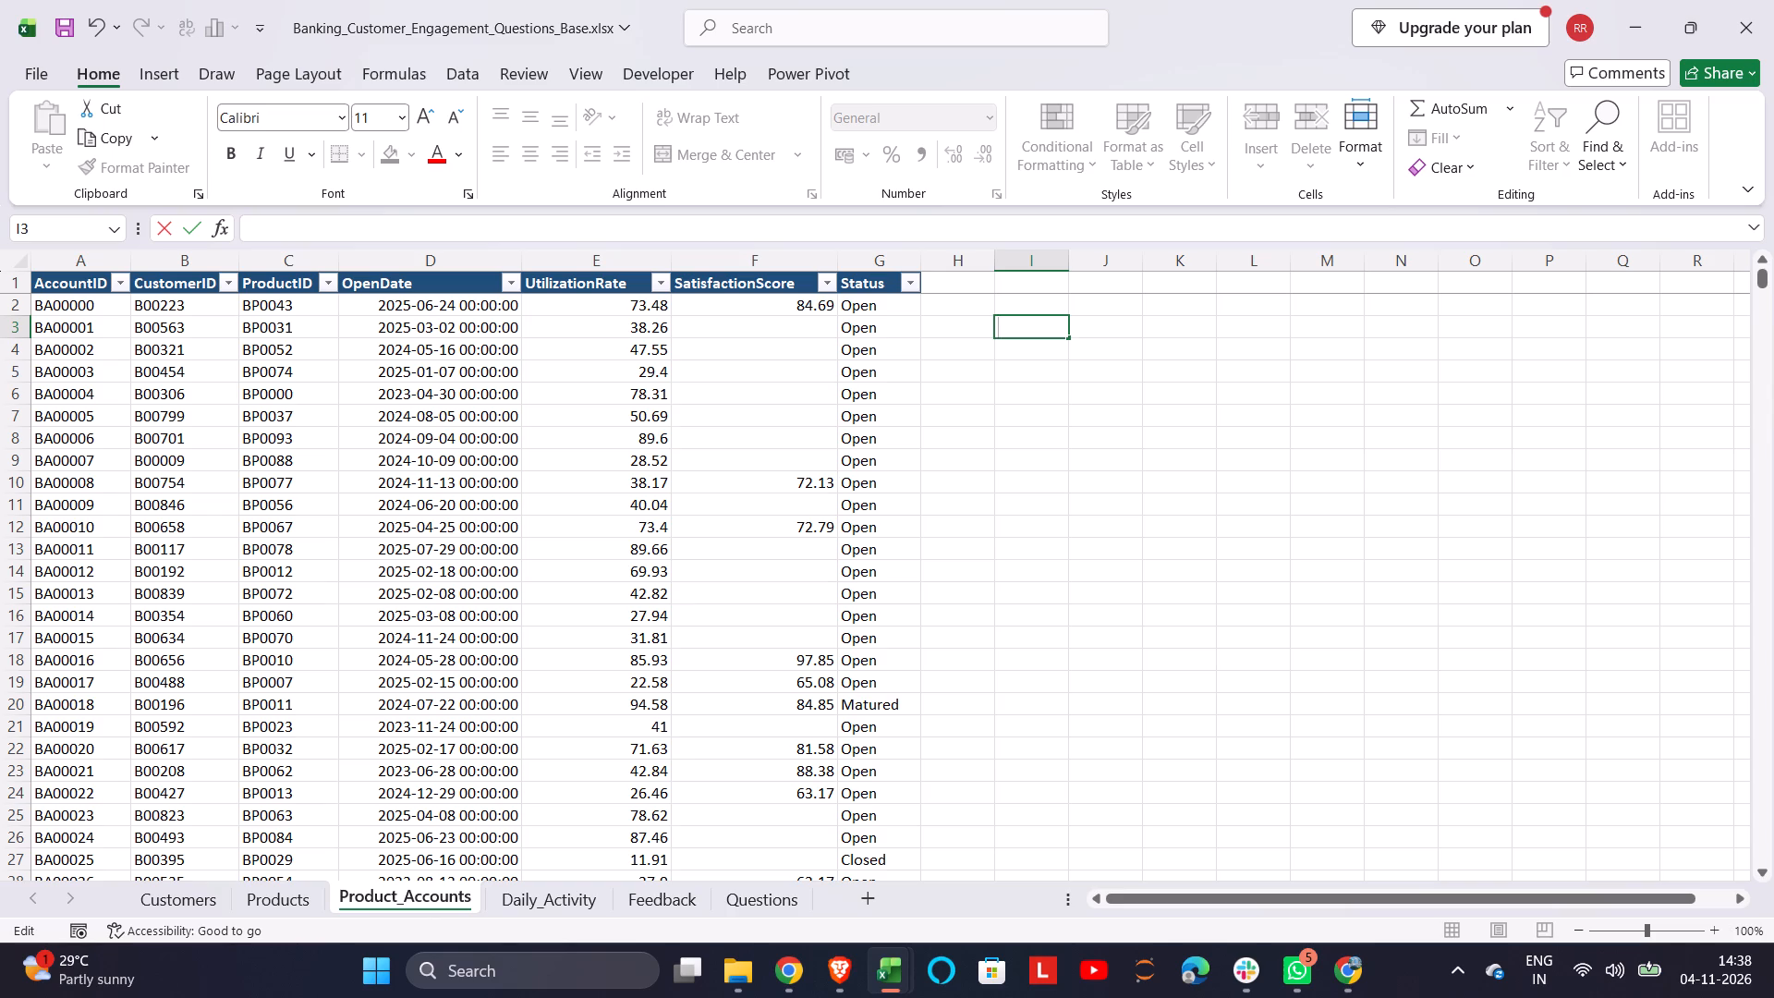
Copy the entire Product_Accounts sheet contents from the base workbook and switch to the Banking_Customer_Engagement_Questions workbook.
{"action": "left_click", "coordinate": [91, 265]}
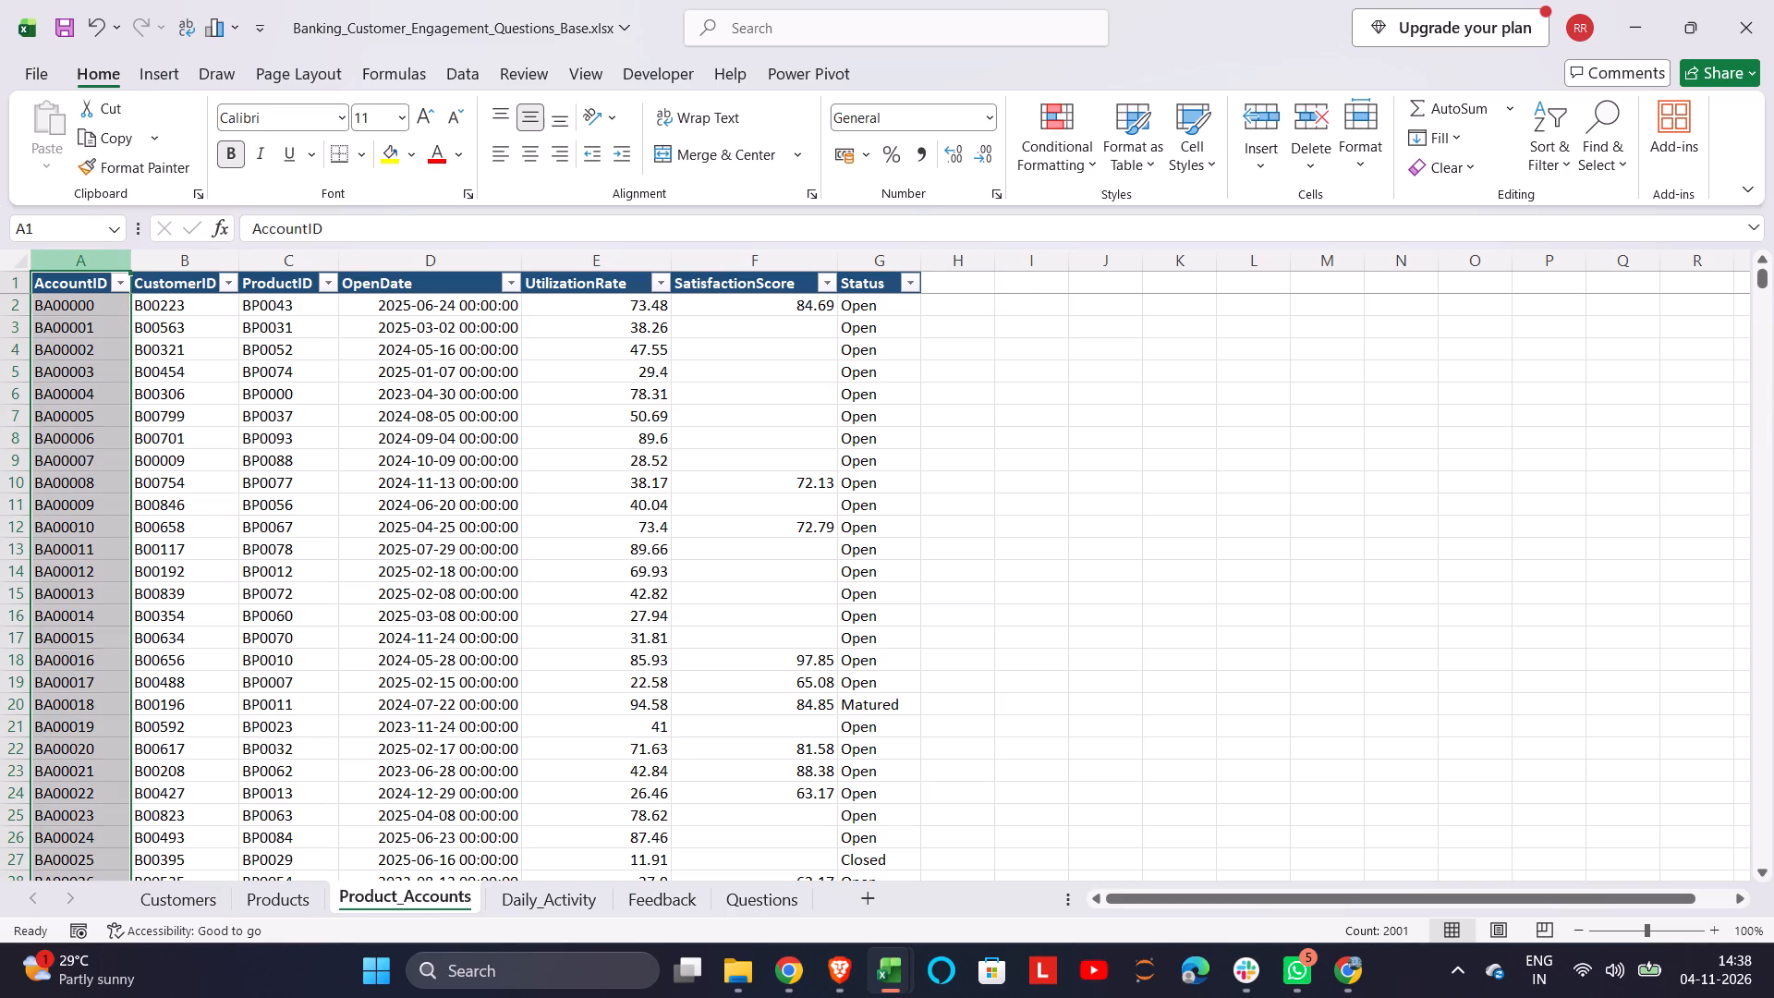
{"action": "key", "text": "ctrl+a"}
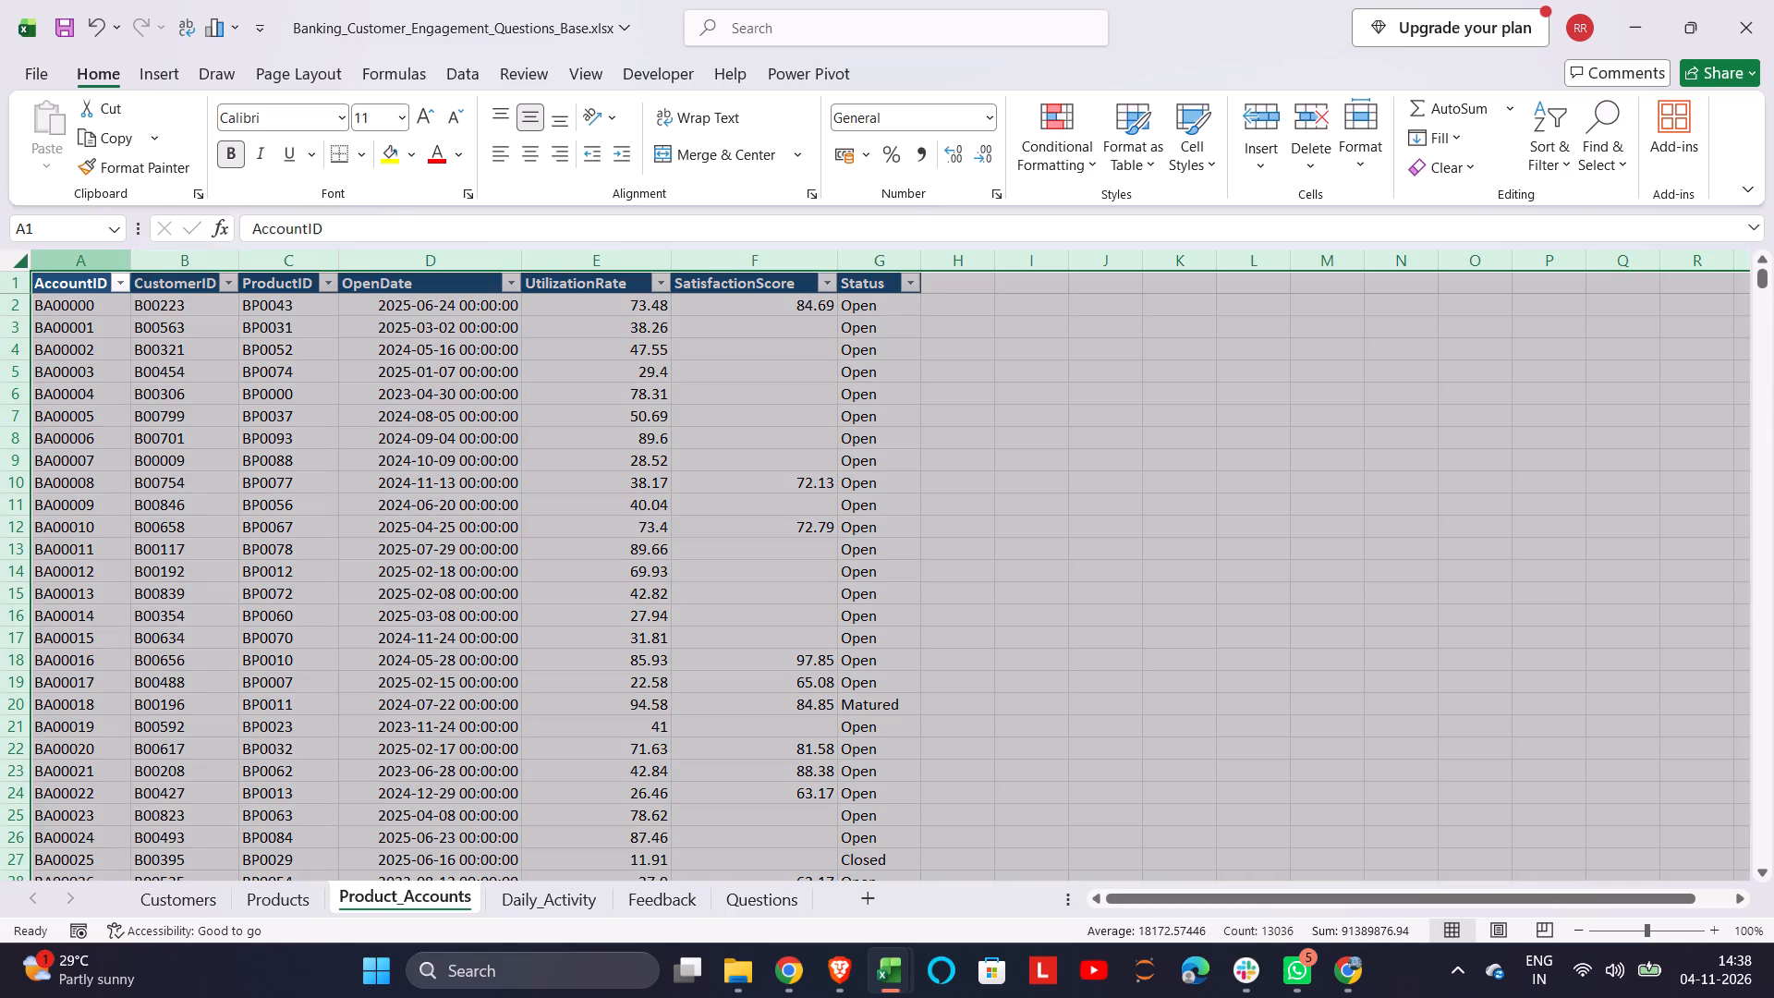
{"action": "key", "text": "ctrl+c"}
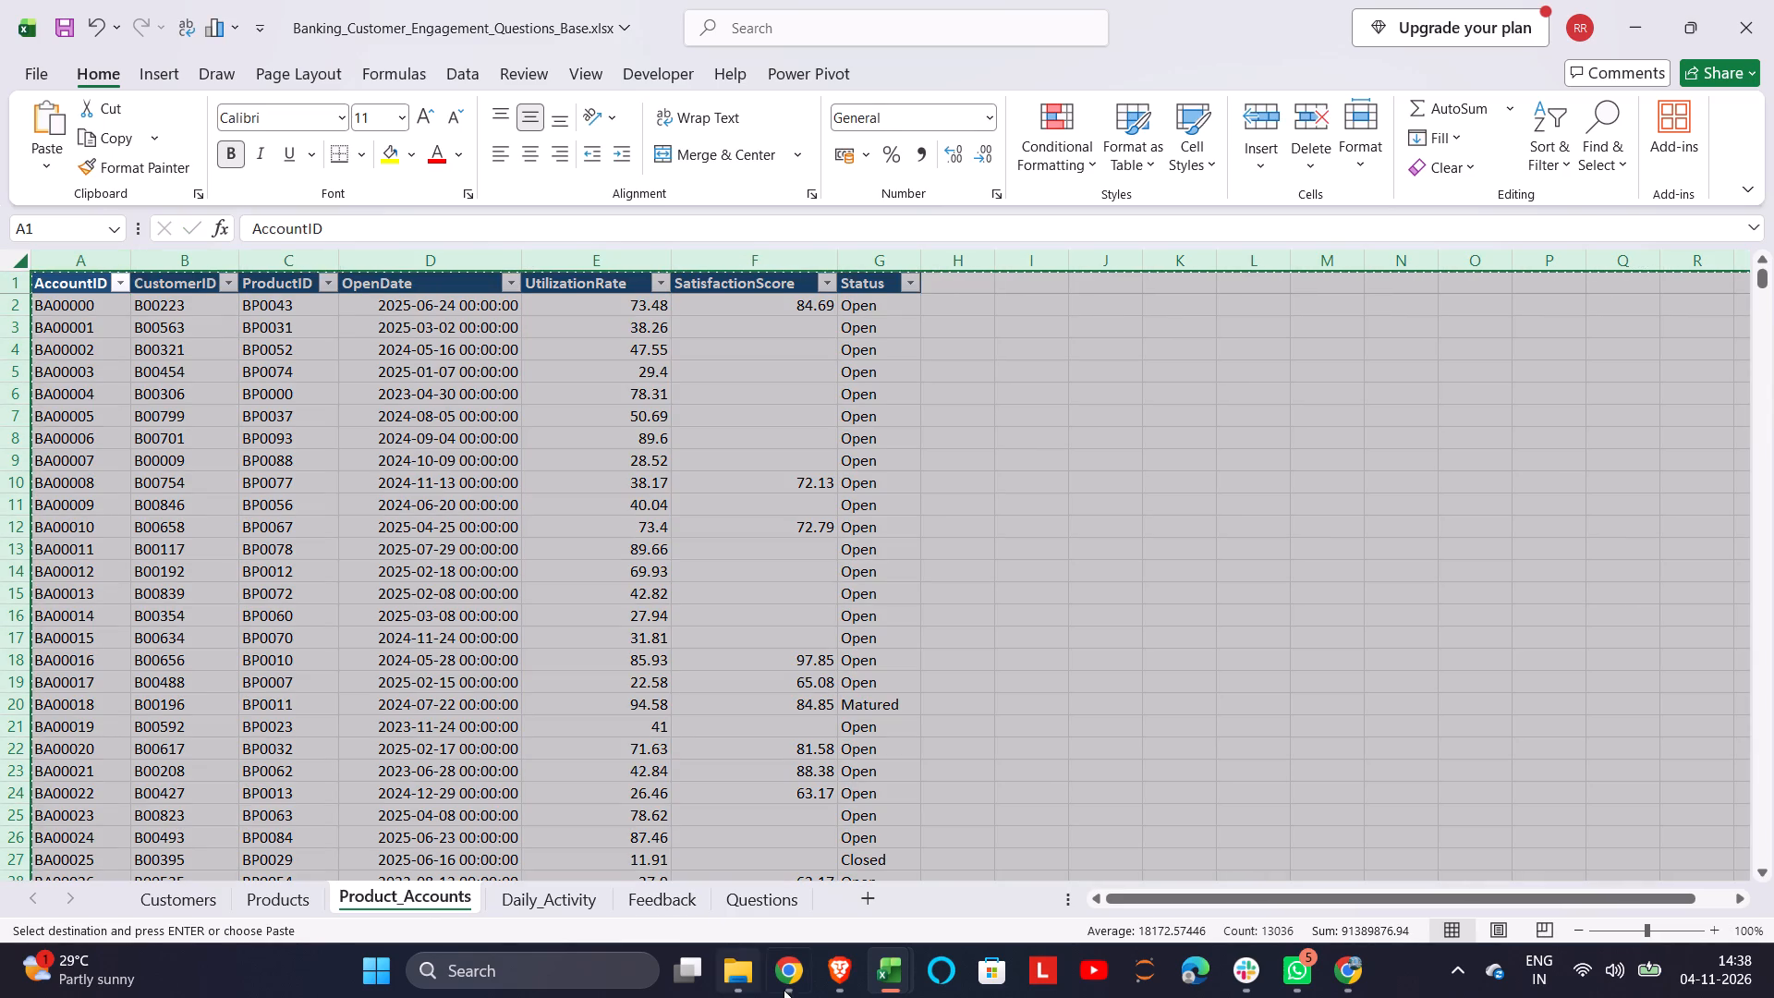
{"action": "left_click", "coordinate": [839, 884]}
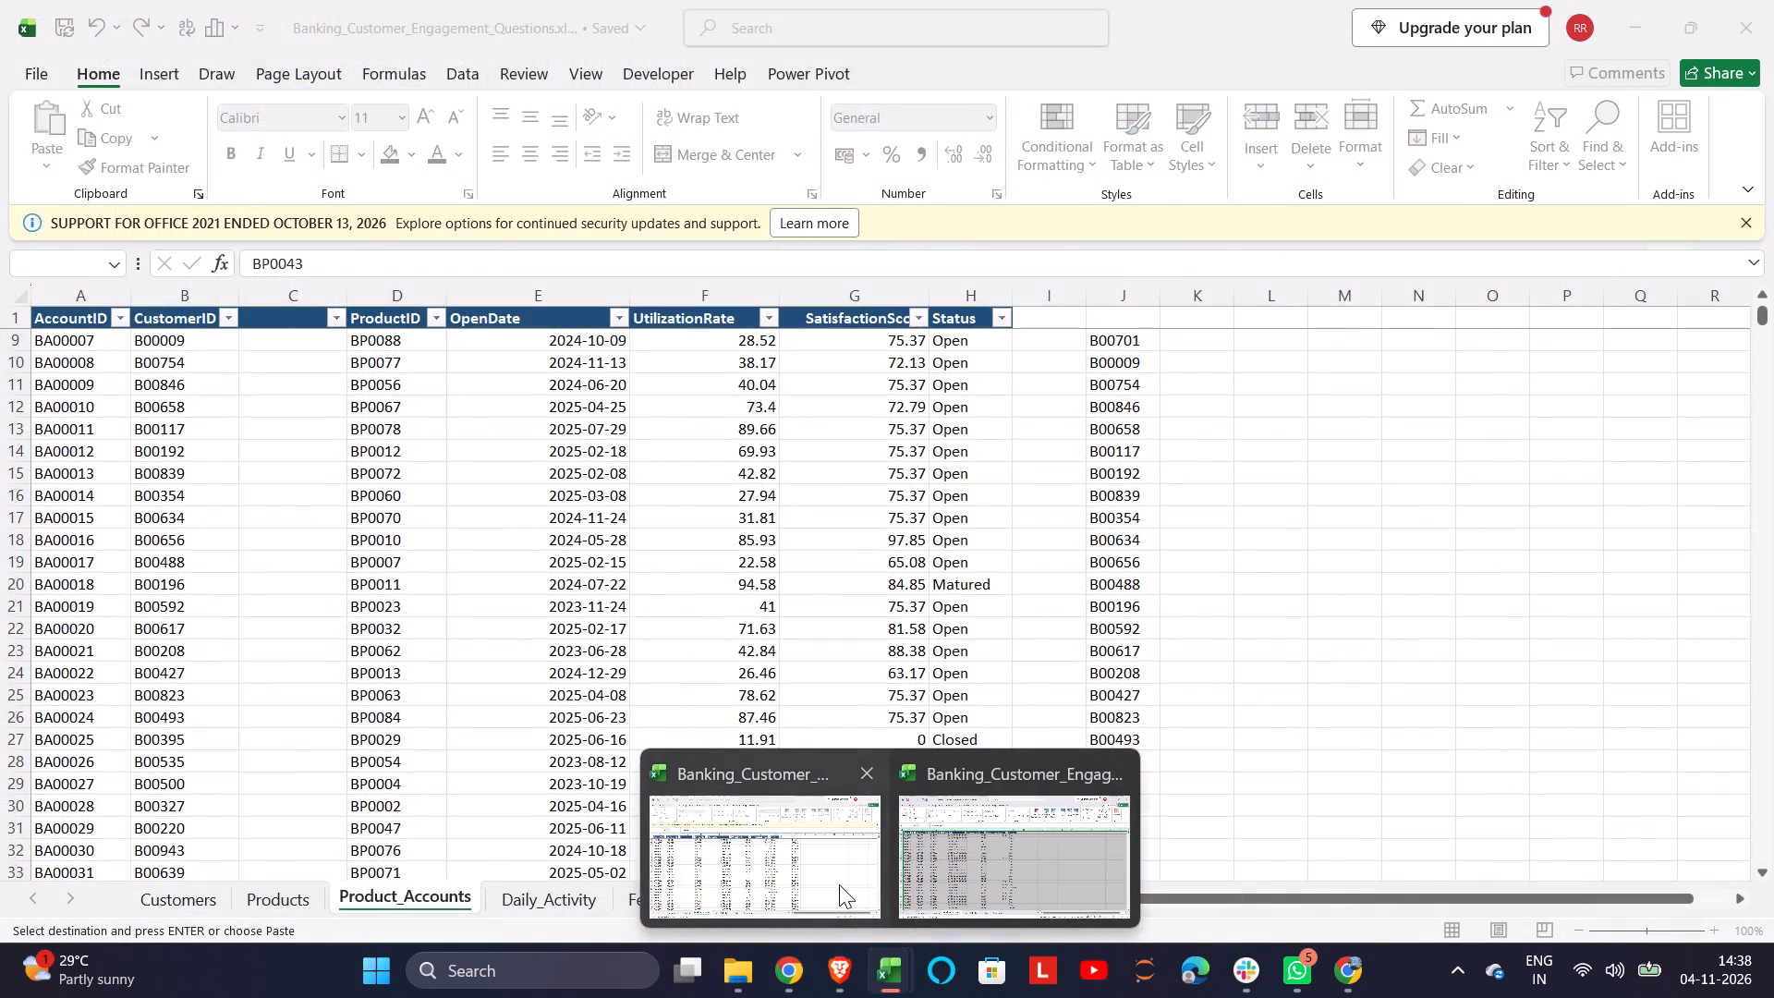
Insert a new blank worksheet directly before the Daily_Activity sheet.
{"action": "right_click", "coordinate": [531, 900]}
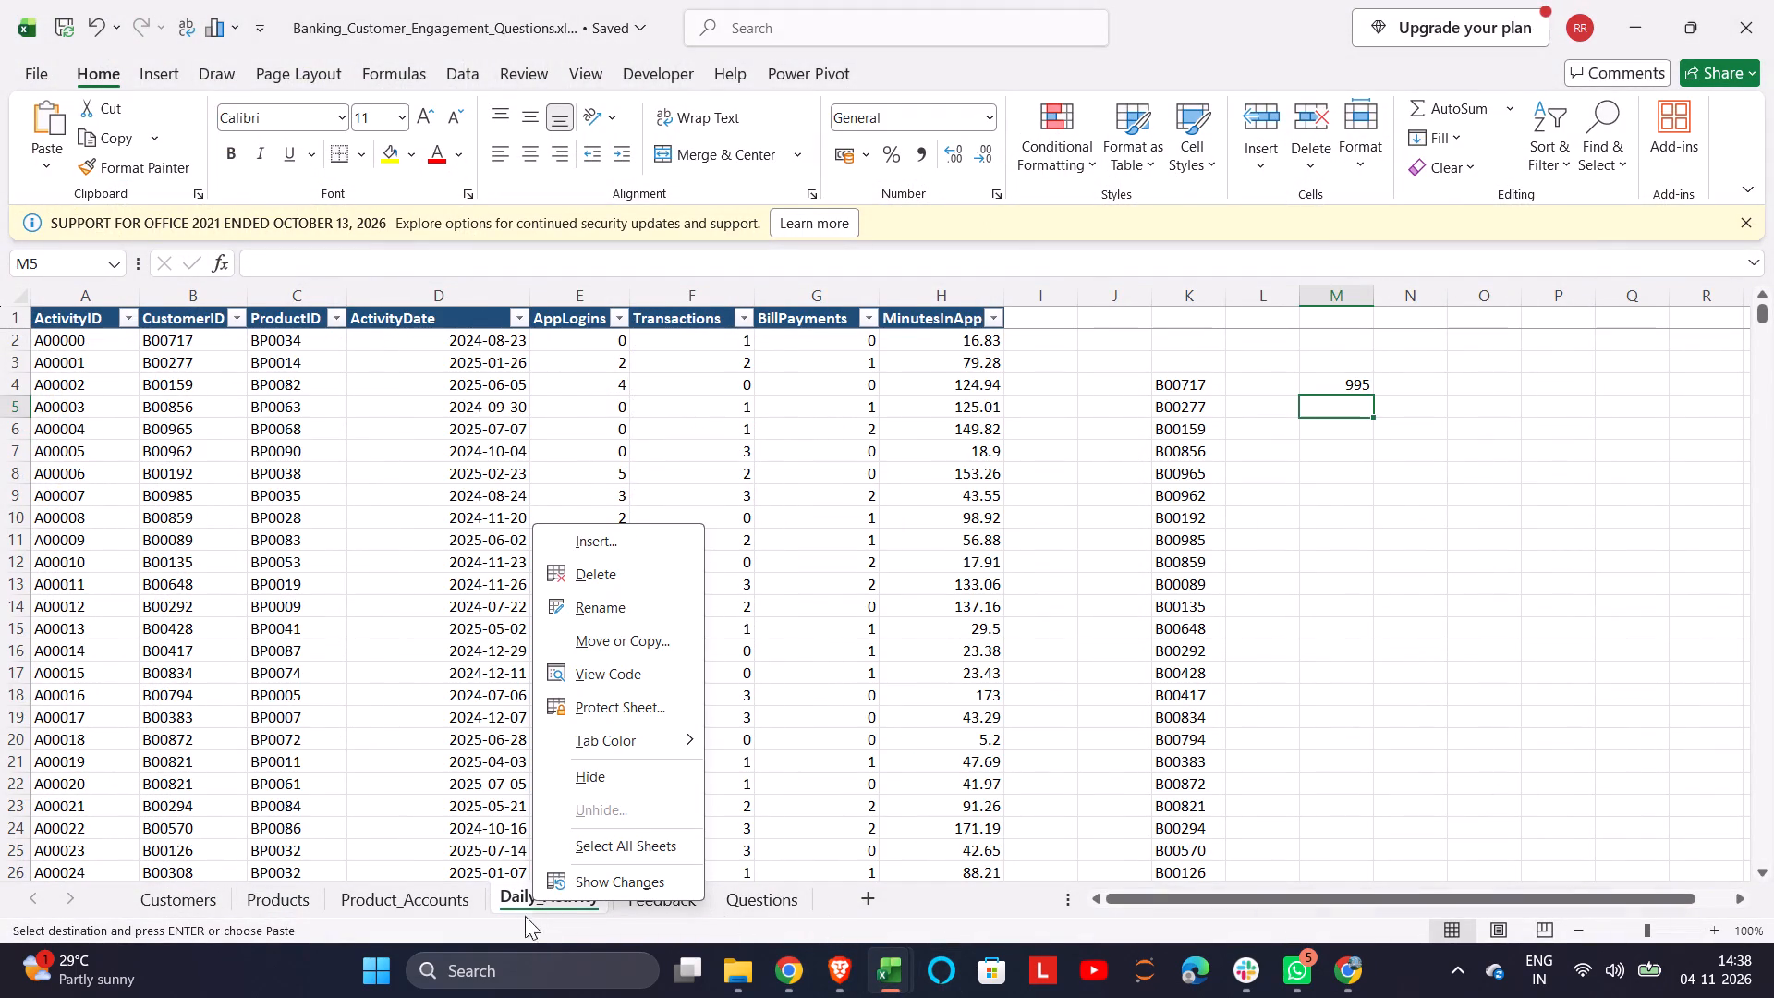
{"action": "left_click", "coordinate": [488, 899]}
{"action": "right_click", "coordinate": [488, 899]}
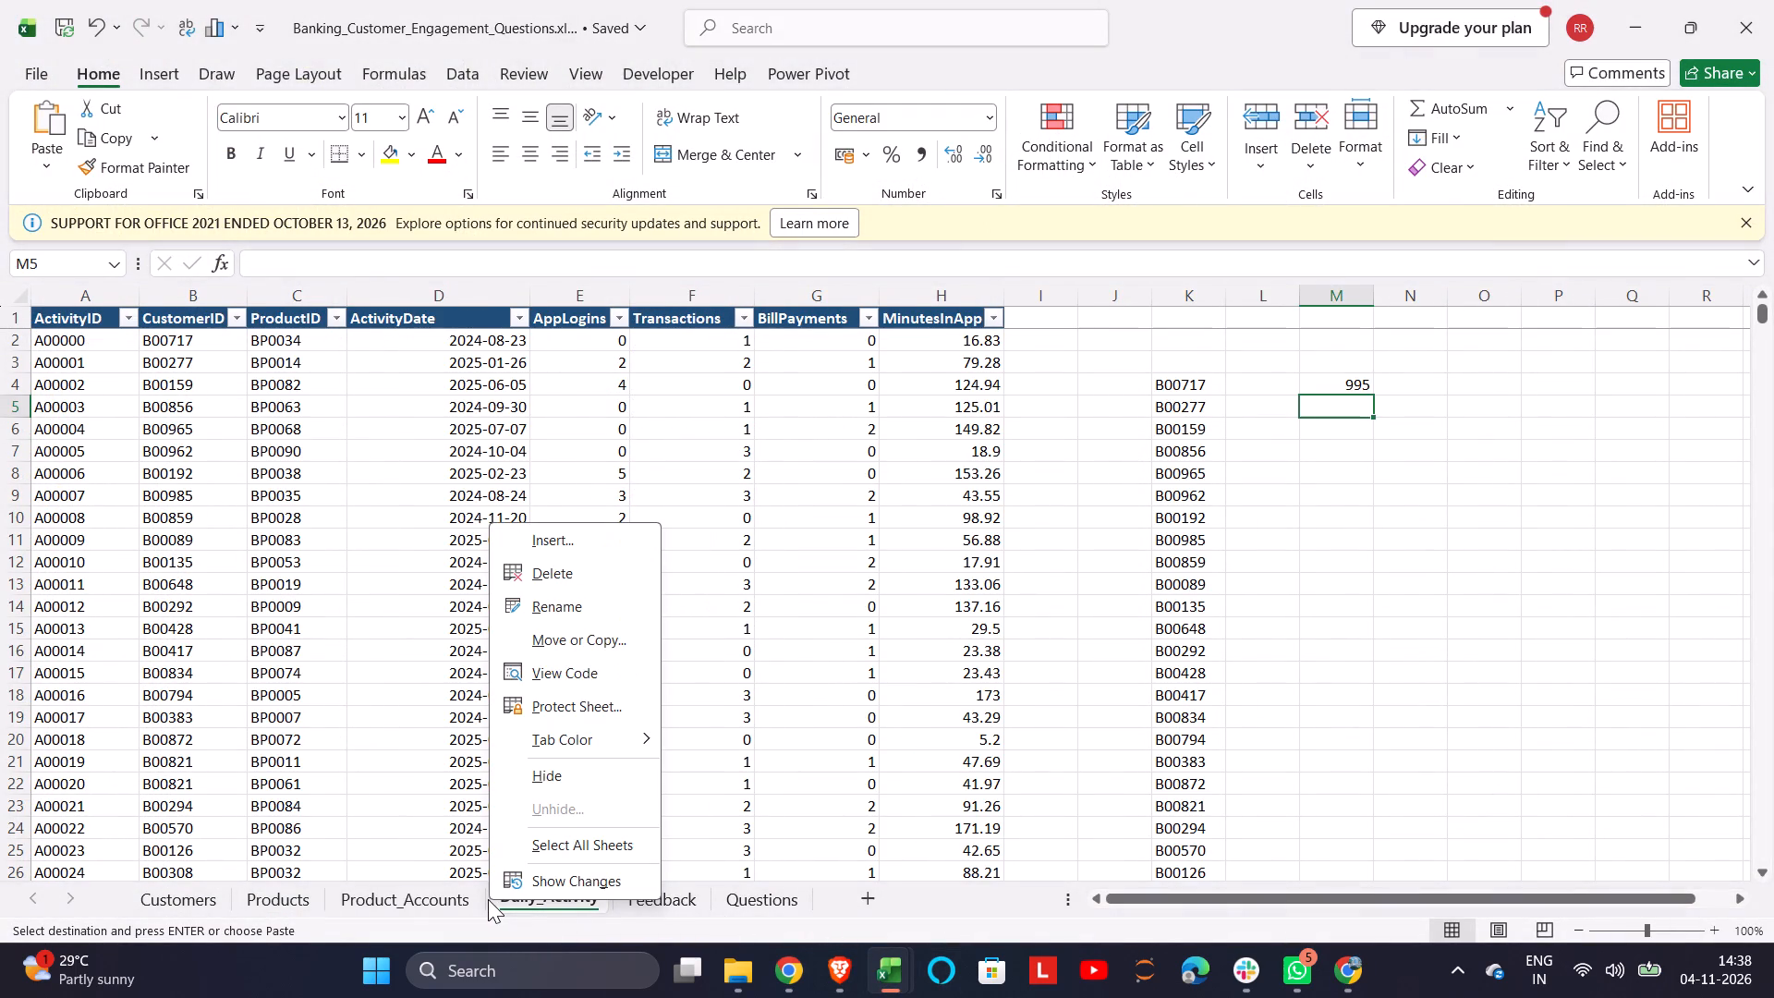
{"action": "left_click", "coordinate": [563, 540]}
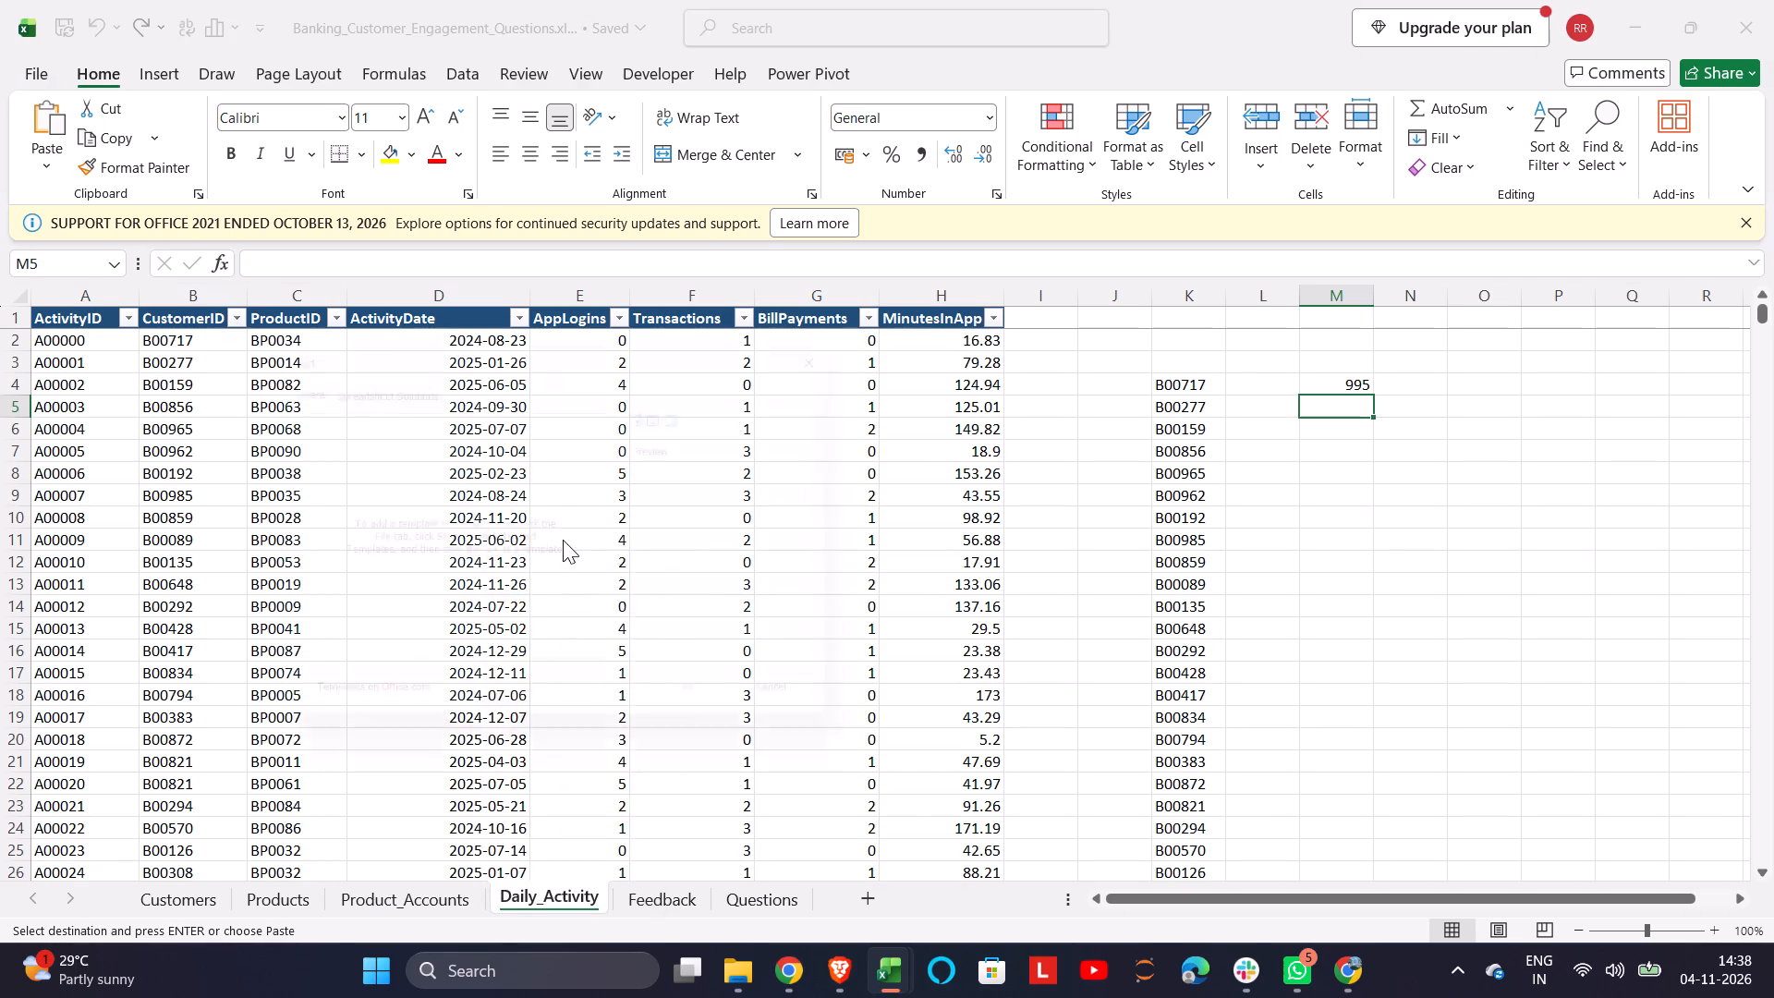
{"action": "left_click", "coordinate": [872, 319]}
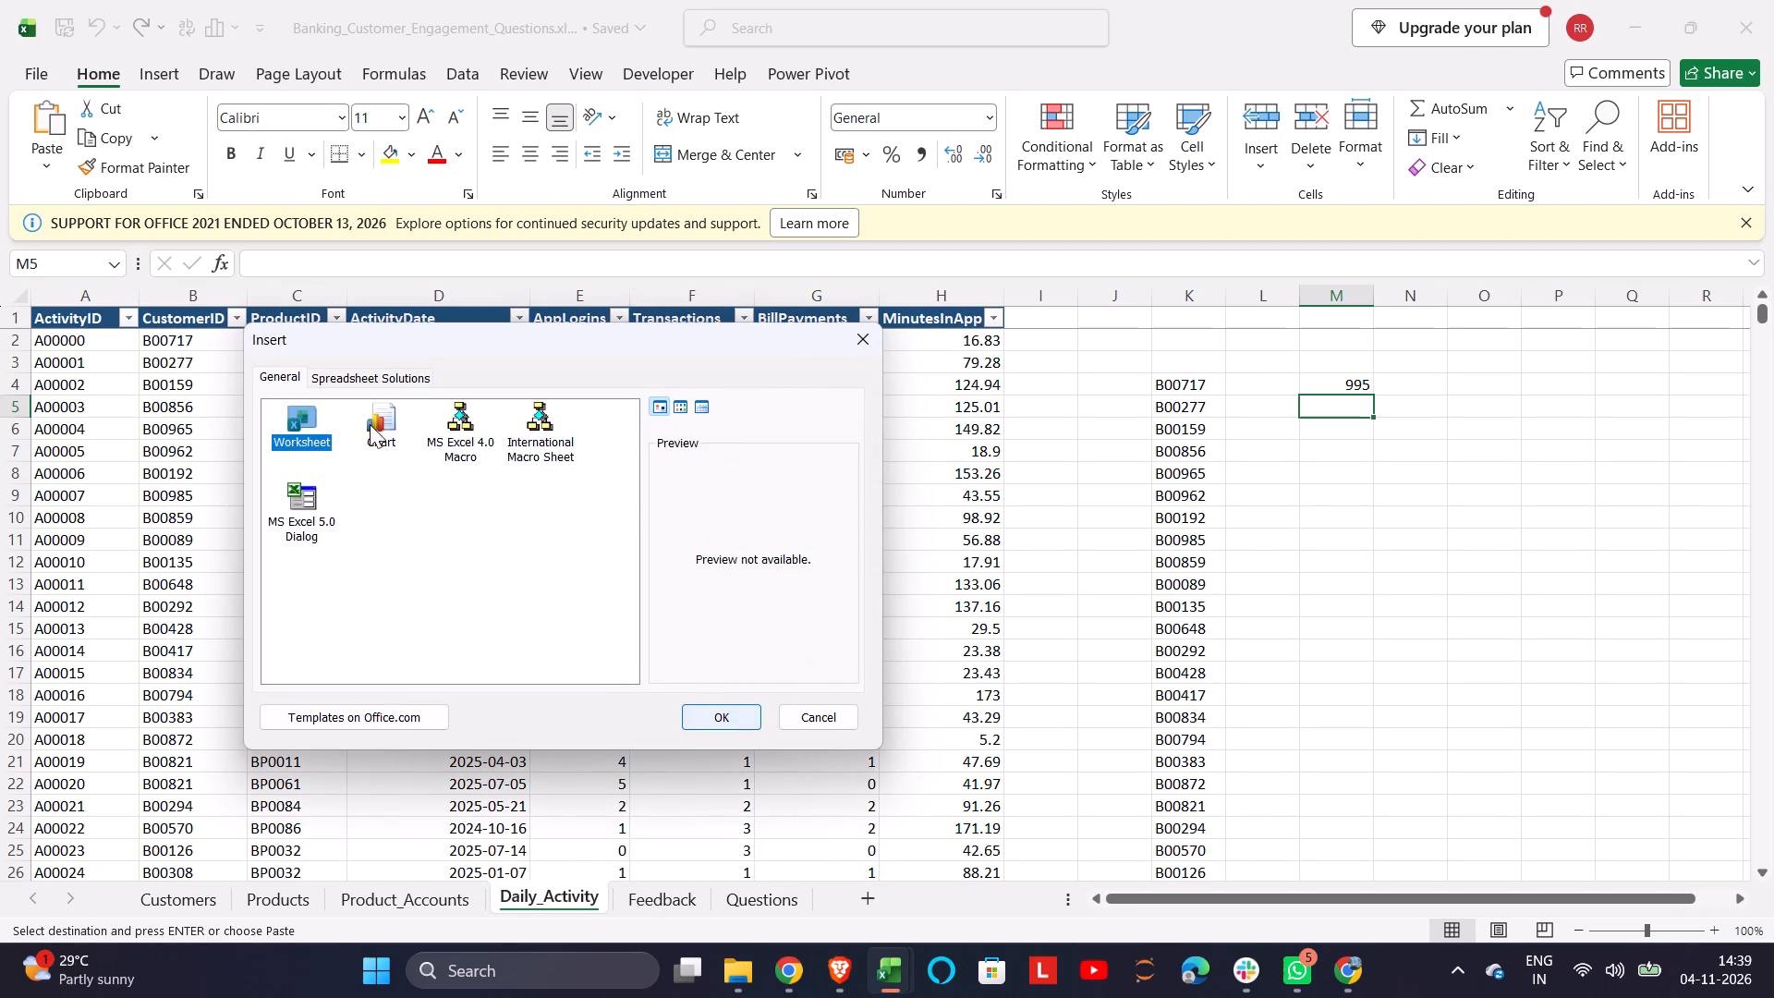
{"action": "left_click", "coordinate": [712, 724]}
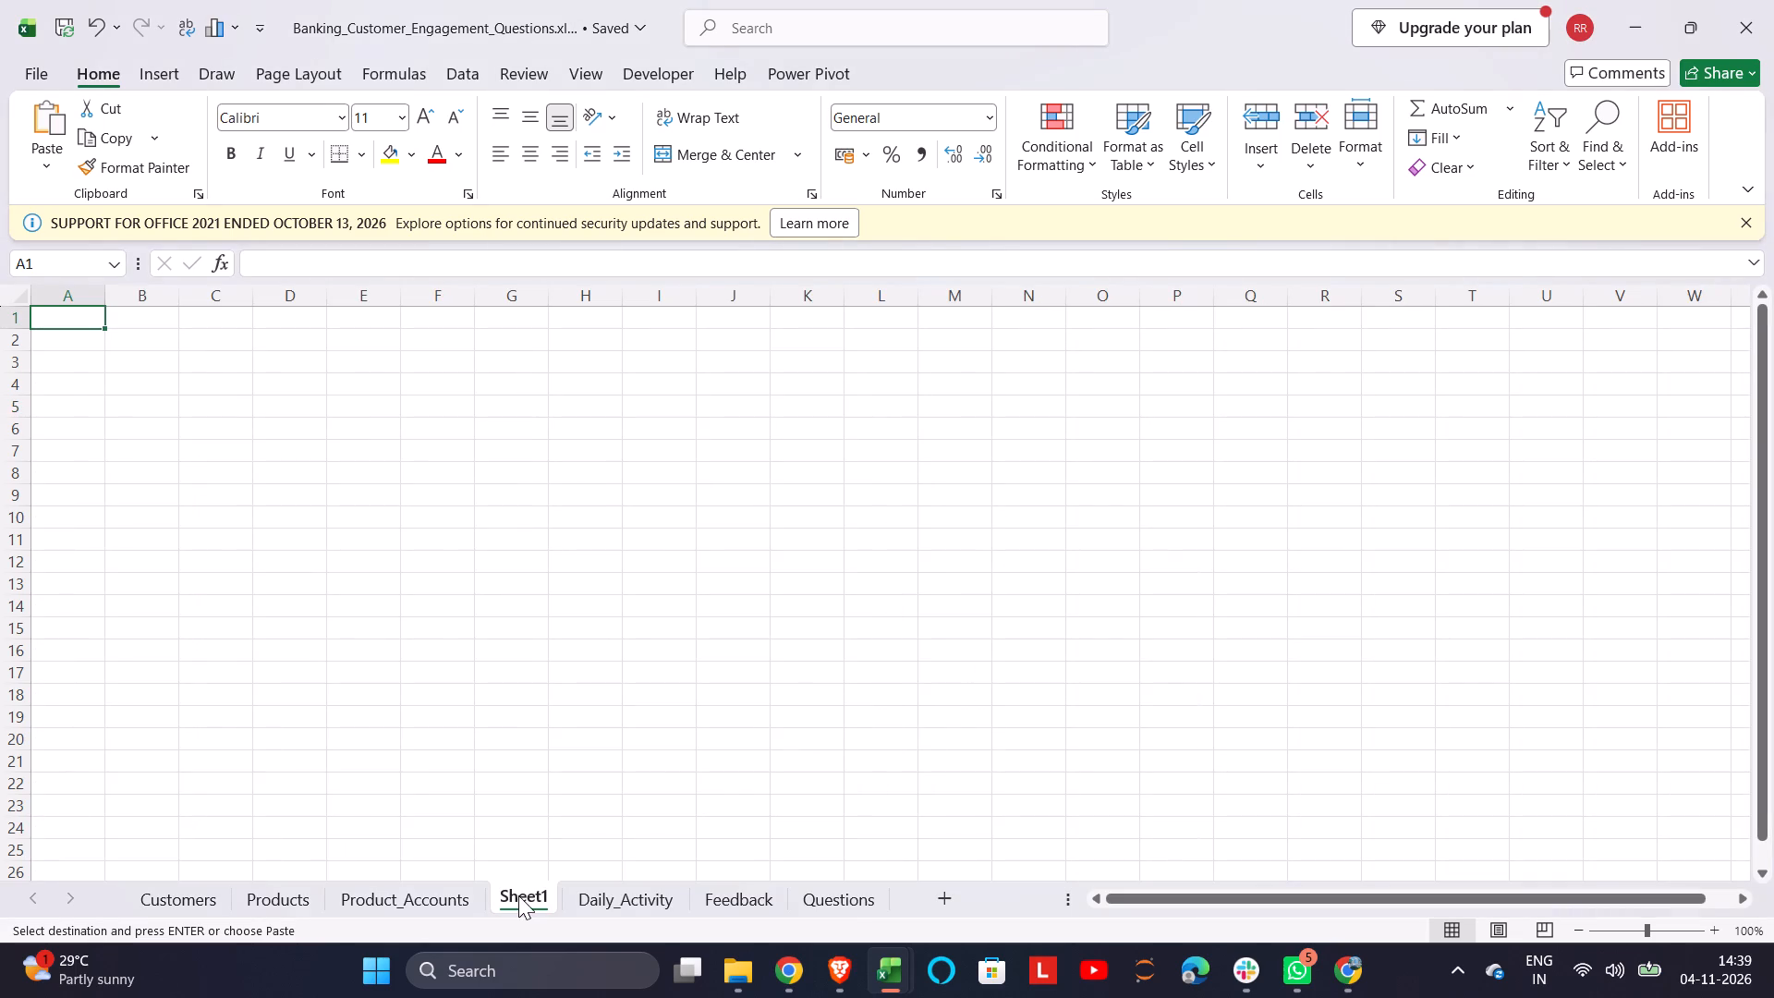
Paste the copied base Product_Accounts data into the new worksheet starting at cell A1.
{"action": "key", "text": "ctrl+v"}
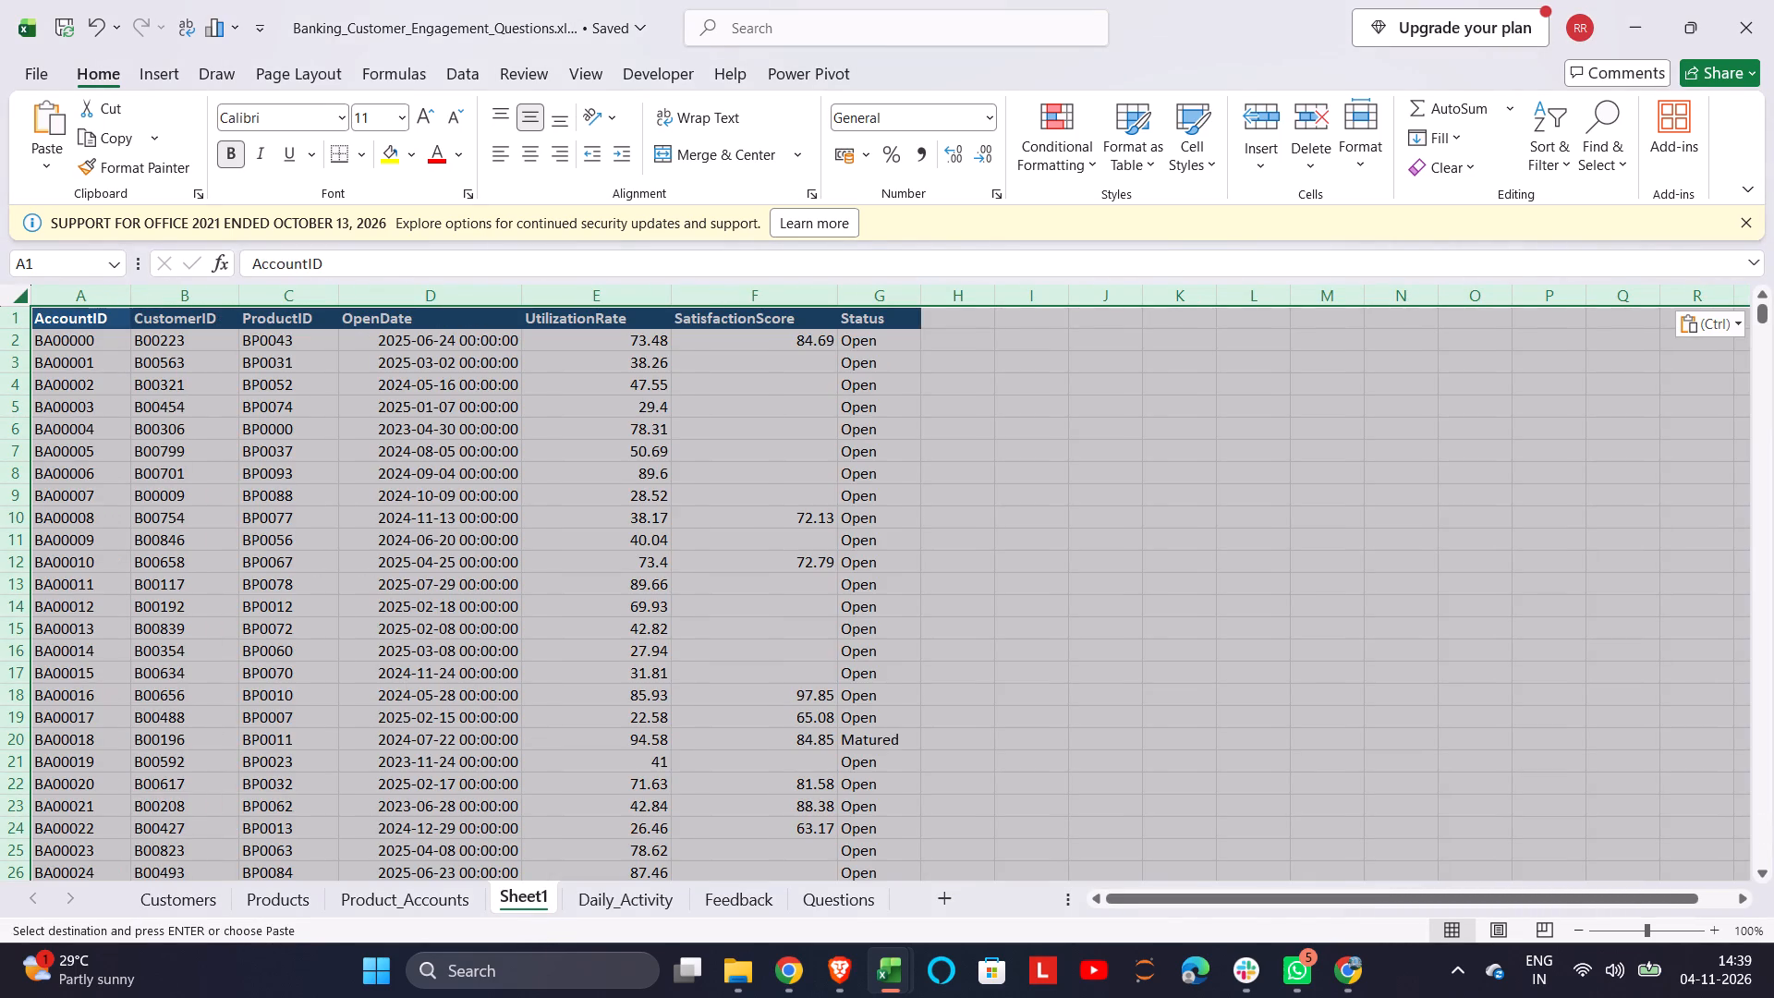
Compare with the Product_Accounts sheet and format the OpenDate column of Sheet1 as Short Date.
{"action": "left_click", "coordinate": [401, 894]}
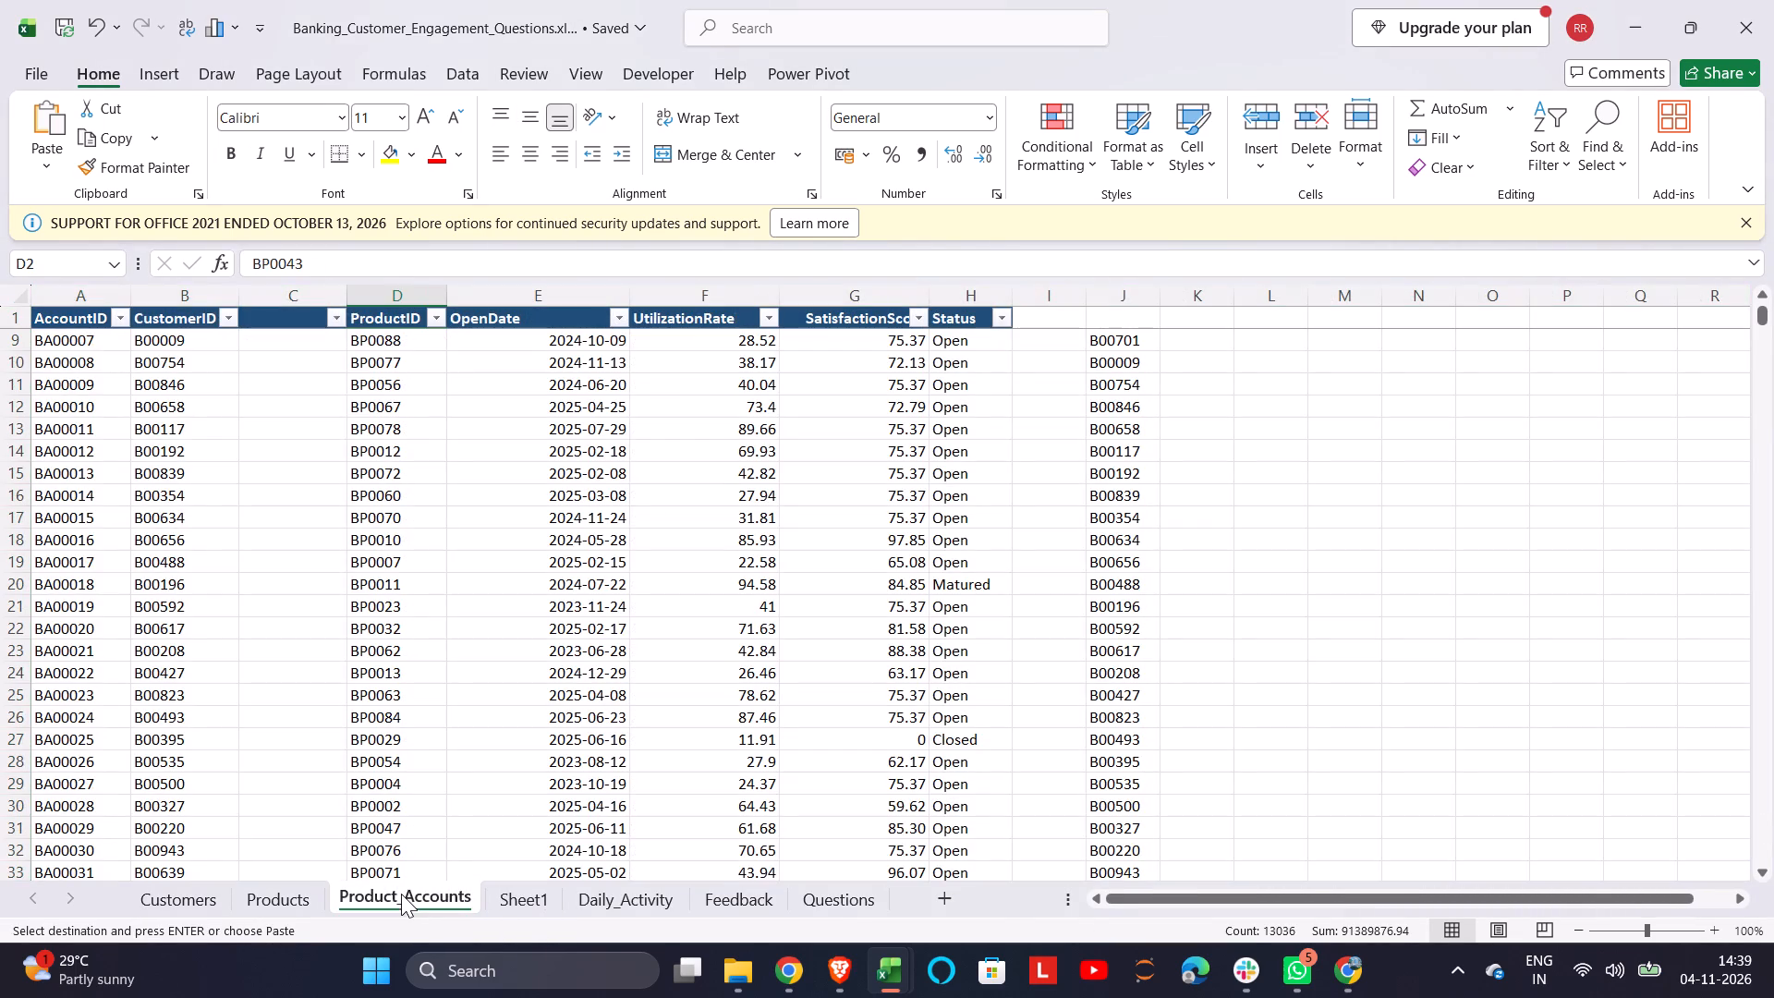
{"action": "scroll", "coordinate": [470, 692], "scroll_direction": "down", "scroll_amount": 5}
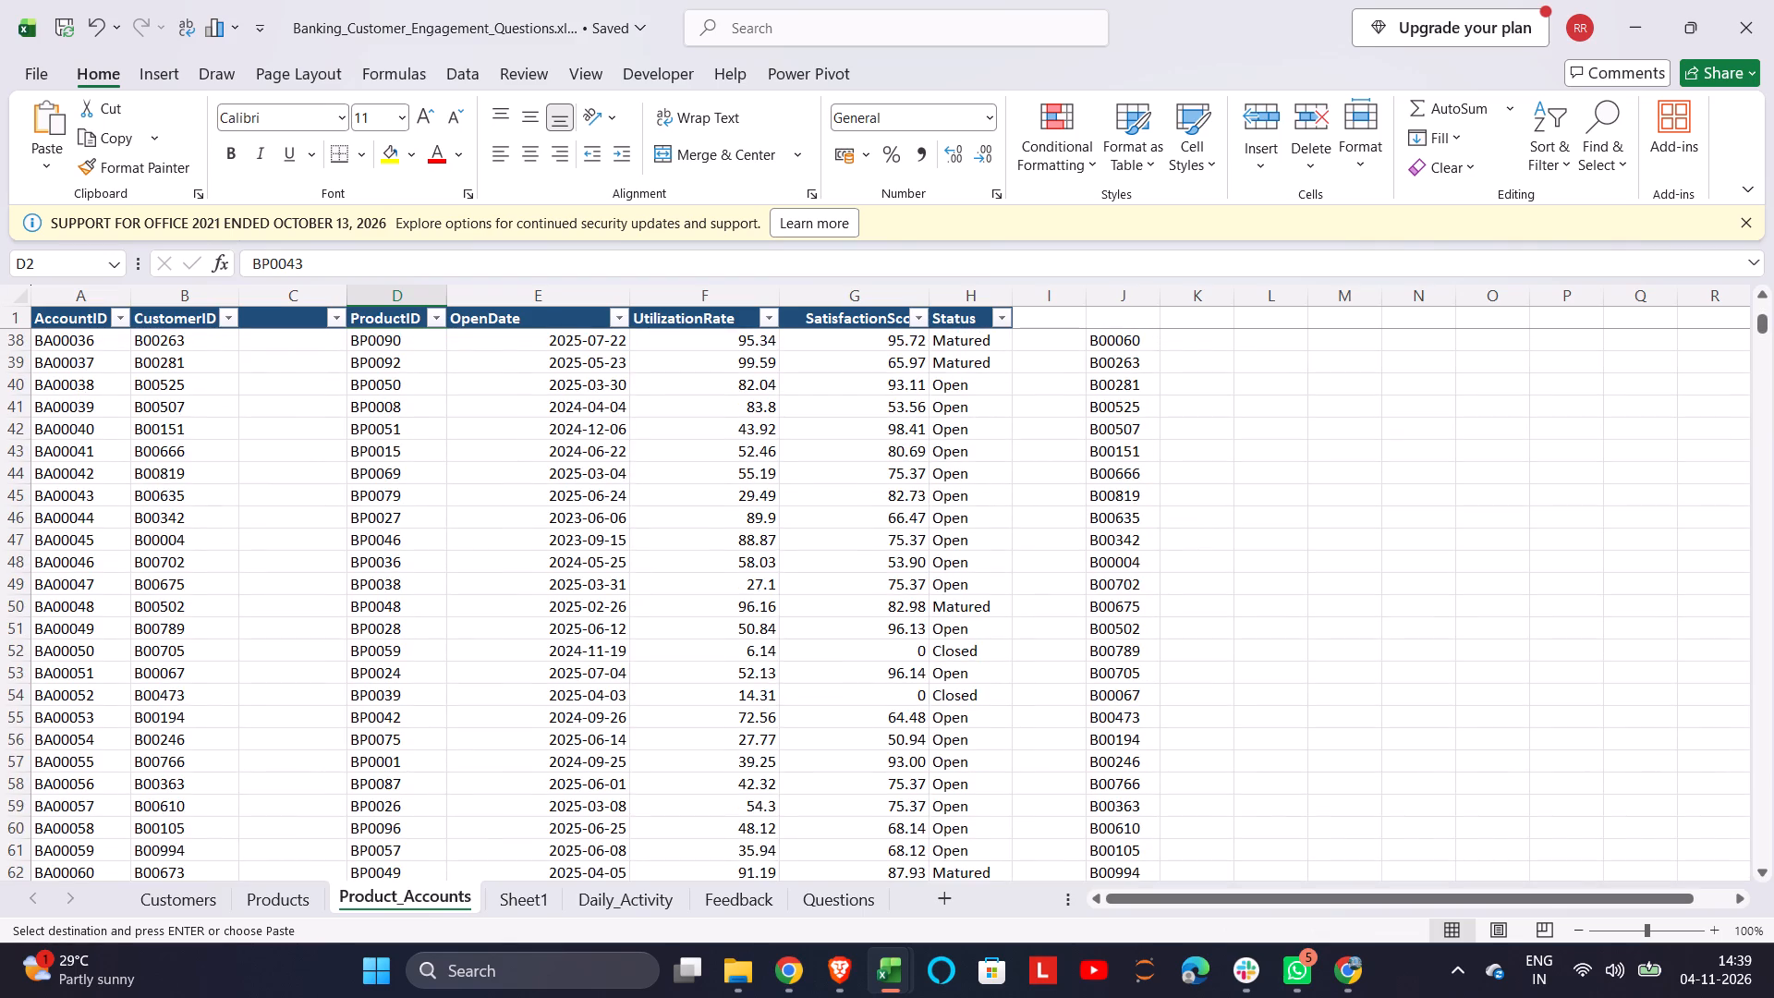
{"action": "scroll", "coordinate": [470, 692], "scroll_direction": "up", "scroll_amount": 3}
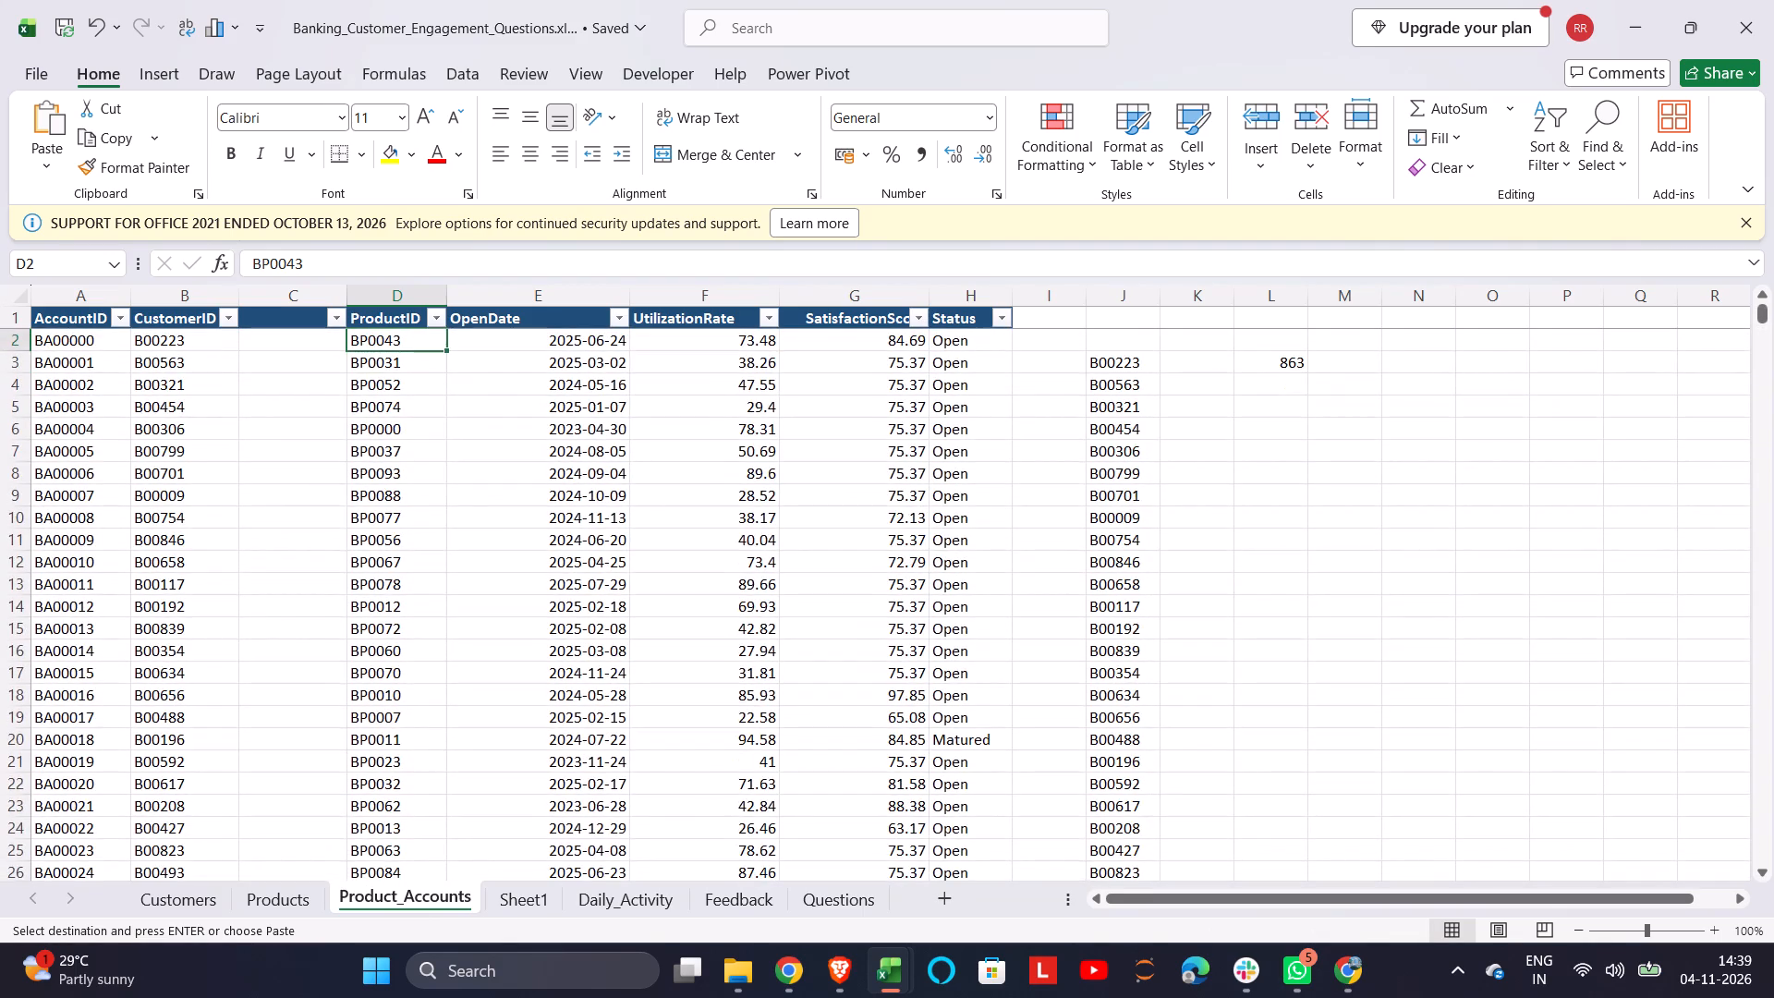
{"action": "left_click", "coordinate": [534, 898]}
{"action": "left_click", "coordinate": [568, 579]}
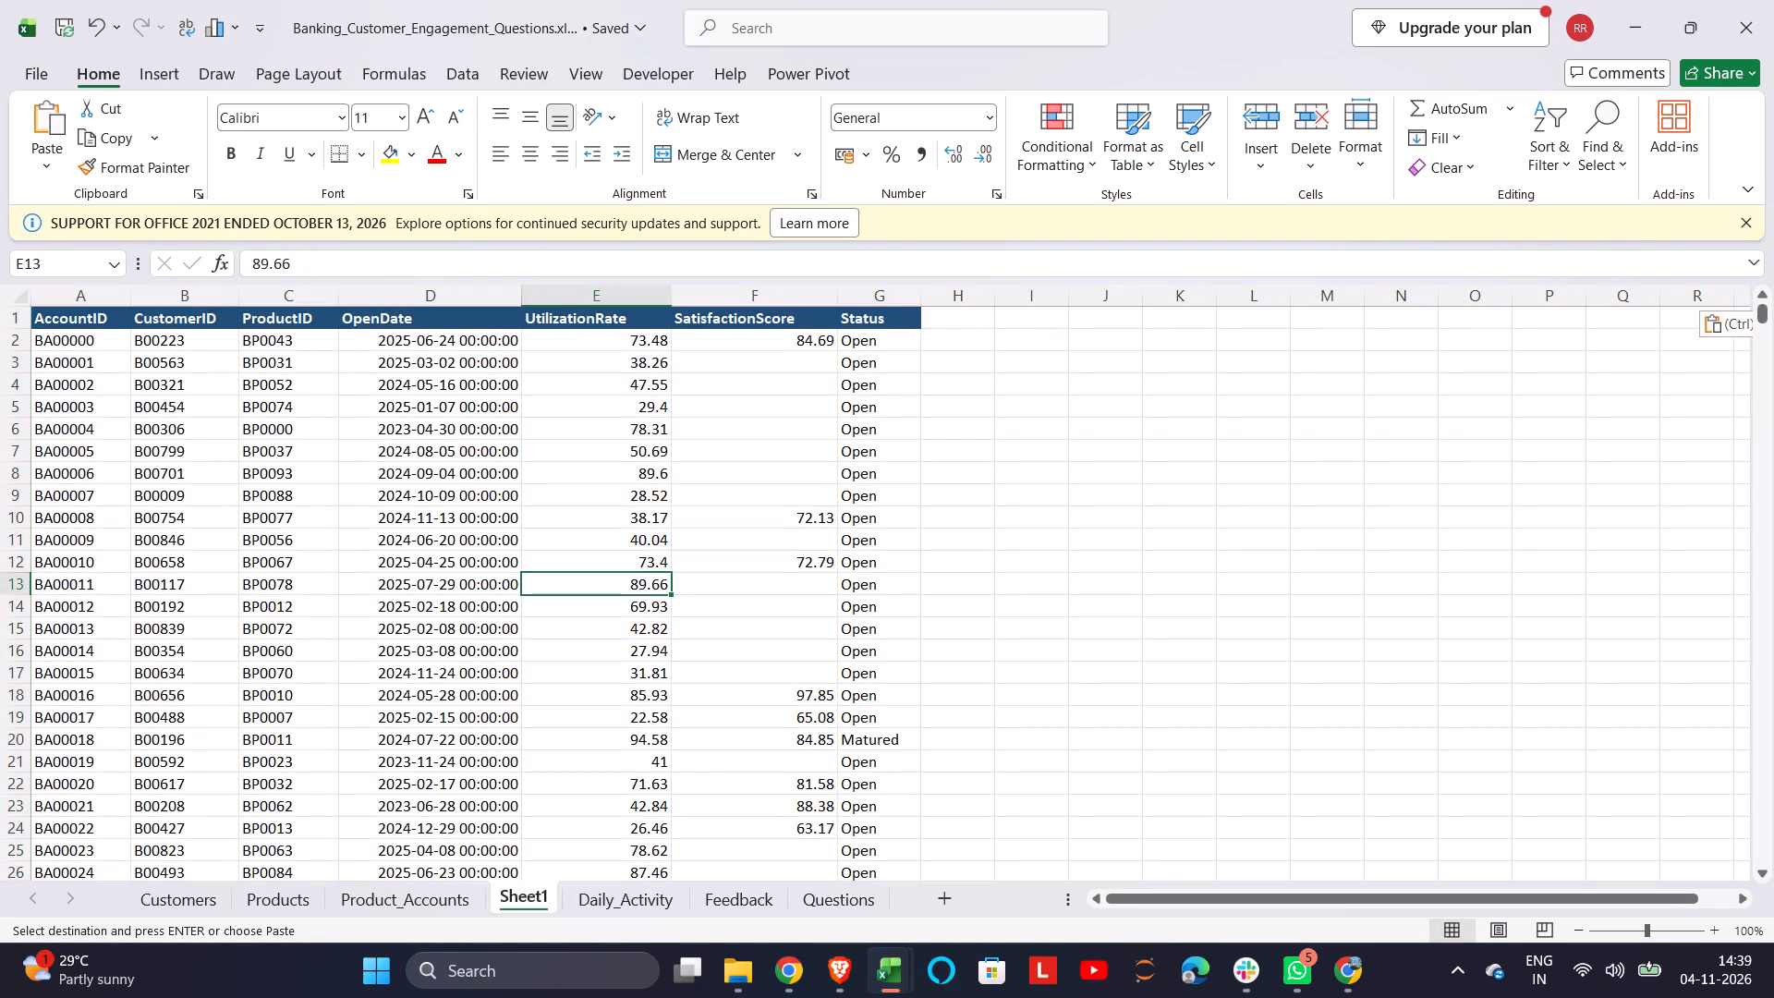
{"action": "left_click", "coordinate": [473, 287]}
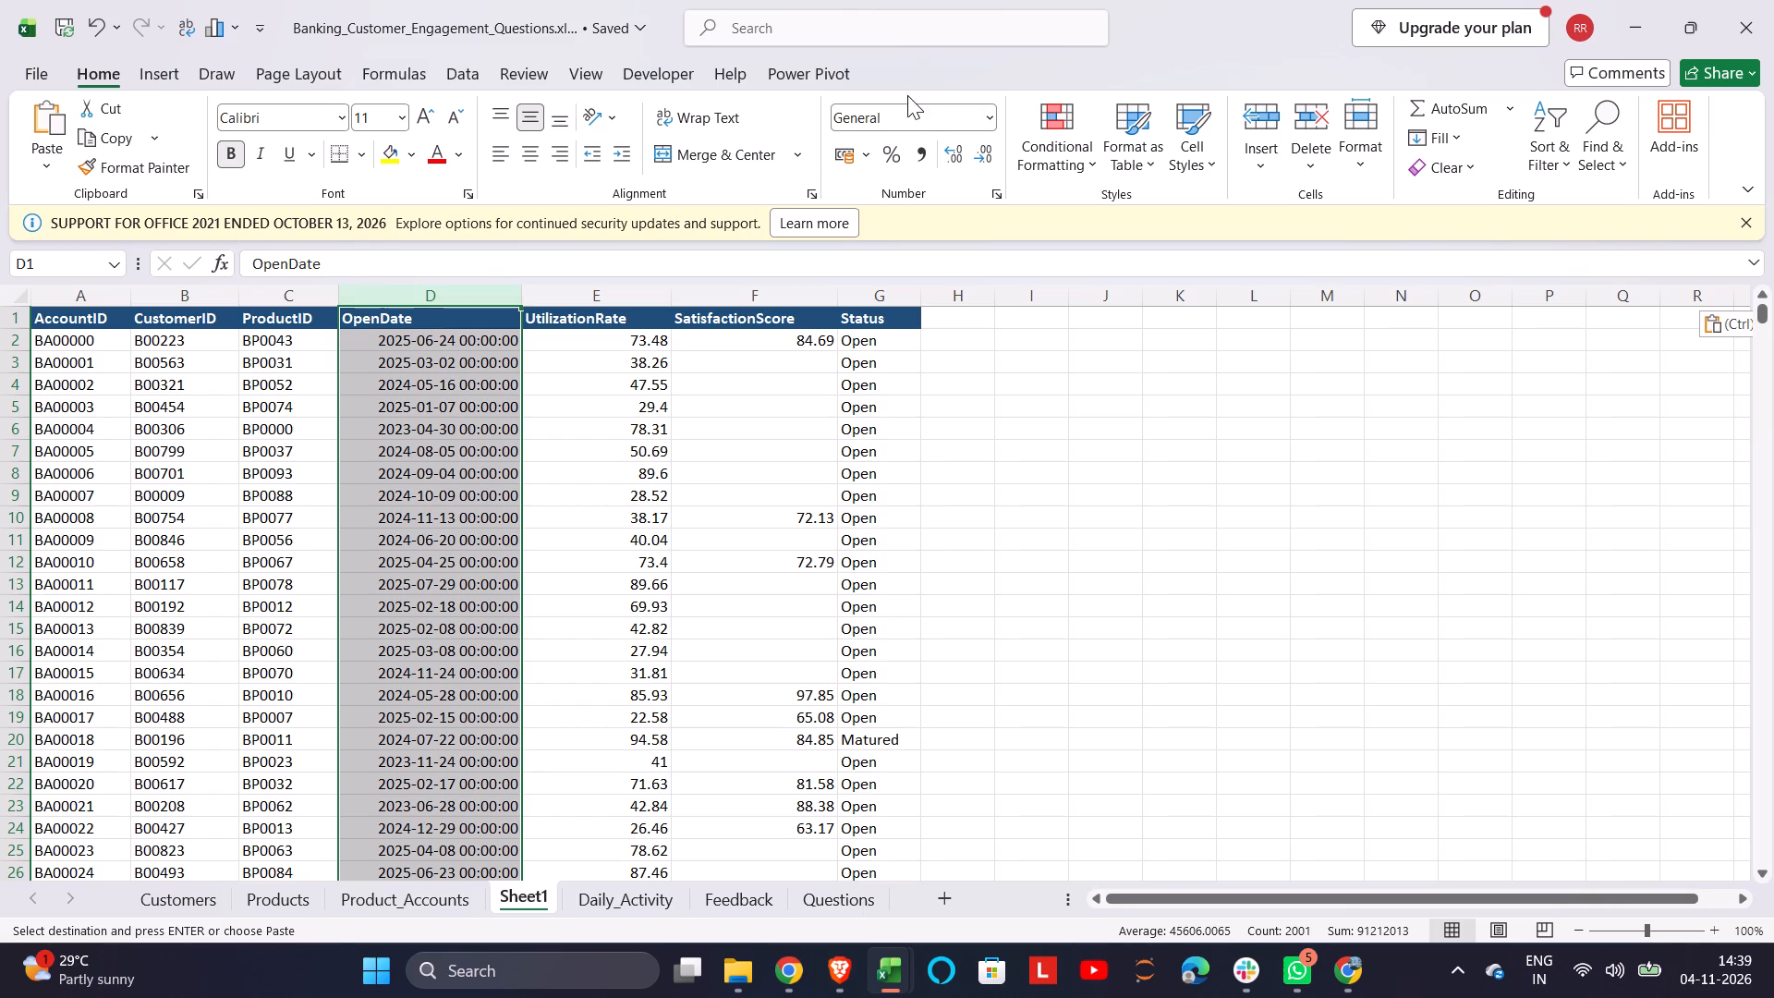
{"action": "left_click", "coordinate": [907, 106]}
{"action": "left_click", "coordinate": [984, 127]}
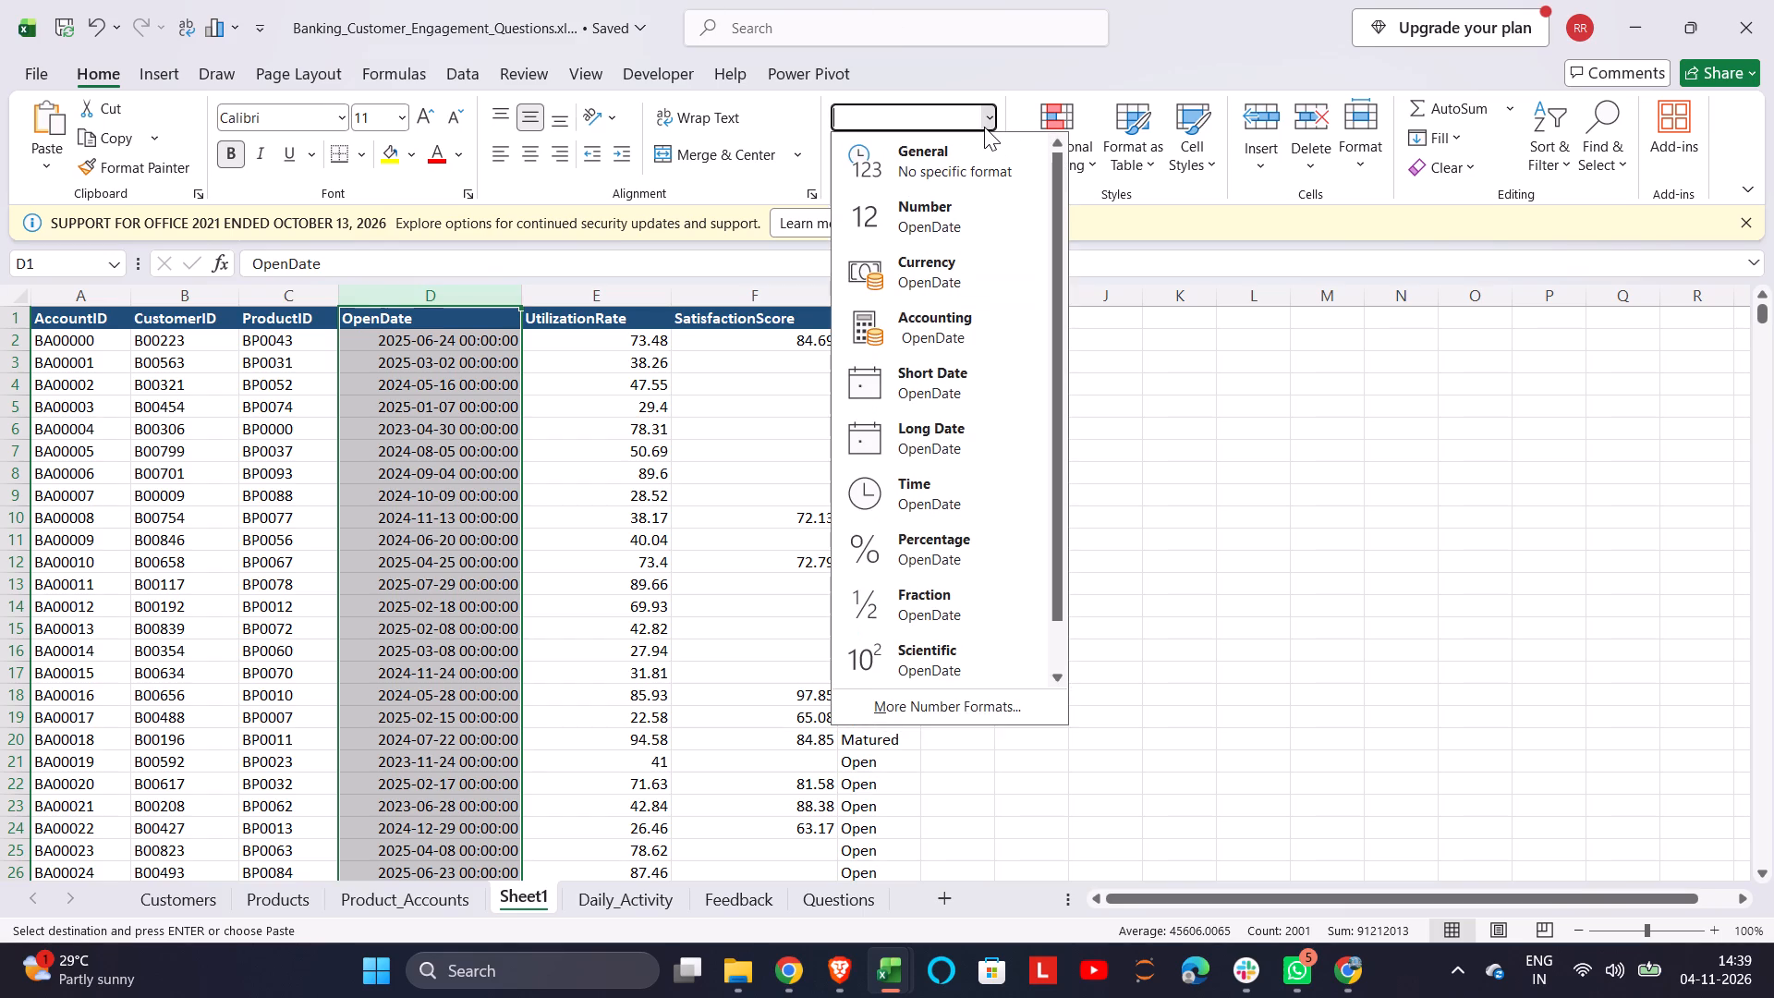
{"action": "left_click", "coordinate": [961, 381]}
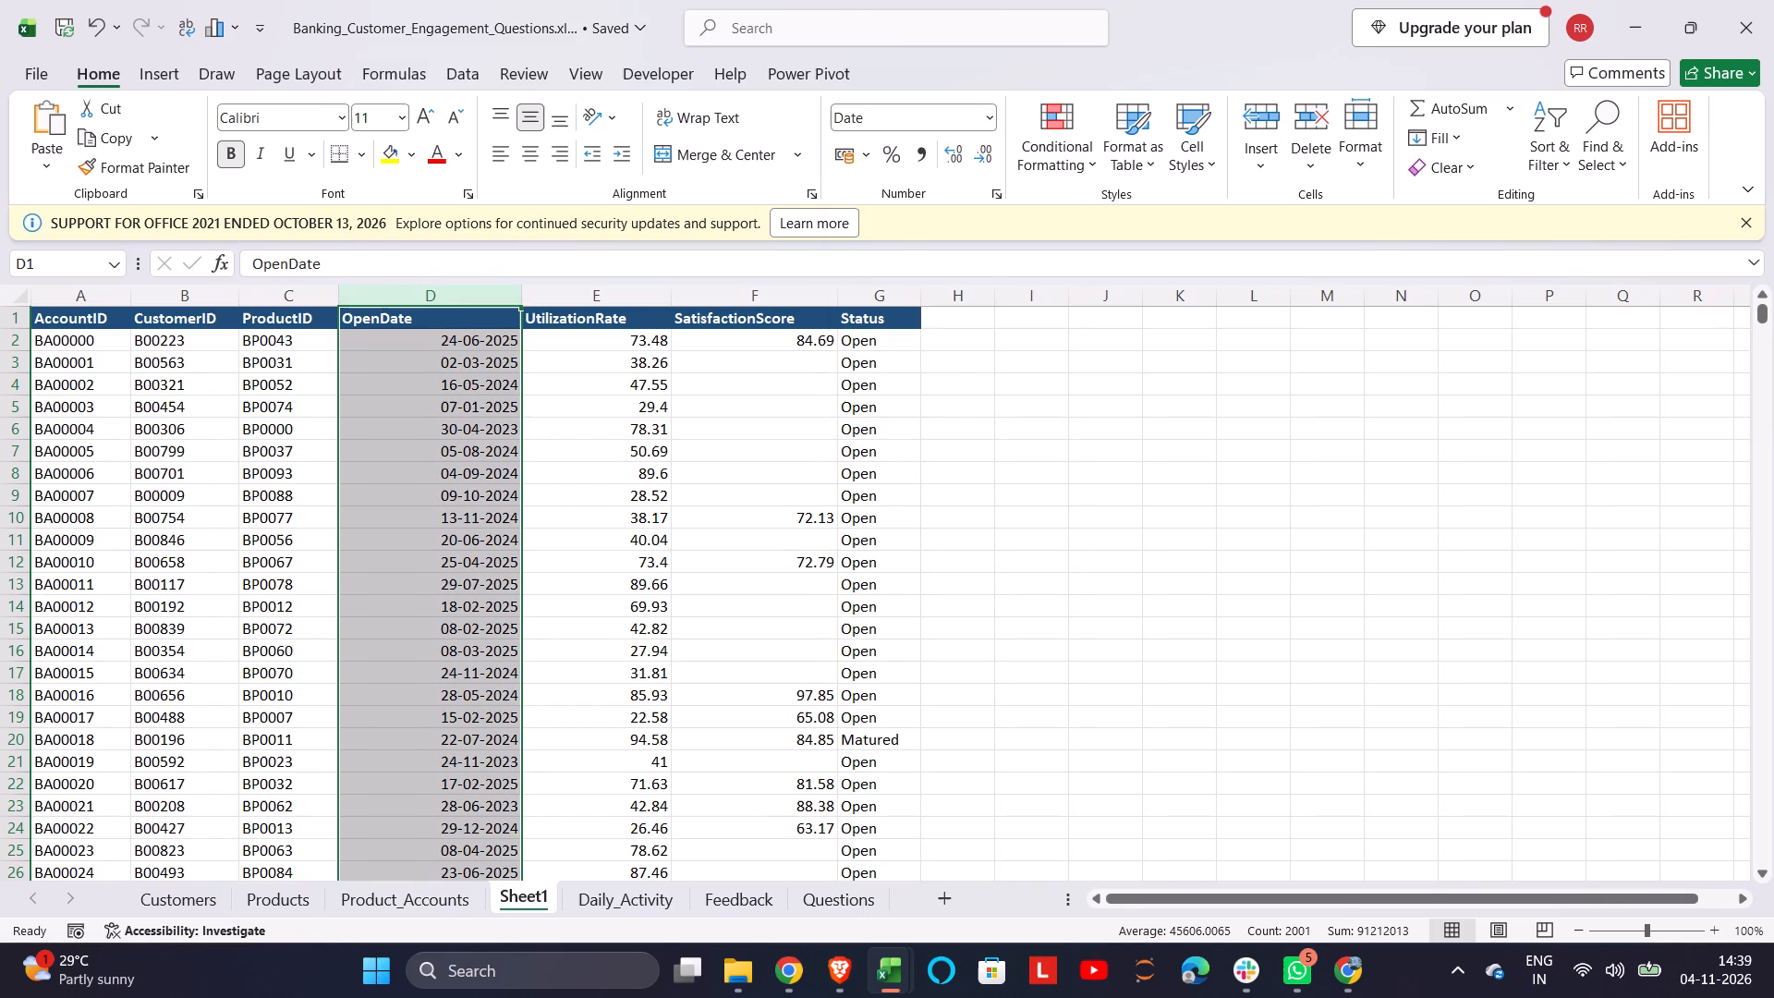
Clear the entire SatisfactionScore column, including its header, in Sheet1.
{"action": "left_click", "coordinate": [811, 342]}
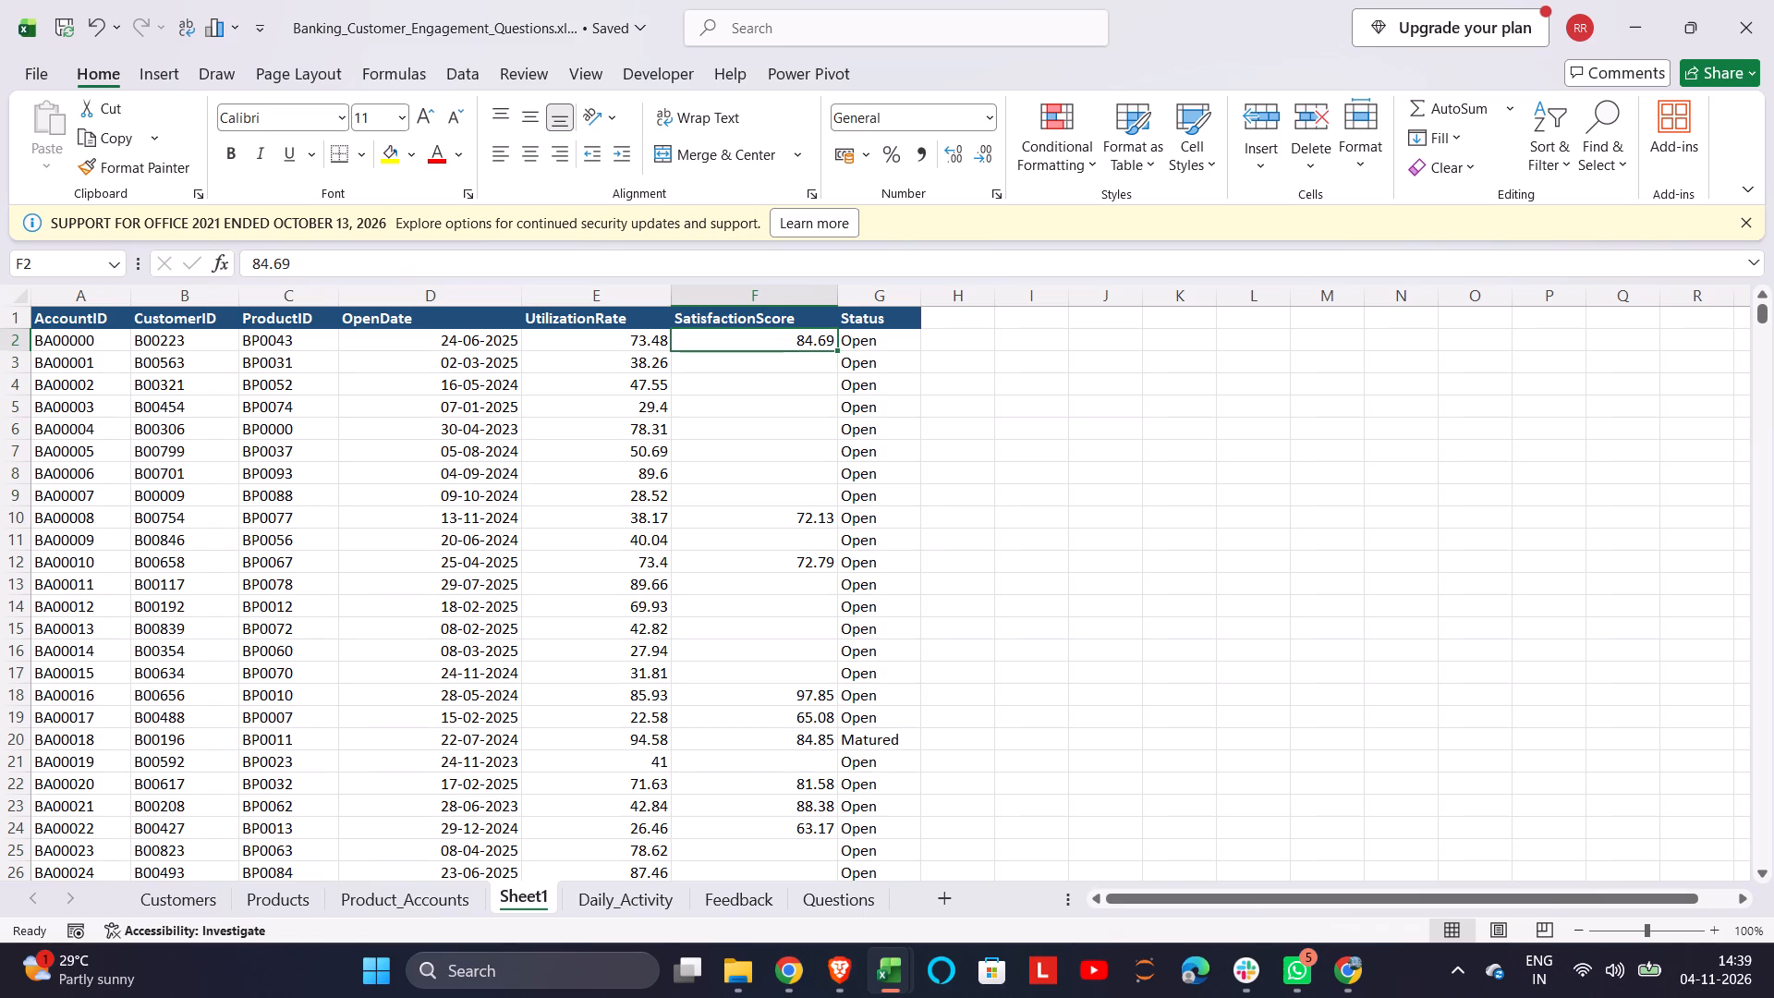
{"action": "key", "text": "ctrl+shift+Down"}
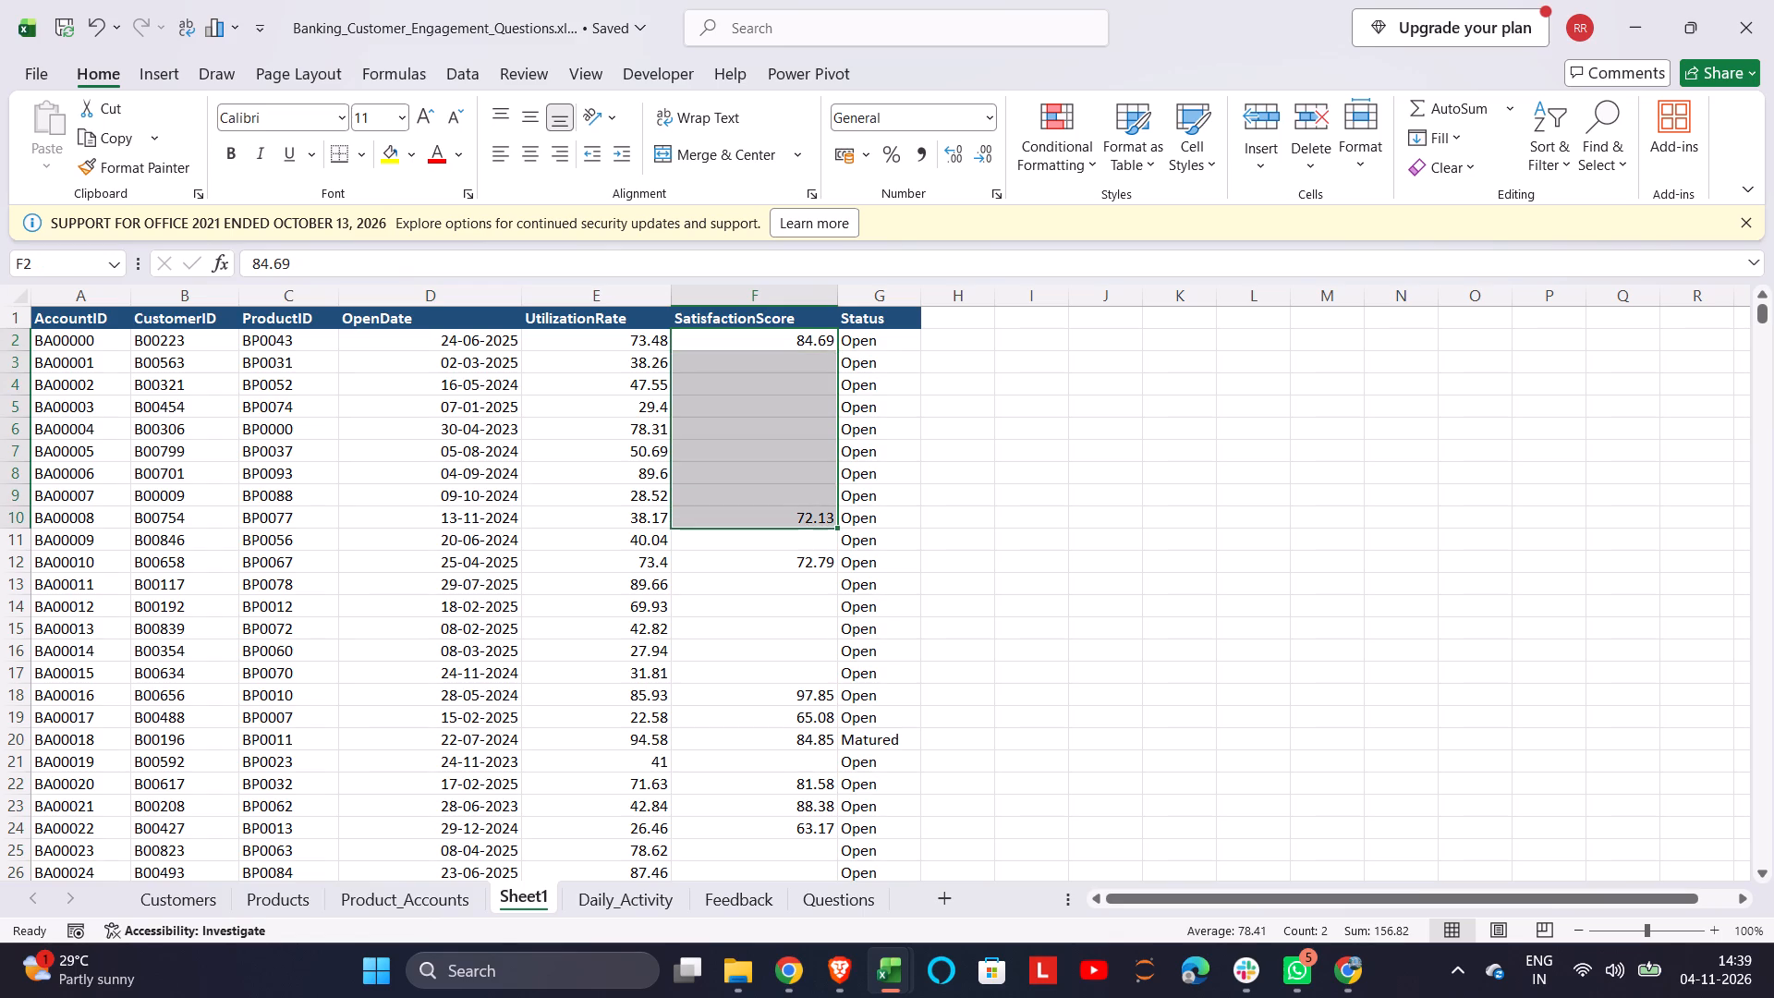
{"action": "left_click", "coordinate": [810, 295]}
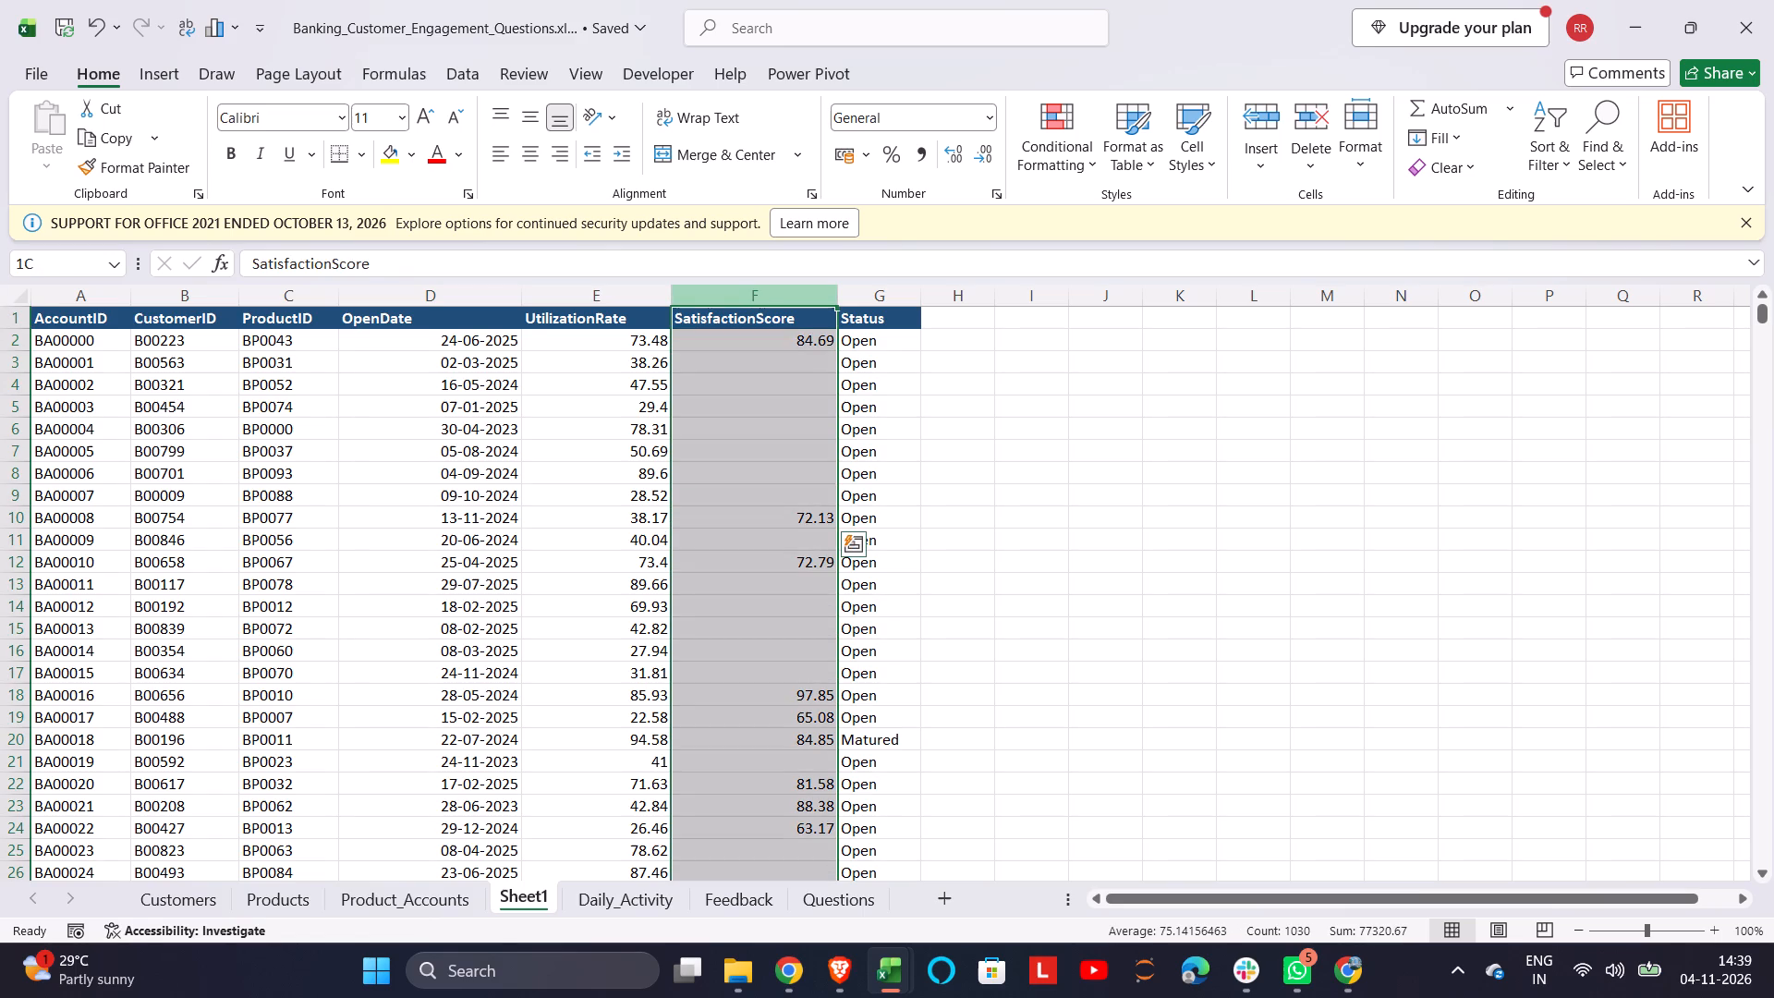
{"action": "key", "text": "Delete"}
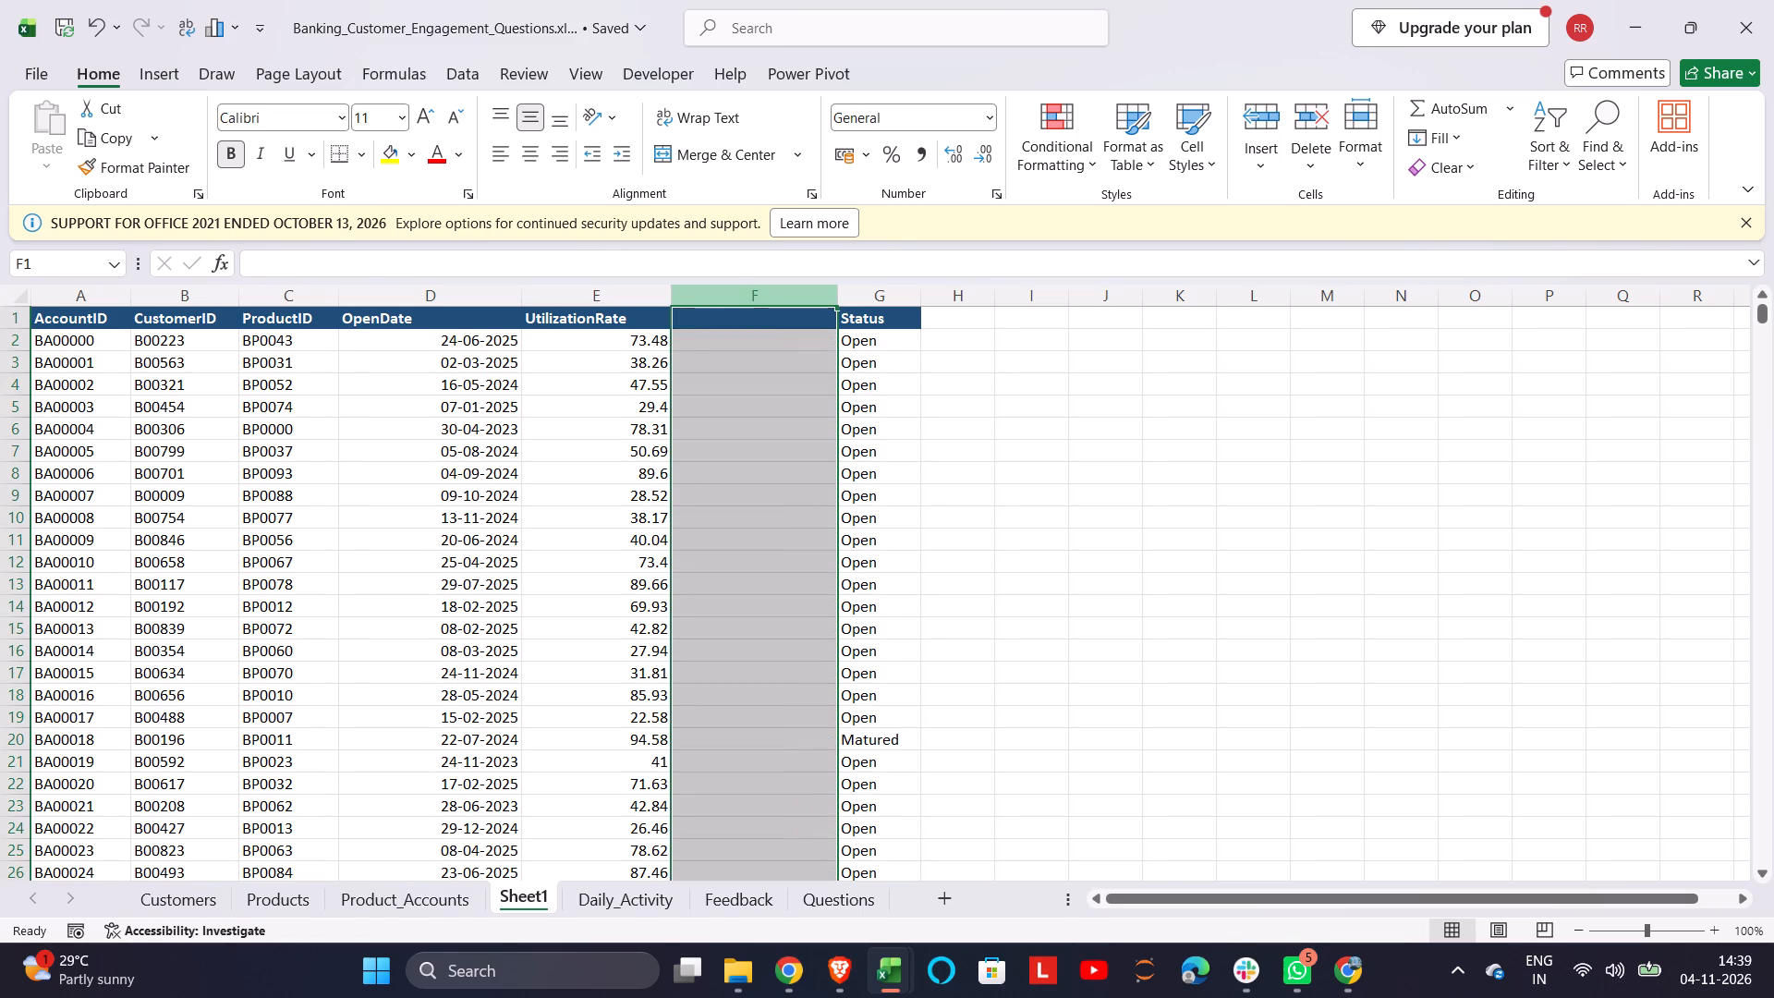
Copy the SatisfactionScore column from Product_Accounts and paste it as values only into the emptied column F of Sheet1.
{"action": "left_click", "coordinate": [446, 896]}
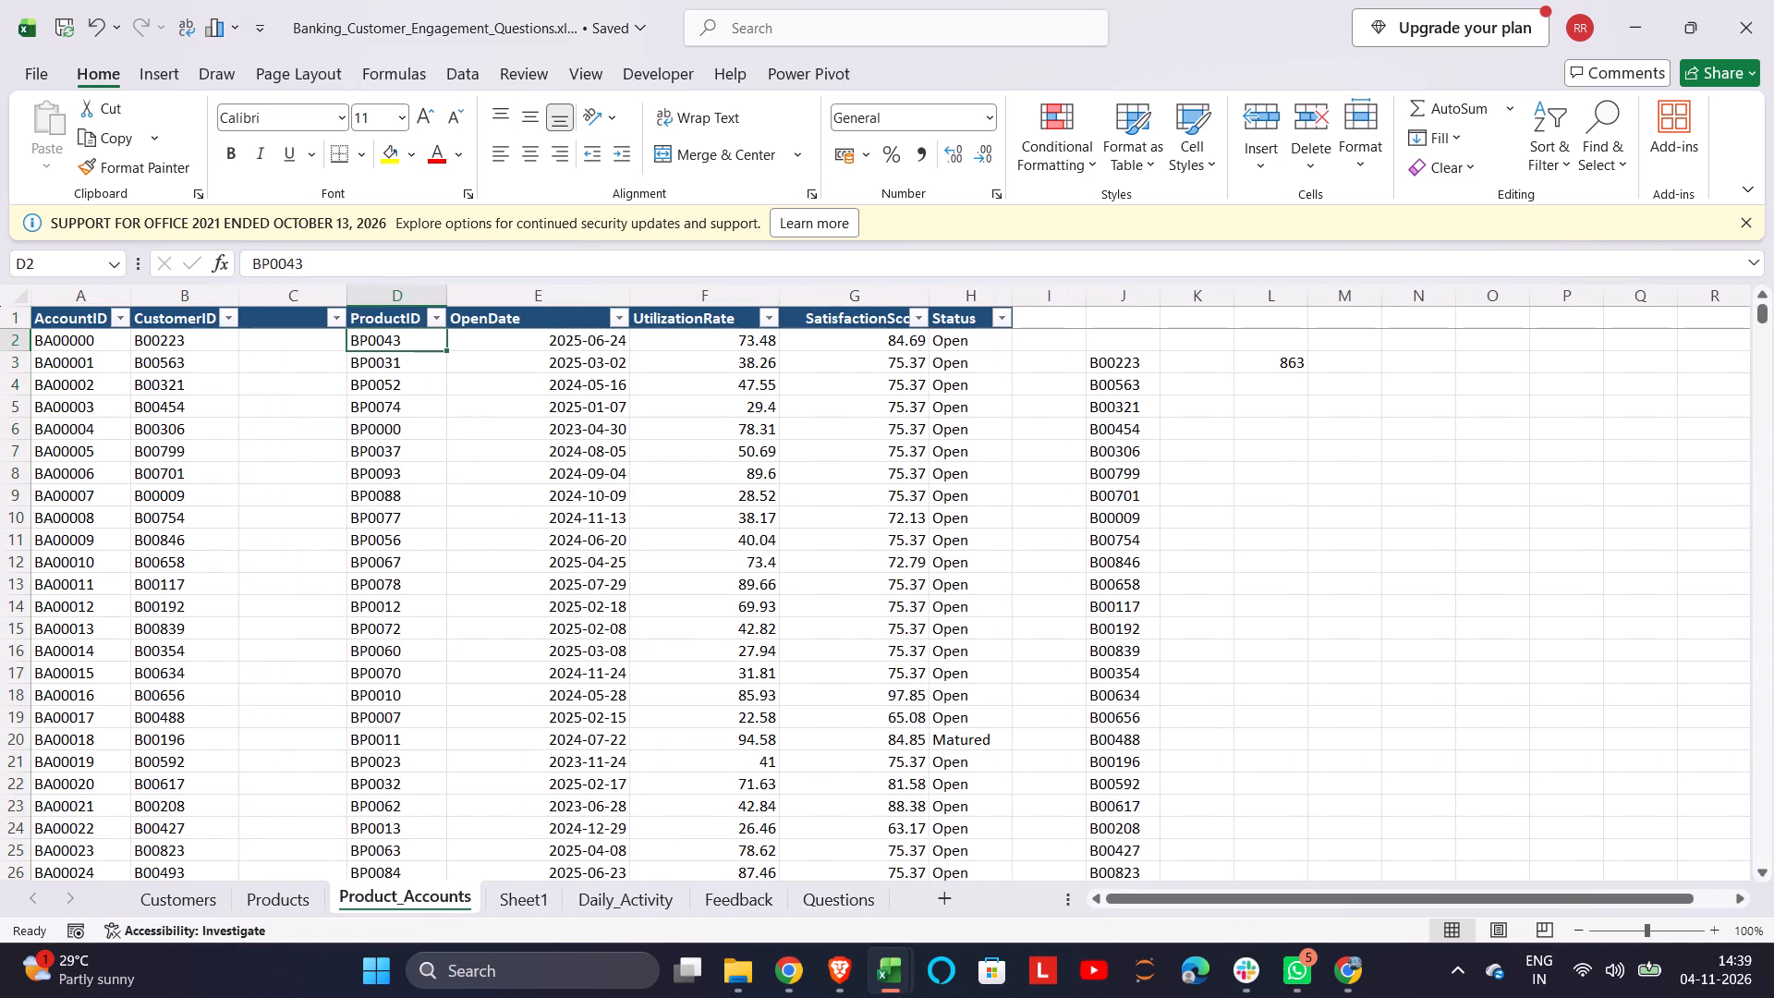
{"action": "left_click", "coordinate": [857, 289]}
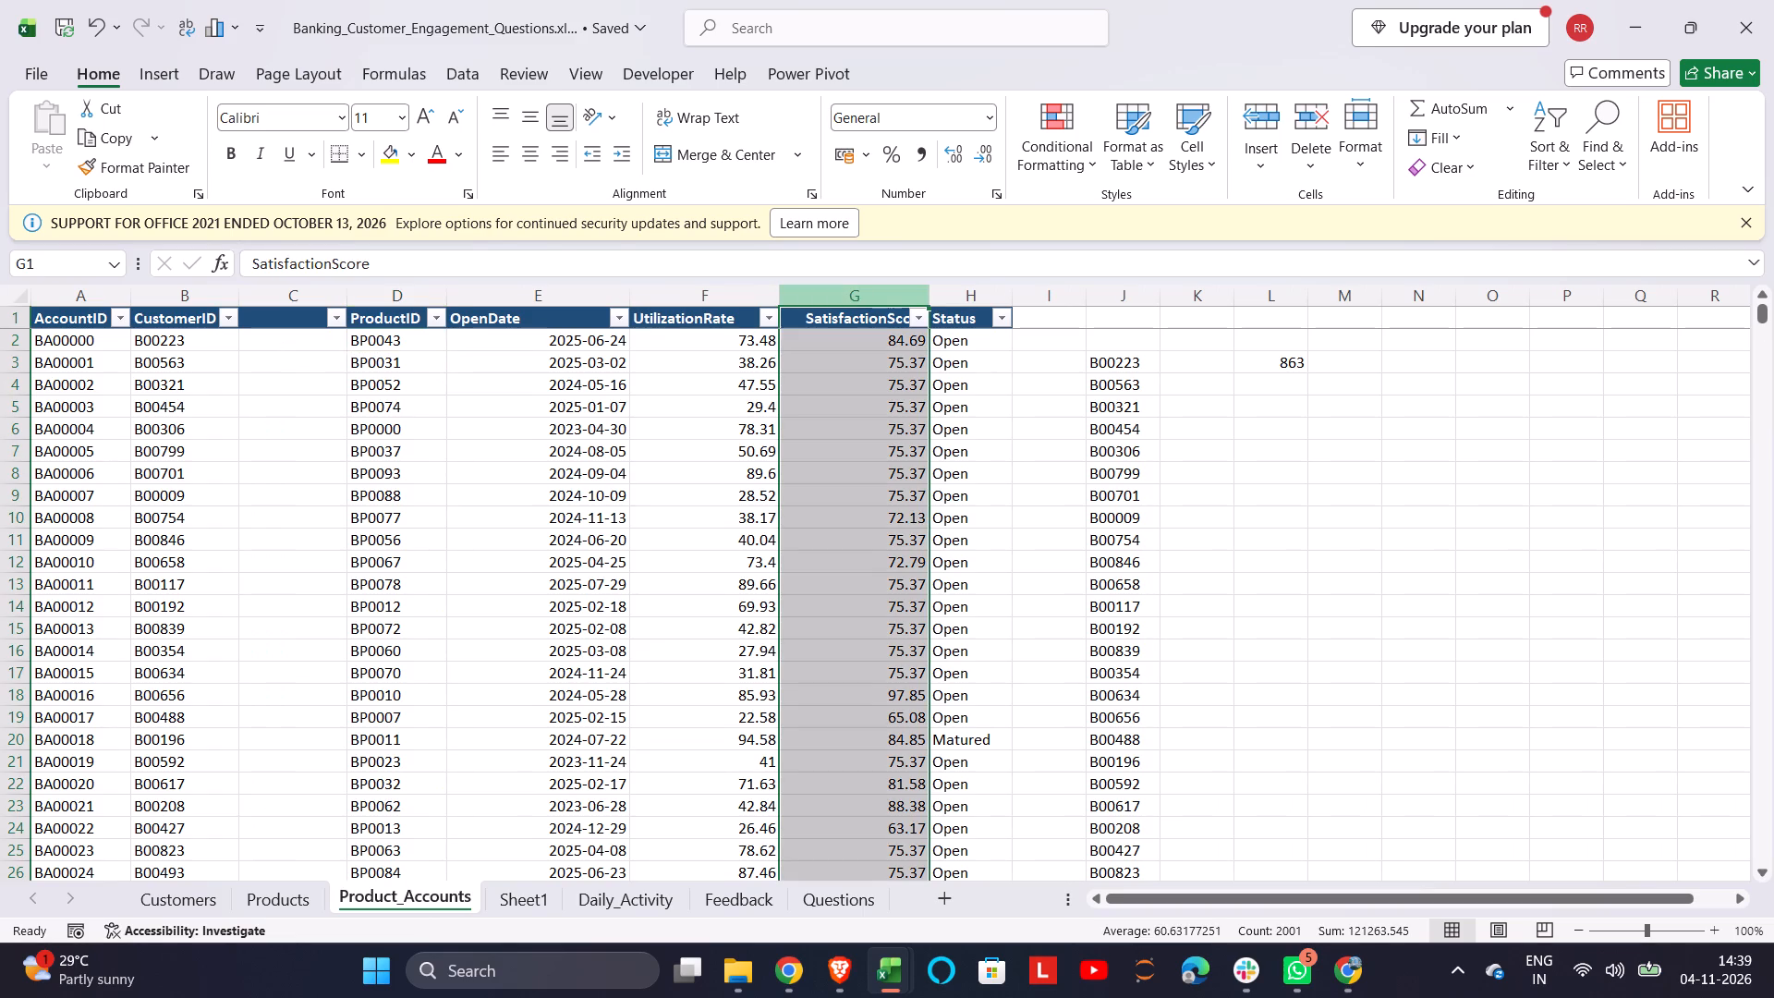
{"action": "key", "text": "ctrl+c"}
{"action": "left_click", "coordinate": [514, 896]}
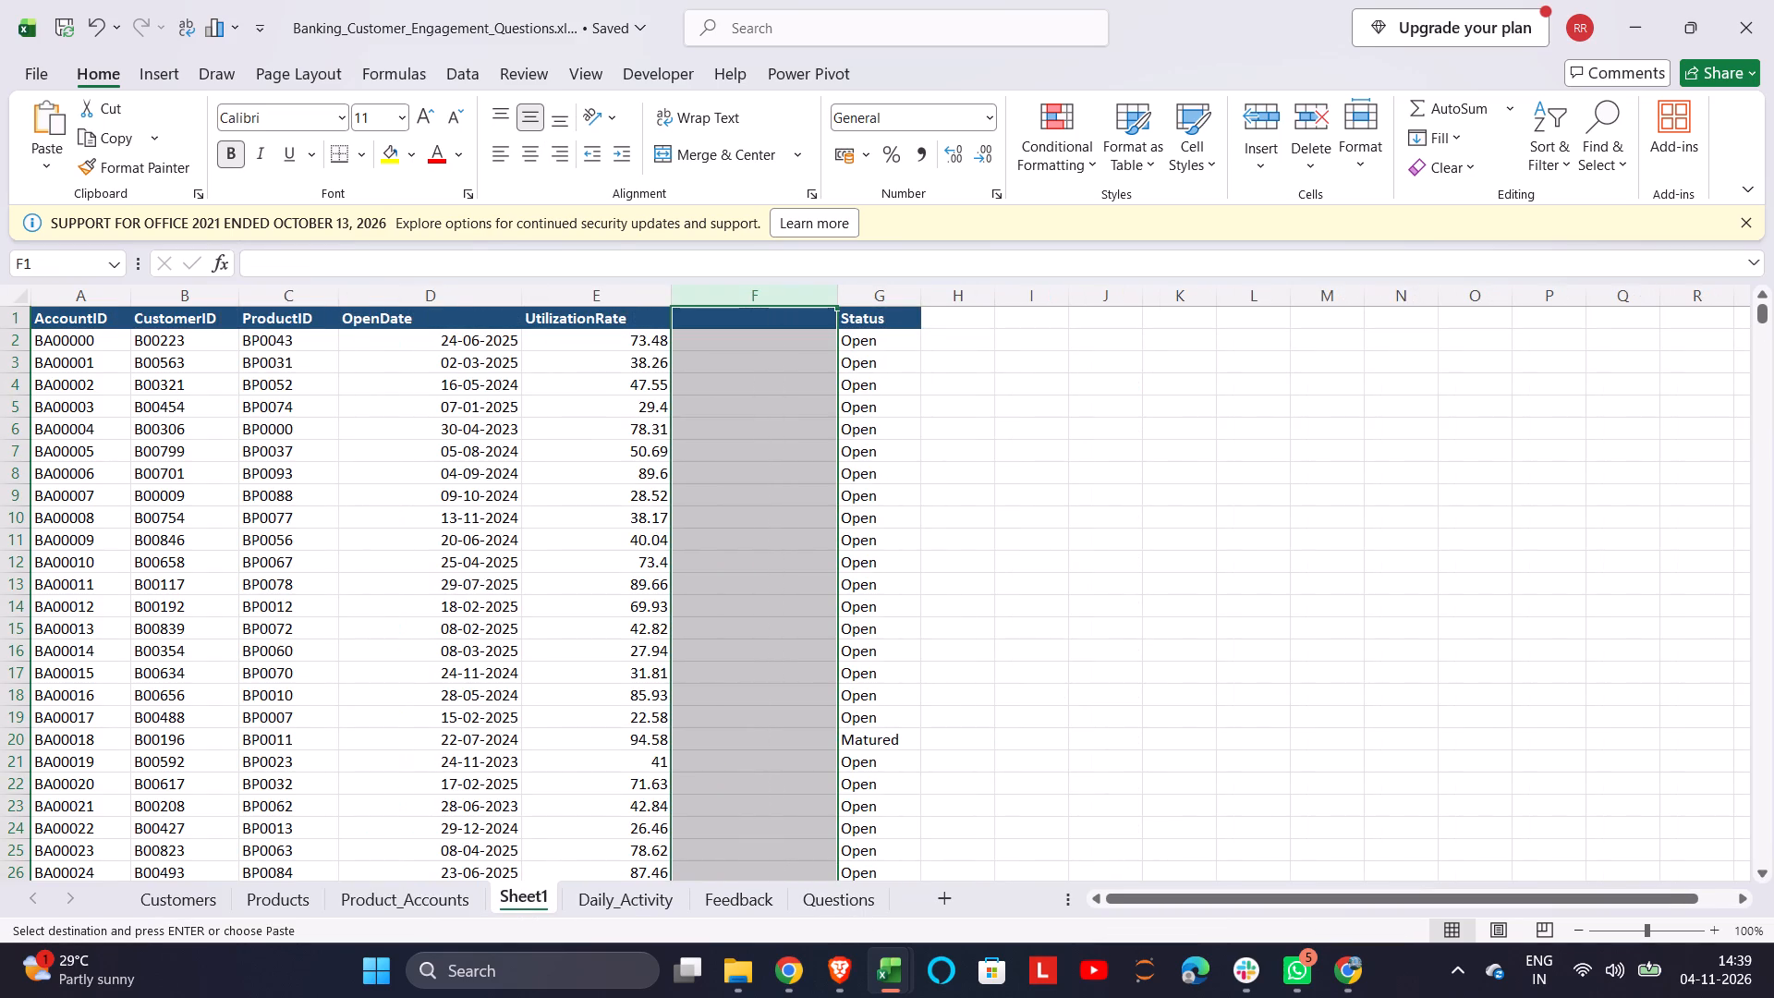
{"action": "key", "text": "ctrl+c"}
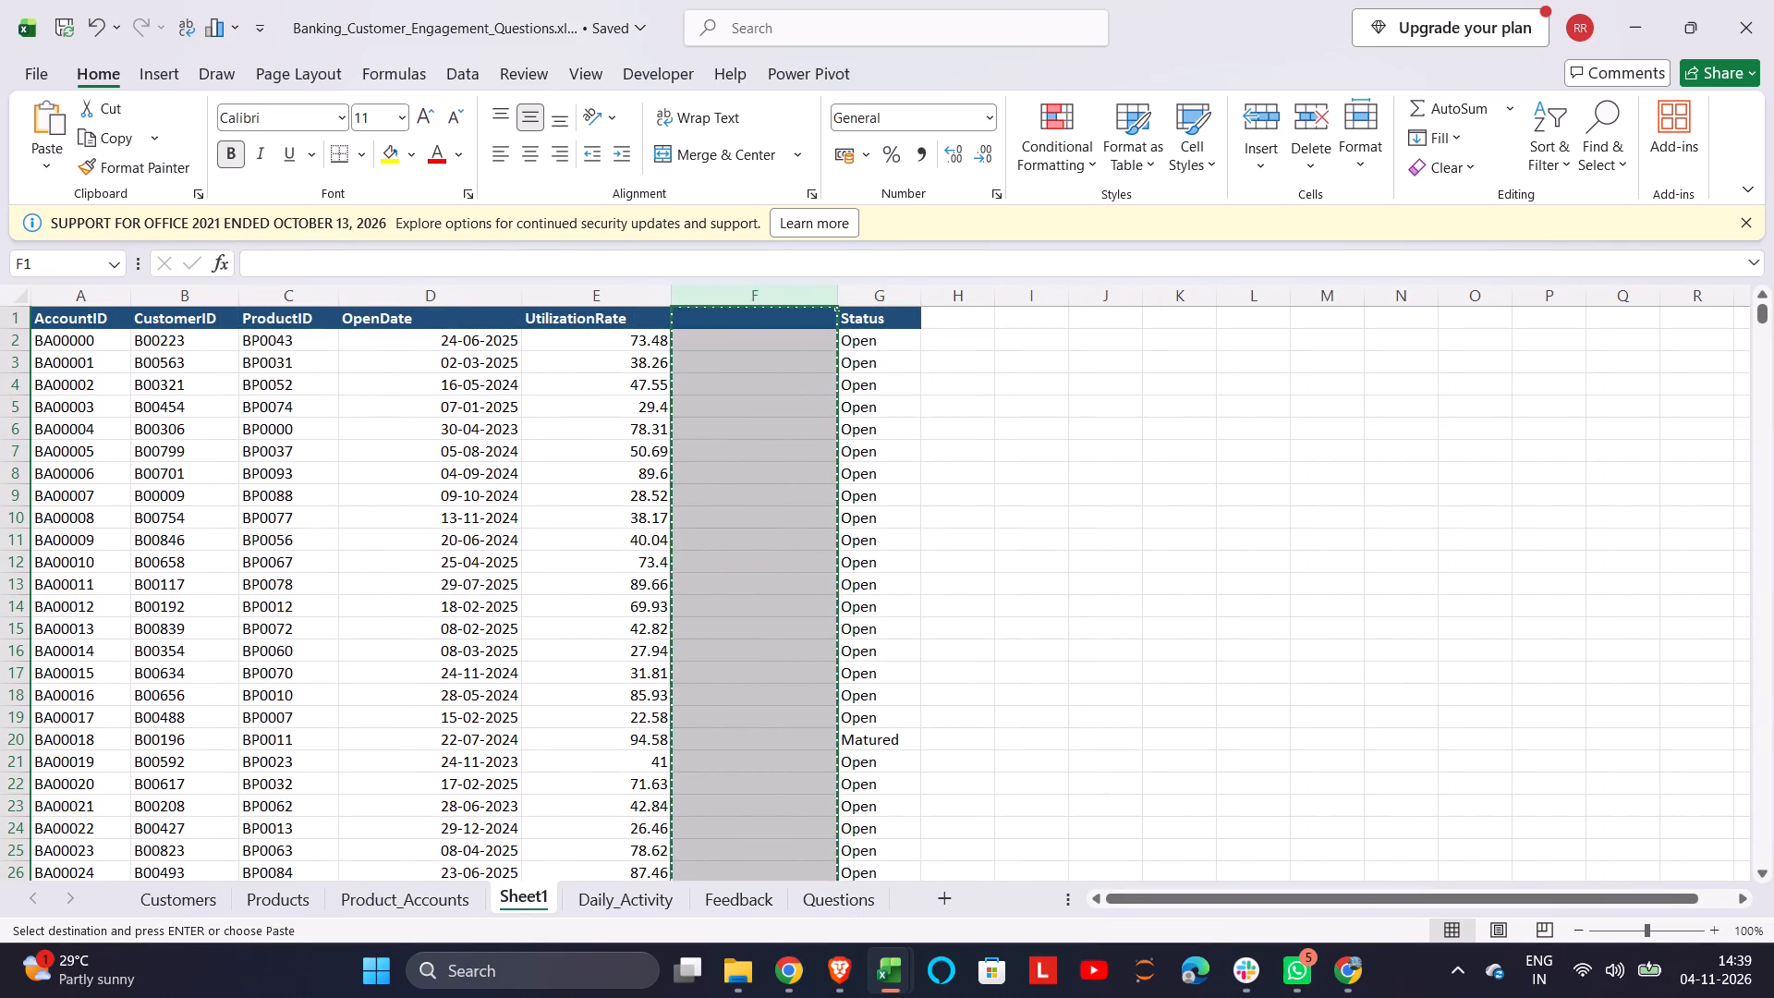
{"action": "left_click", "coordinate": [424, 899]}
{"action": "left_click", "coordinate": [863, 295]}
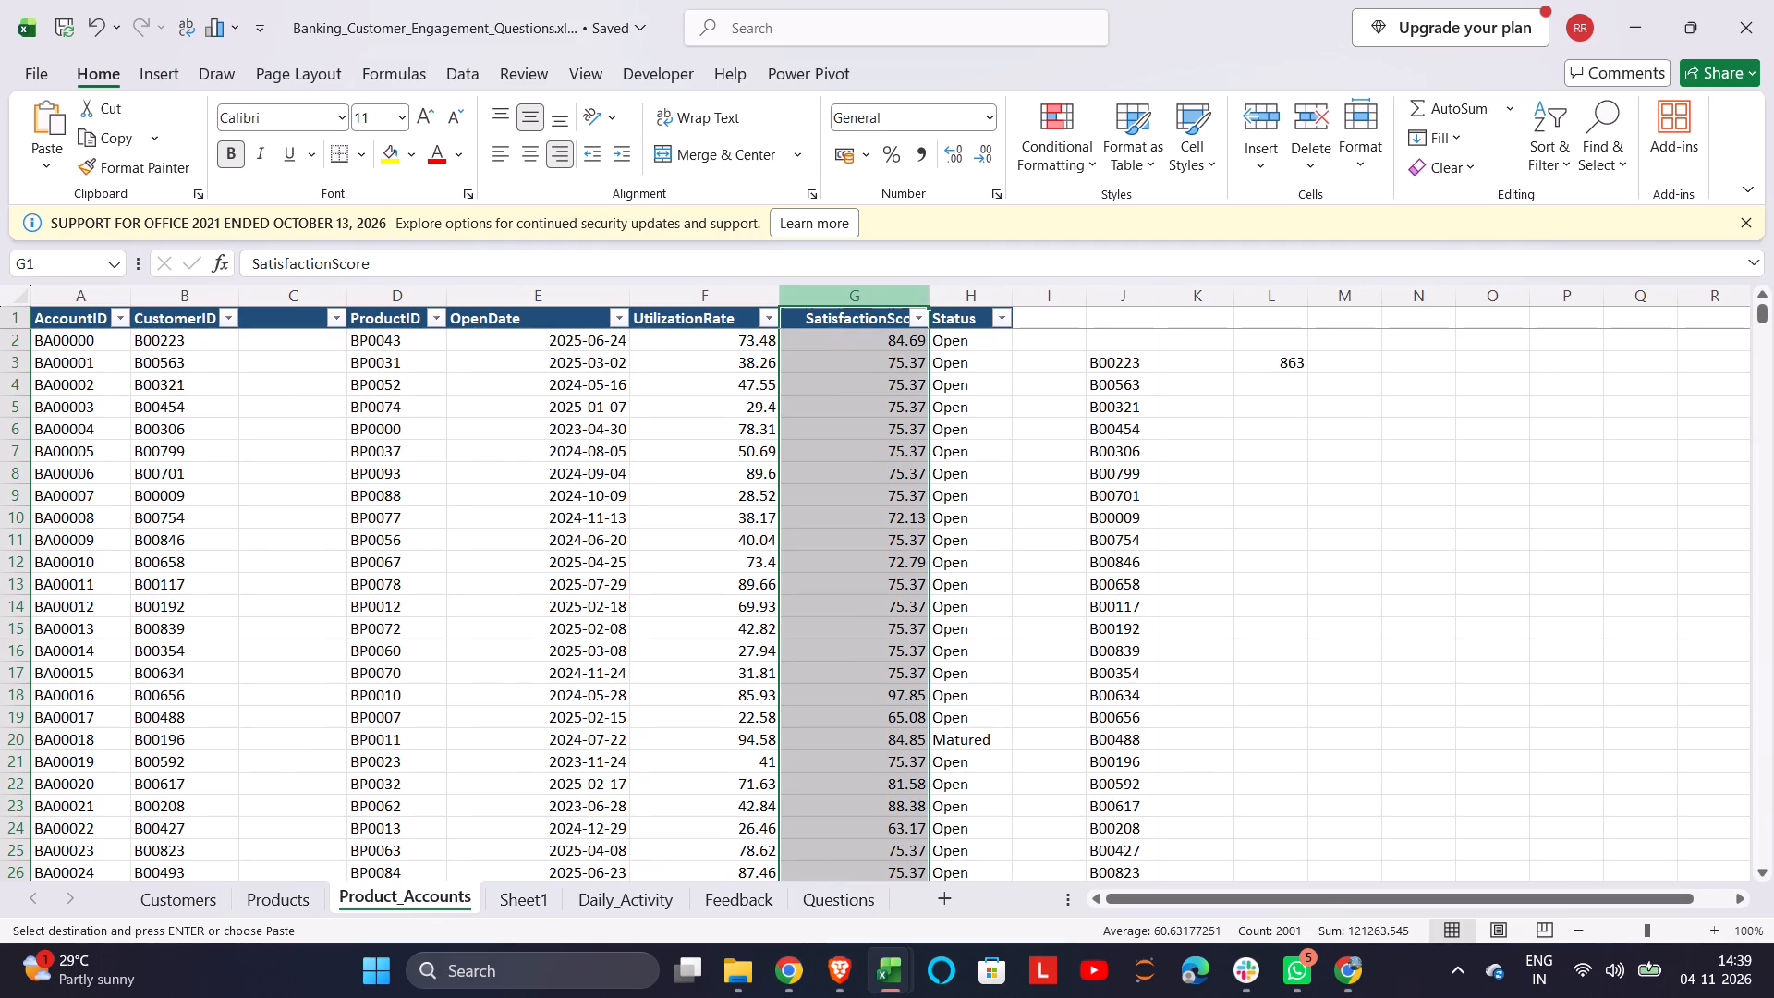
{"action": "key", "text": "ctrl+c"}
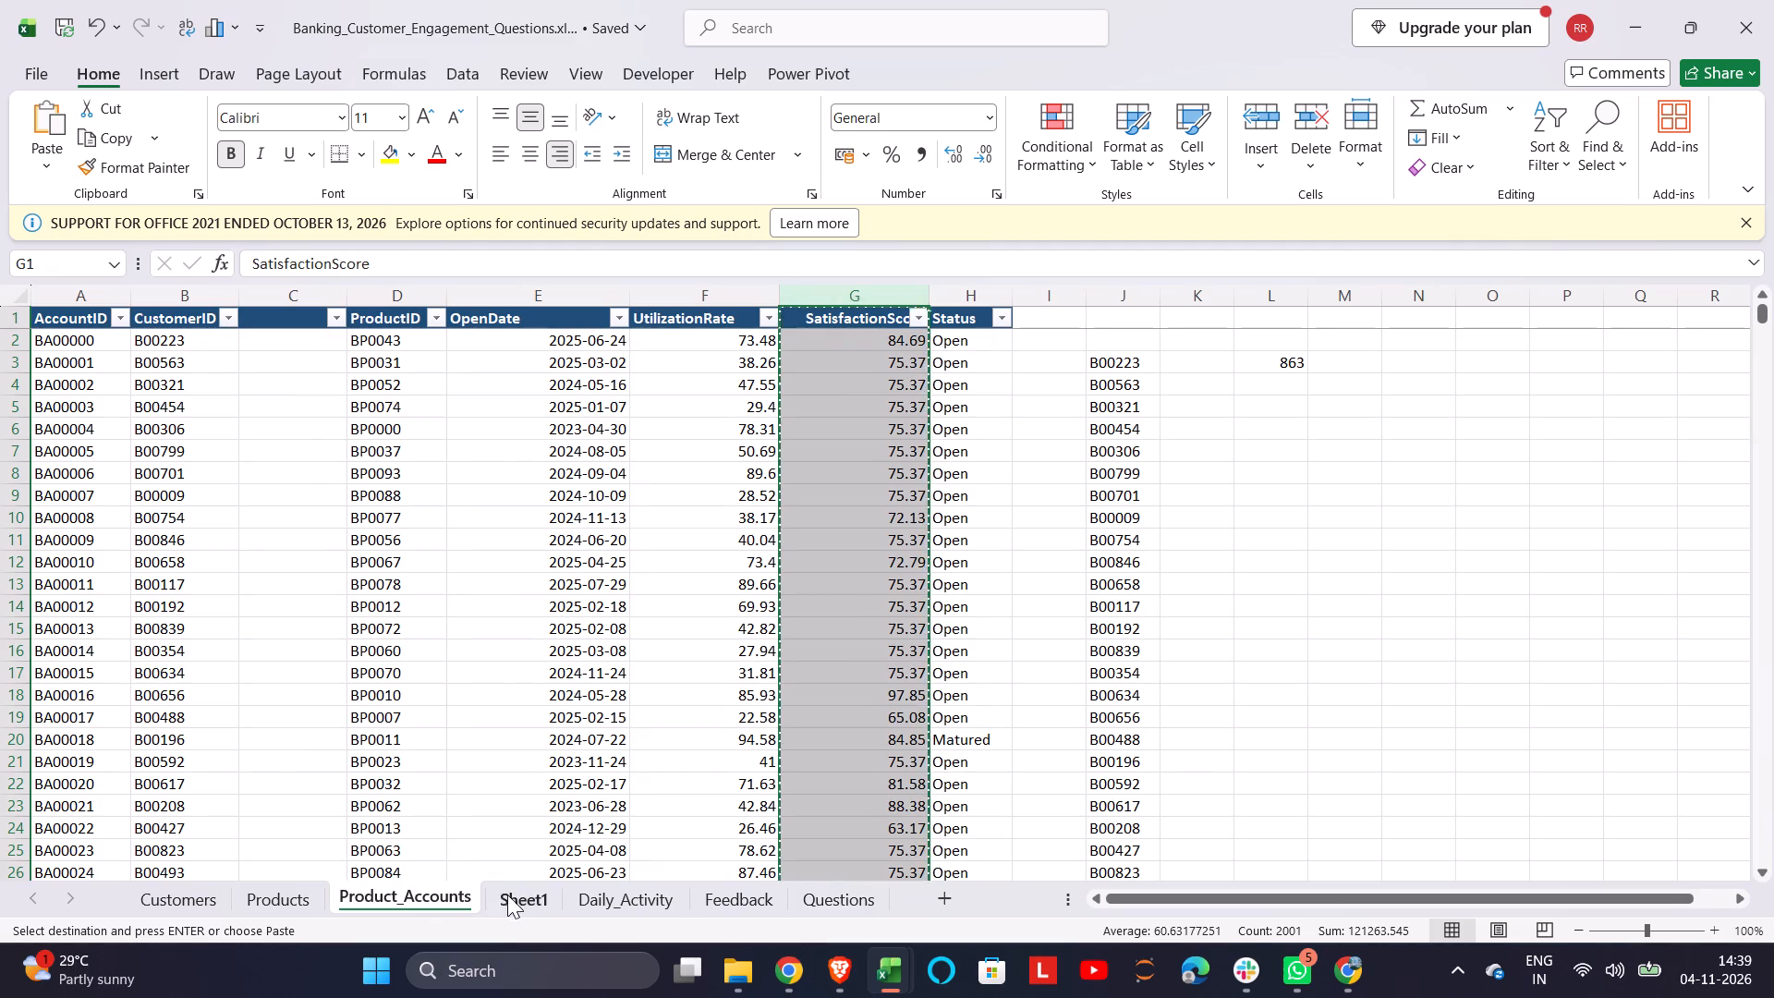
{"action": "left_click", "coordinate": [518, 897]}
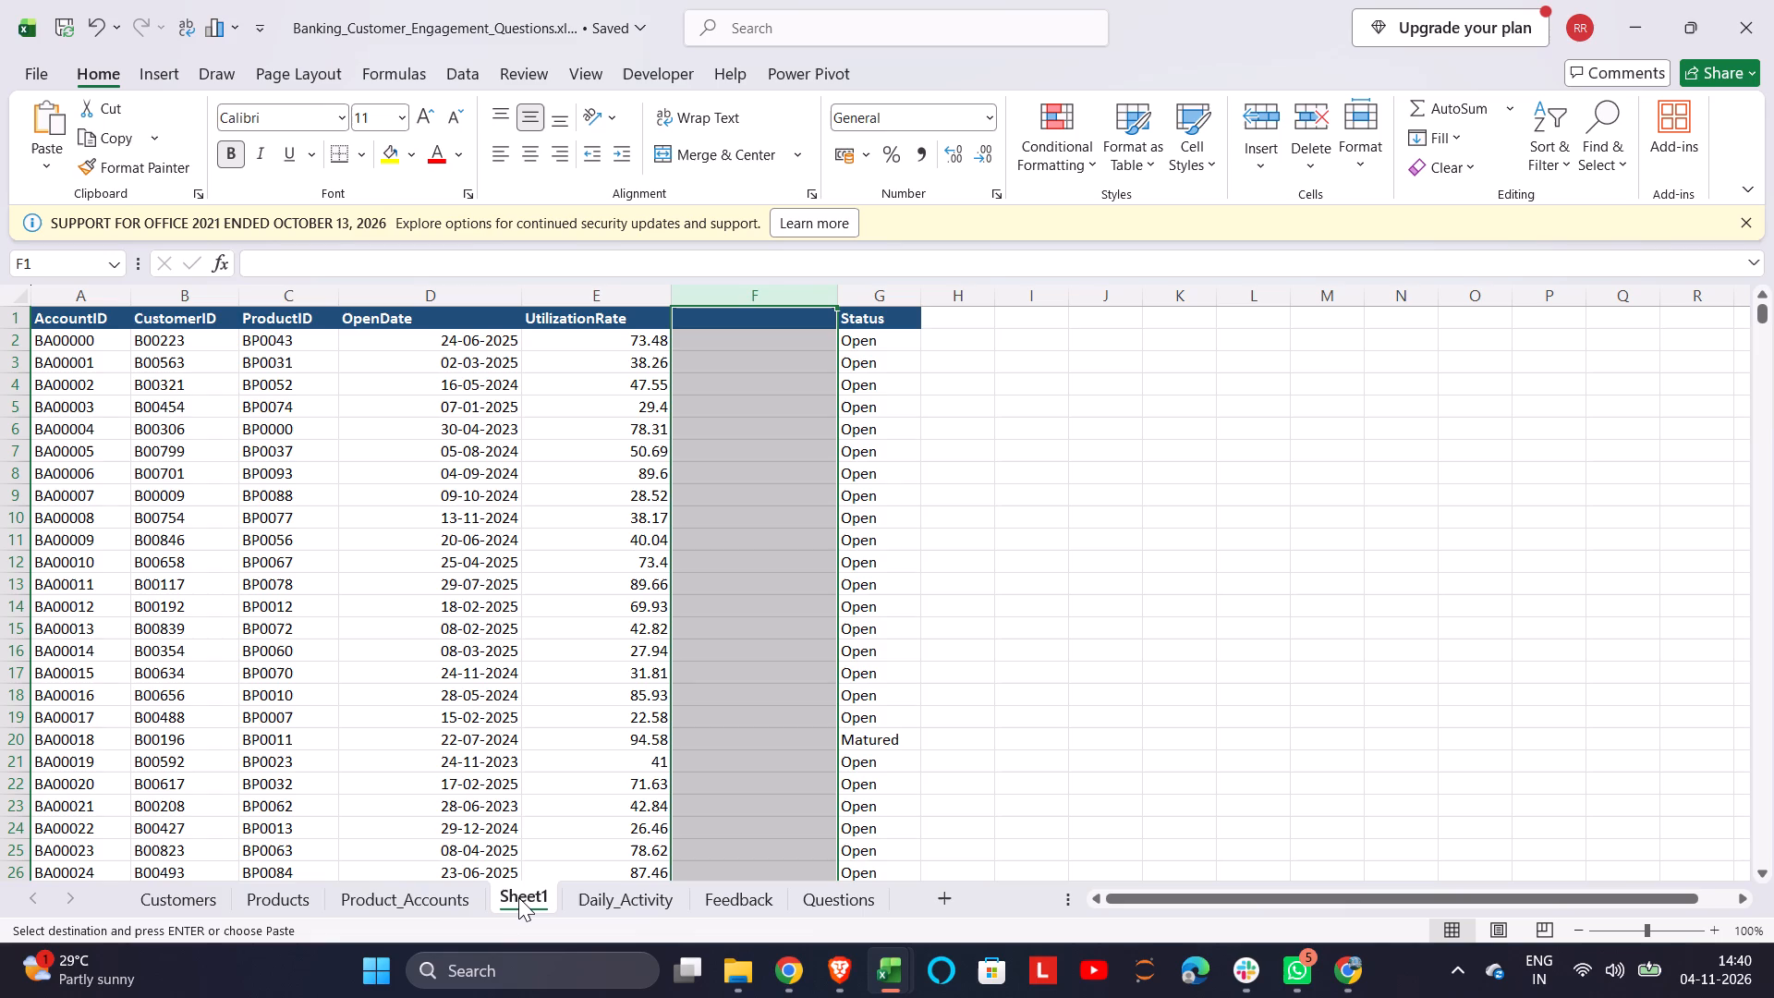
{"action": "right_click", "coordinate": [787, 299]}
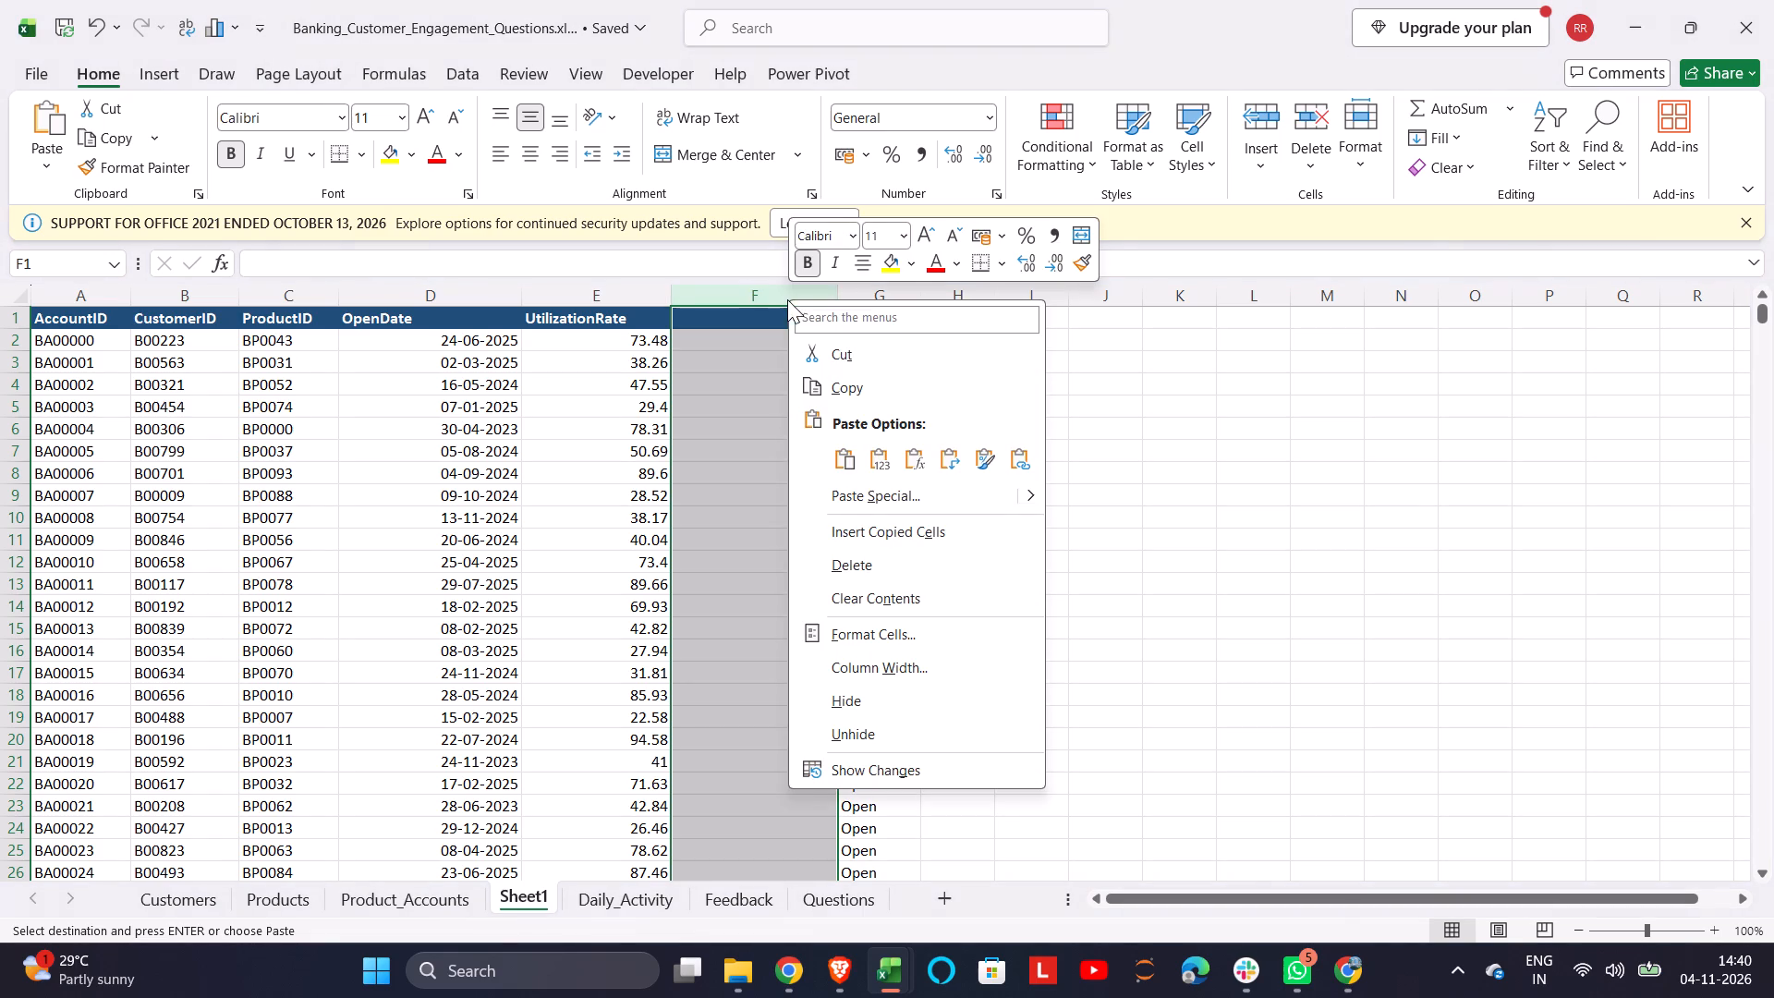
{"action": "left_click", "coordinate": [893, 494]}
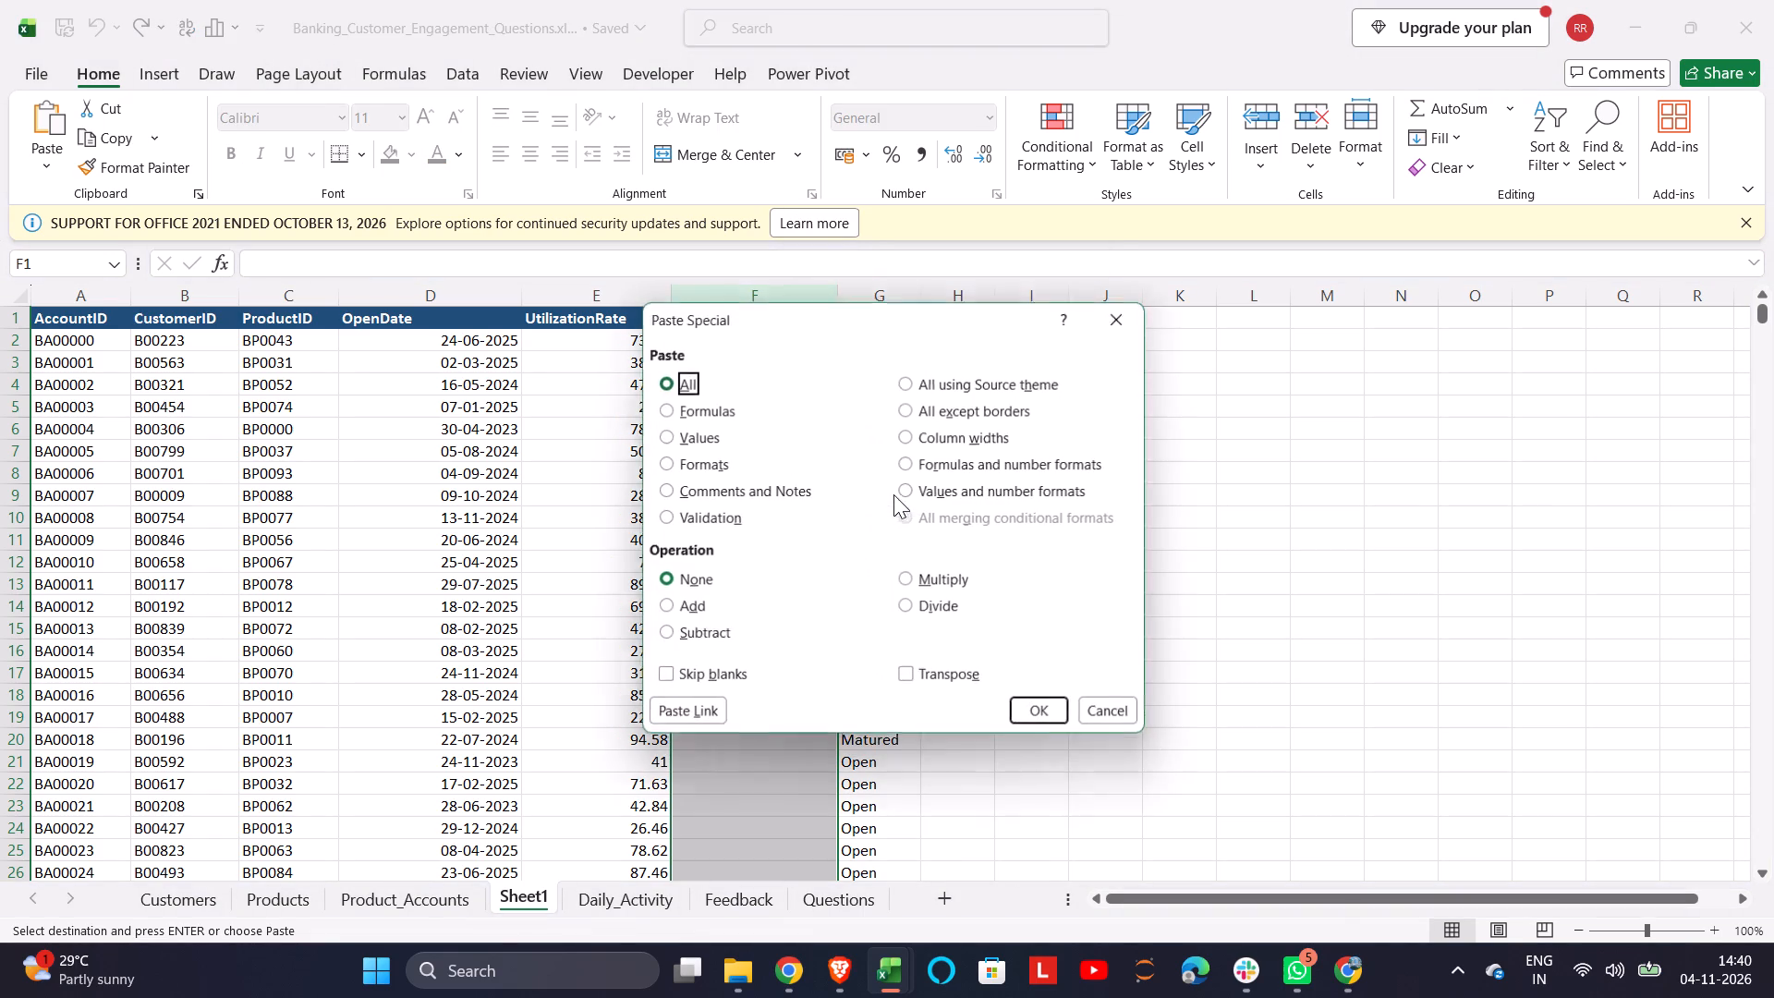
{"action": "left_click", "coordinate": [709, 448]}
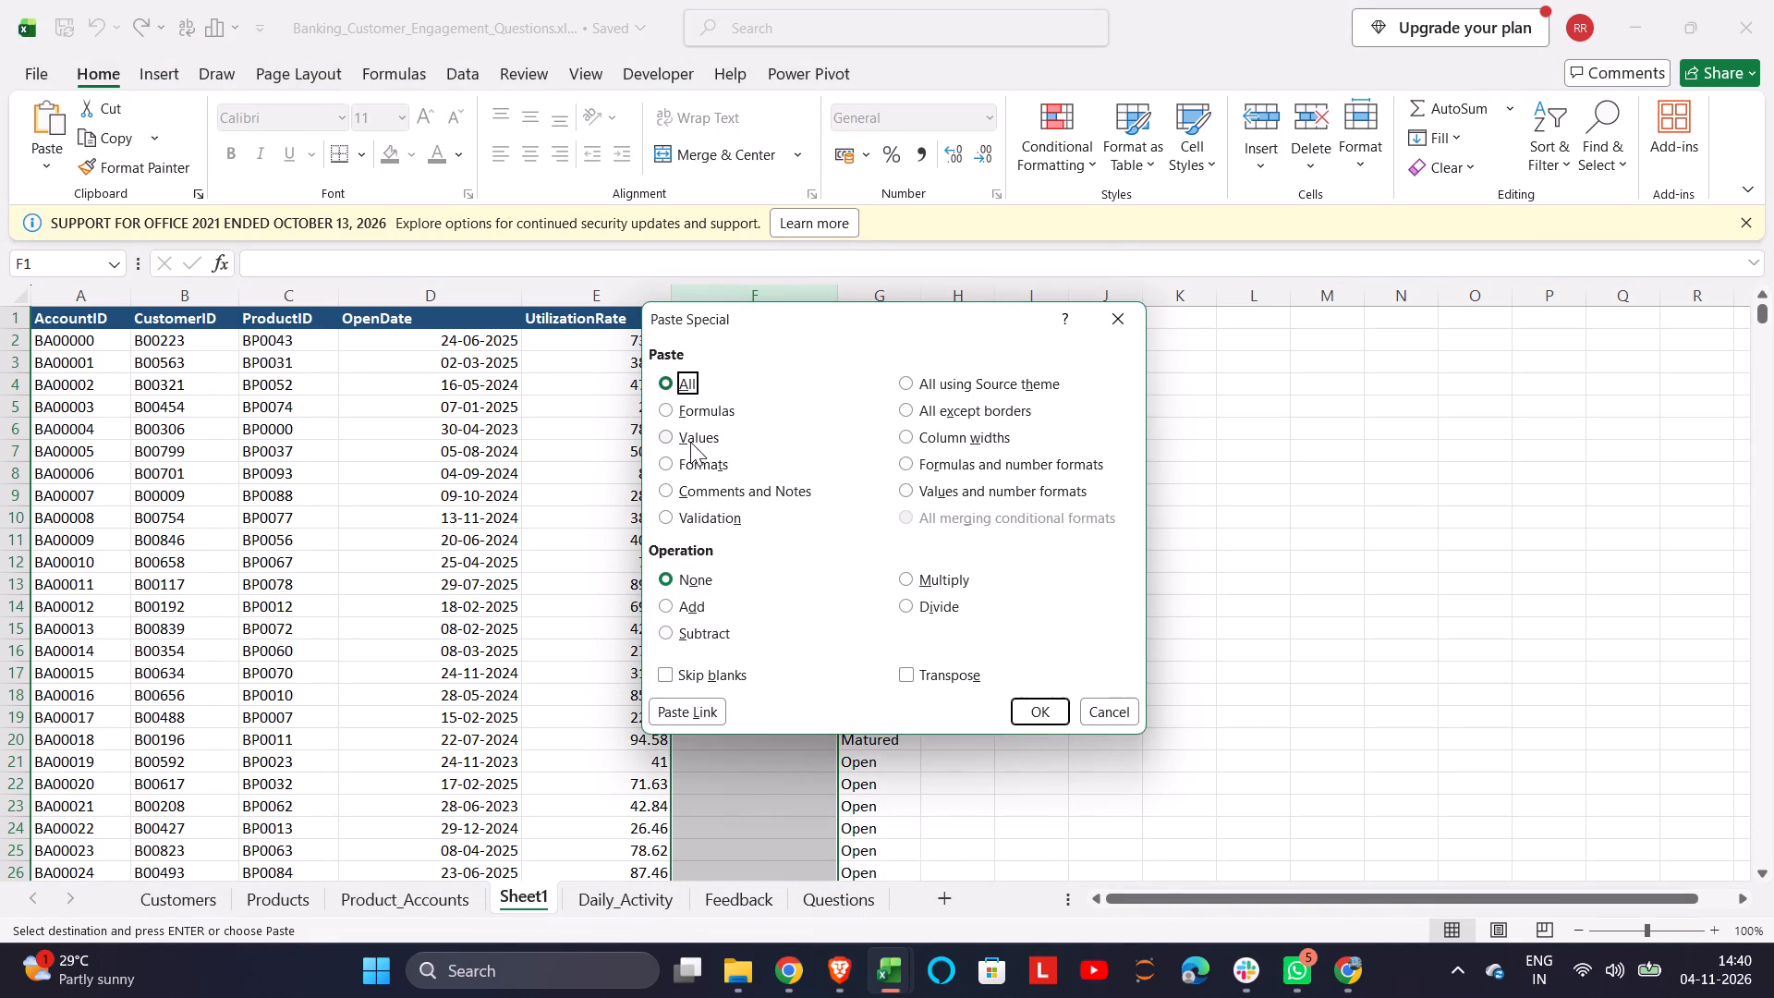
{"action": "left_click", "coordinate": [690, 442]}
{"action": "left_click", "coordinate": [1026, 712]}
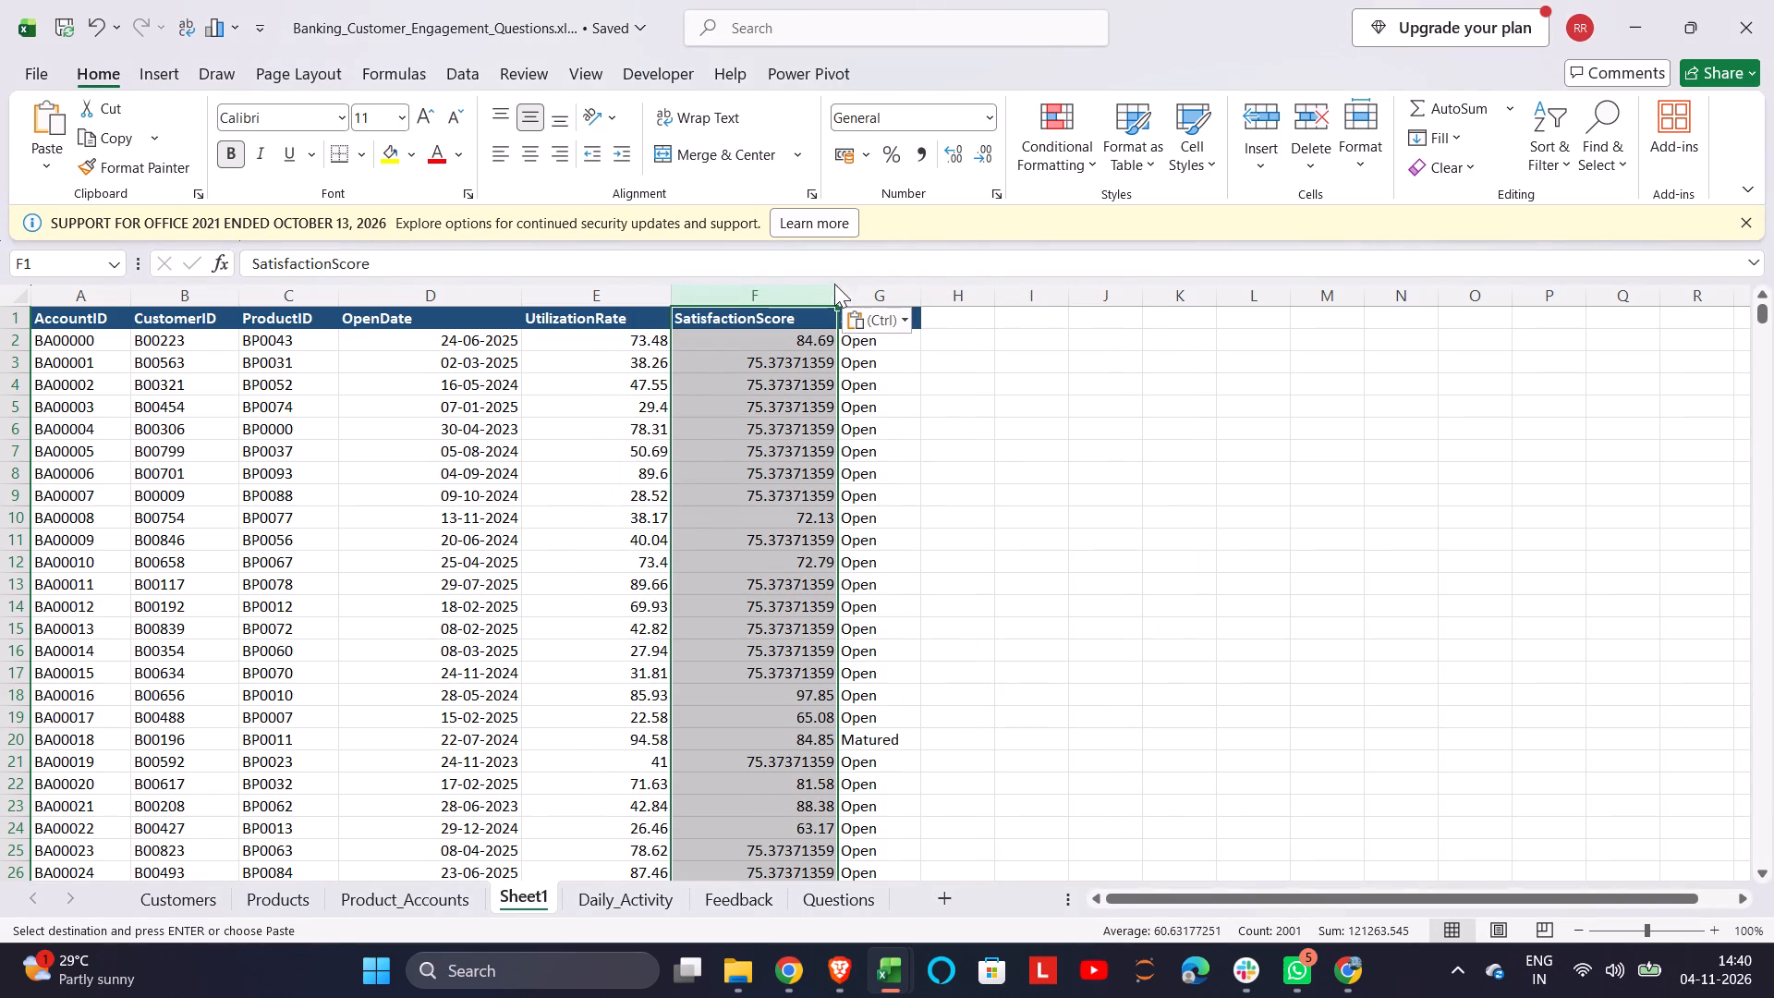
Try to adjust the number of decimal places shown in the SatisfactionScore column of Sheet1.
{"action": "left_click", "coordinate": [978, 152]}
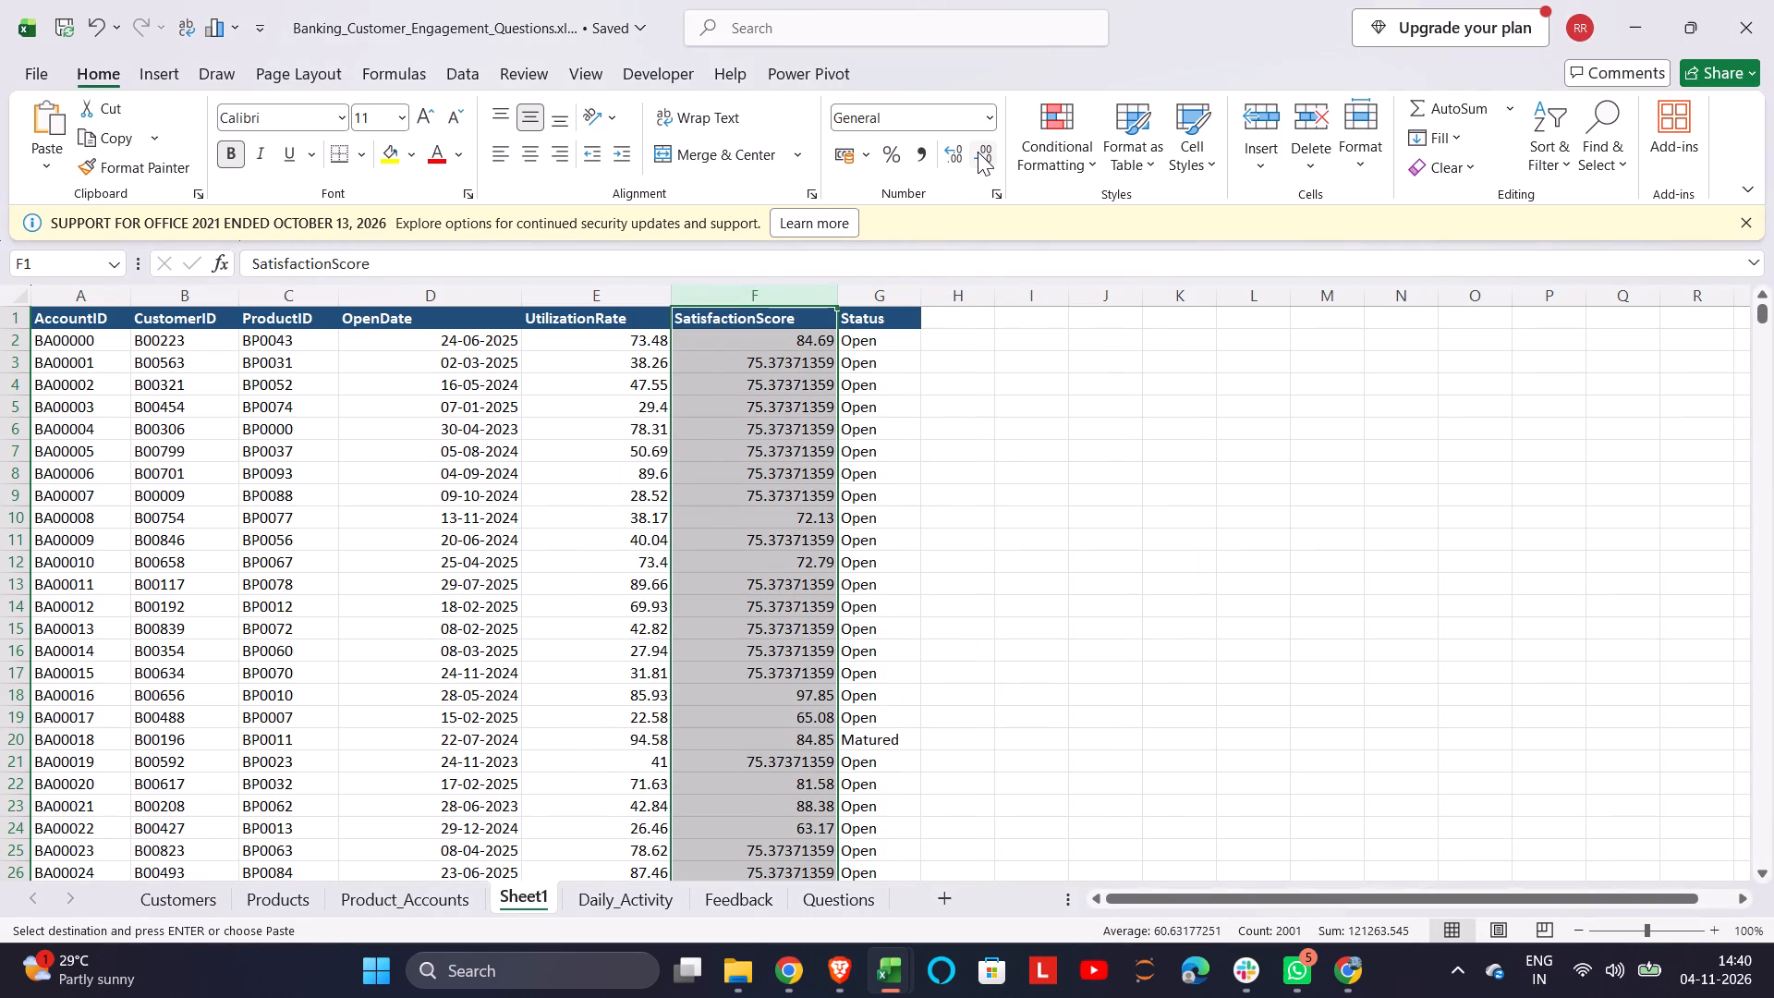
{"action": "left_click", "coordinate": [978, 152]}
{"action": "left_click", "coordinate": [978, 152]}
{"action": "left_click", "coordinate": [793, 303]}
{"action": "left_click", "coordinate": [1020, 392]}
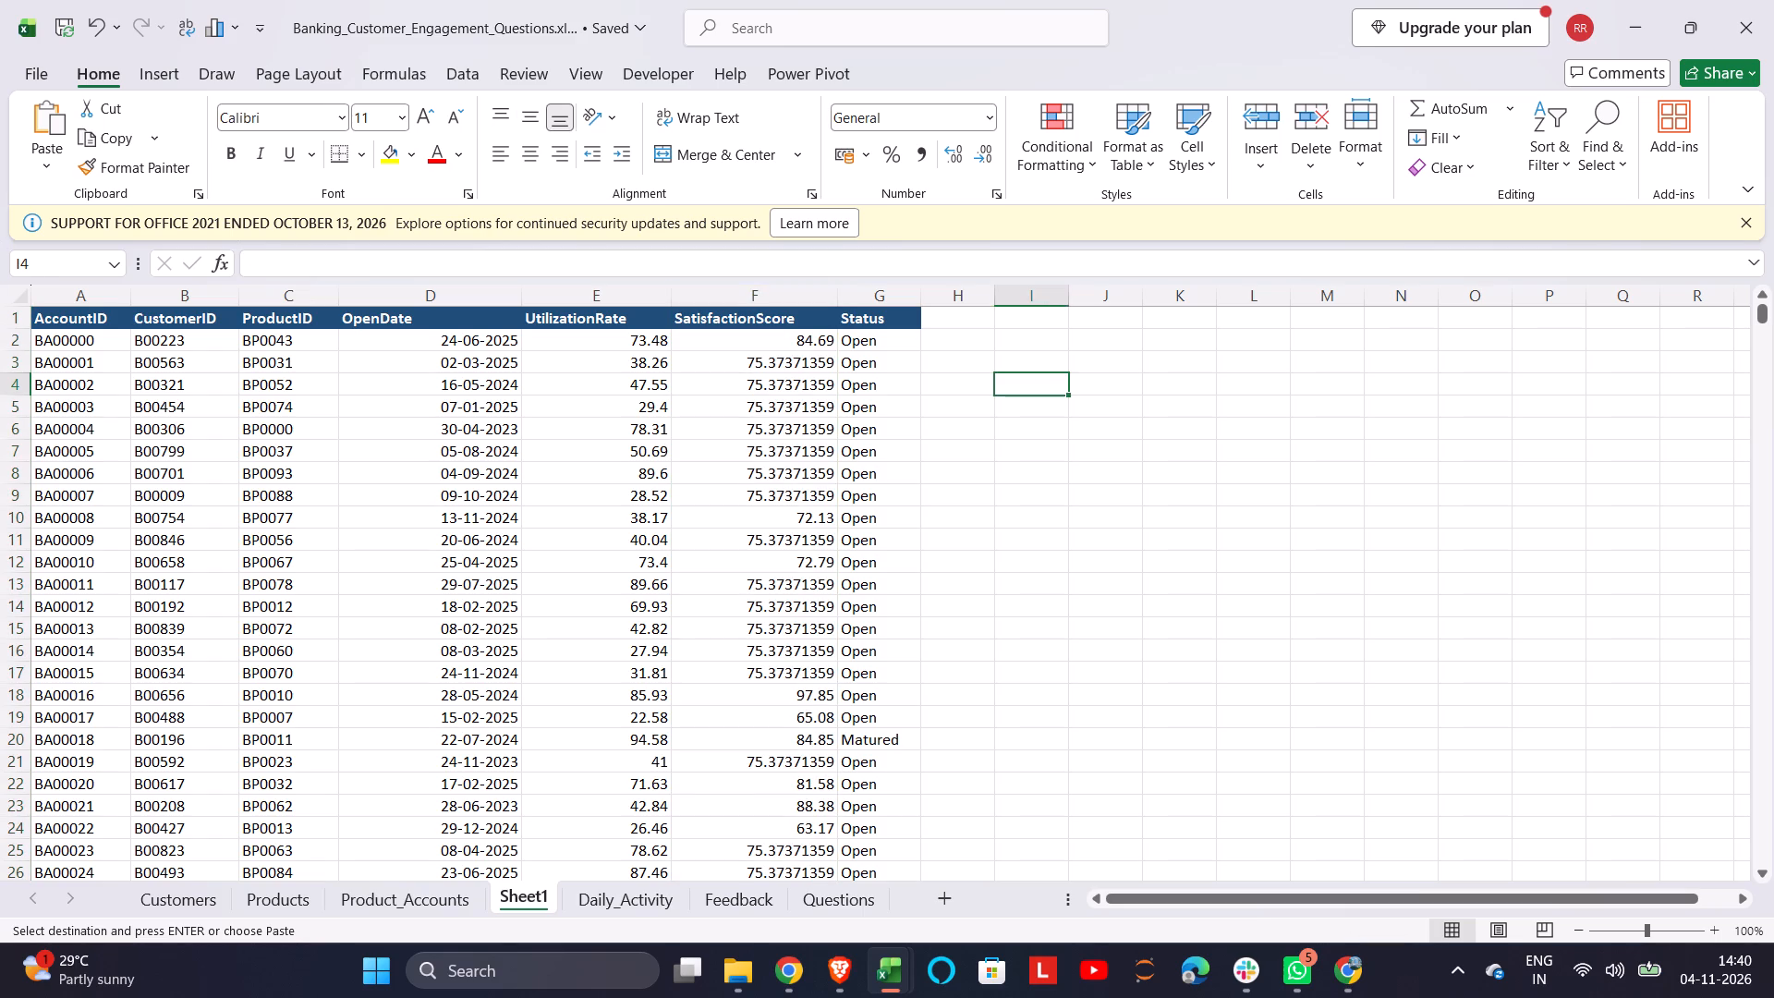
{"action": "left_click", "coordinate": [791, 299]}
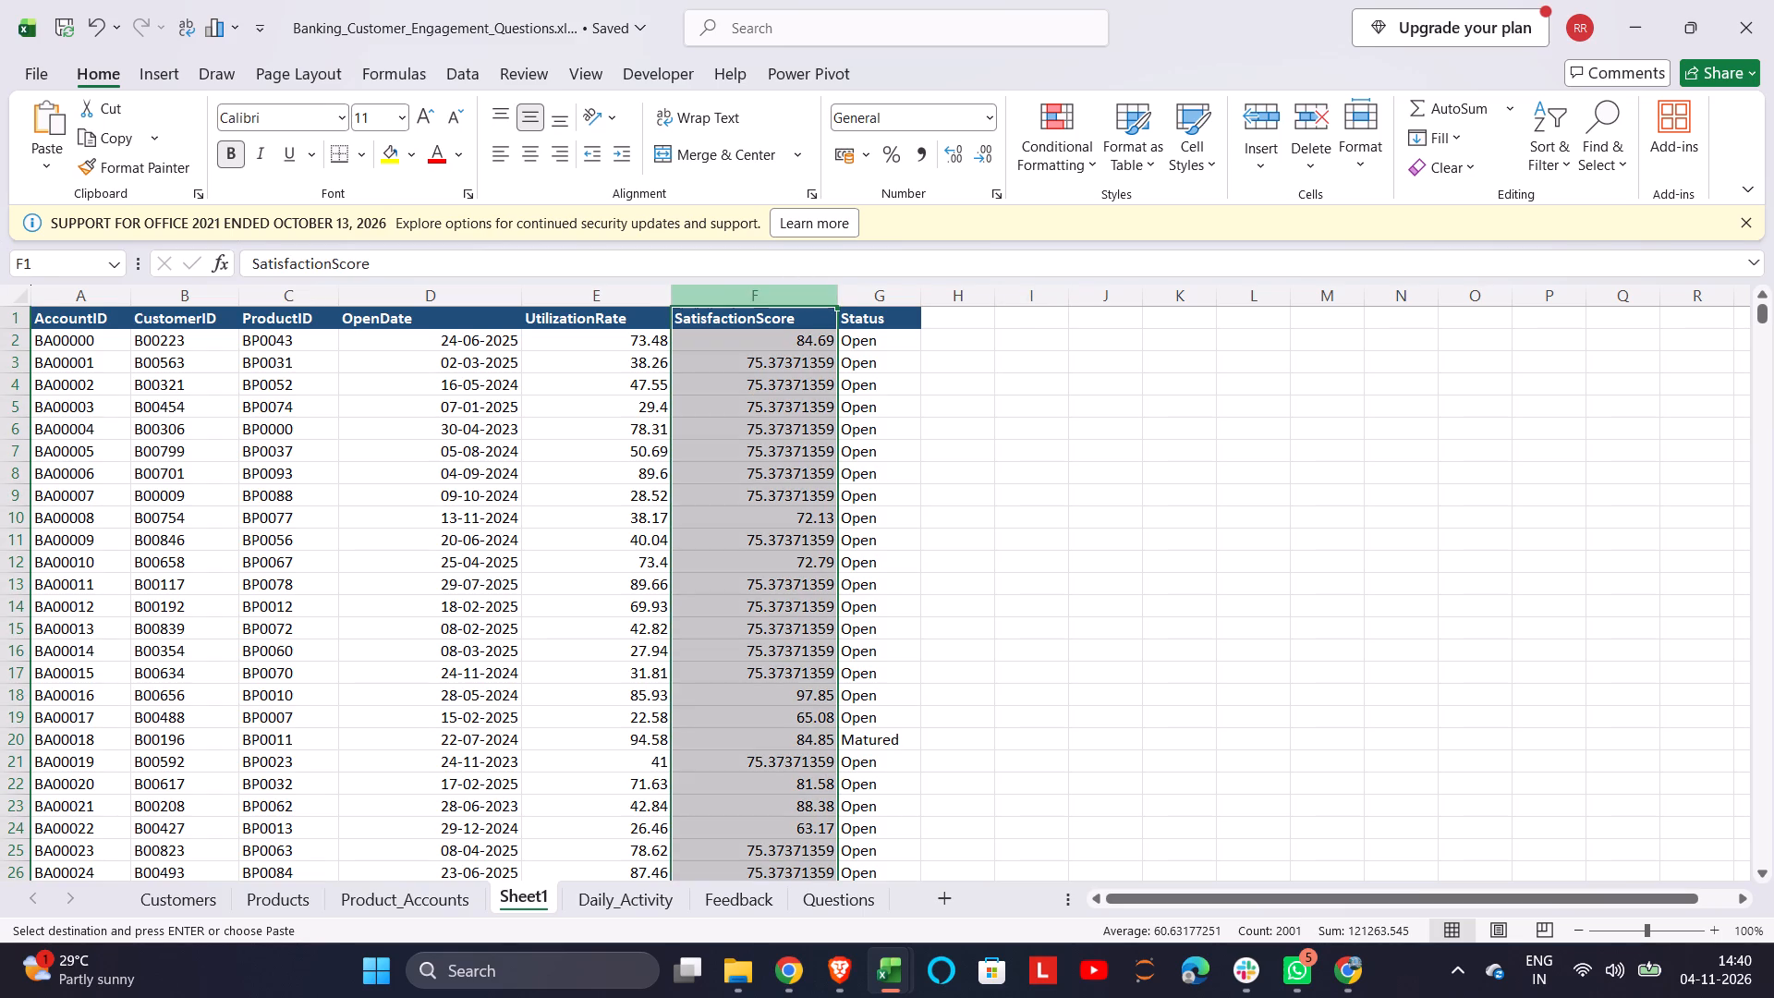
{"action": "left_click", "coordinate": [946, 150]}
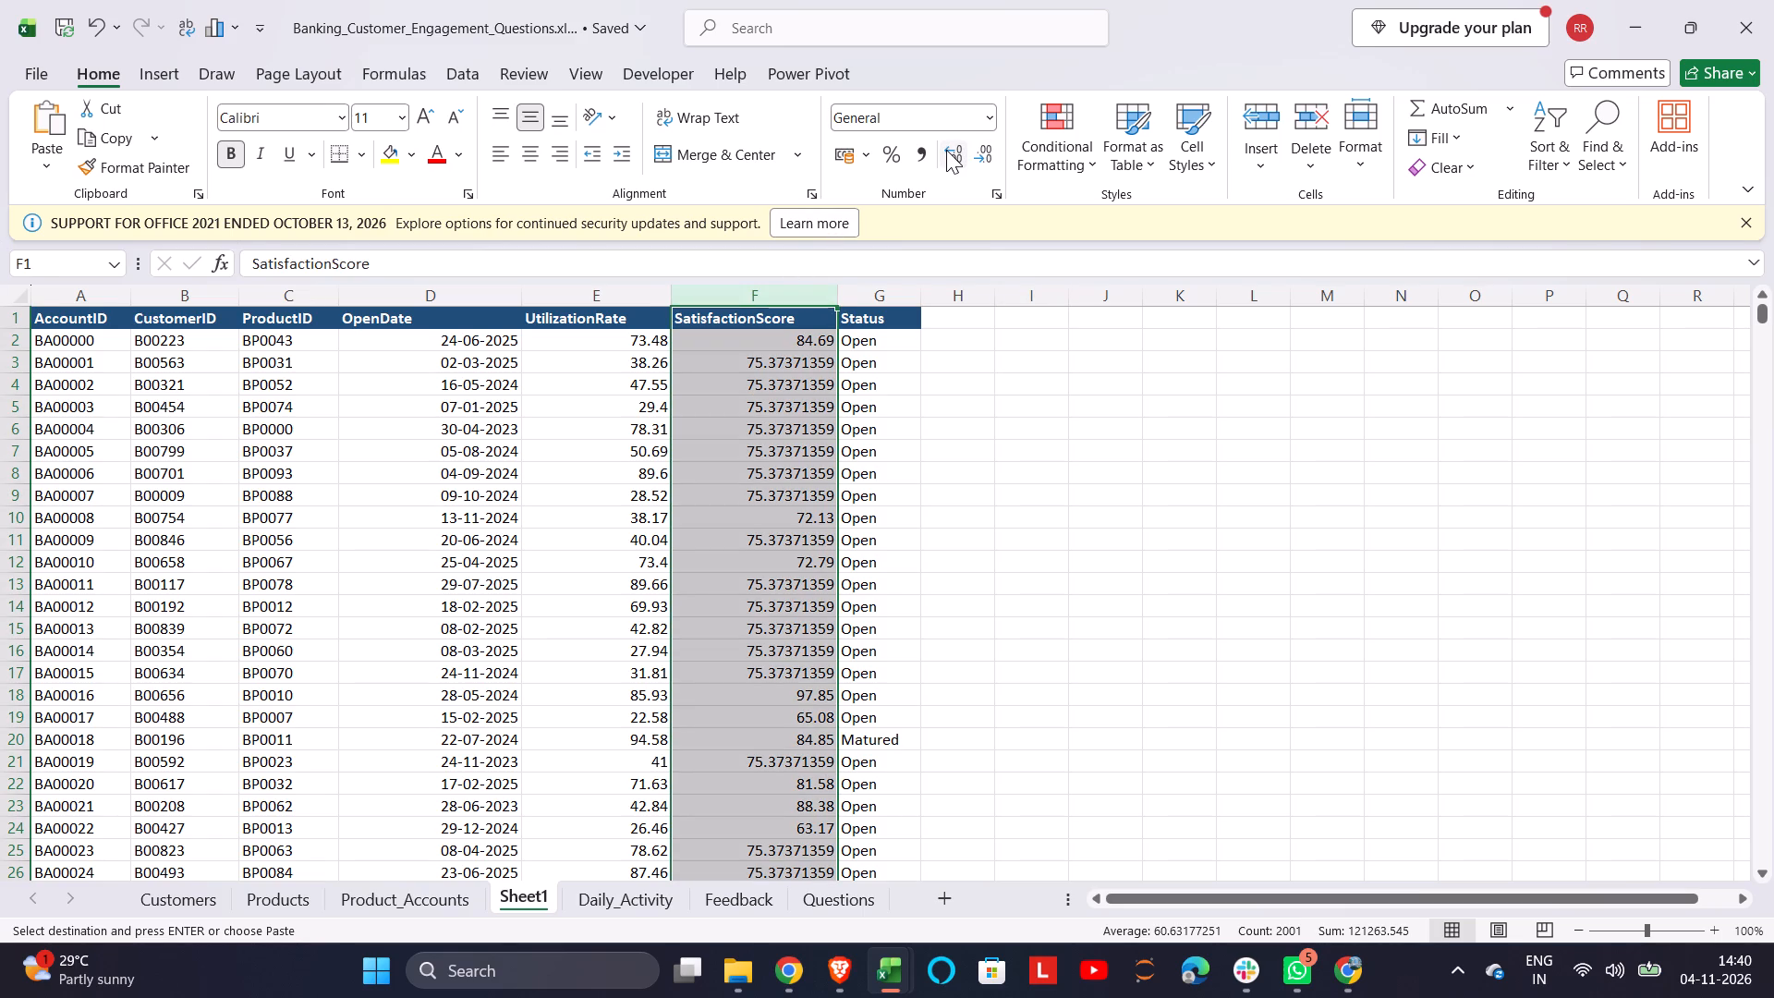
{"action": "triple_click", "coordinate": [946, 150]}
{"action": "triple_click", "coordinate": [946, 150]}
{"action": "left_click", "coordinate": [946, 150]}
Apply the custom number format 0.00 to the SatisfactionScore column of Sheet1.
{"action": "key", "text": "ctrl+1"}
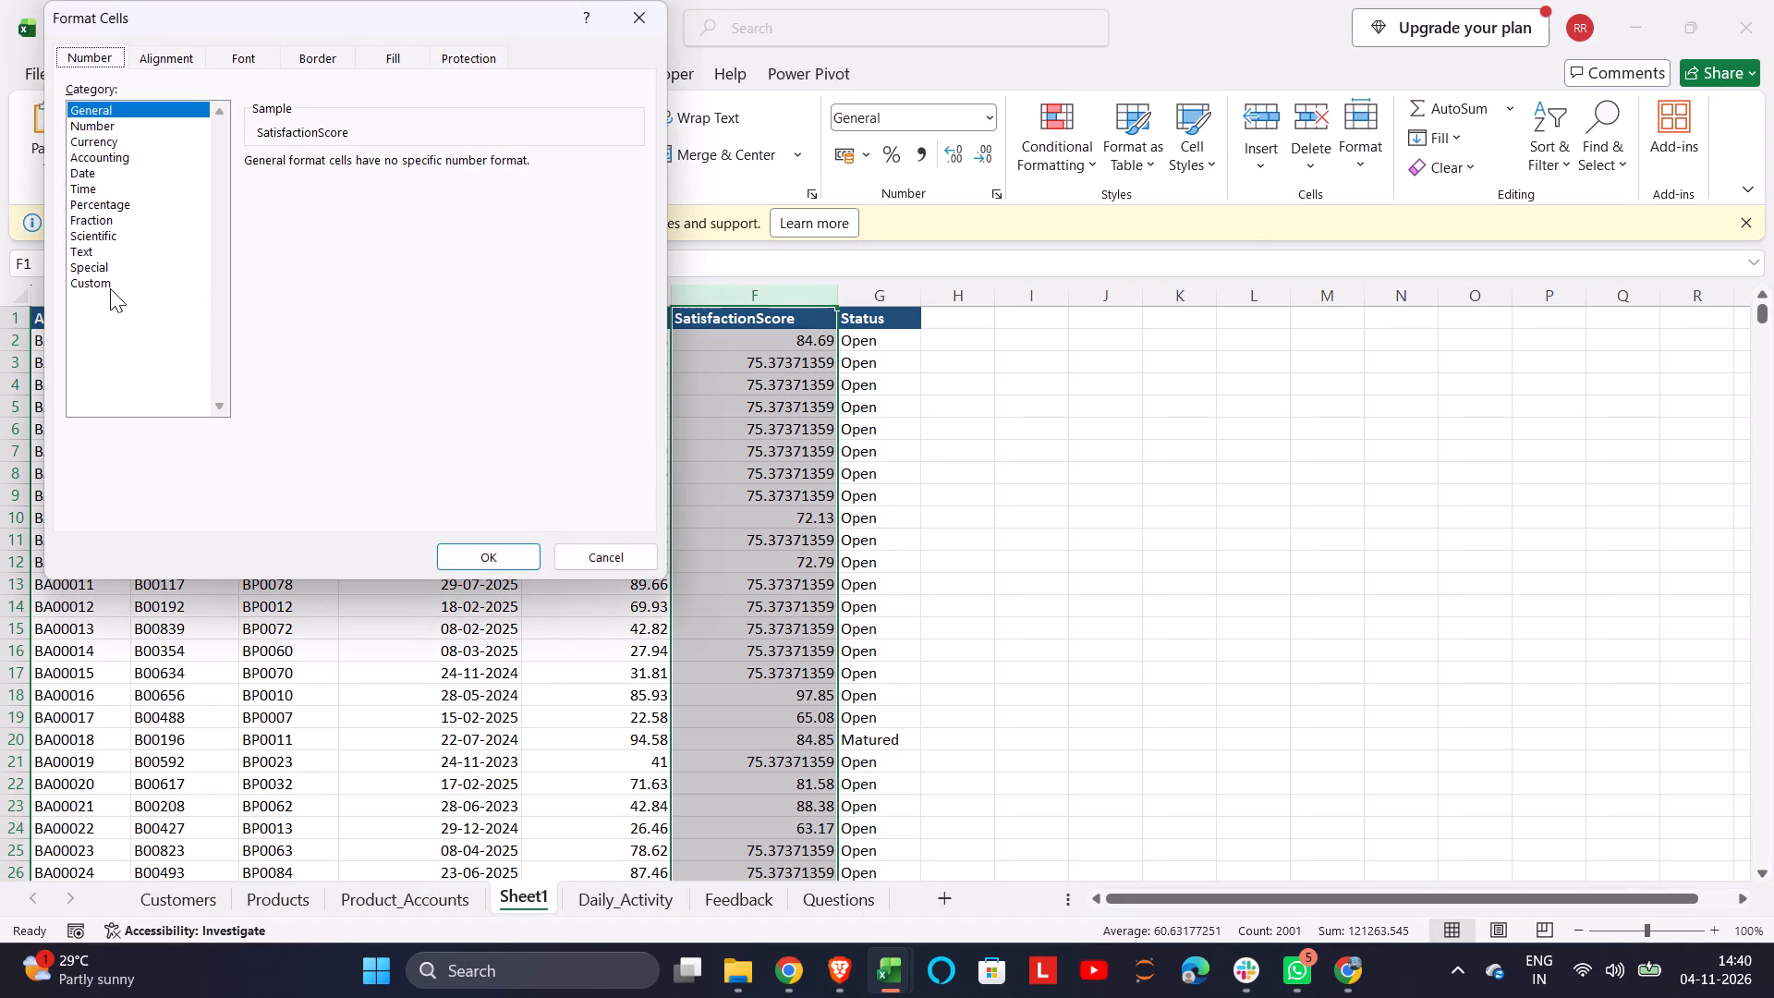
{"action": "left_click", "coordinate": [111, 287]}
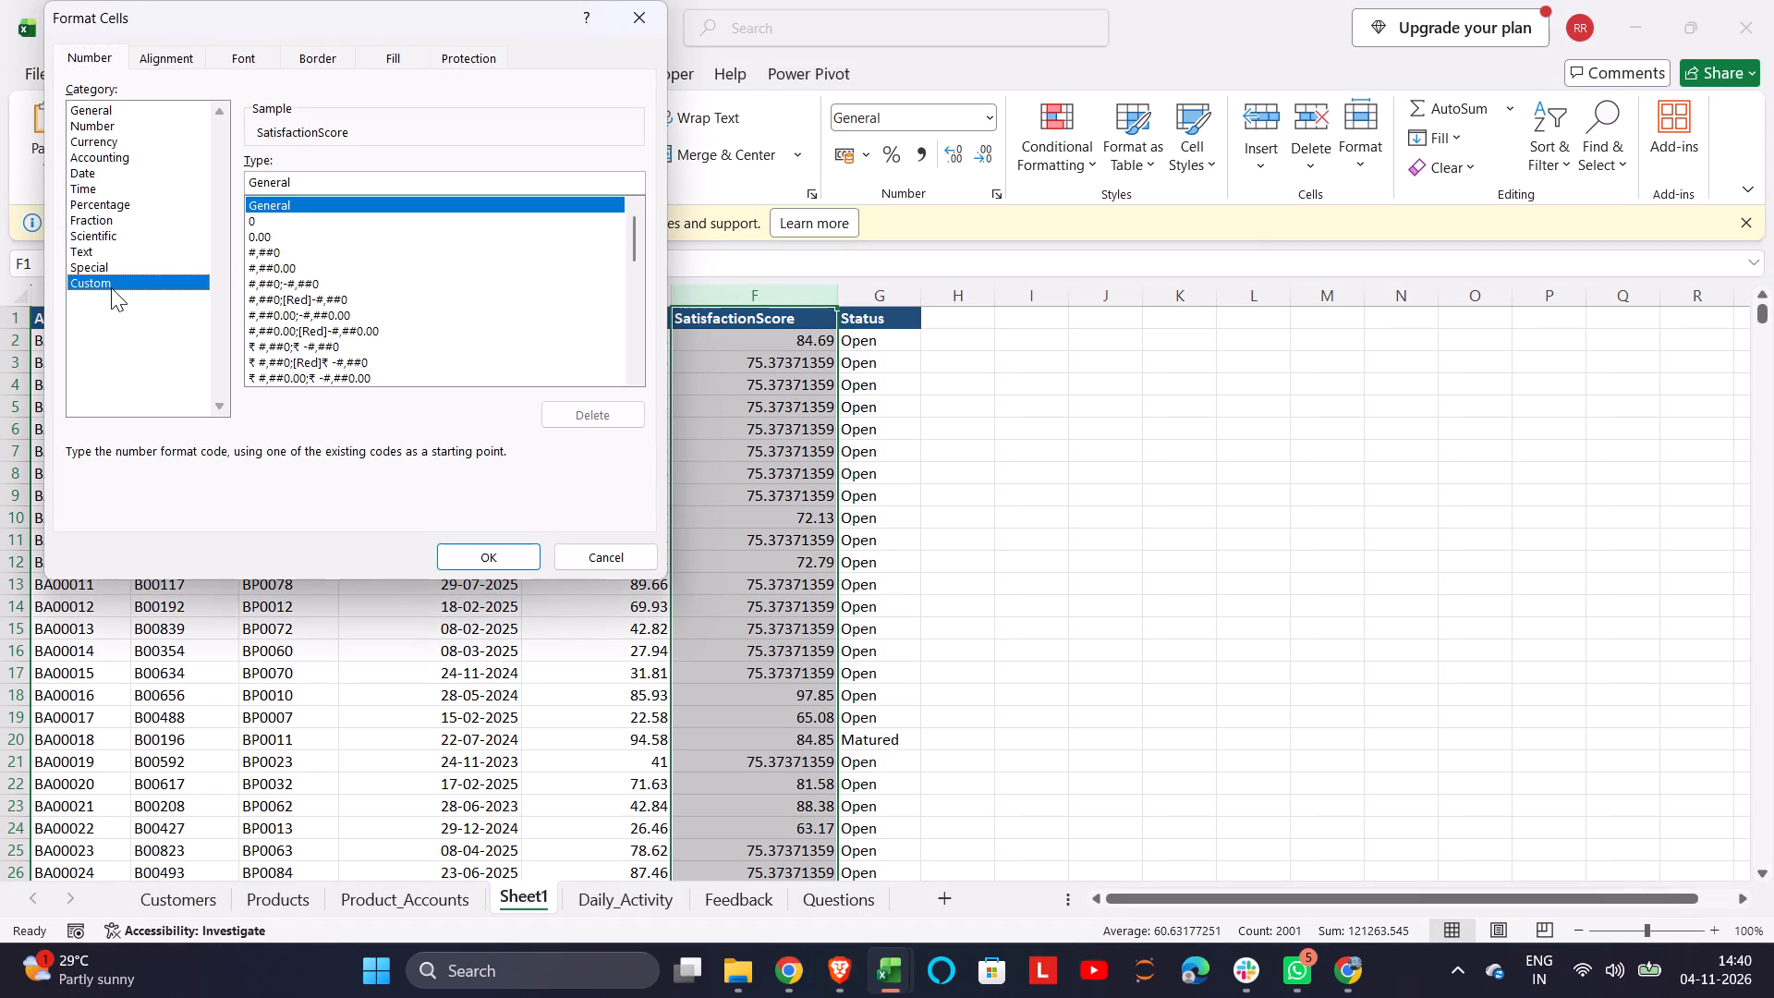
{"action": "scroll", "coordinate": [297, 254], "scroll_direction": "down", "scroll_amount": 3}
{"action": "left_click_drag", "start_coordinate": [638, 239], "coordinate": [647, 276]}
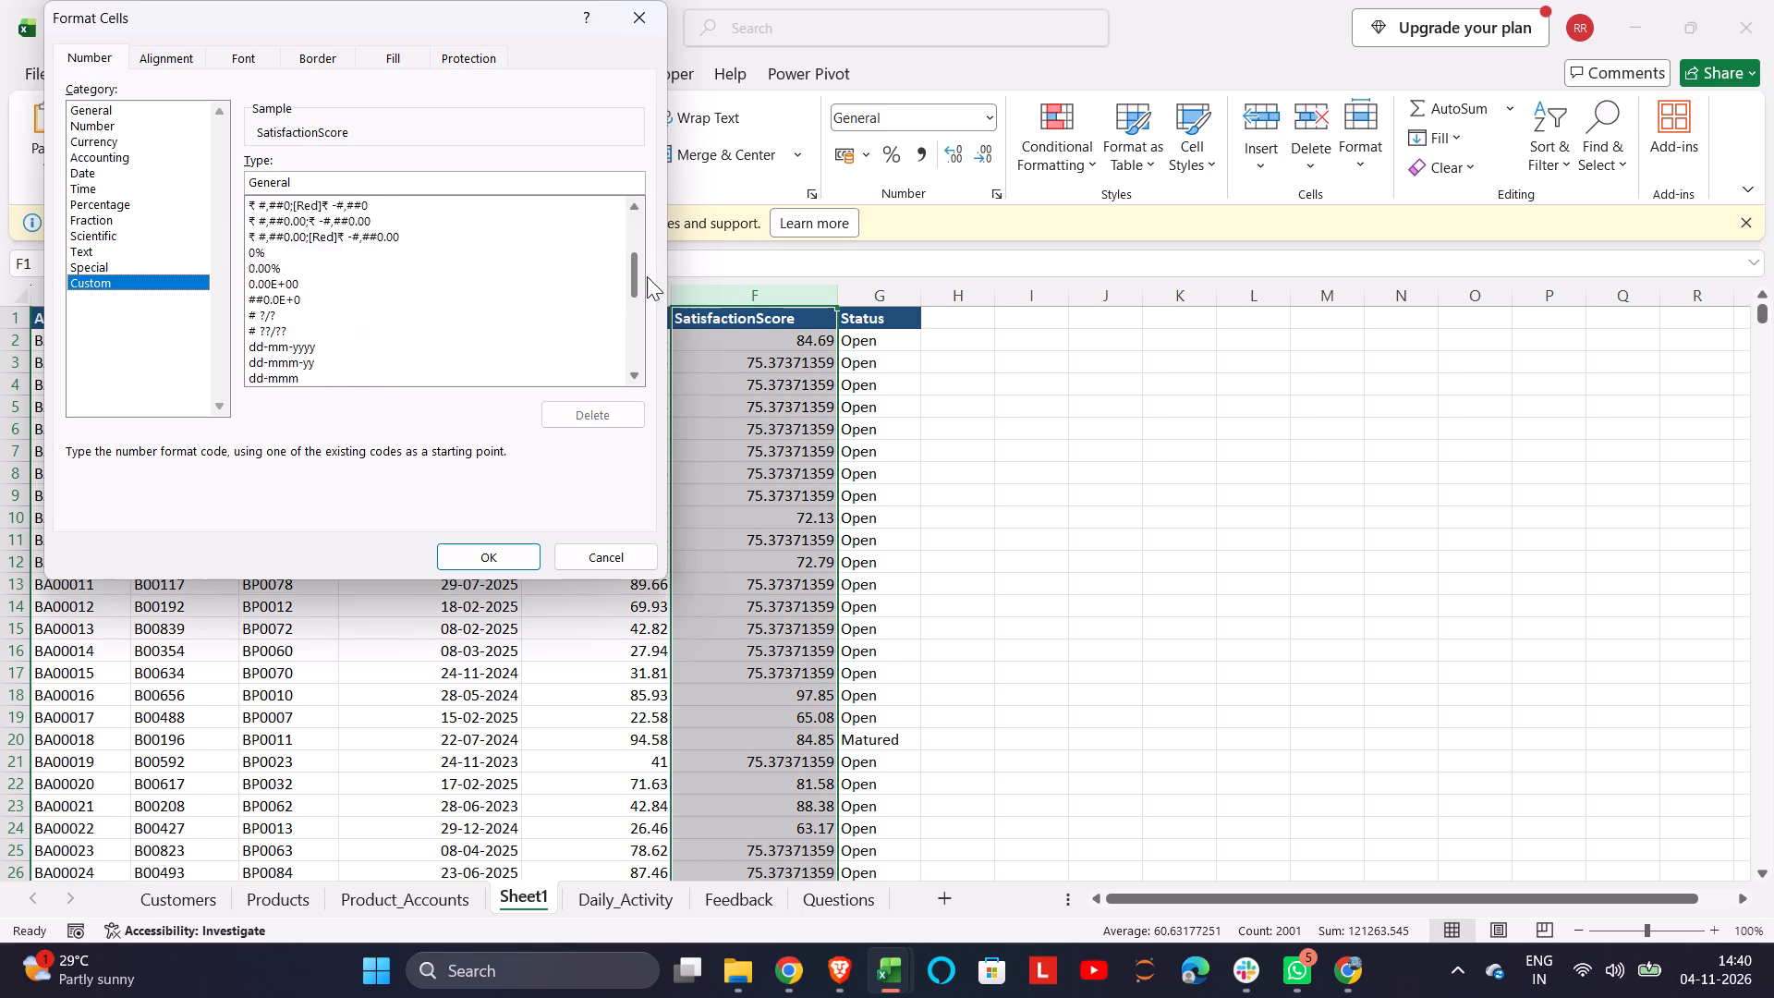
{"action": "left_click_drag", "start_coordinate": [647, 276], "coordinate": [645, 317]}
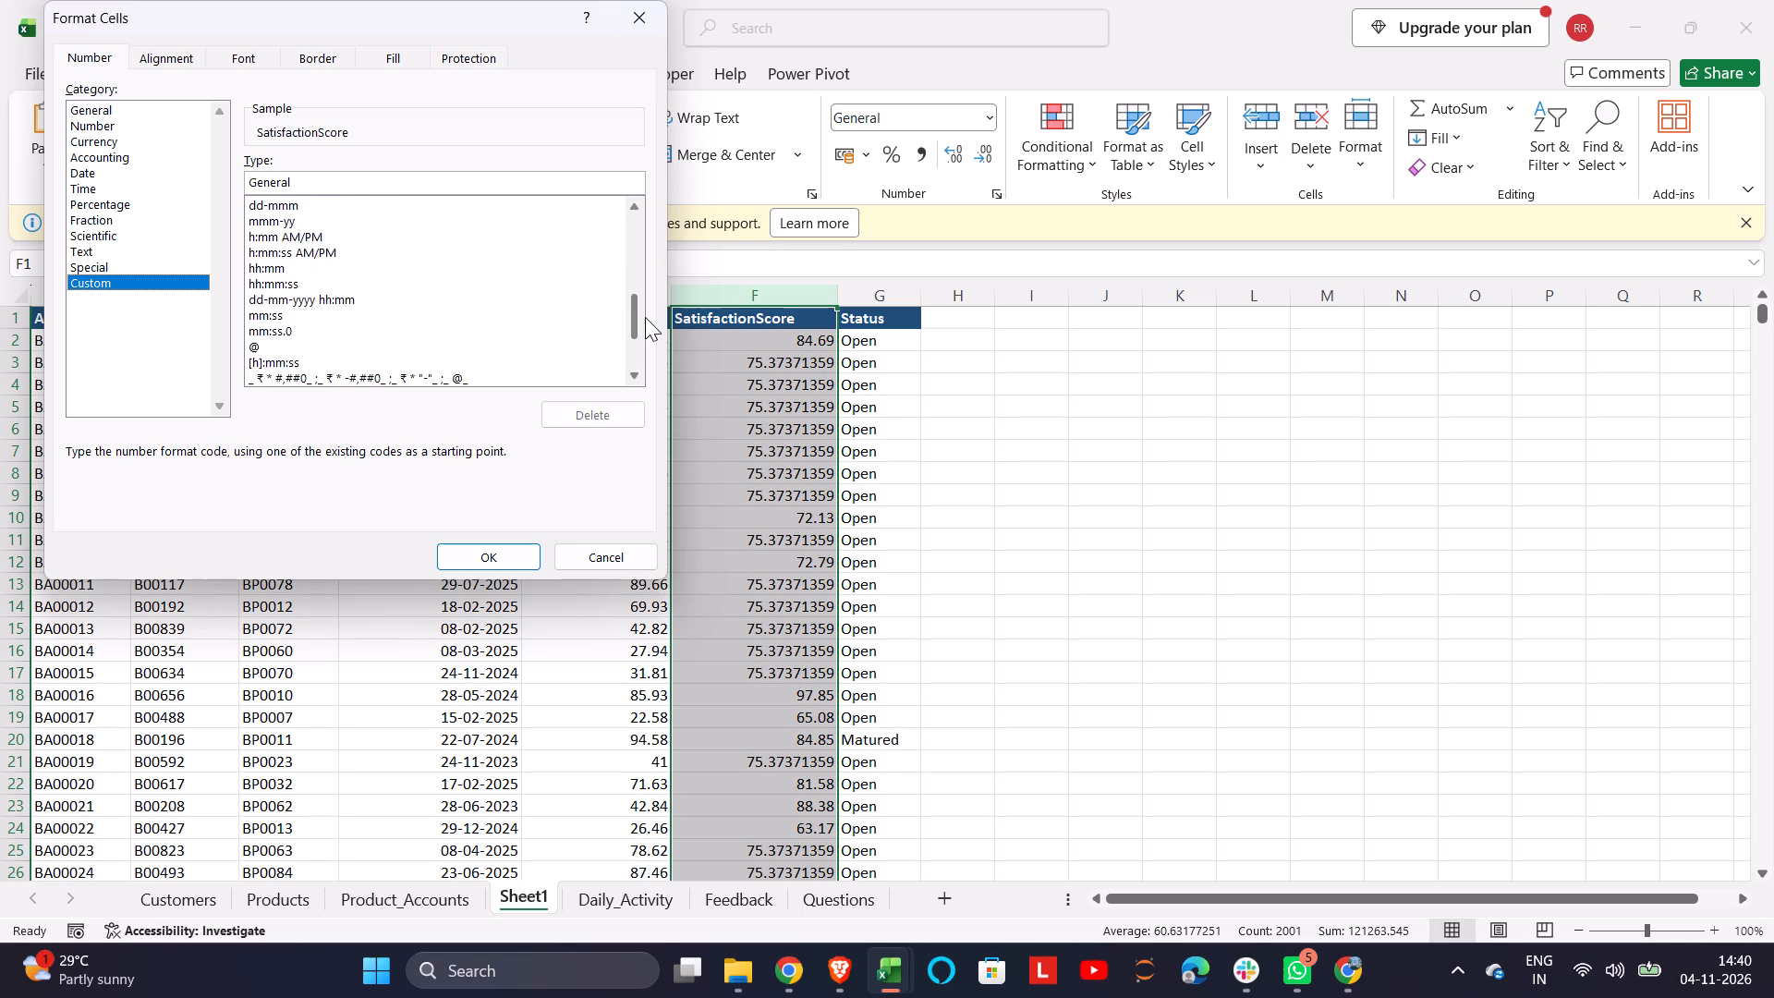
{"action": "left_click_drag", "start_coordinate": [645, 317], "coordinate": [572, 361]}
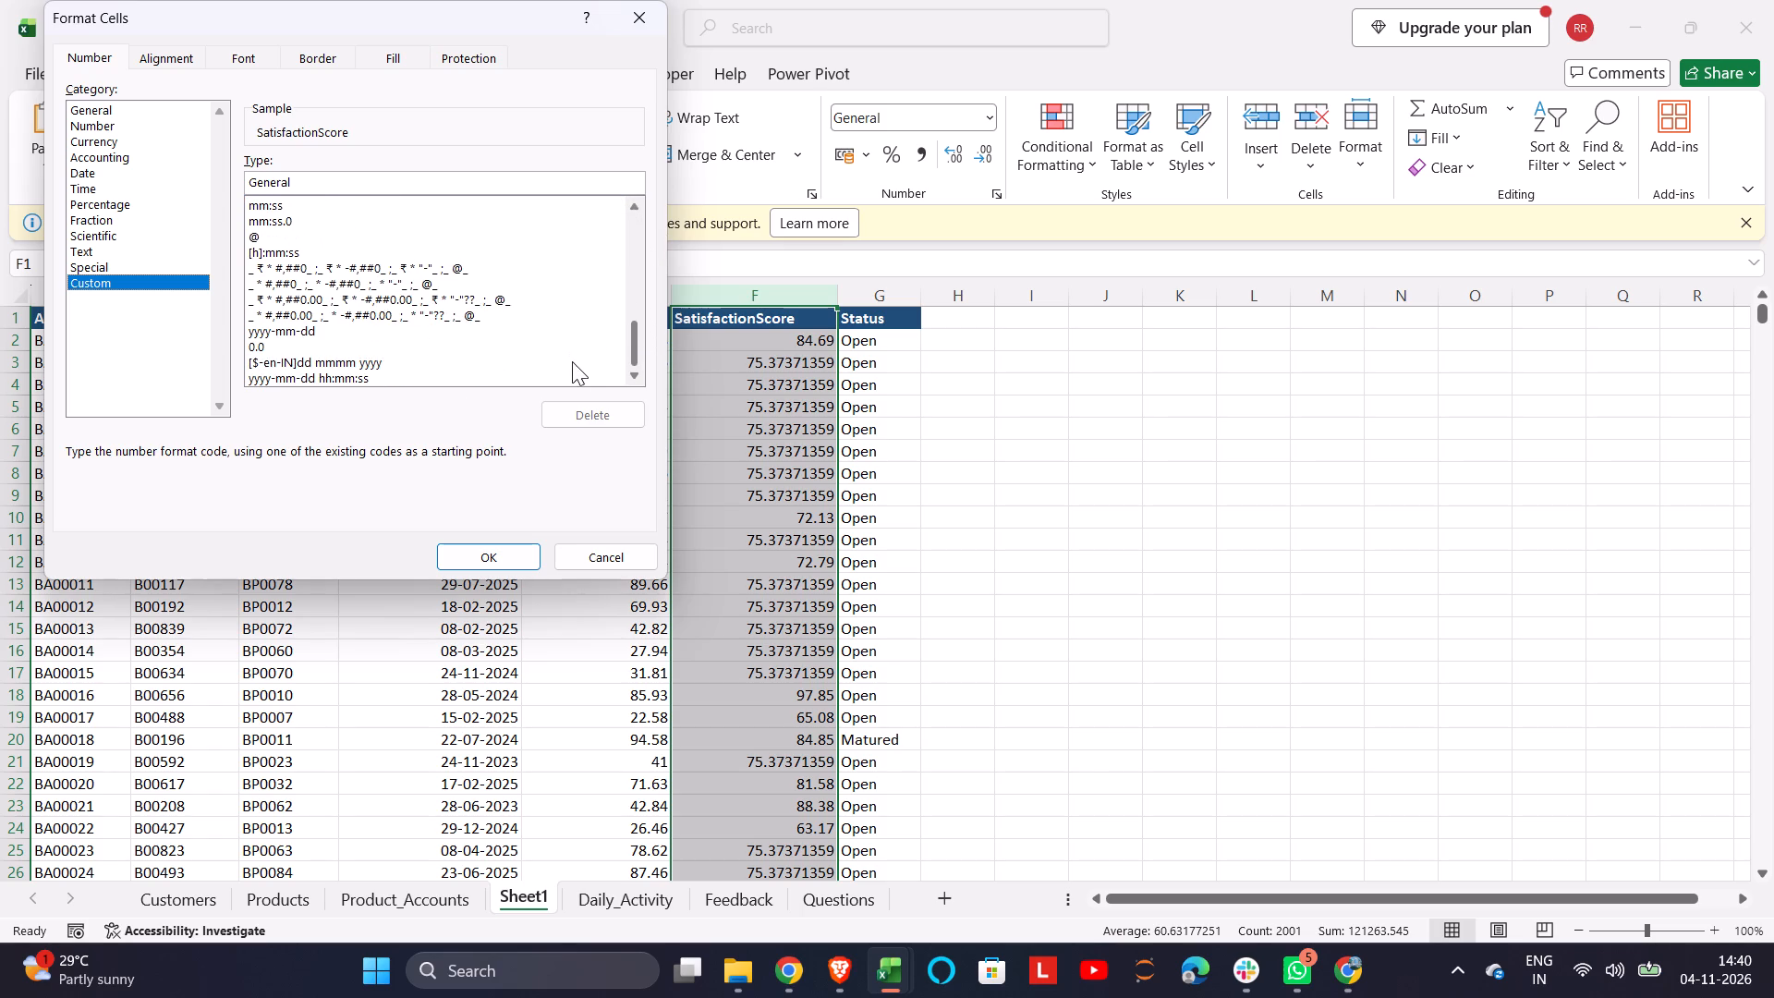
{"action": "left_click_drag", "start_coordinate": [572, 361], "coordinate": [574, 385]}
{"action": "left_click", "coordinate": [339, 352]}
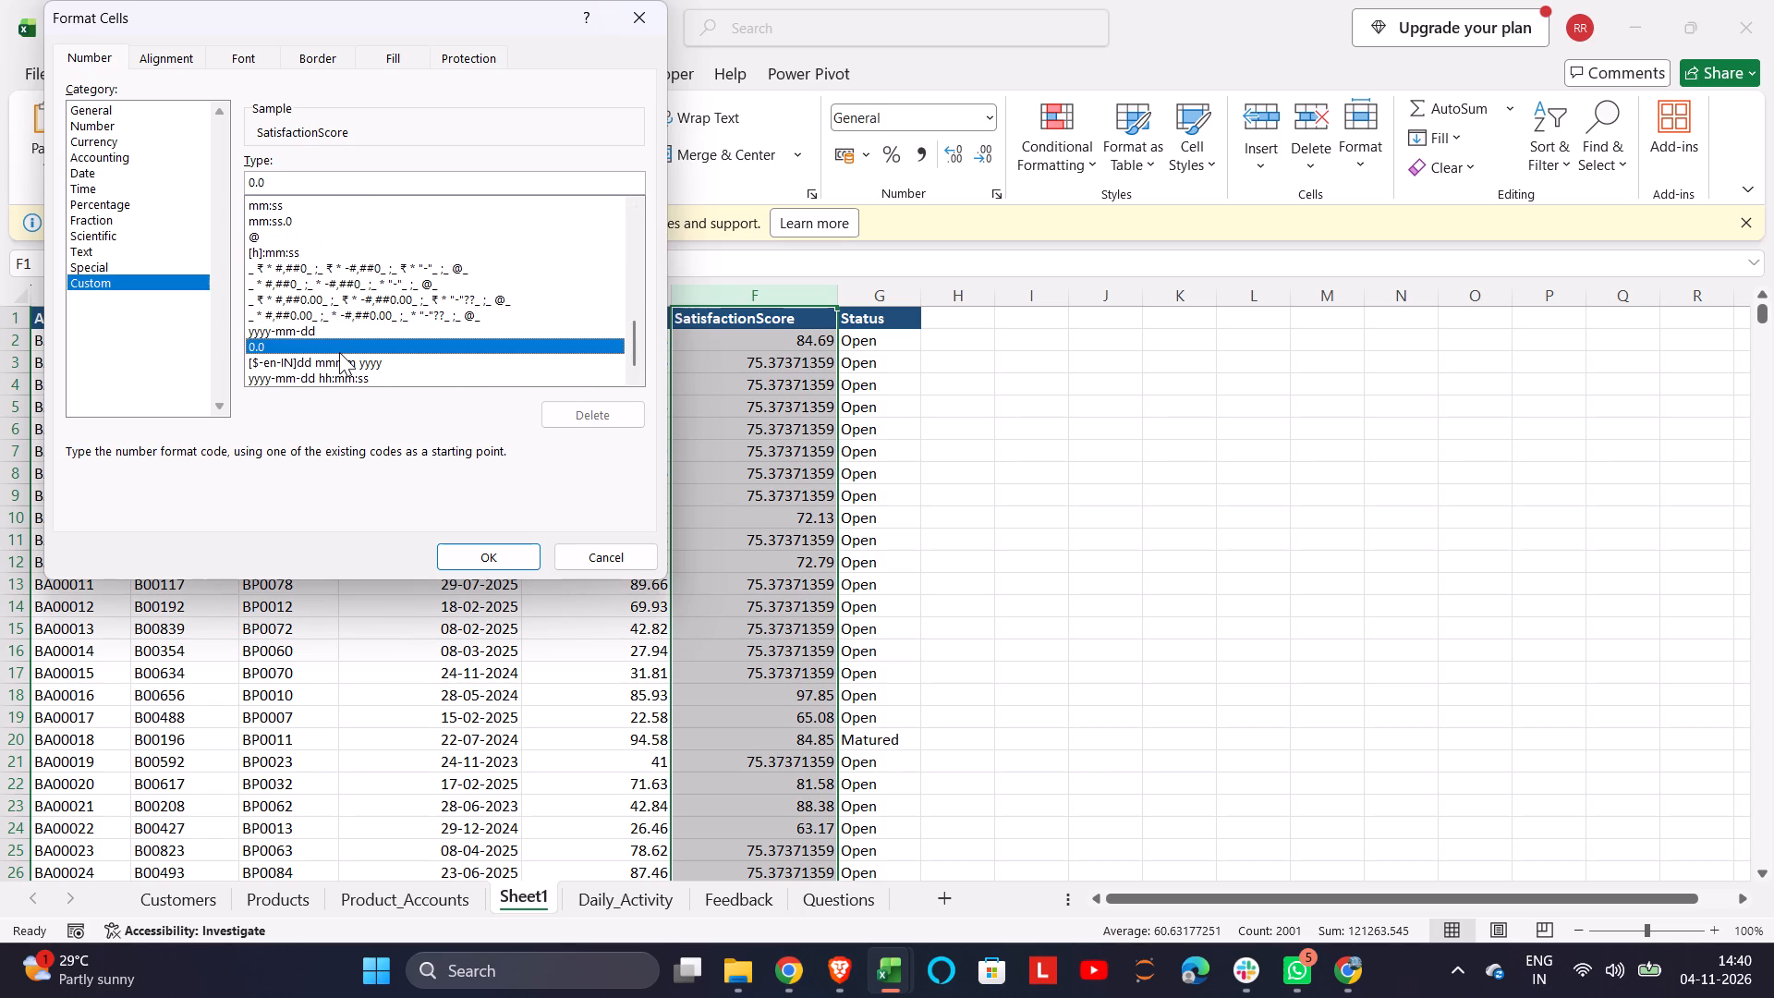
{"action": "left_click", "coordinate": [304, 180]}
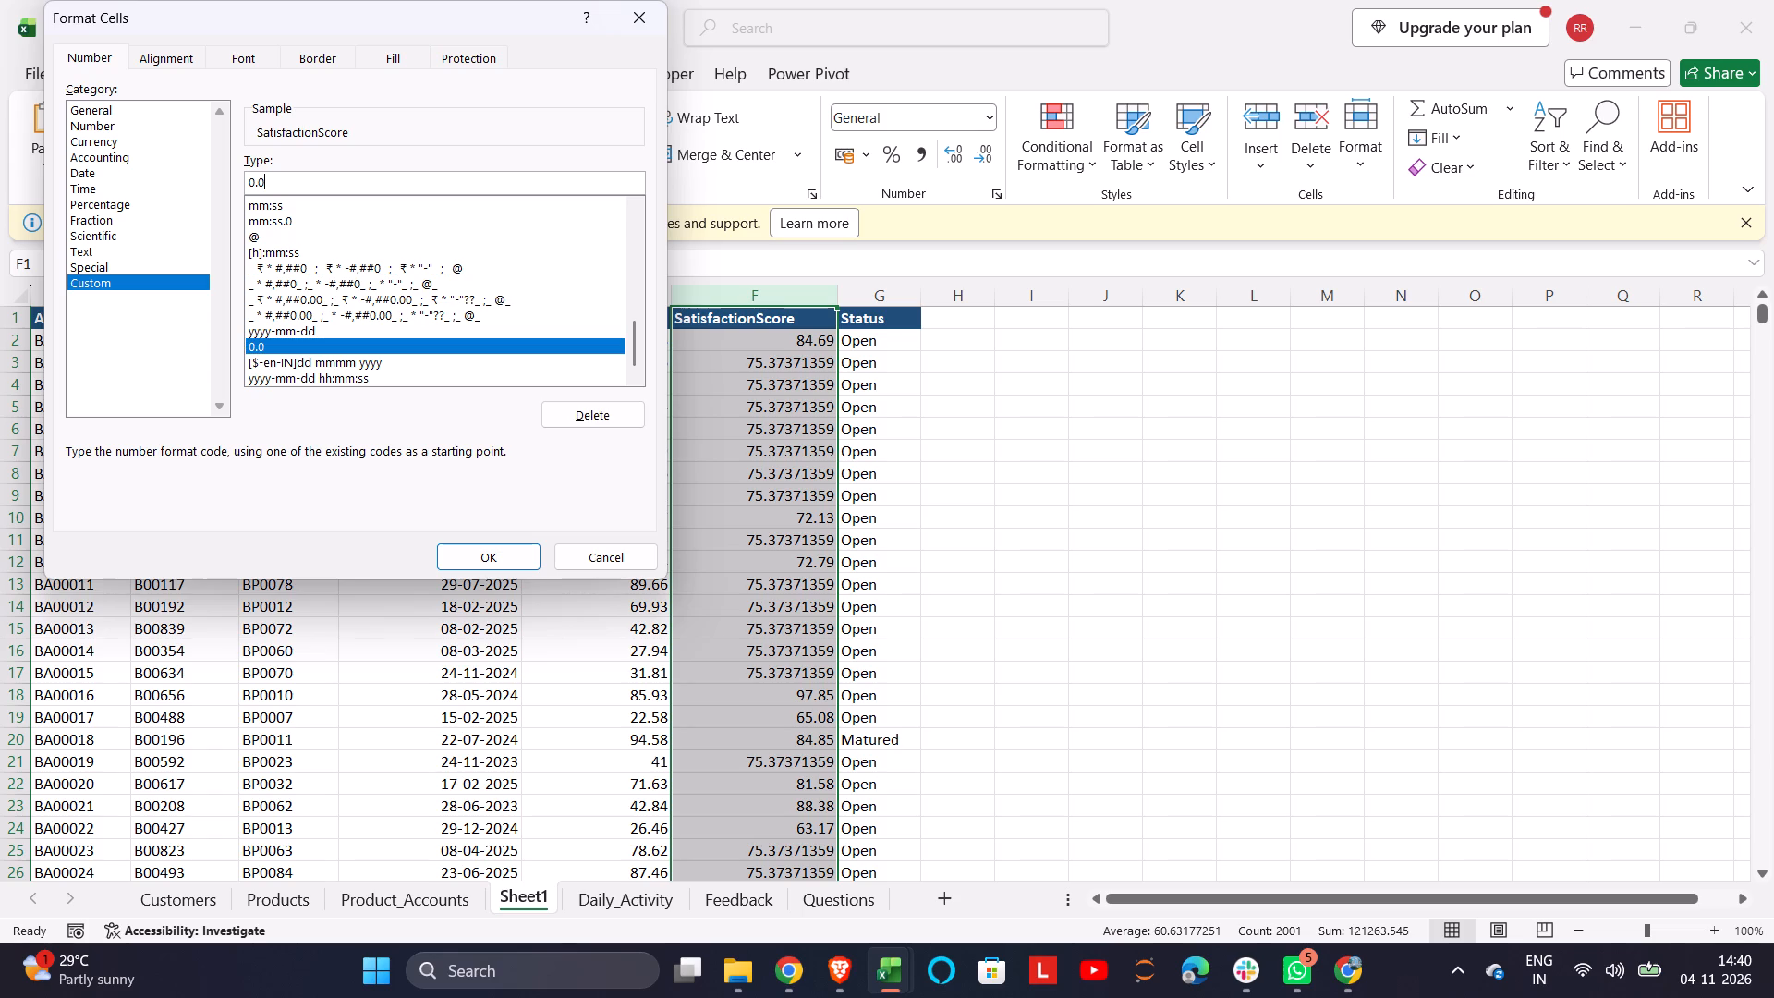
{"action": "key", "text": "0"}
{"action": "key", "text": "Return"}
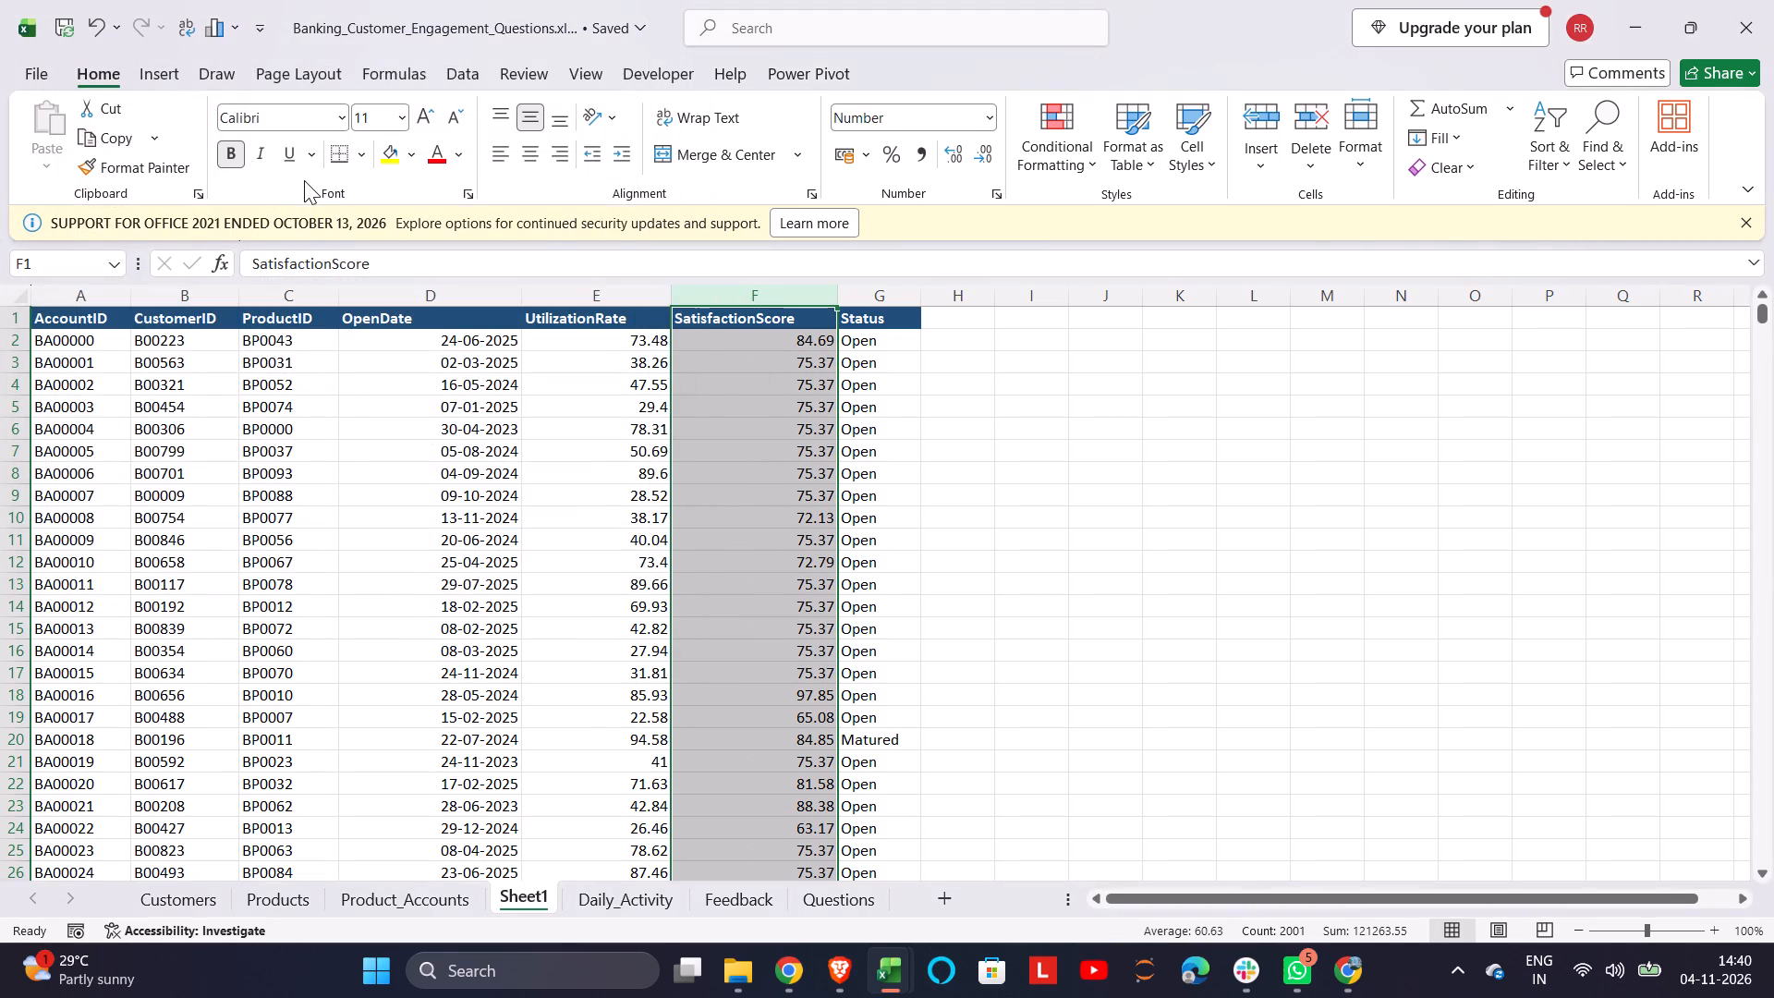
{"action": "left_click", "coordinate": [1003, 367]}
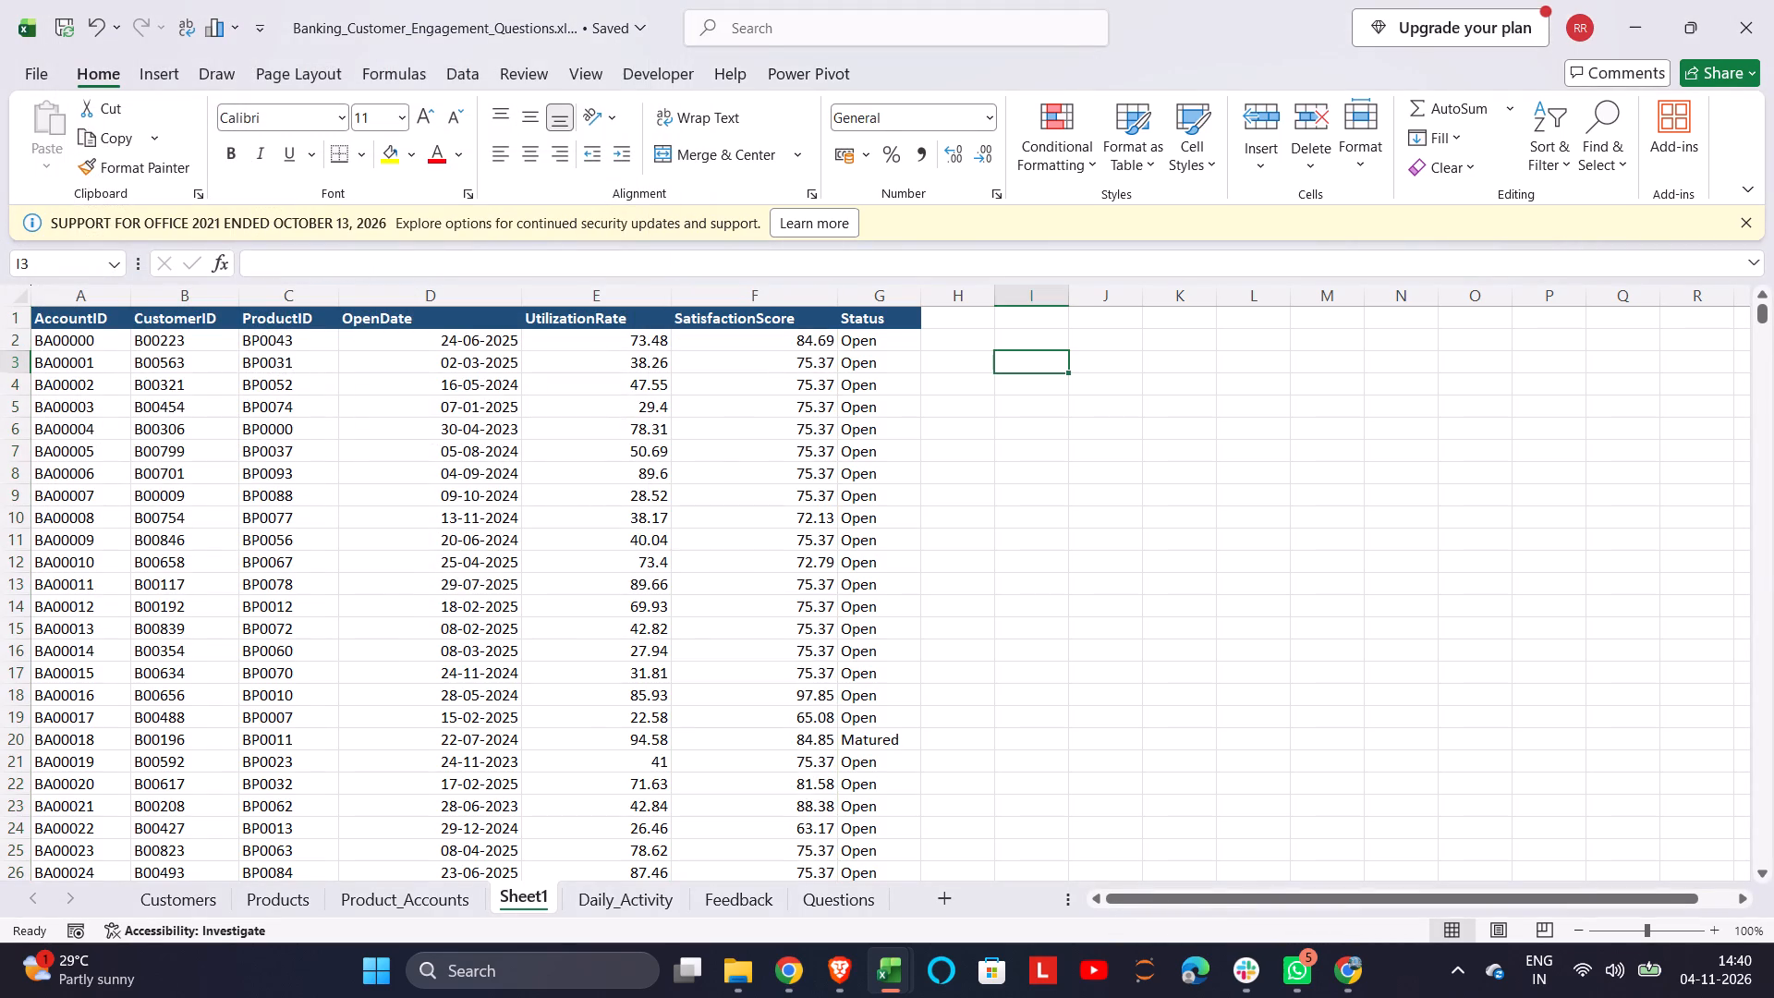
Look through the rows of Sheet1 to check the rebuilt account data, and return to the first row.
{"action": "scroll", "coordinate": [930, 648], "scroll_direction": "up", "scroll_amount": 1}
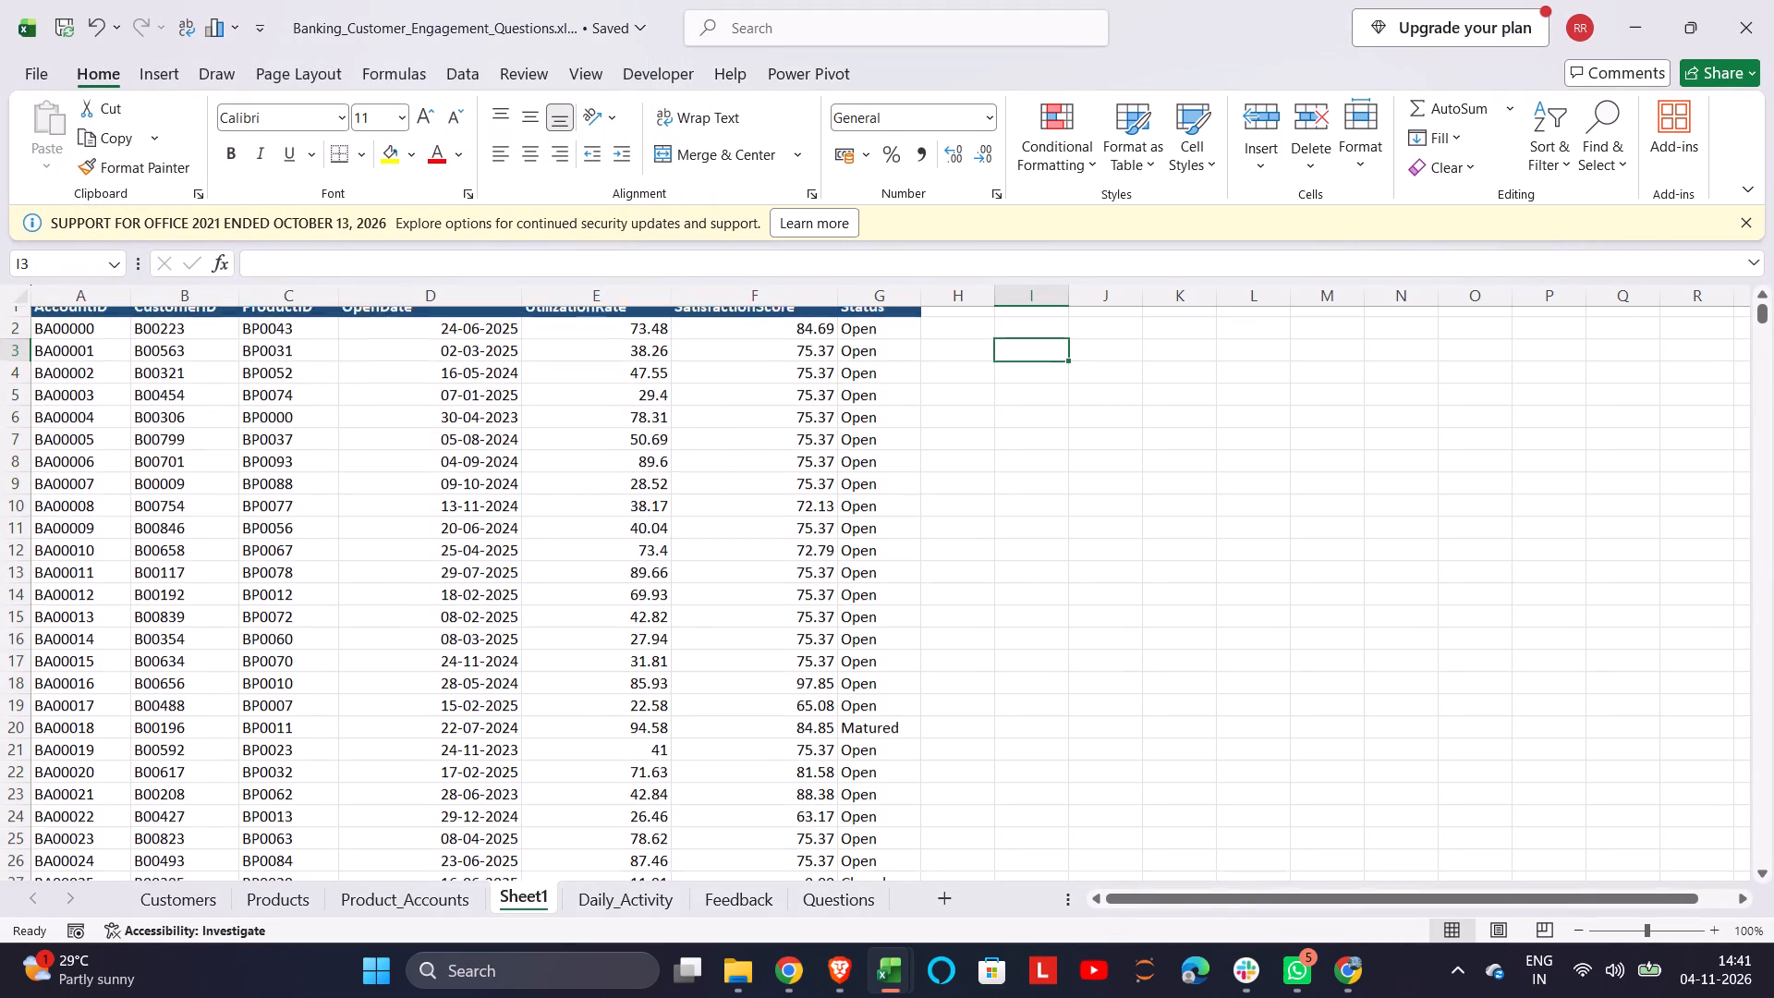
{"action": "scroll", "coordinate": [930, 648], "scroll_direction": "up", "scroll_amount": 1}
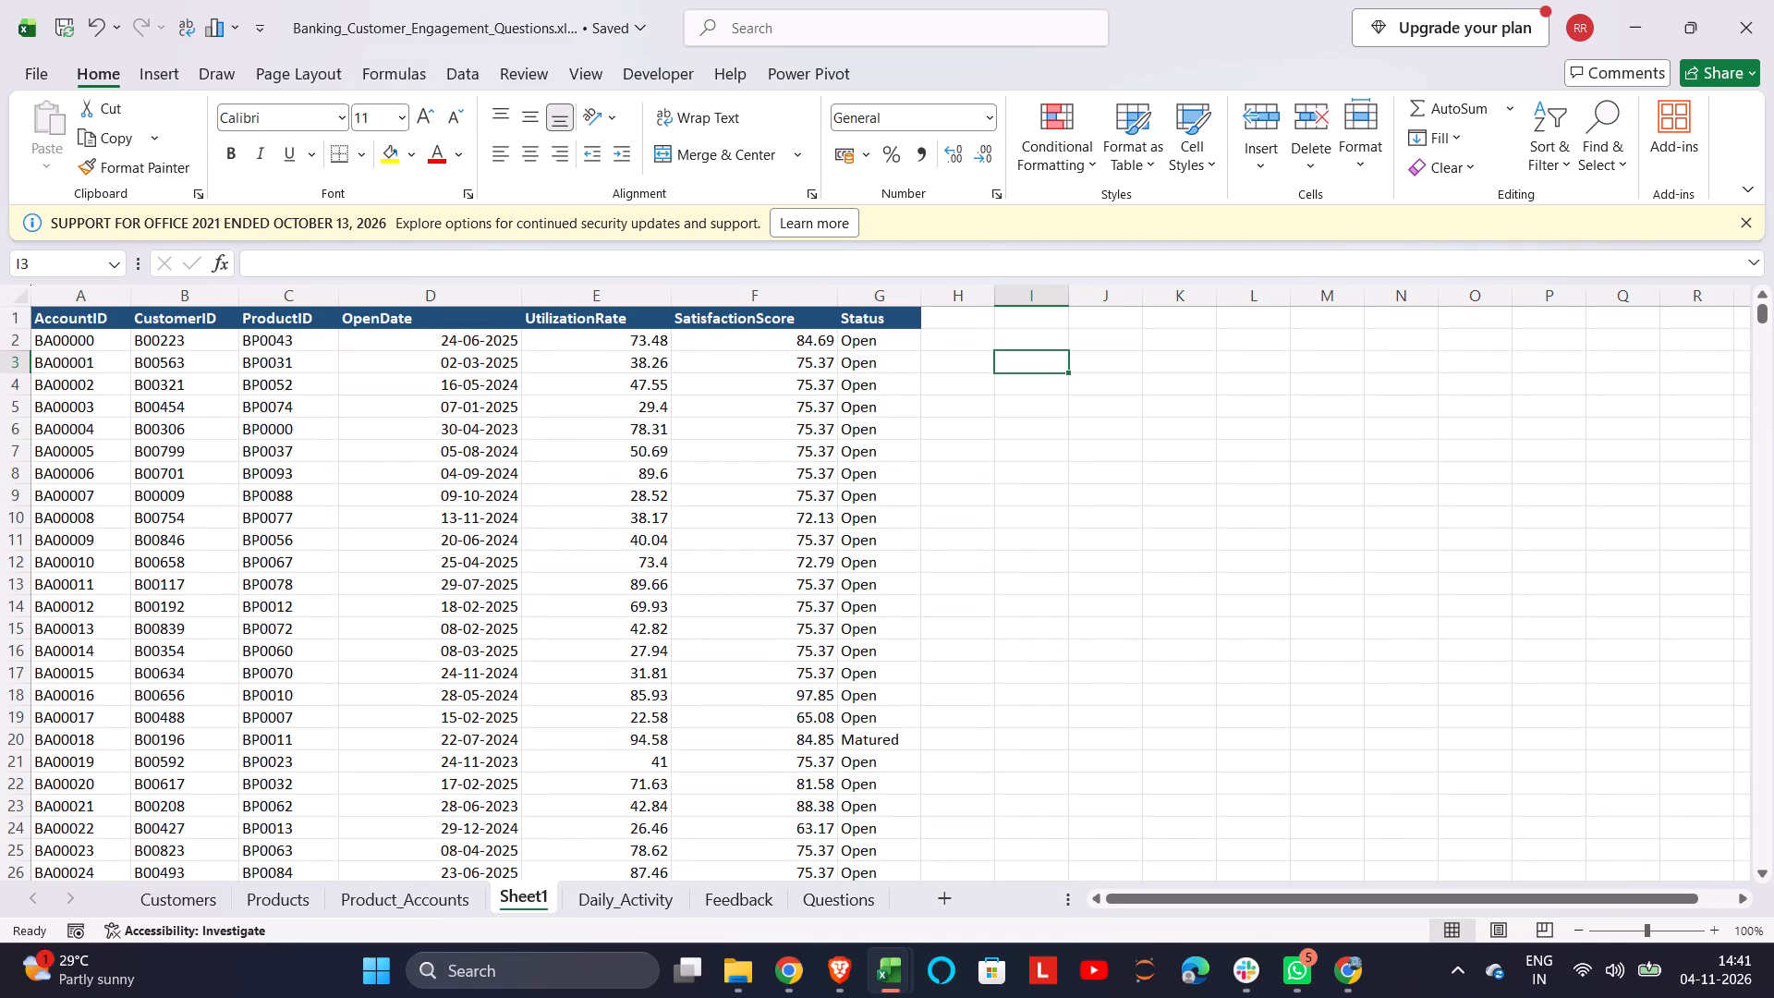
{"action": "scroll", "coordinate": [572, 629], "scroll_direction": "down", "scroll_amount": 10}
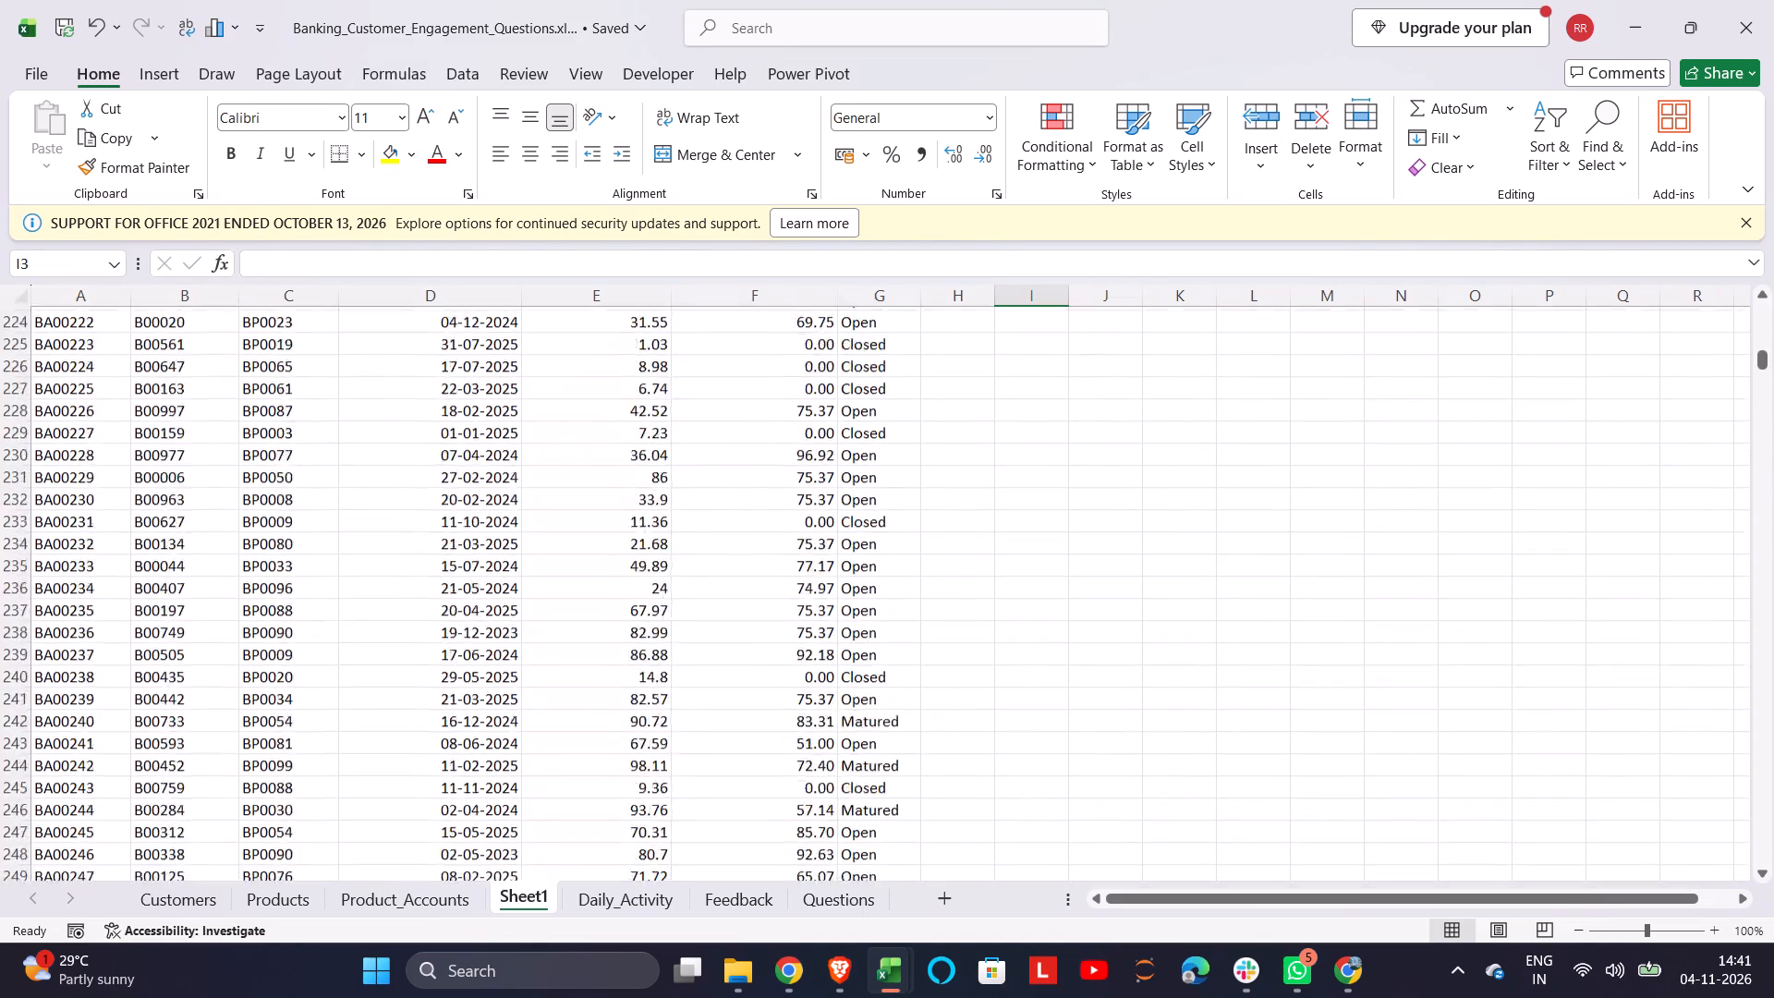
{"action": "scroll", "coordinate": [572, 629], "scroll_direction": "down", "scroll_amount": 2}
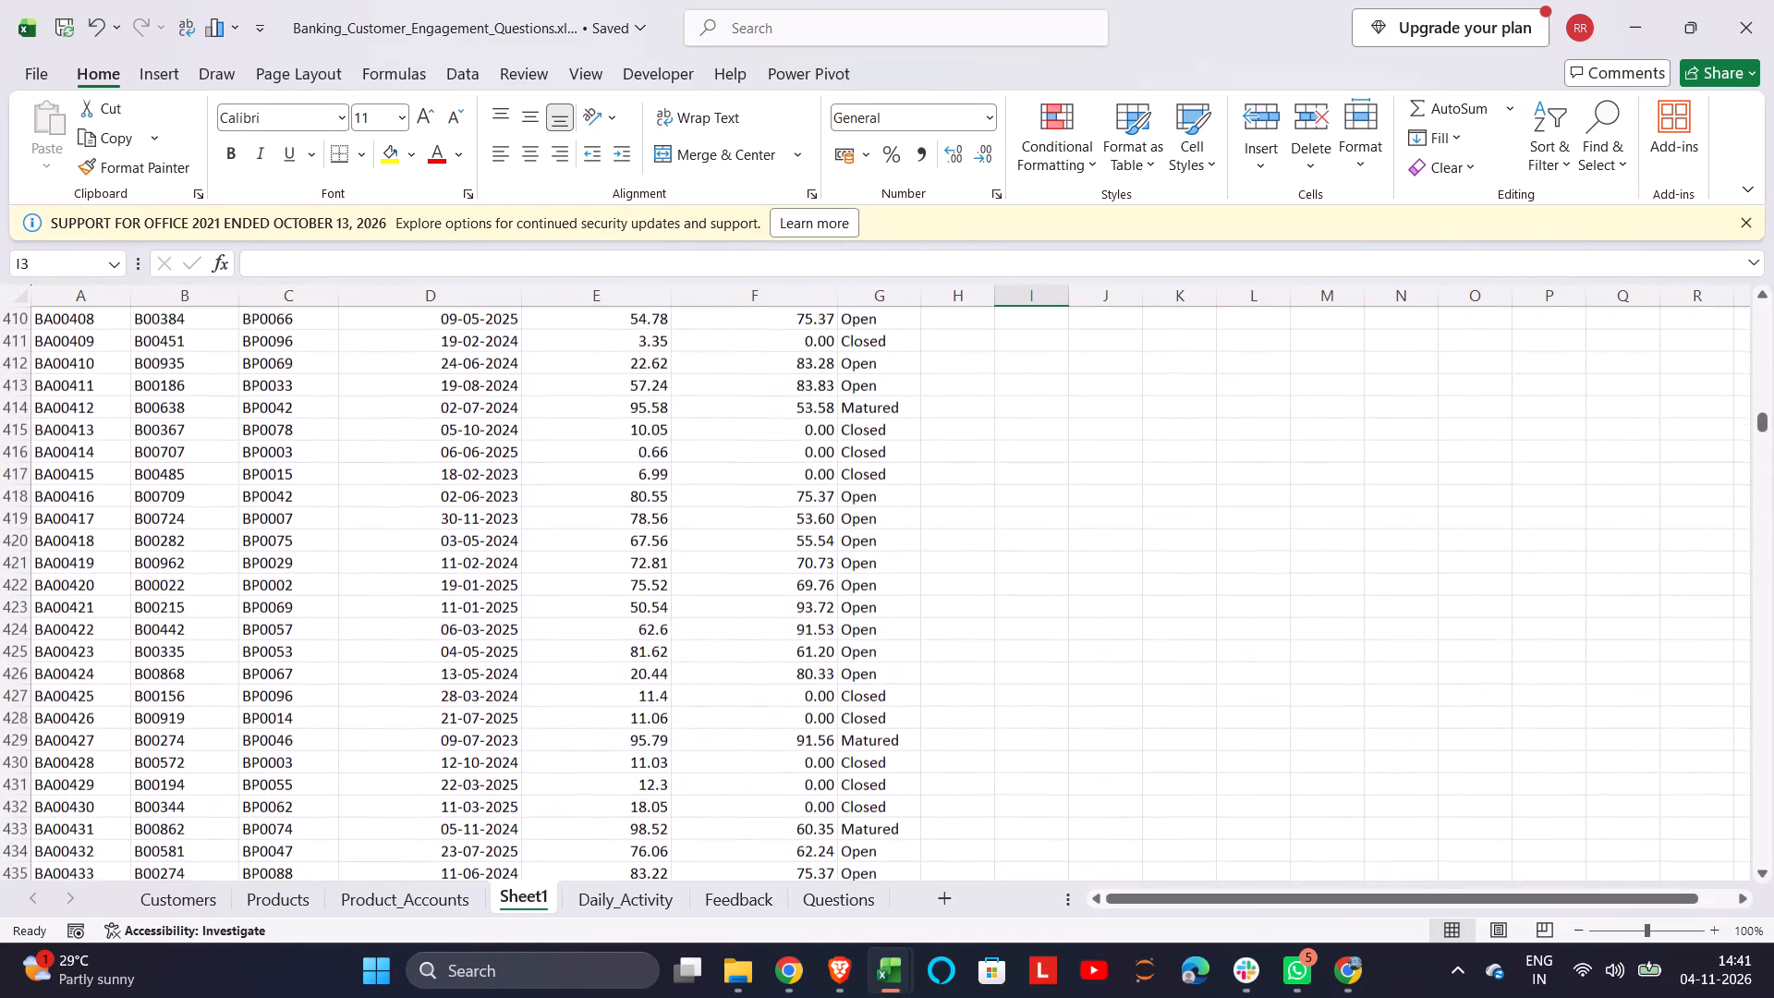
{"action": "scroll", "coordinate": [572, 627], "scroll_direction": "down", "scroll_amount": 8}
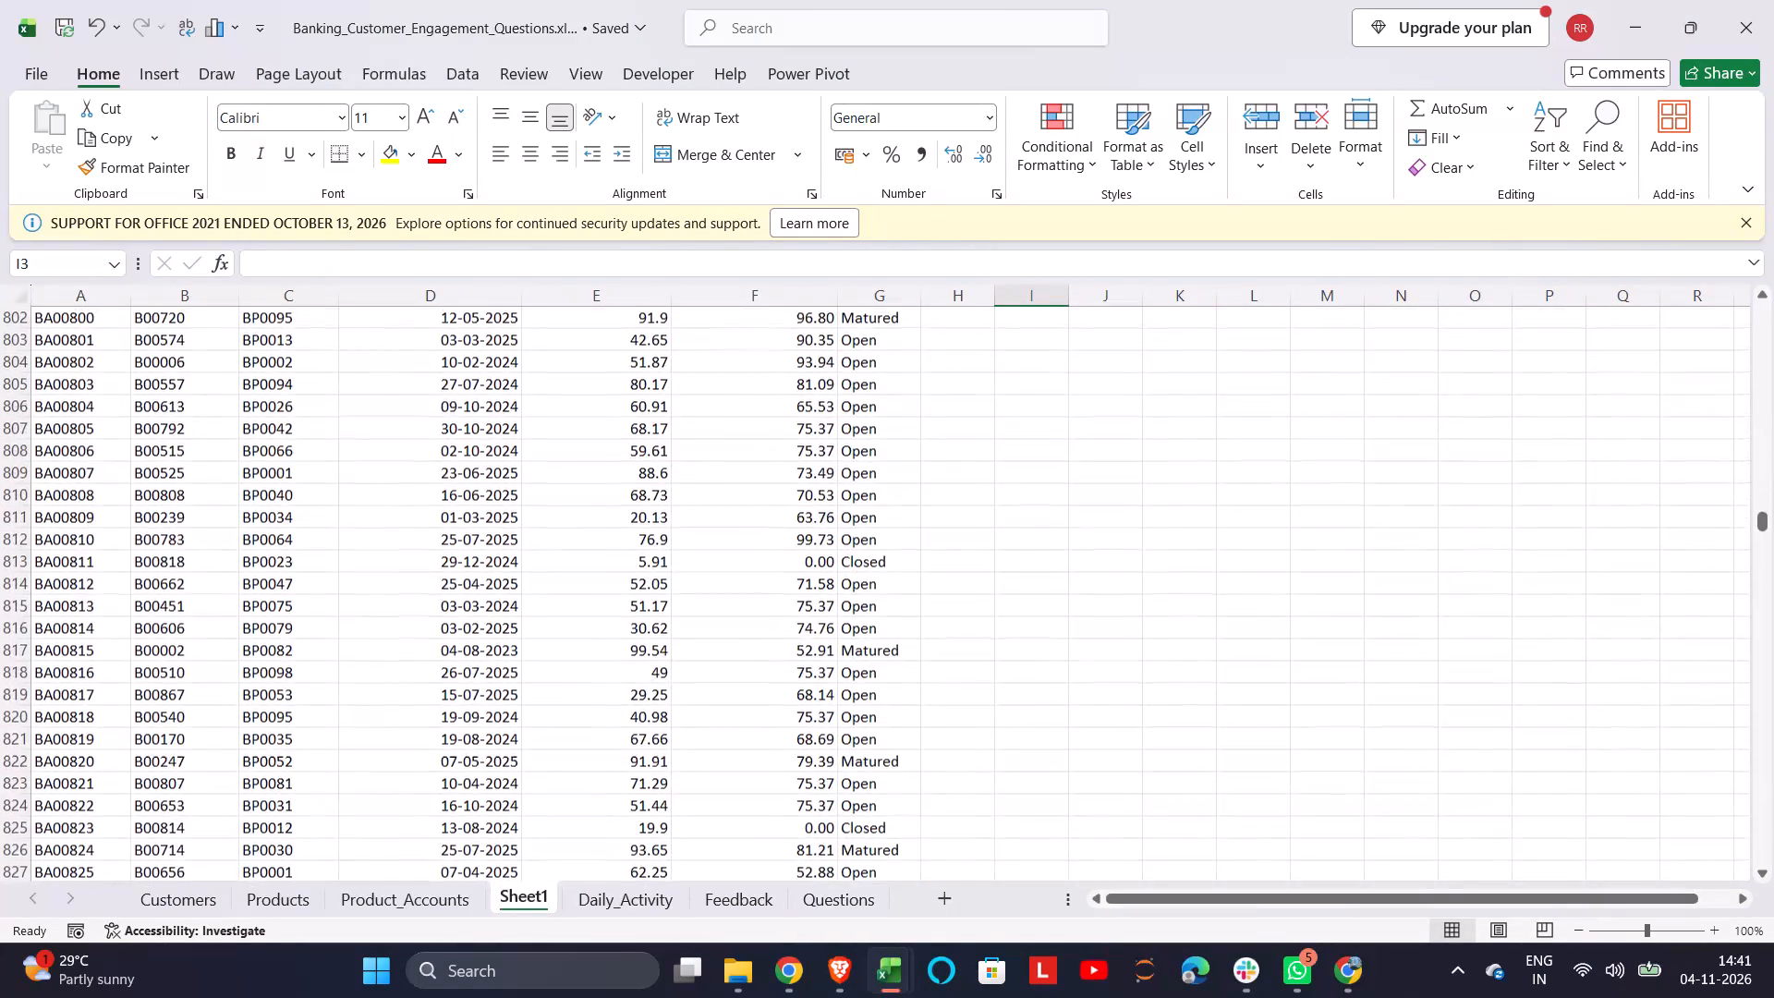
{"action": "scroll", "coordinate": [572, 627], "scroll_direction": "up", "scroll_amount": 2}
{"action": "key", "text": "ctrl+Up"}
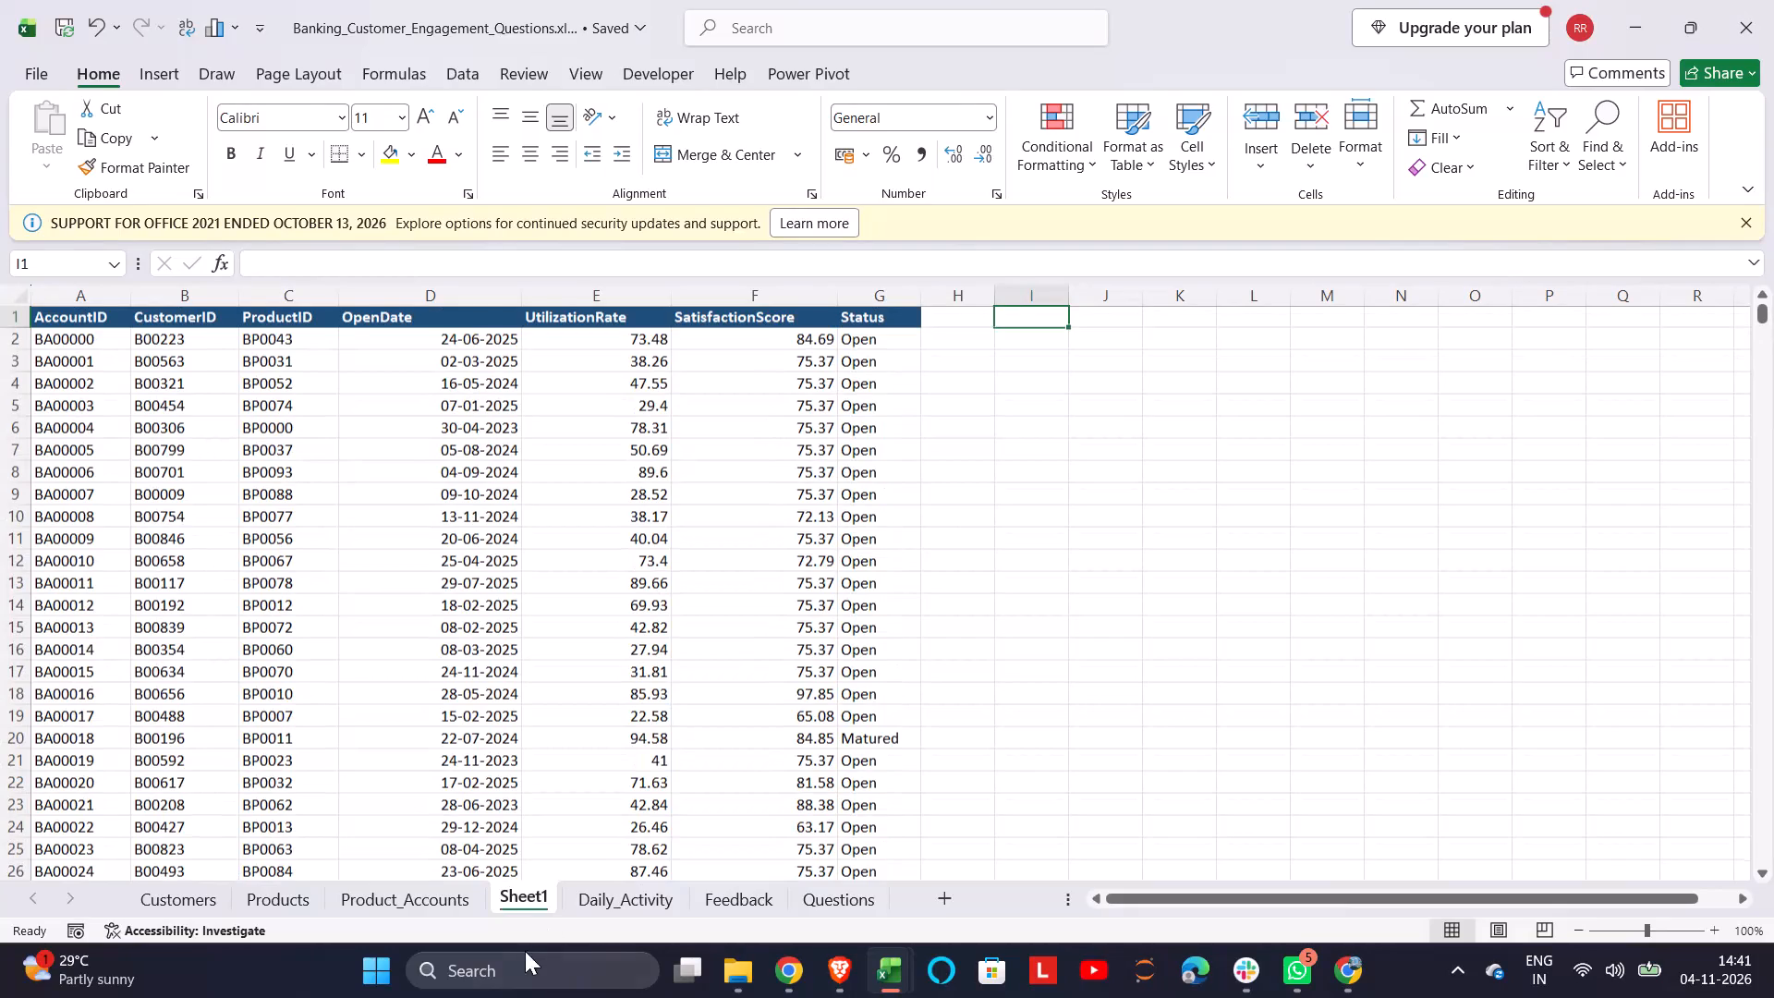
Copy the old Product_Accounts sheet's name and rename that sheet as gg.
{"action": "double_click", "coordinate": [430, 909]}
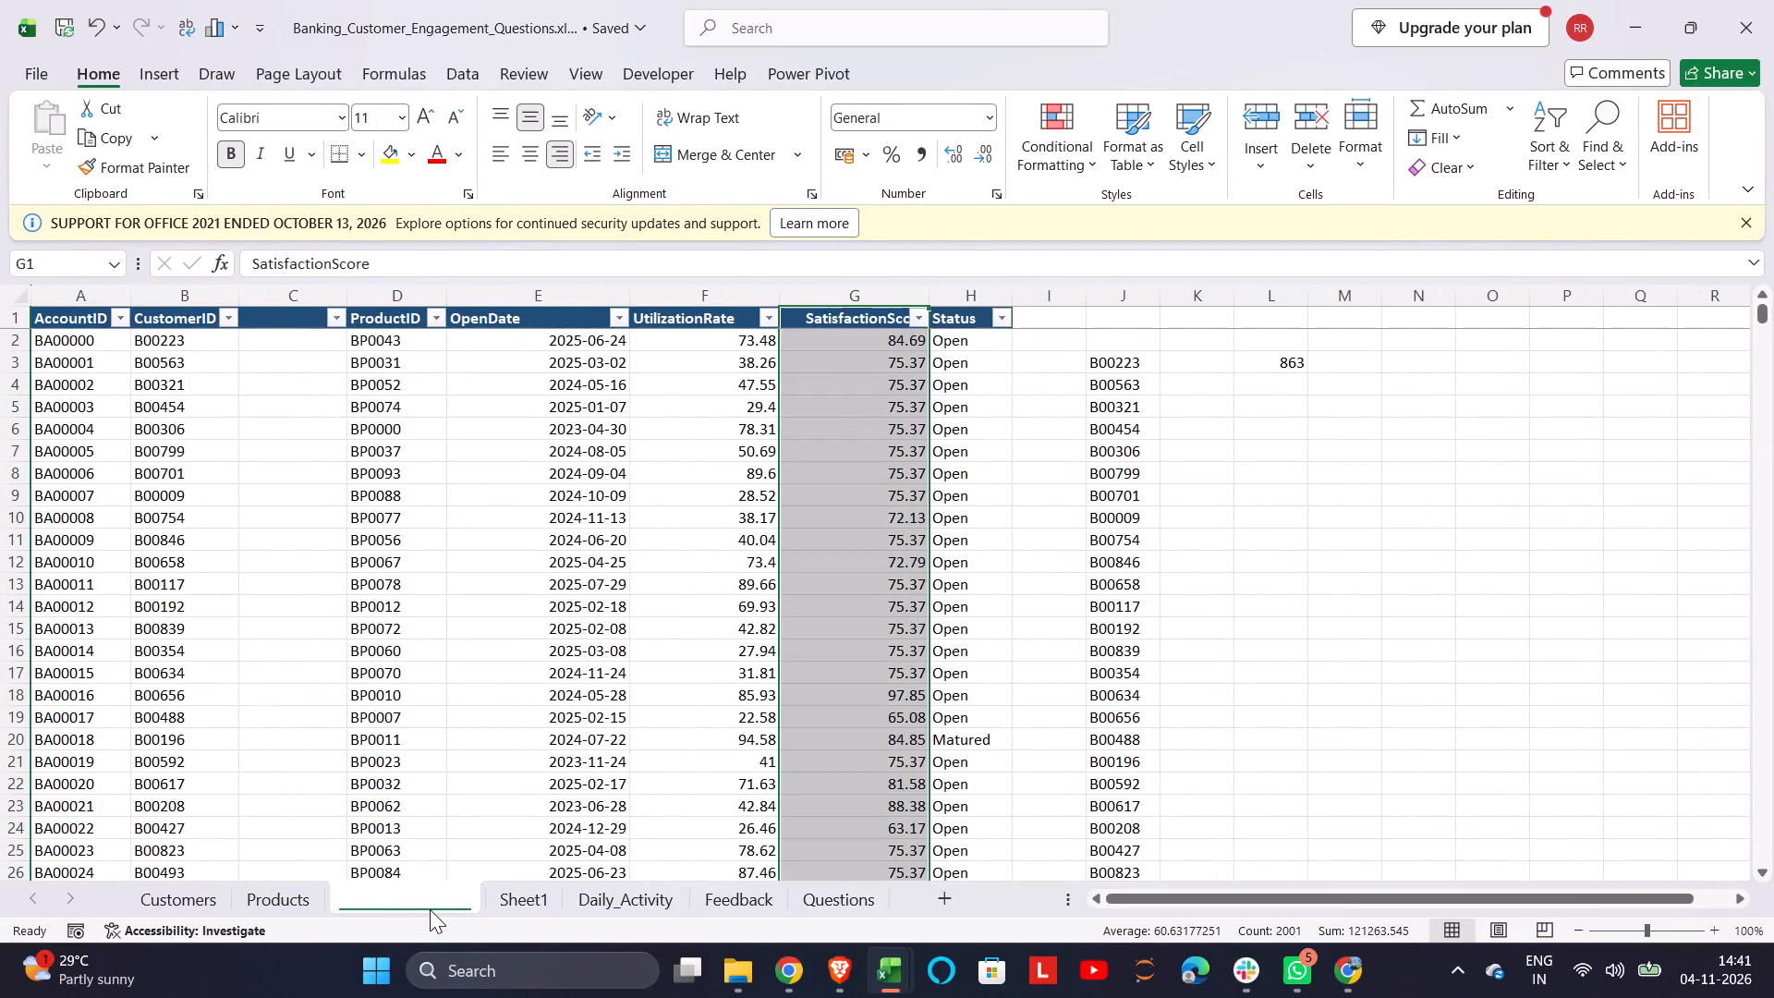
{"action": "key", "text": "ctrl+c"}
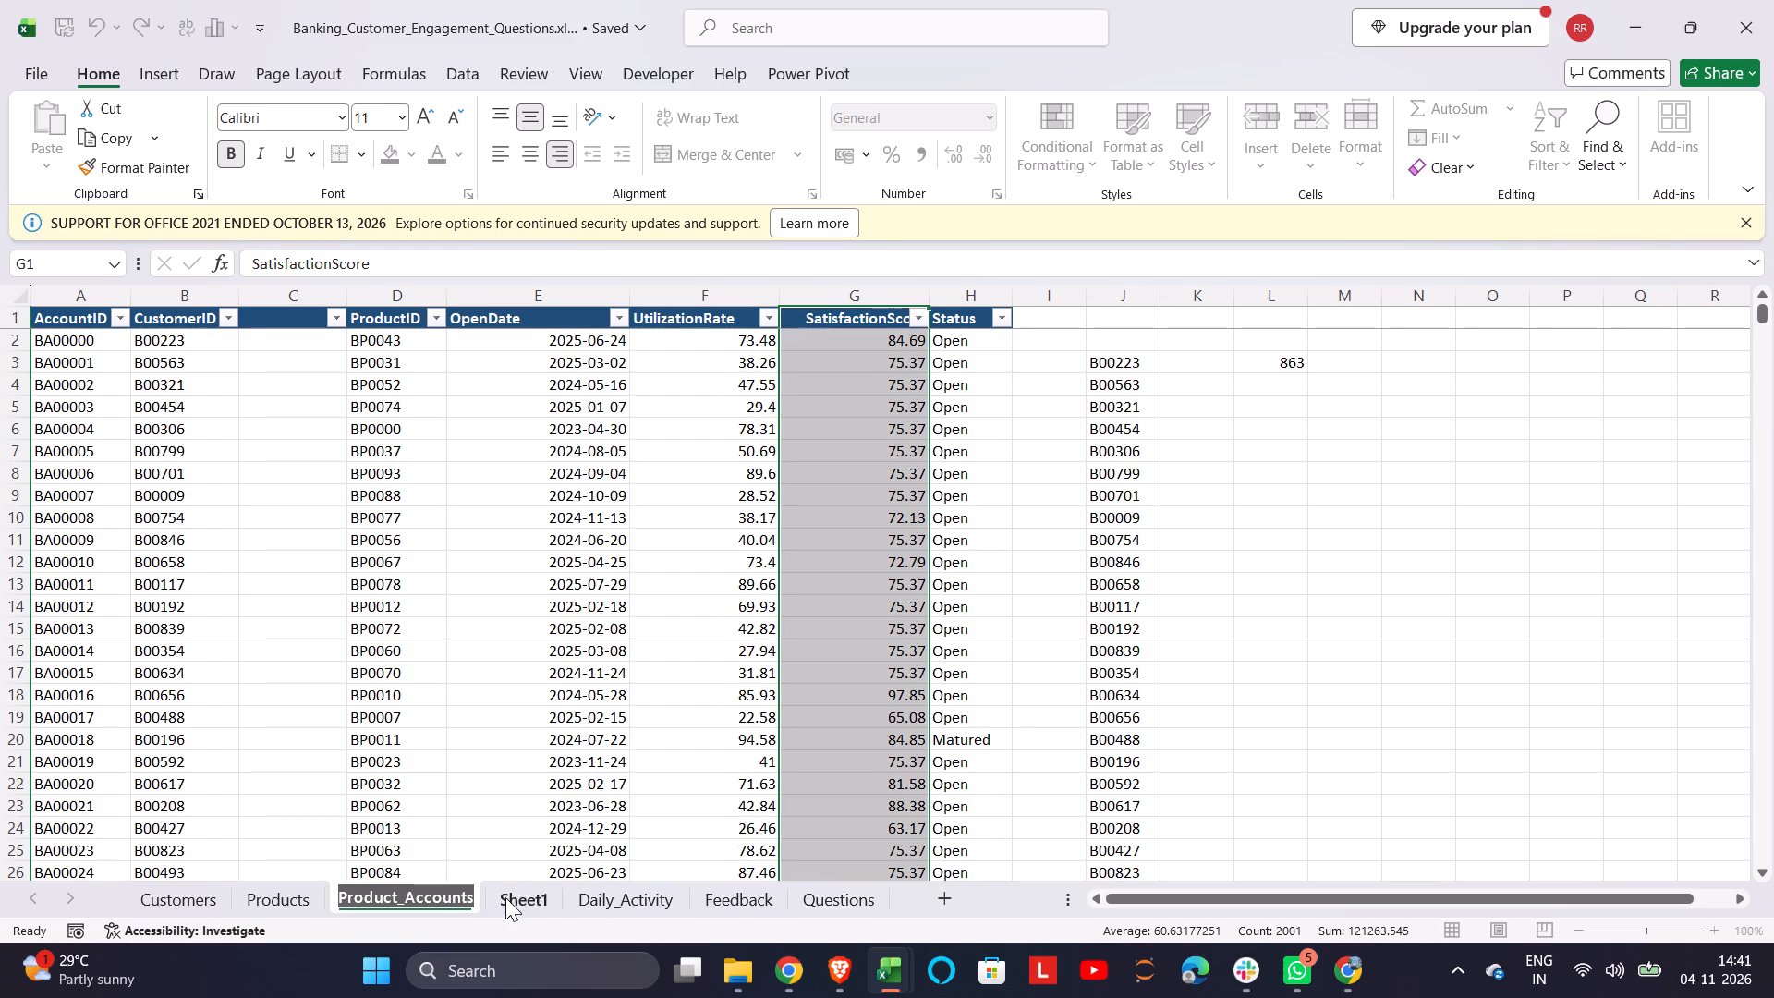
{"action": "key", "text": "backslash"}
{"action": "key", "text": "BackSpace"}
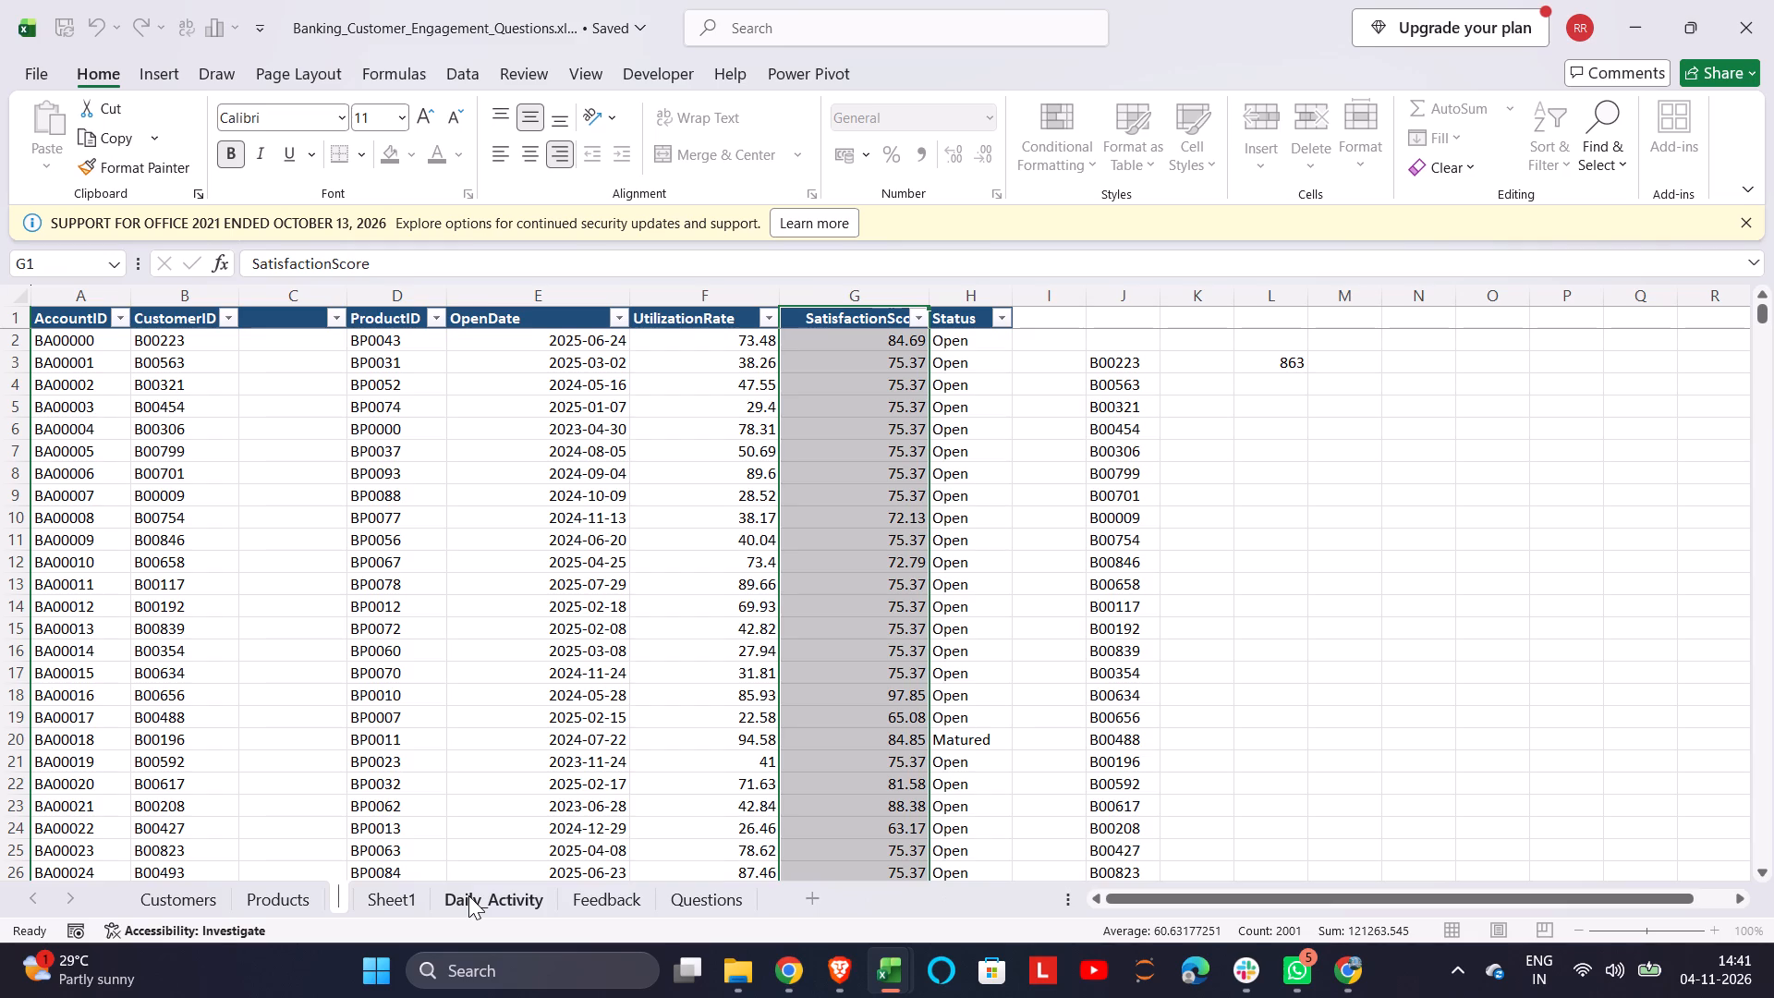
{"action": "type", "text": "gg"}
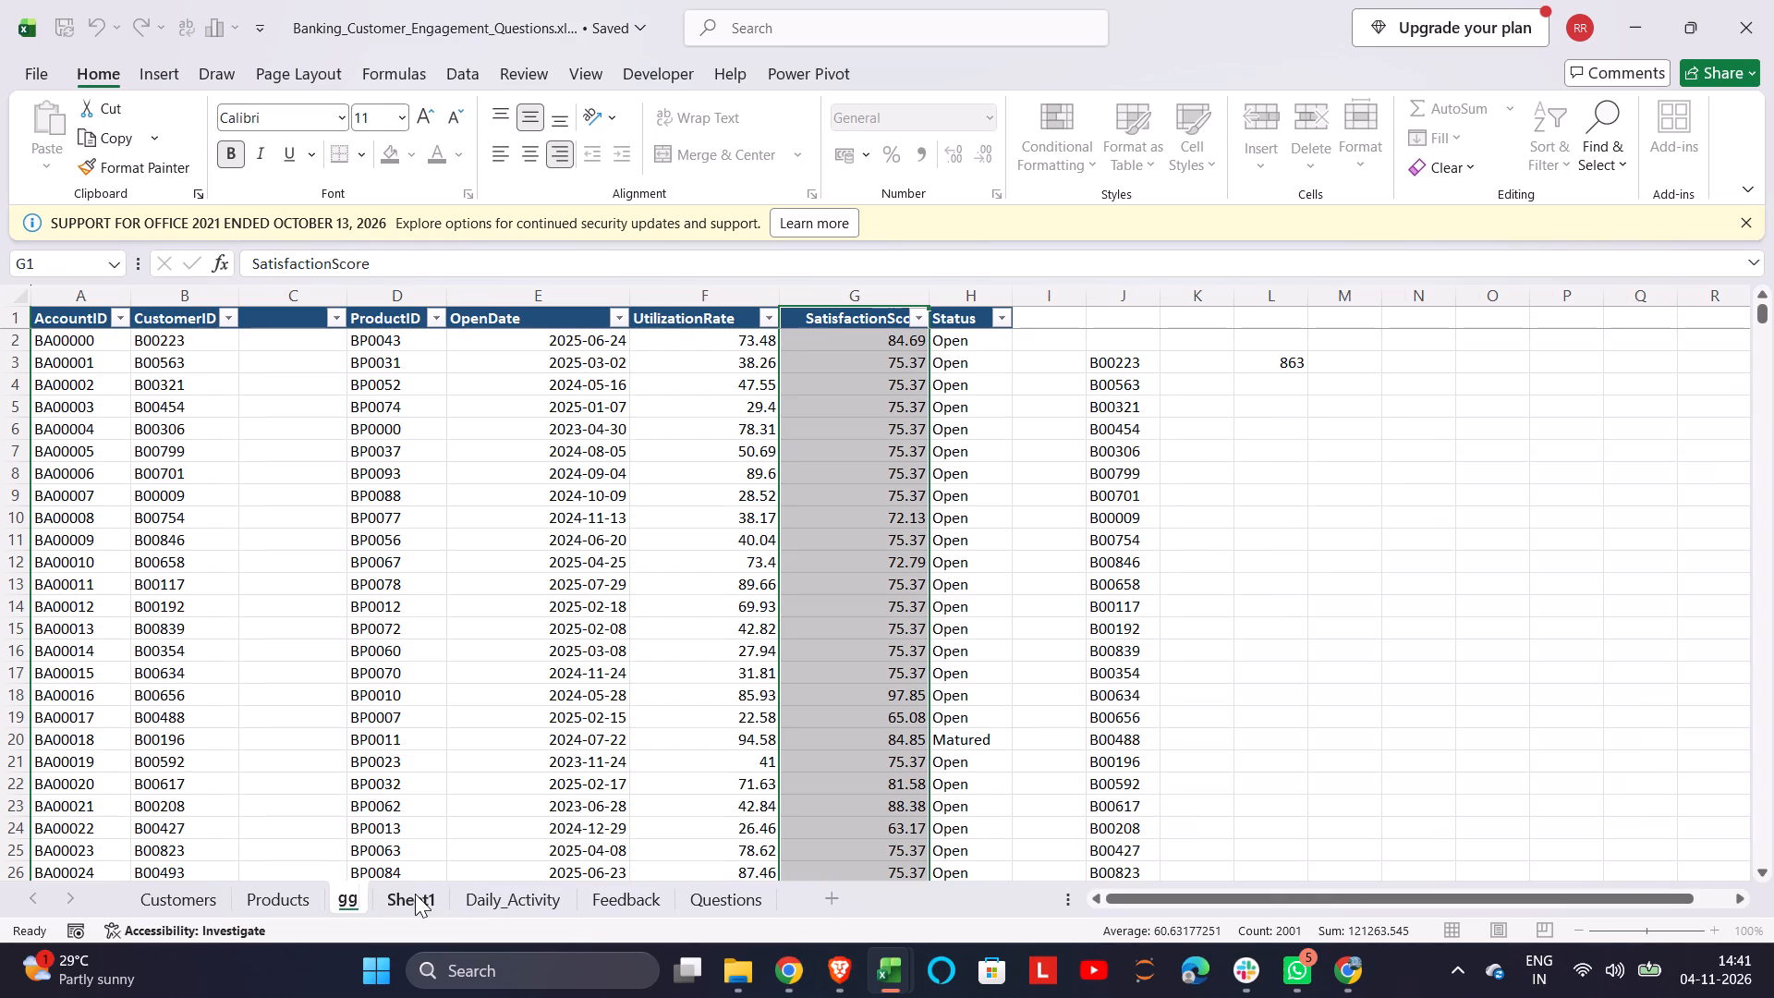
Rename Sheet1 as Product_Accounts using the copied name.
{"action": "double_click", "coordinate": [415, 894]}
{"action": "key", "text": "BackSpace"}
{"action": "key", "text": "ctrl+v"}
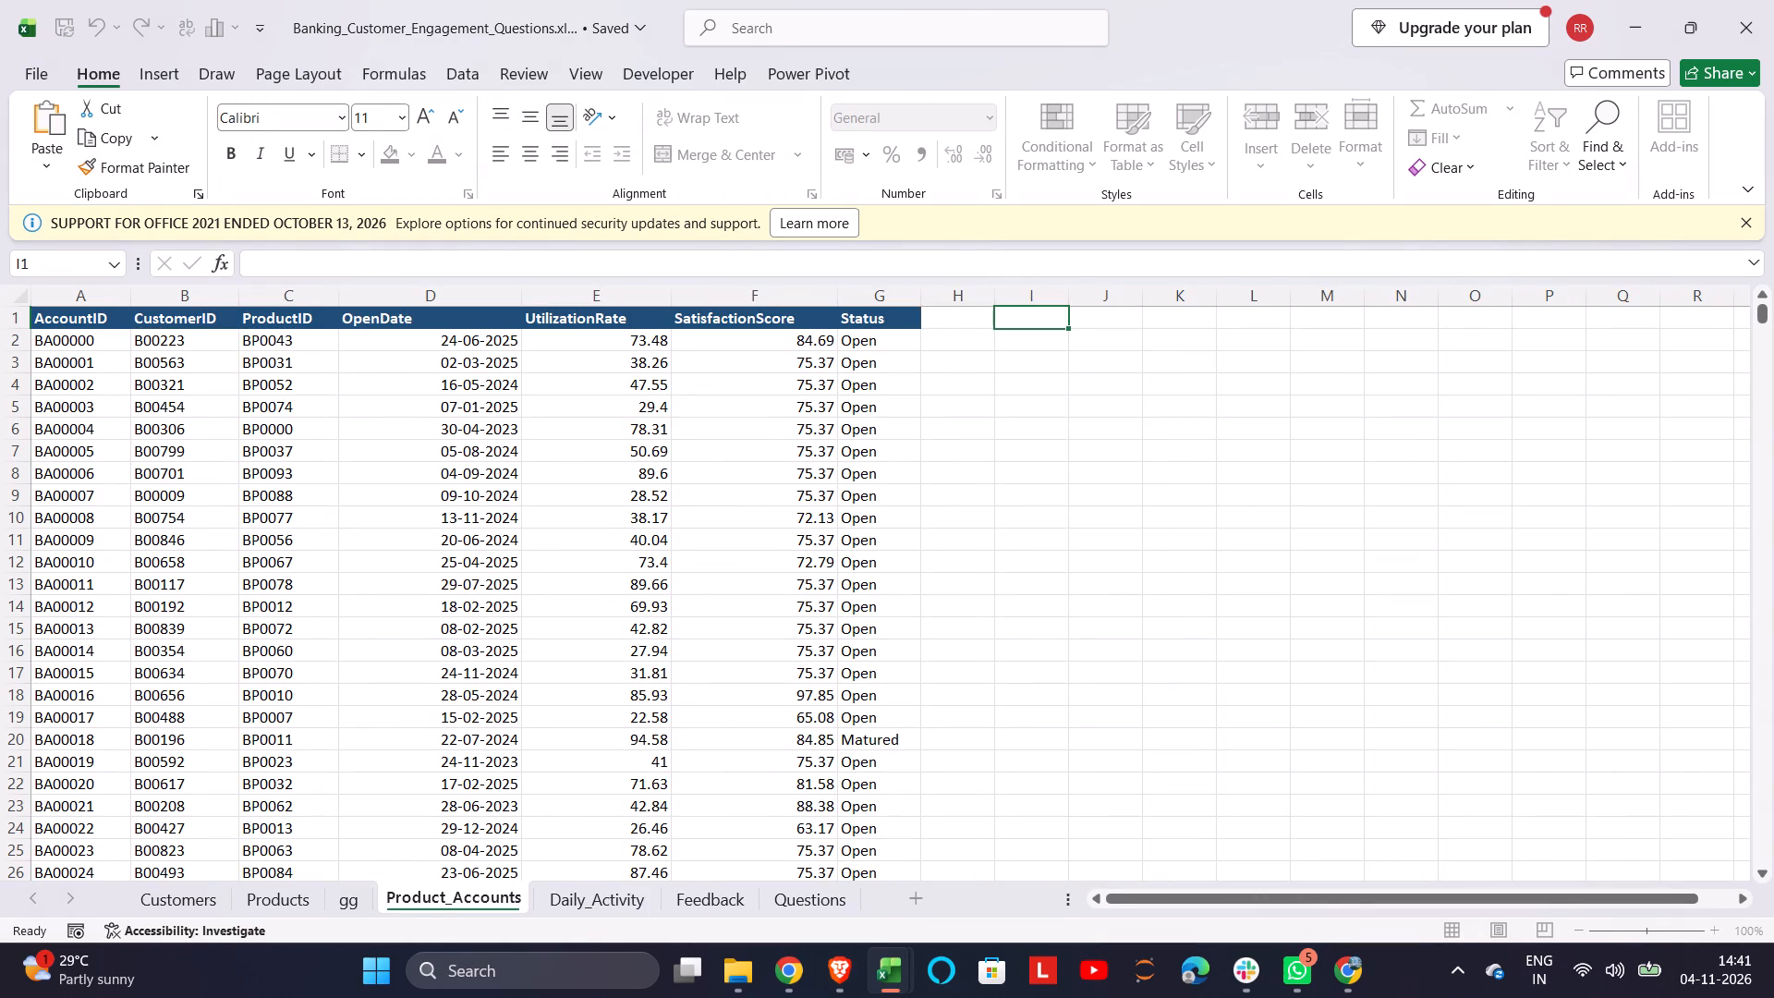
{"action": "key", "text": "Return"}
{"action": "left_click", "coordinate": [1104, 698]}
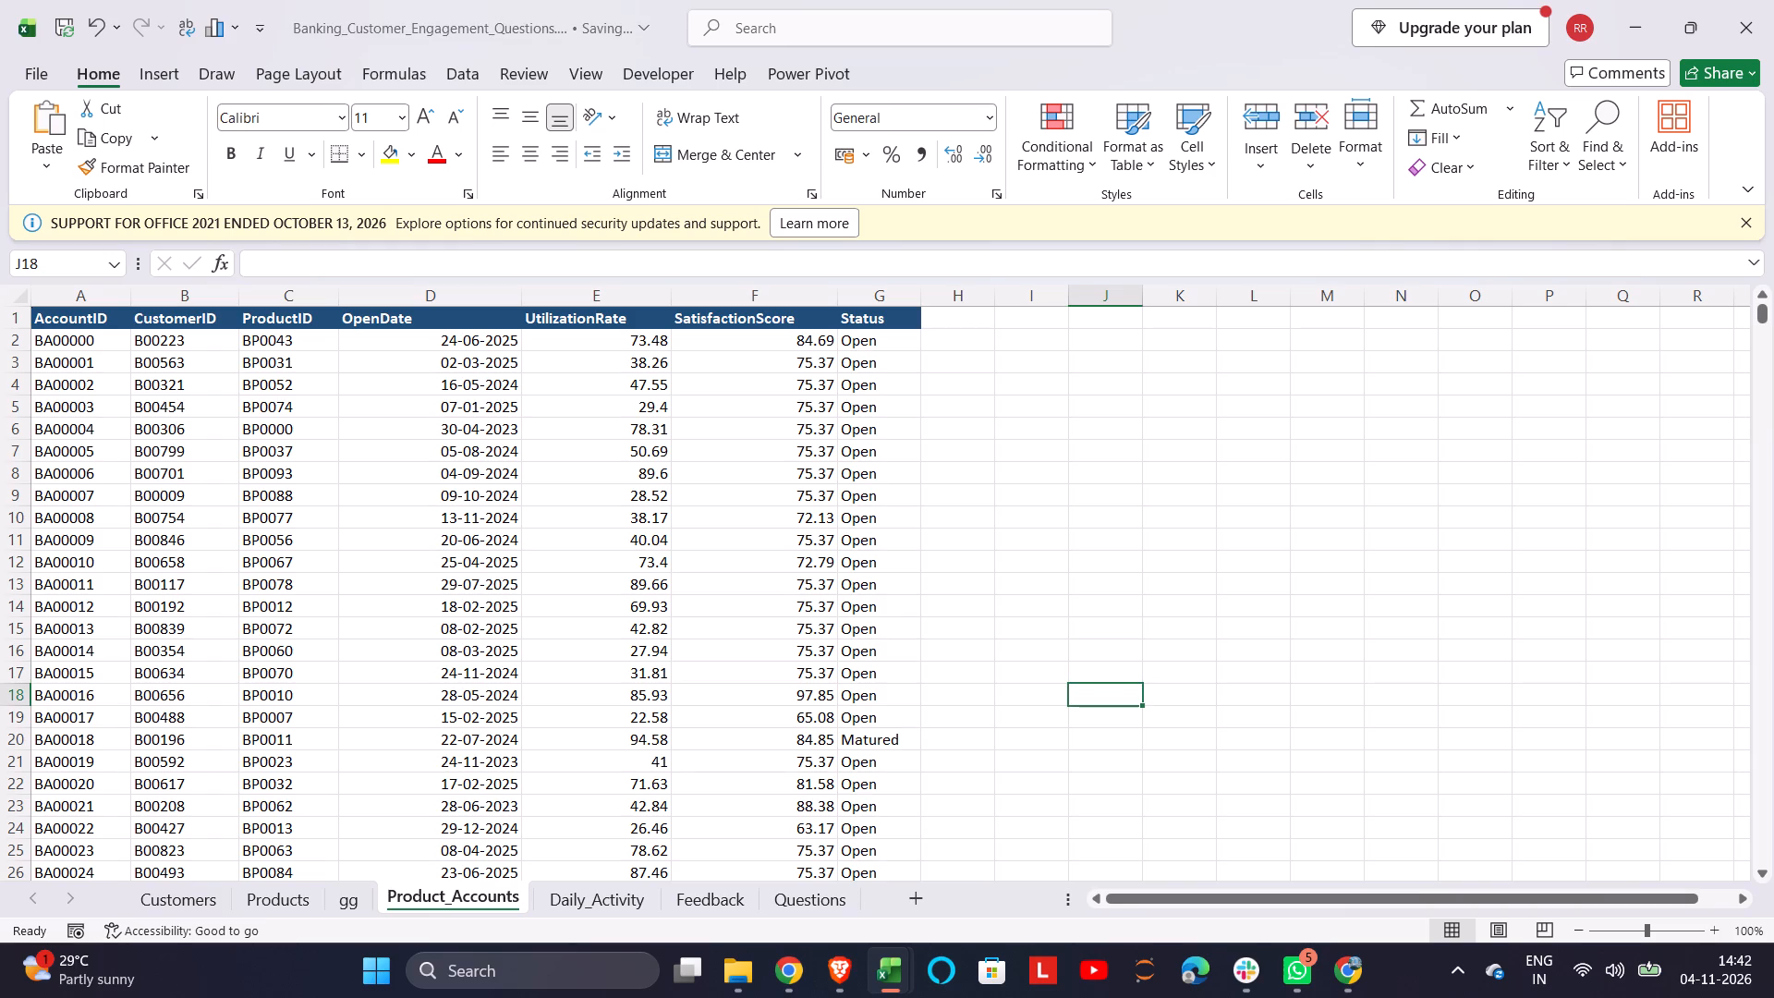
Compare the Daily_Activity sheet with the original Daily_Activity rows in the Banking_Customer_Engagement_Questions_Base.xlsx workbook.
{"action": "left_click", "coordinate": [600, 896]}
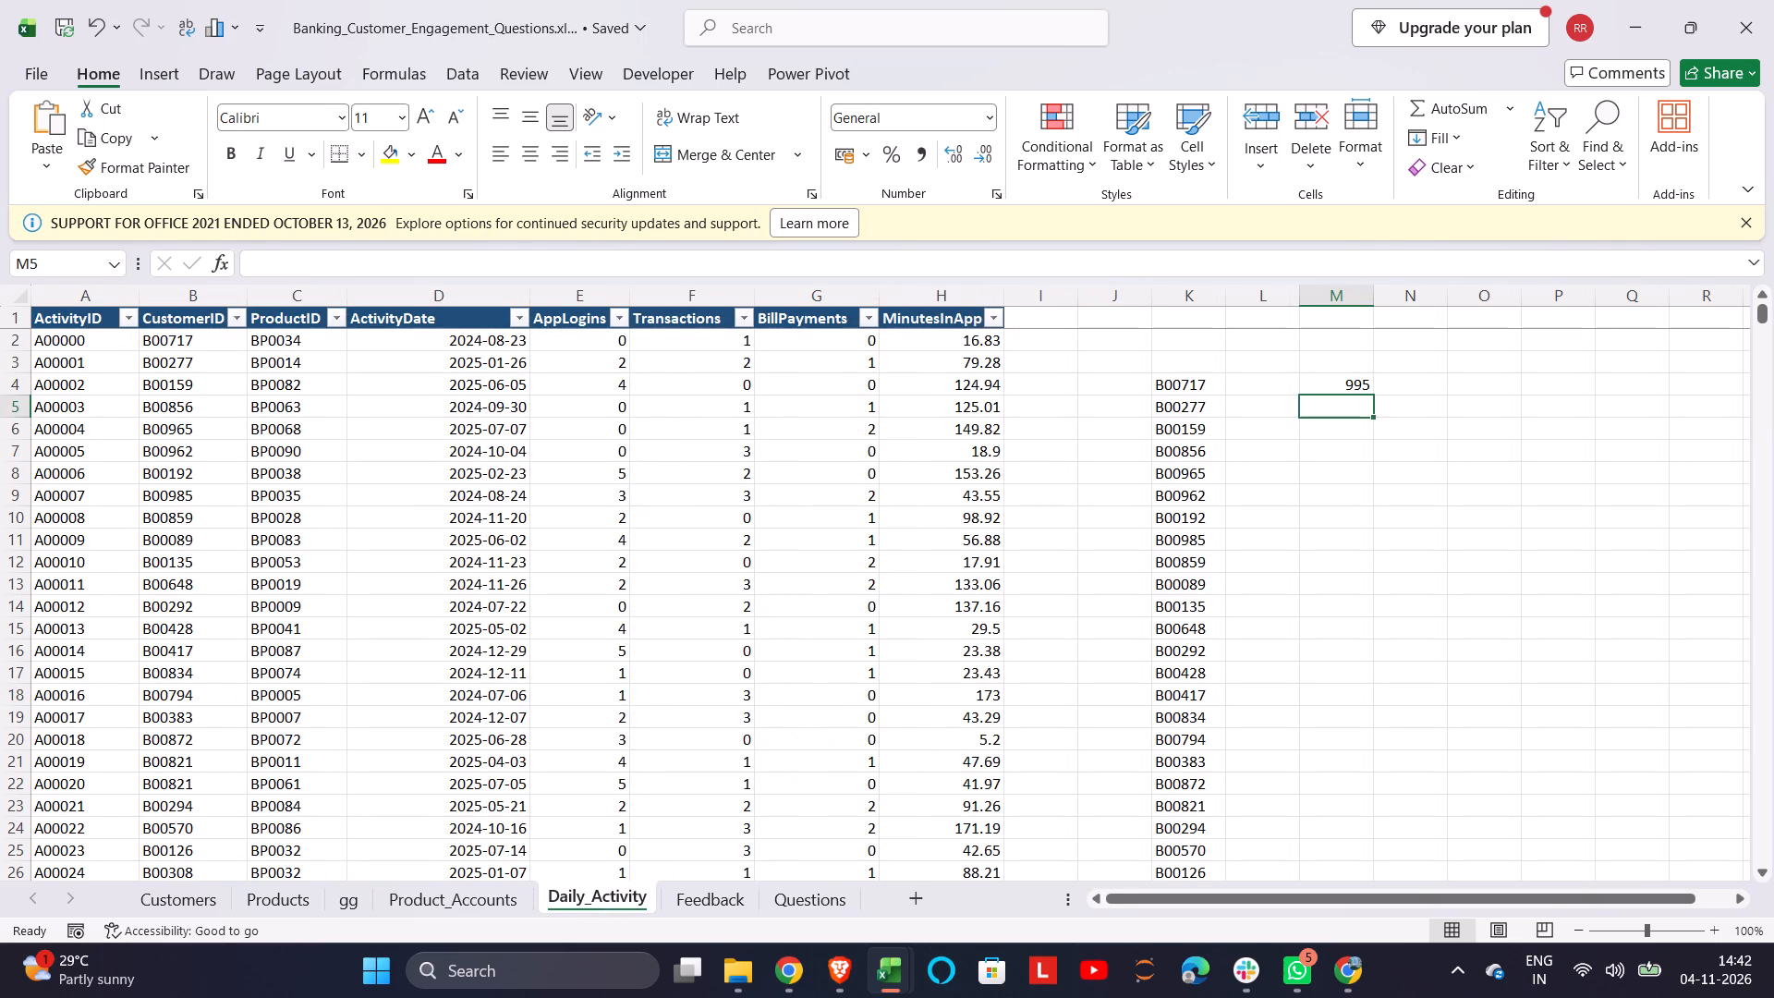
{"action": "left_click", "coordinate": [405, 907]}
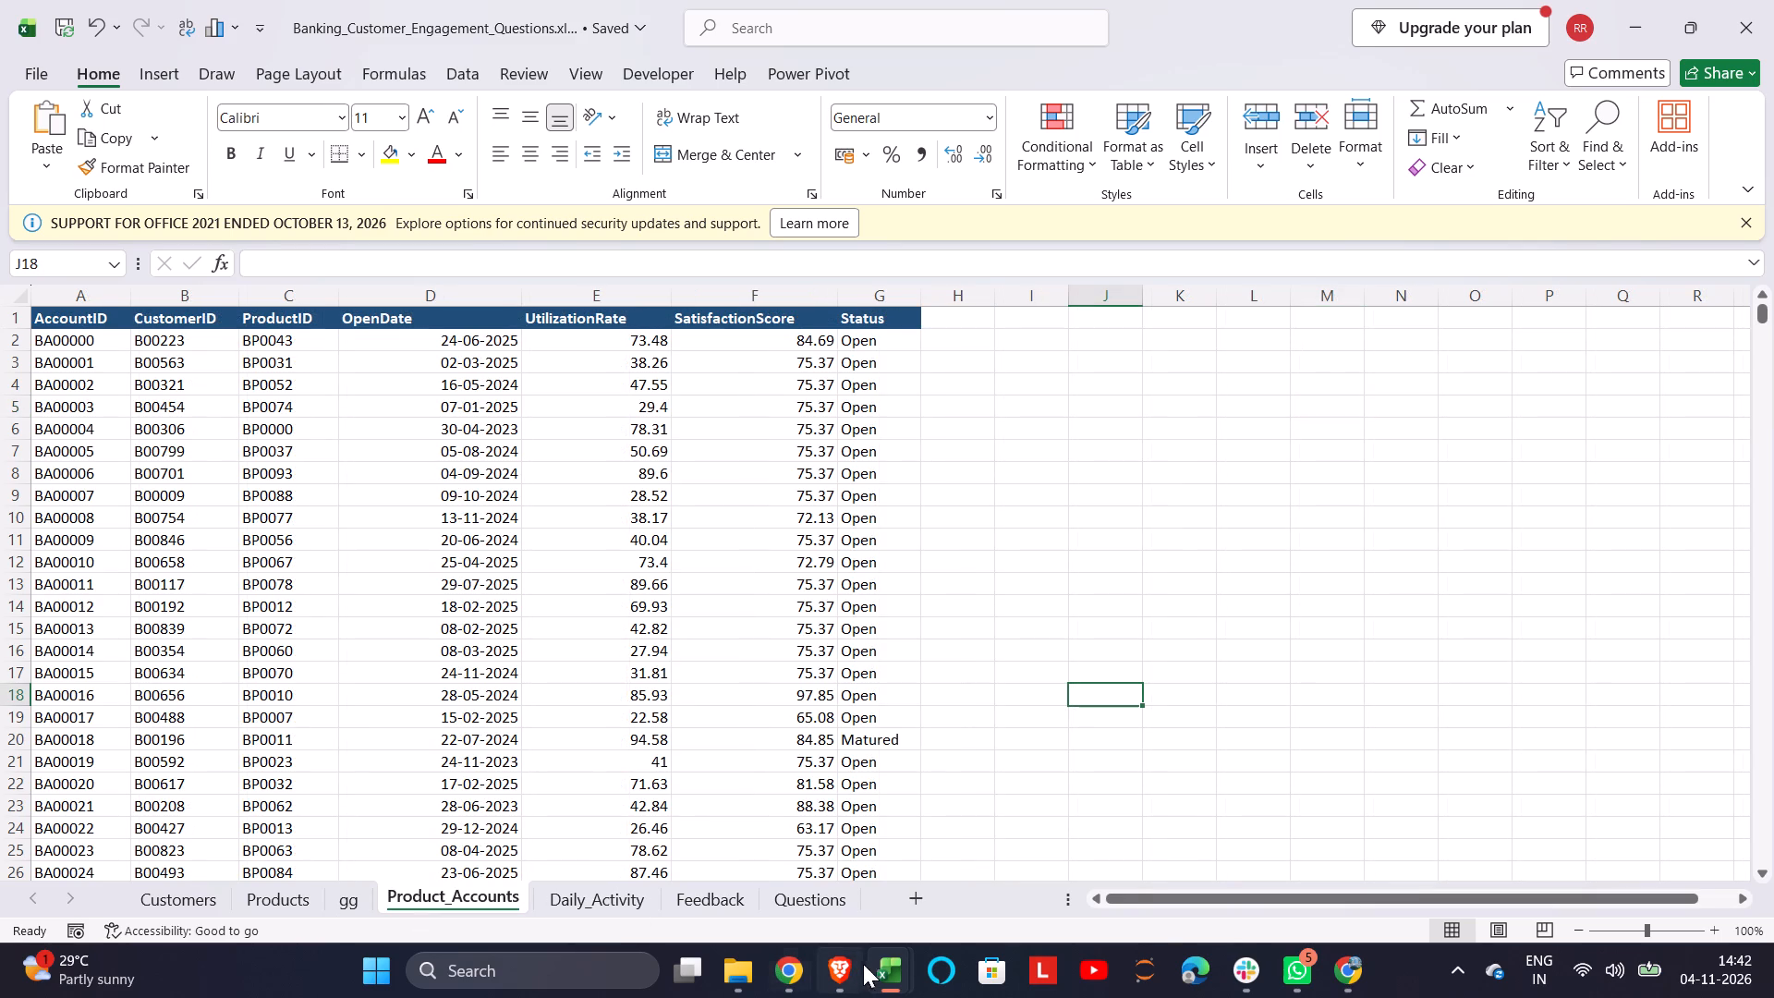
{"action": "left_click", "coordinate": [798, 861]}
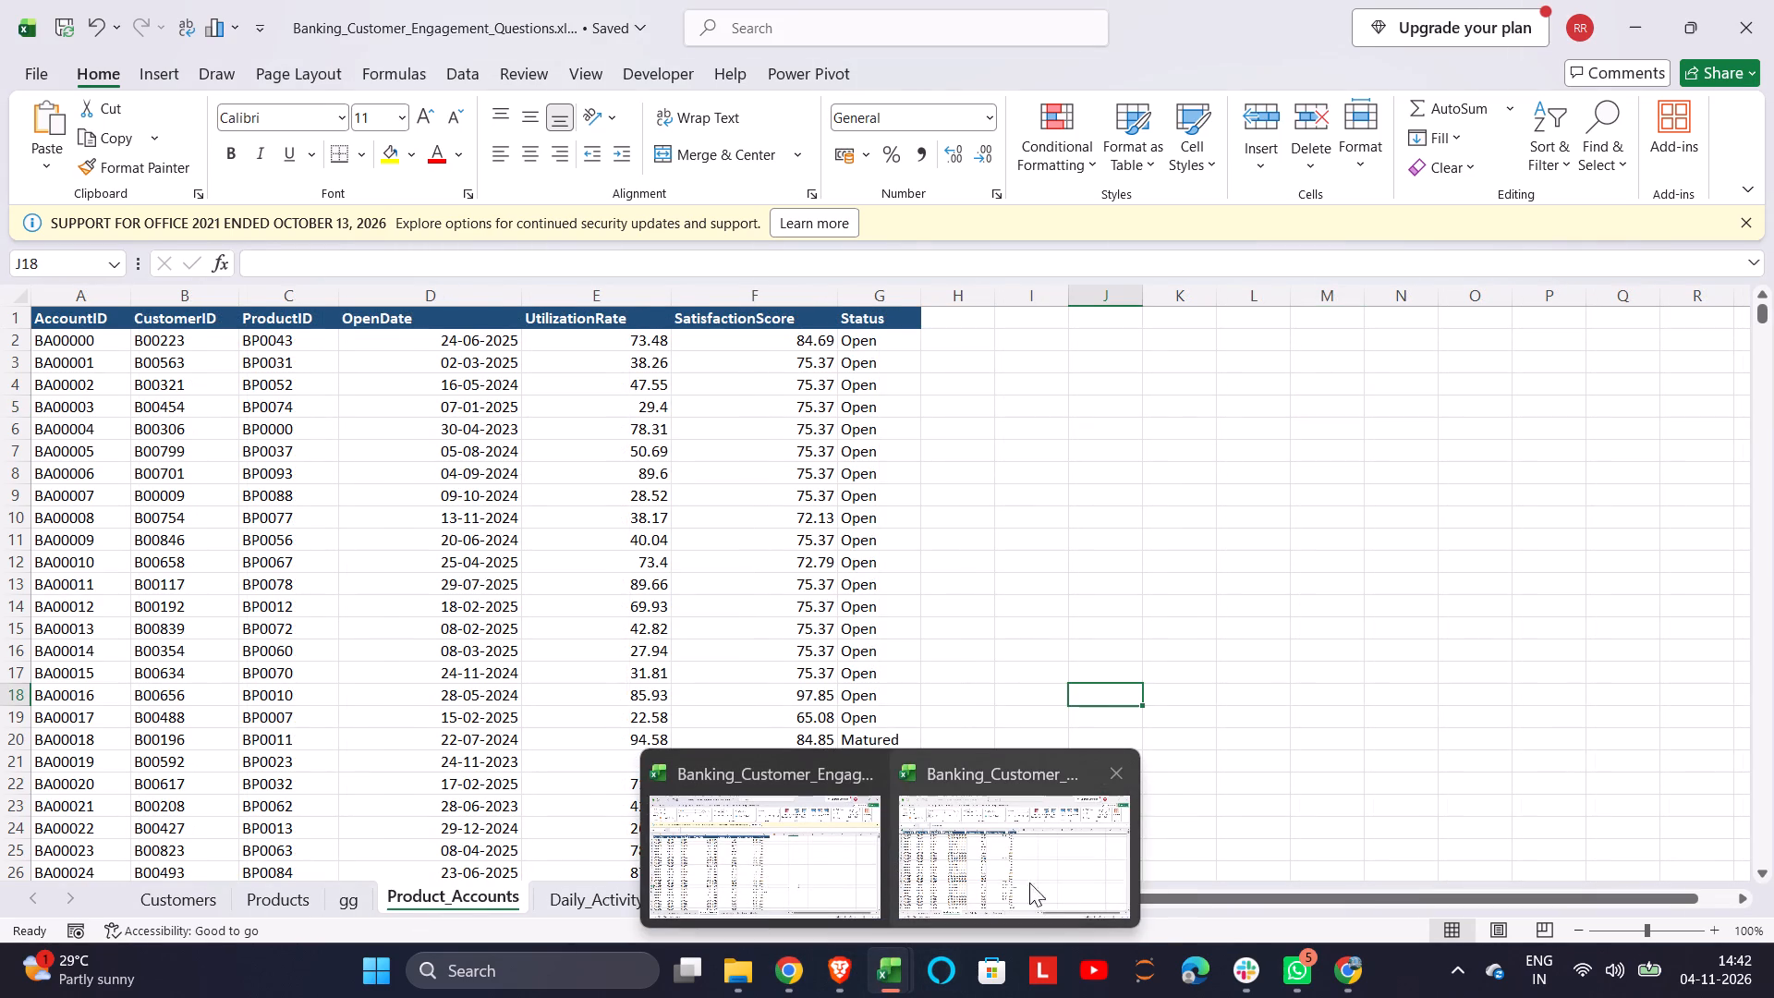
{"action": "left_click", "coordinate": [972, 857]}
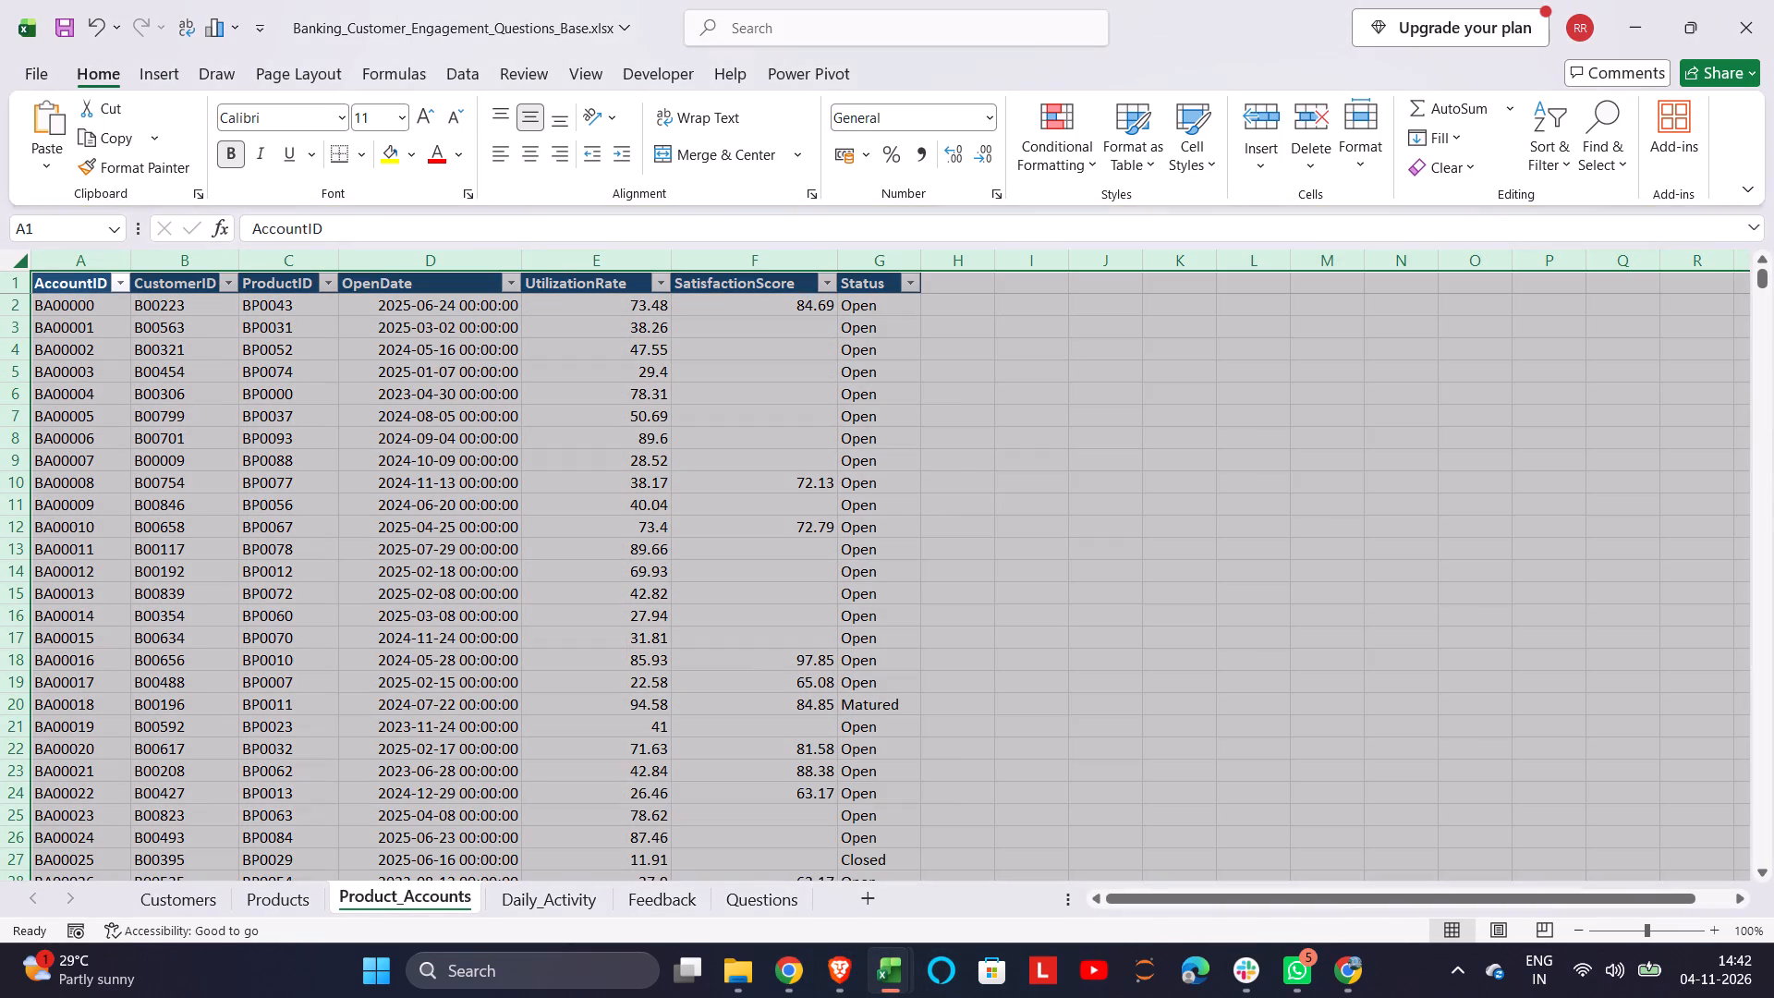
{"action": "left_click", "coordinate": [540, 899]}
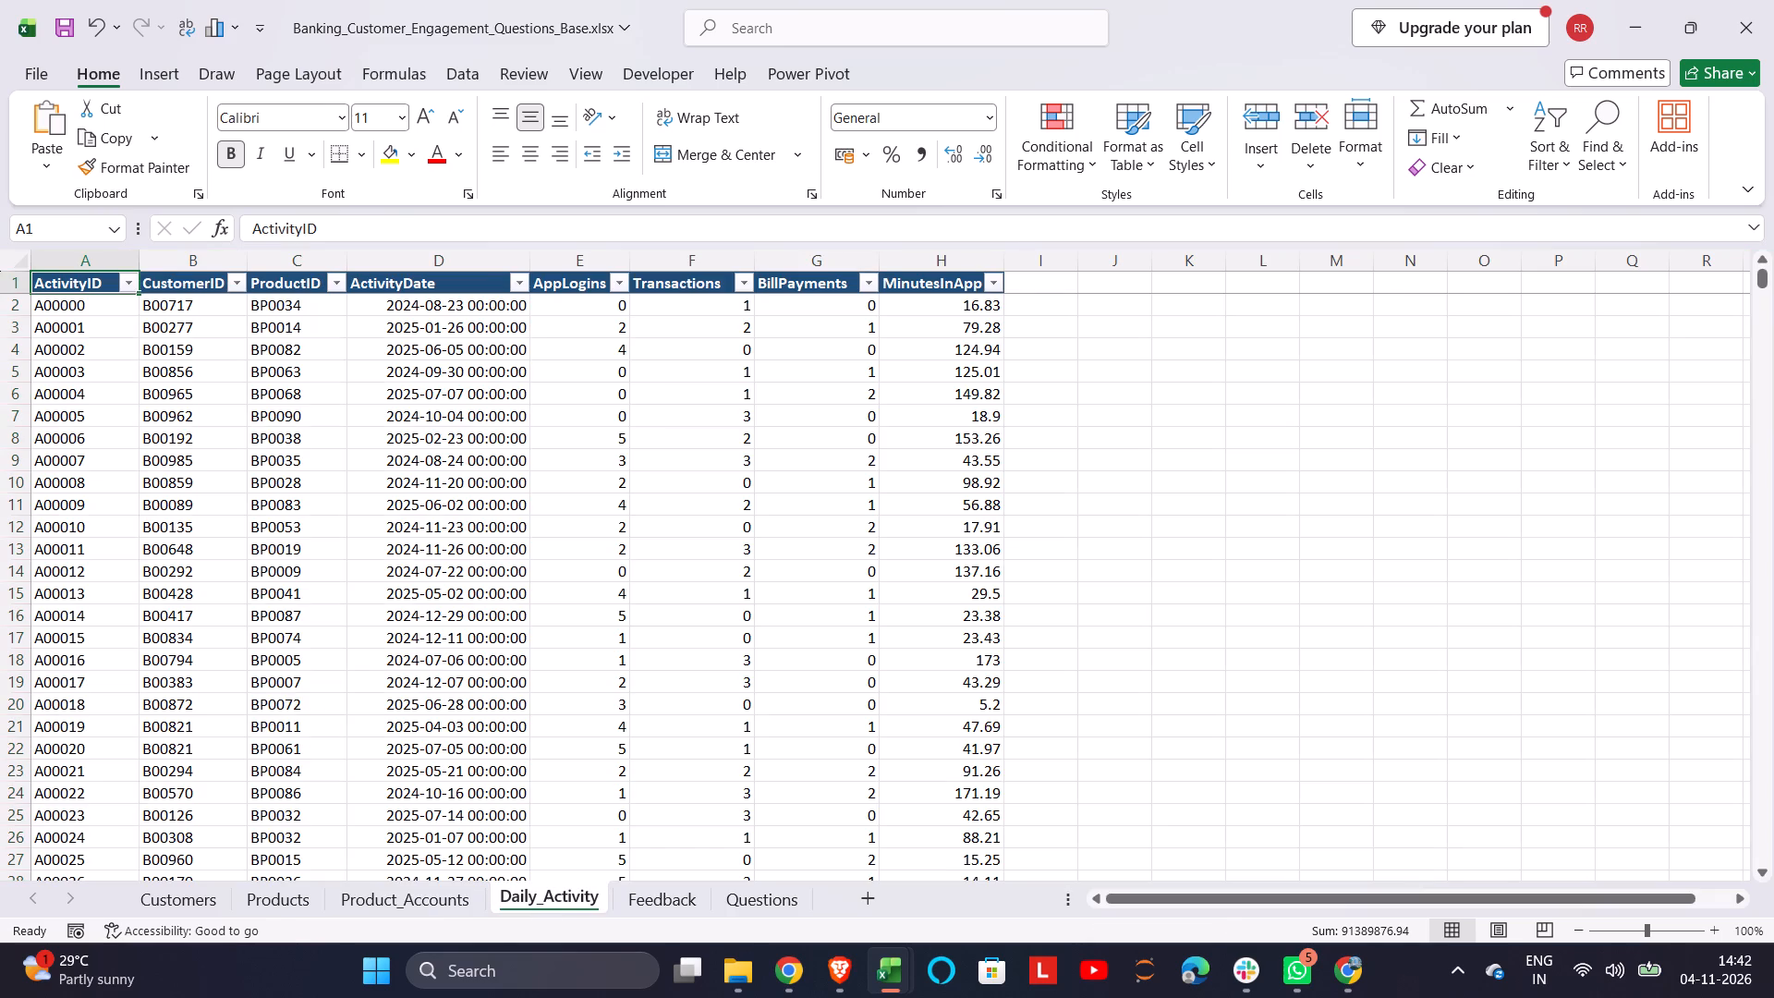
{"action": "scroll", "coordinate": [468, 767], "scroll_direction": "down", "scroll_amount": 13}
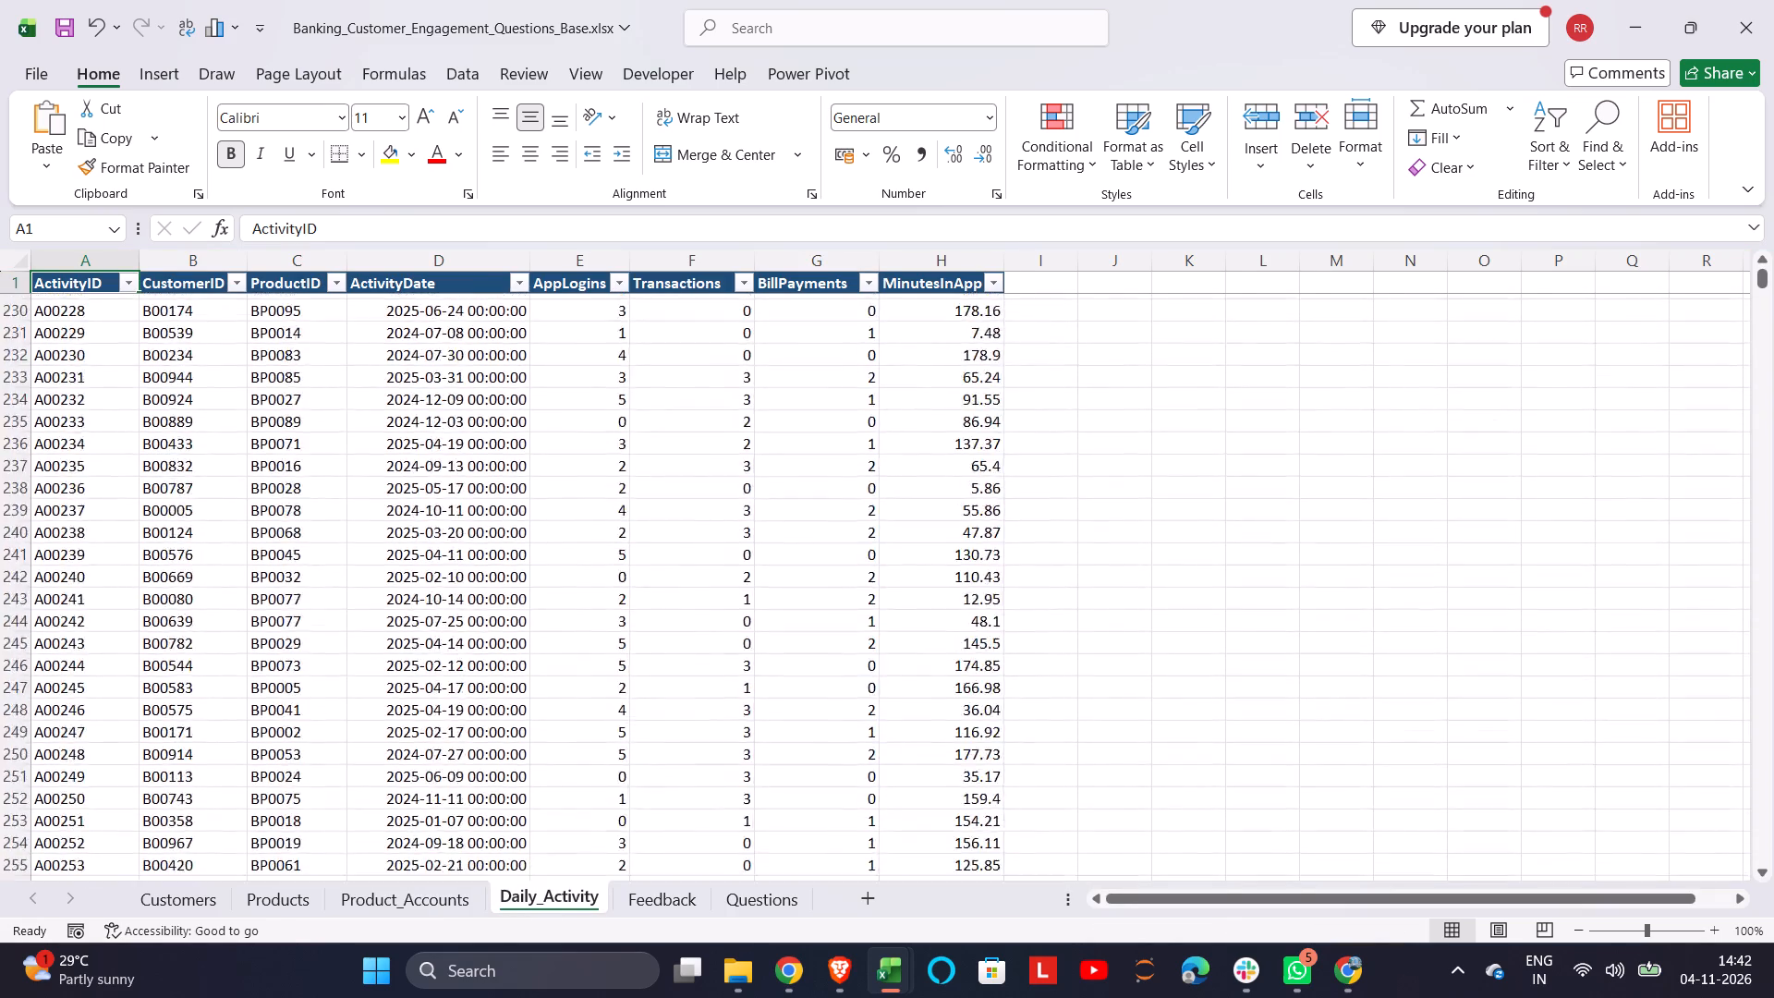
{"action": "scroll", "coordinate": [468, 767], "scroll_direction": "down", "scroll_amount": 6}
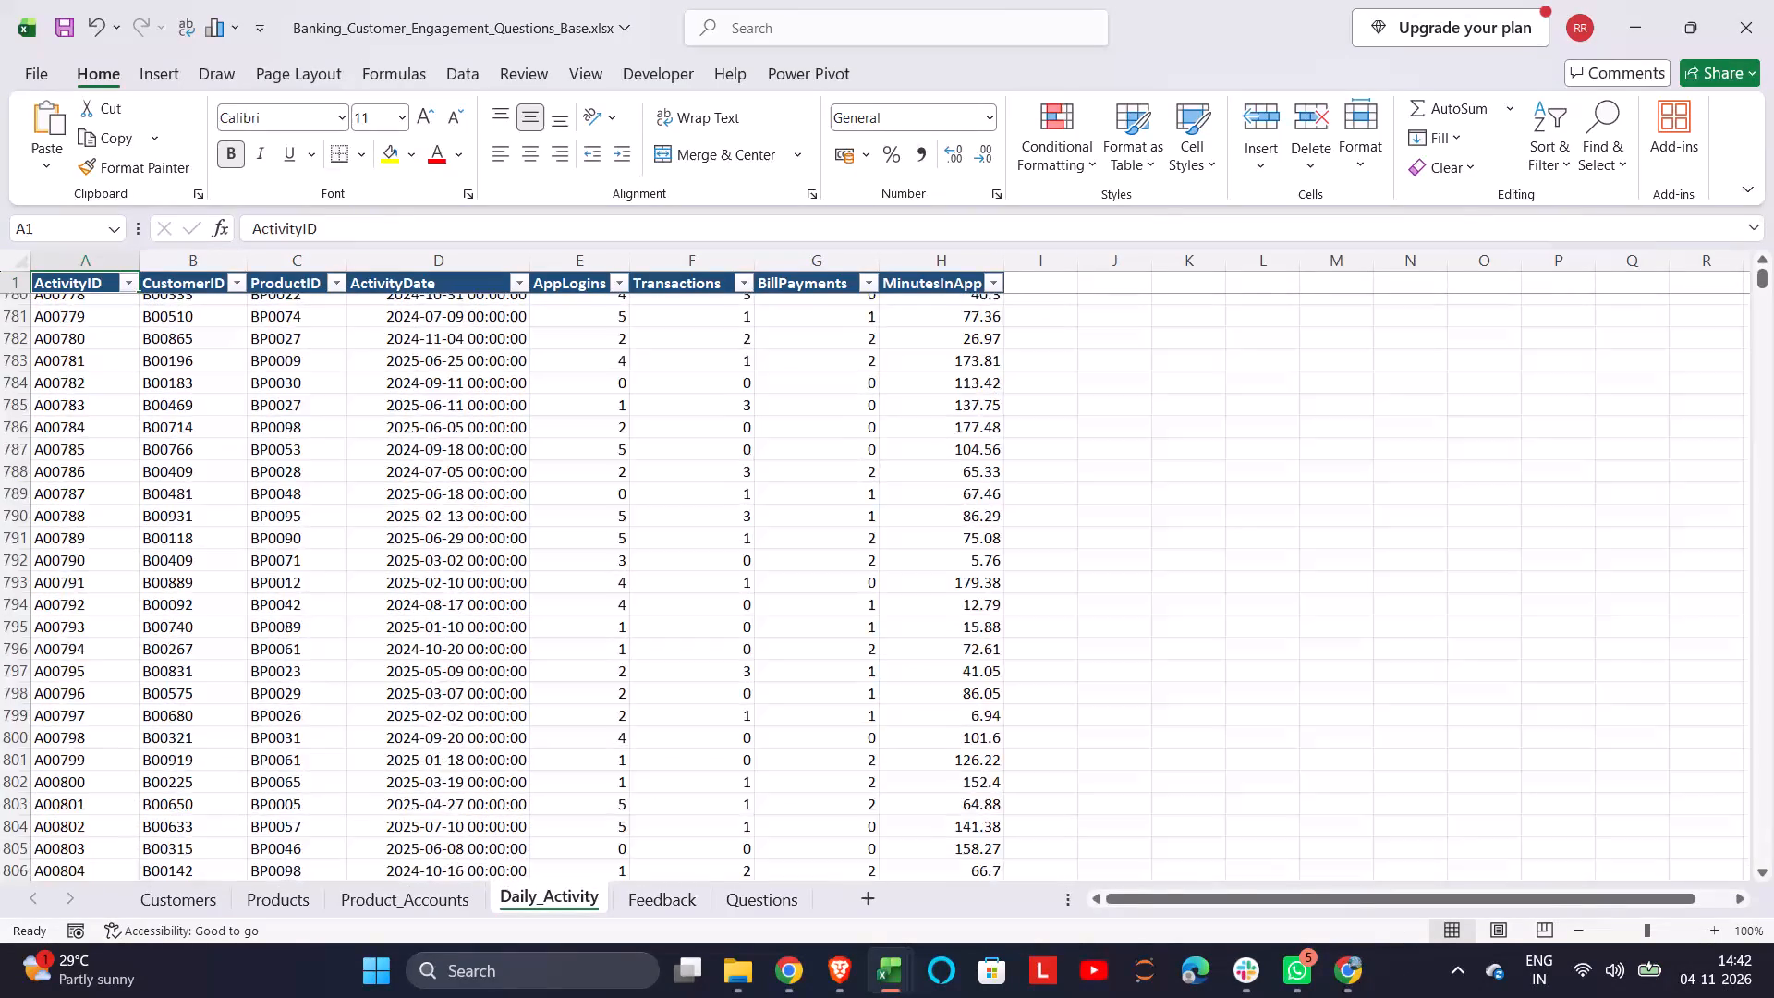
{"action": "scroll", "coordinate": [468, 767], "scroll_direction": "down", "scroll_amount": 4}
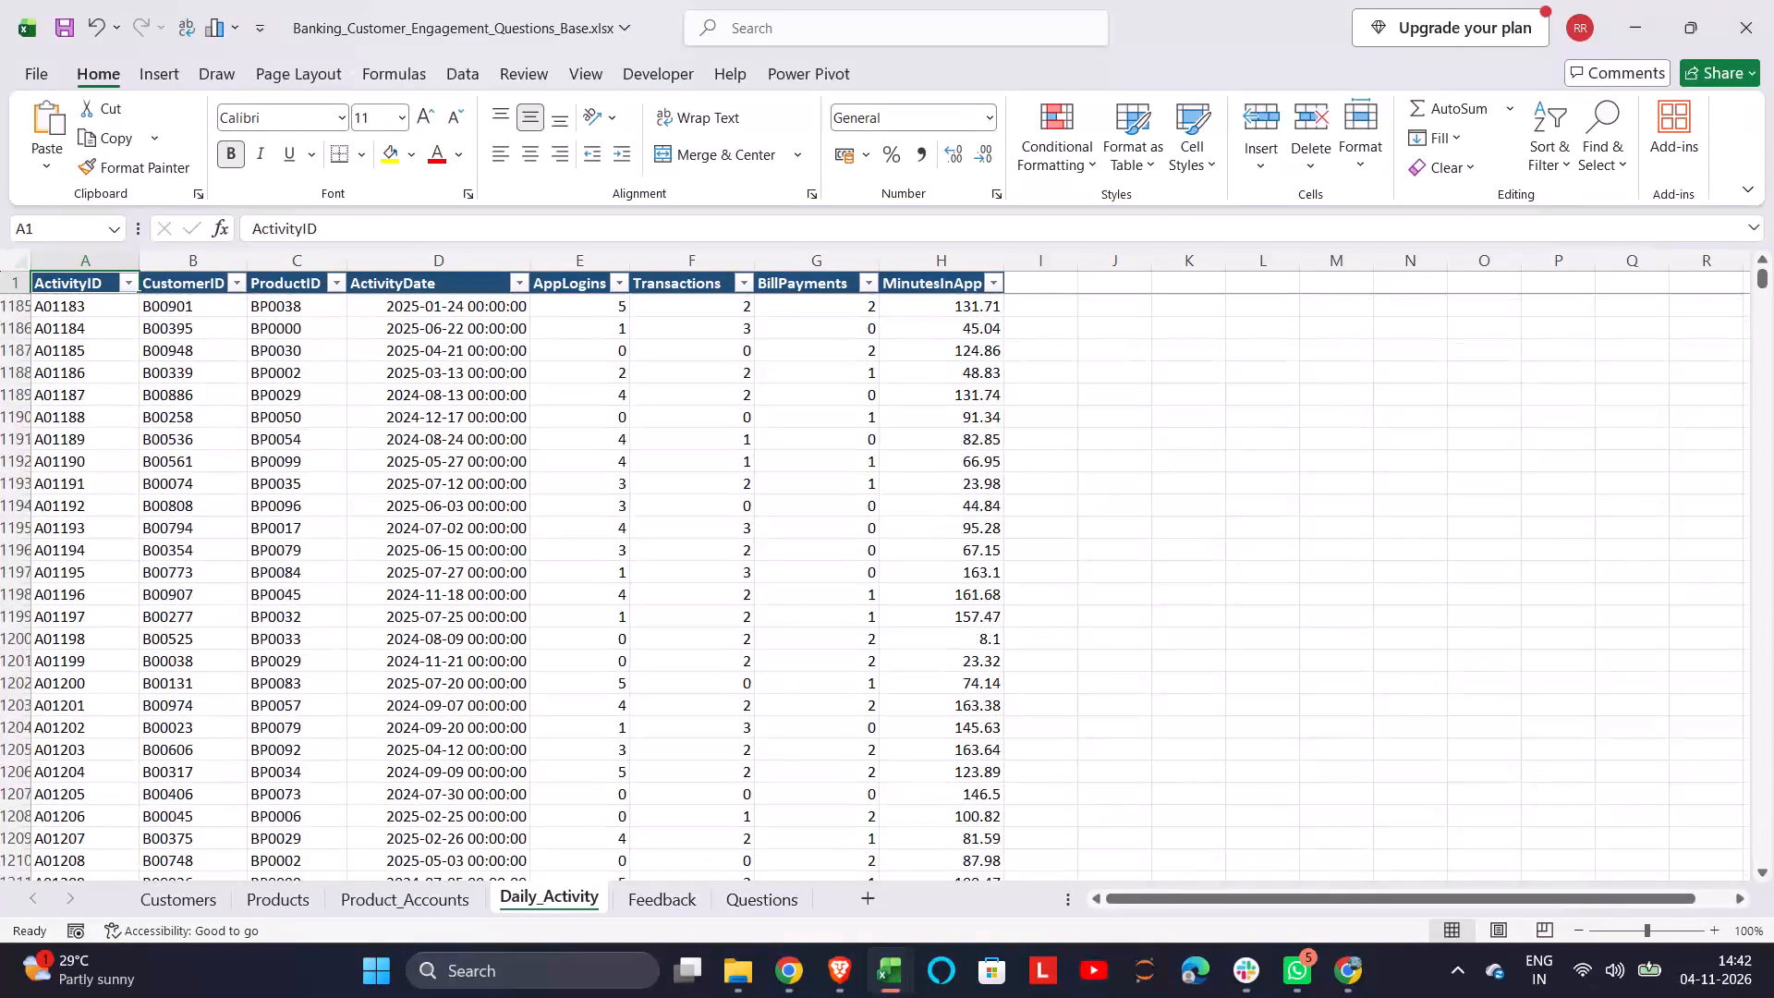
{"action": "scroll", "coordinate": [468, 767], "scroll_direction": "down", "scroll_amount": 2}
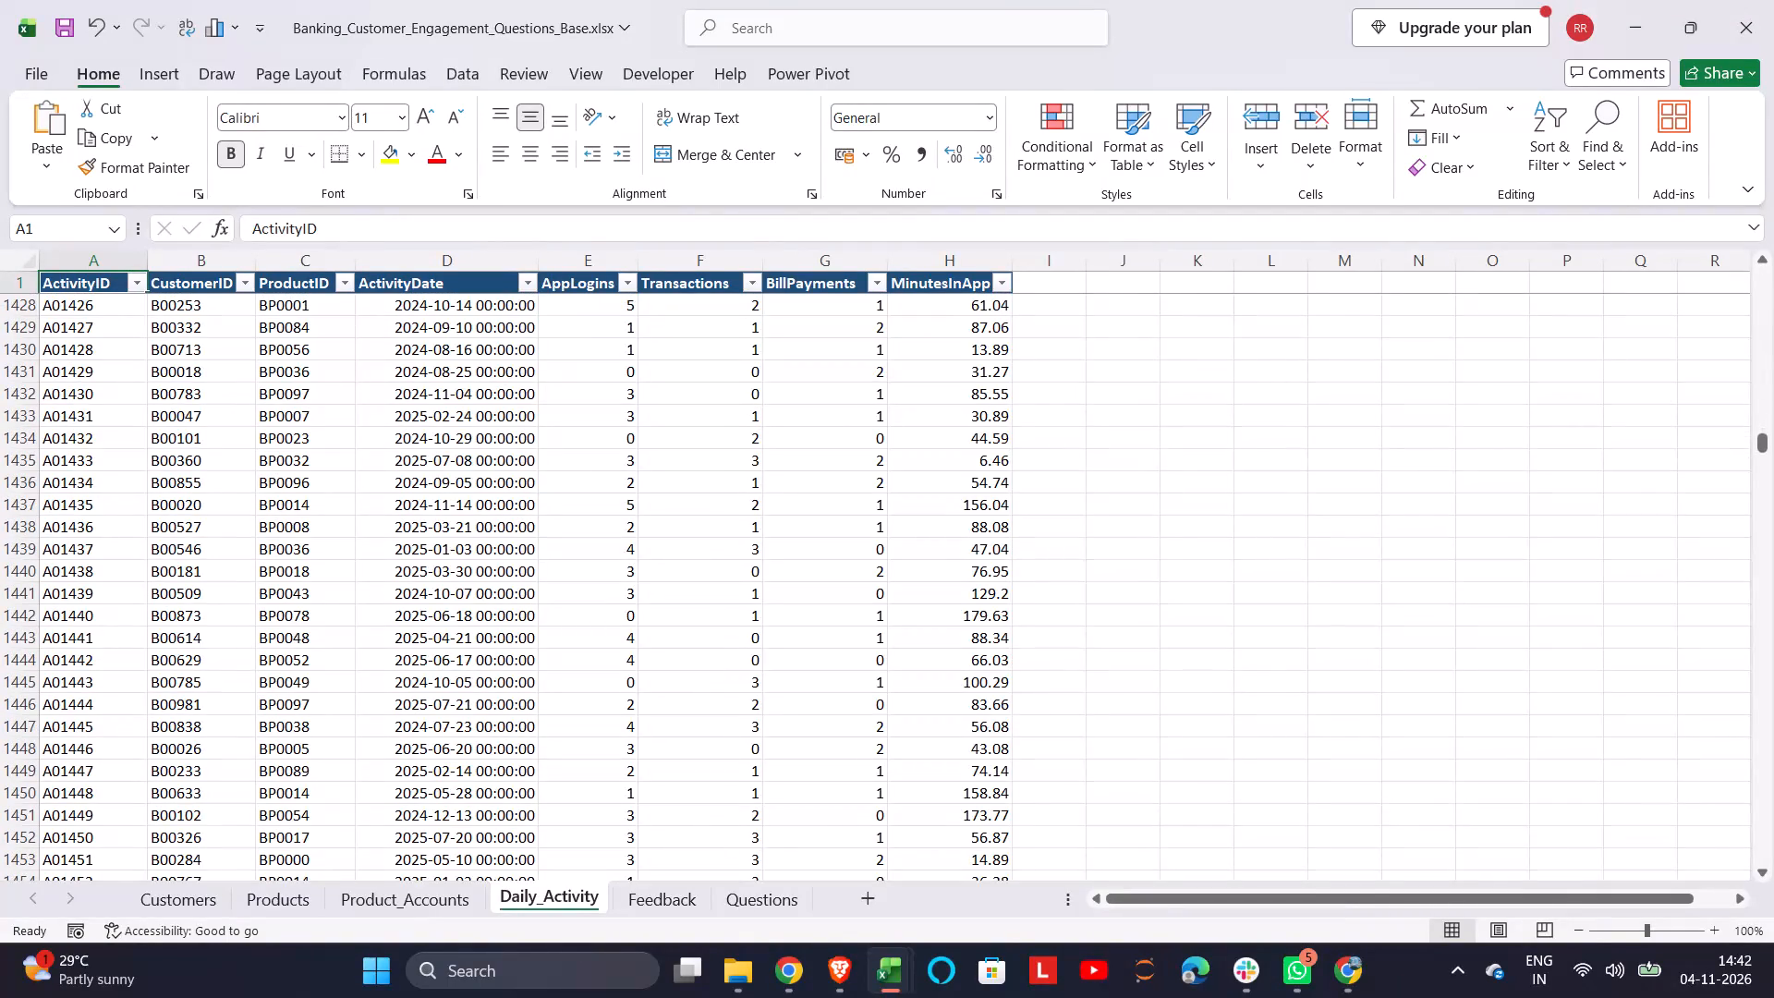
{"action": "scroll", "coordinate": [468, 767], "scroll_direction": "down", "scroll_amount": 7}
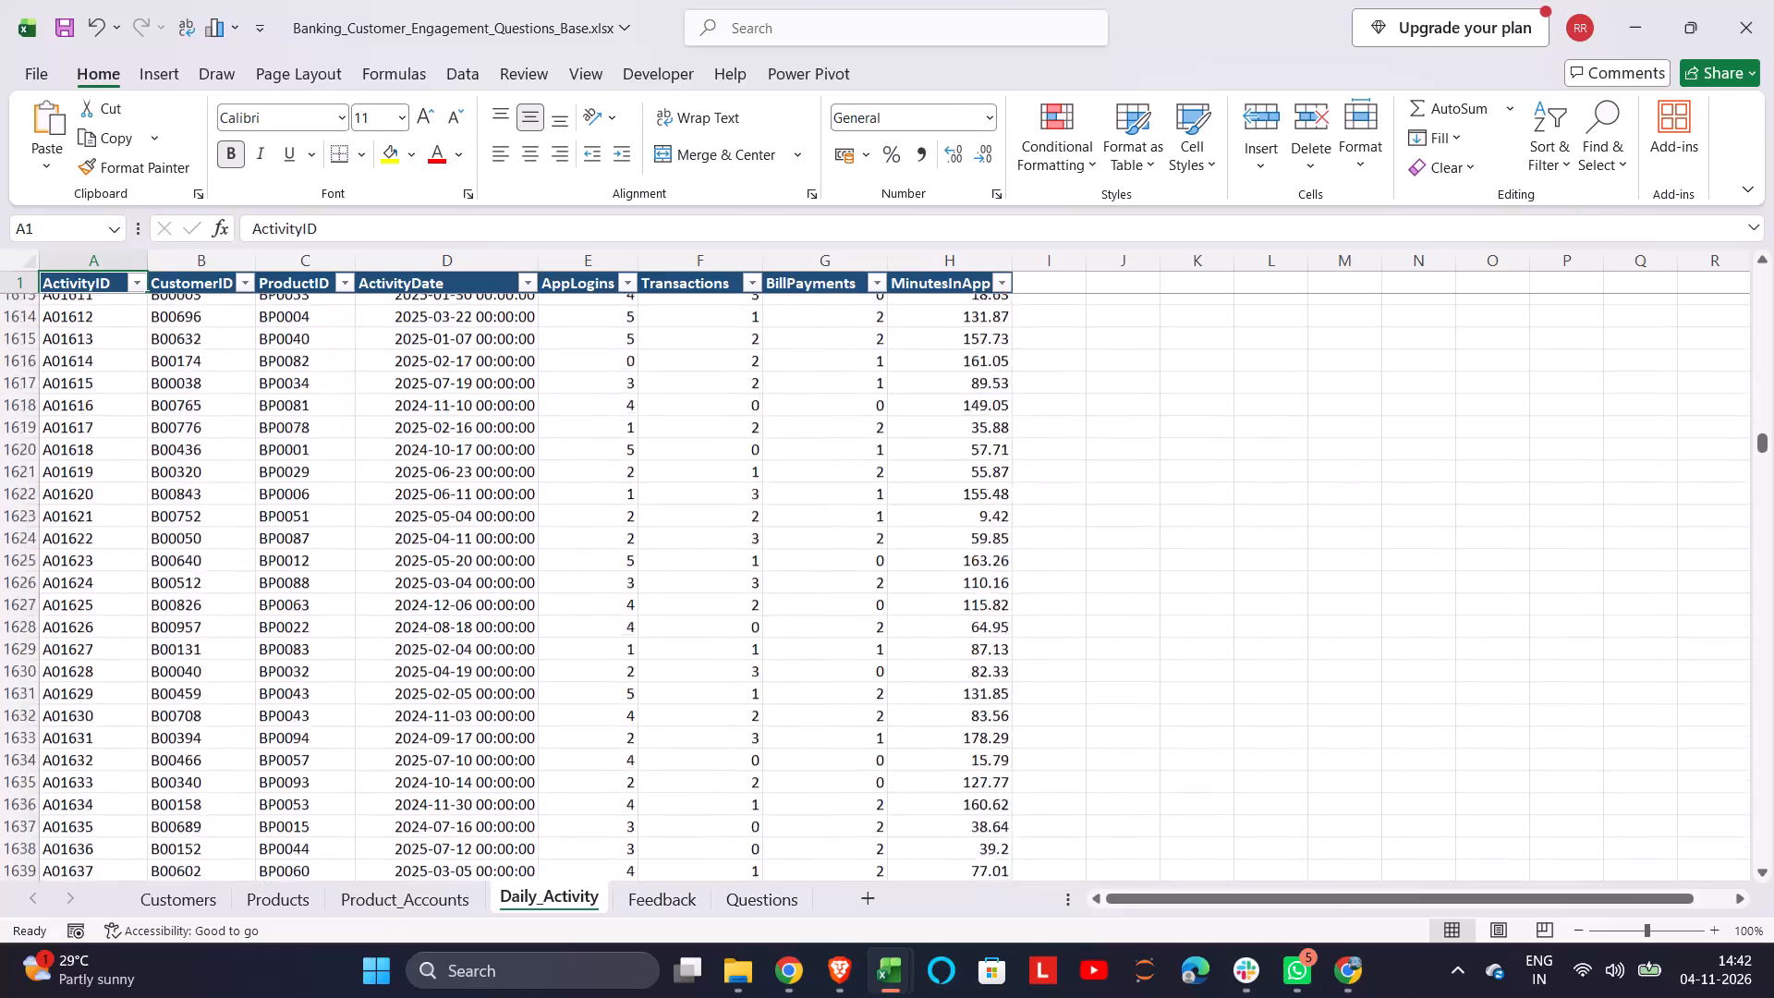
{"action": "right_click", "coordinate": [468, 767]}
{"action": "right_click", "coordinate": [468, 767]}
{"action": "left_click", "coordinate": [1009, 663]}
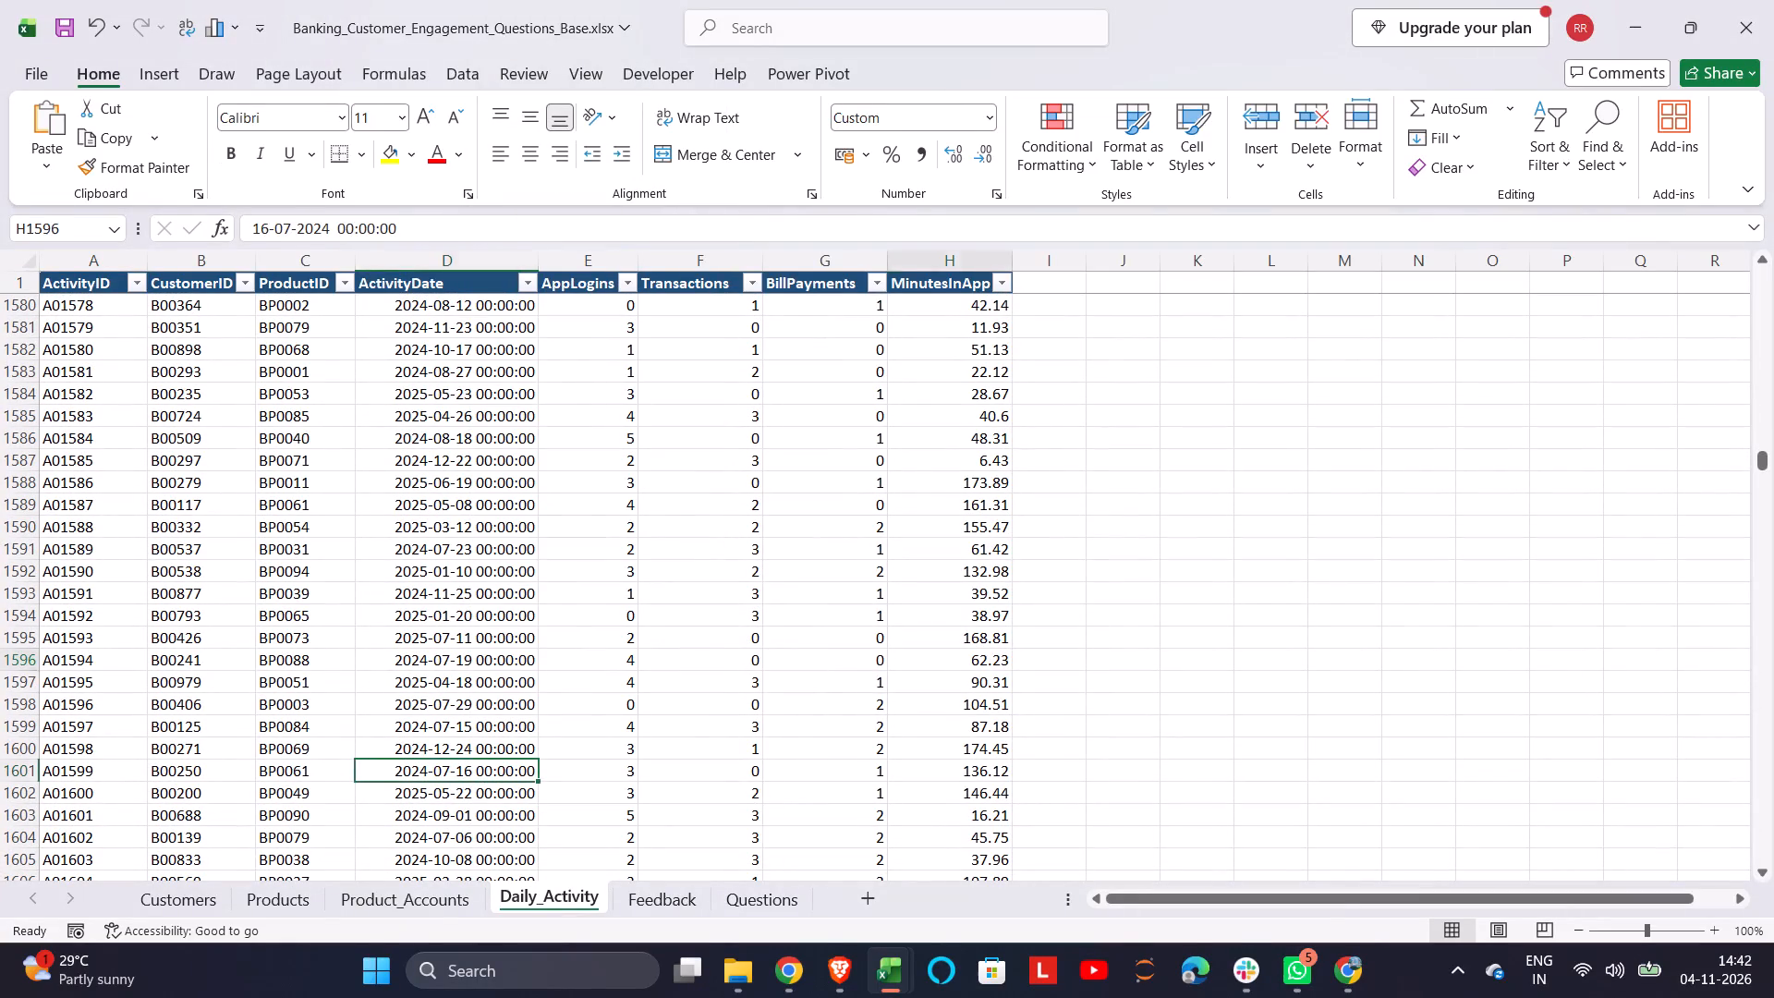
{"action": "left_click", "coordinate": [910, 980]}
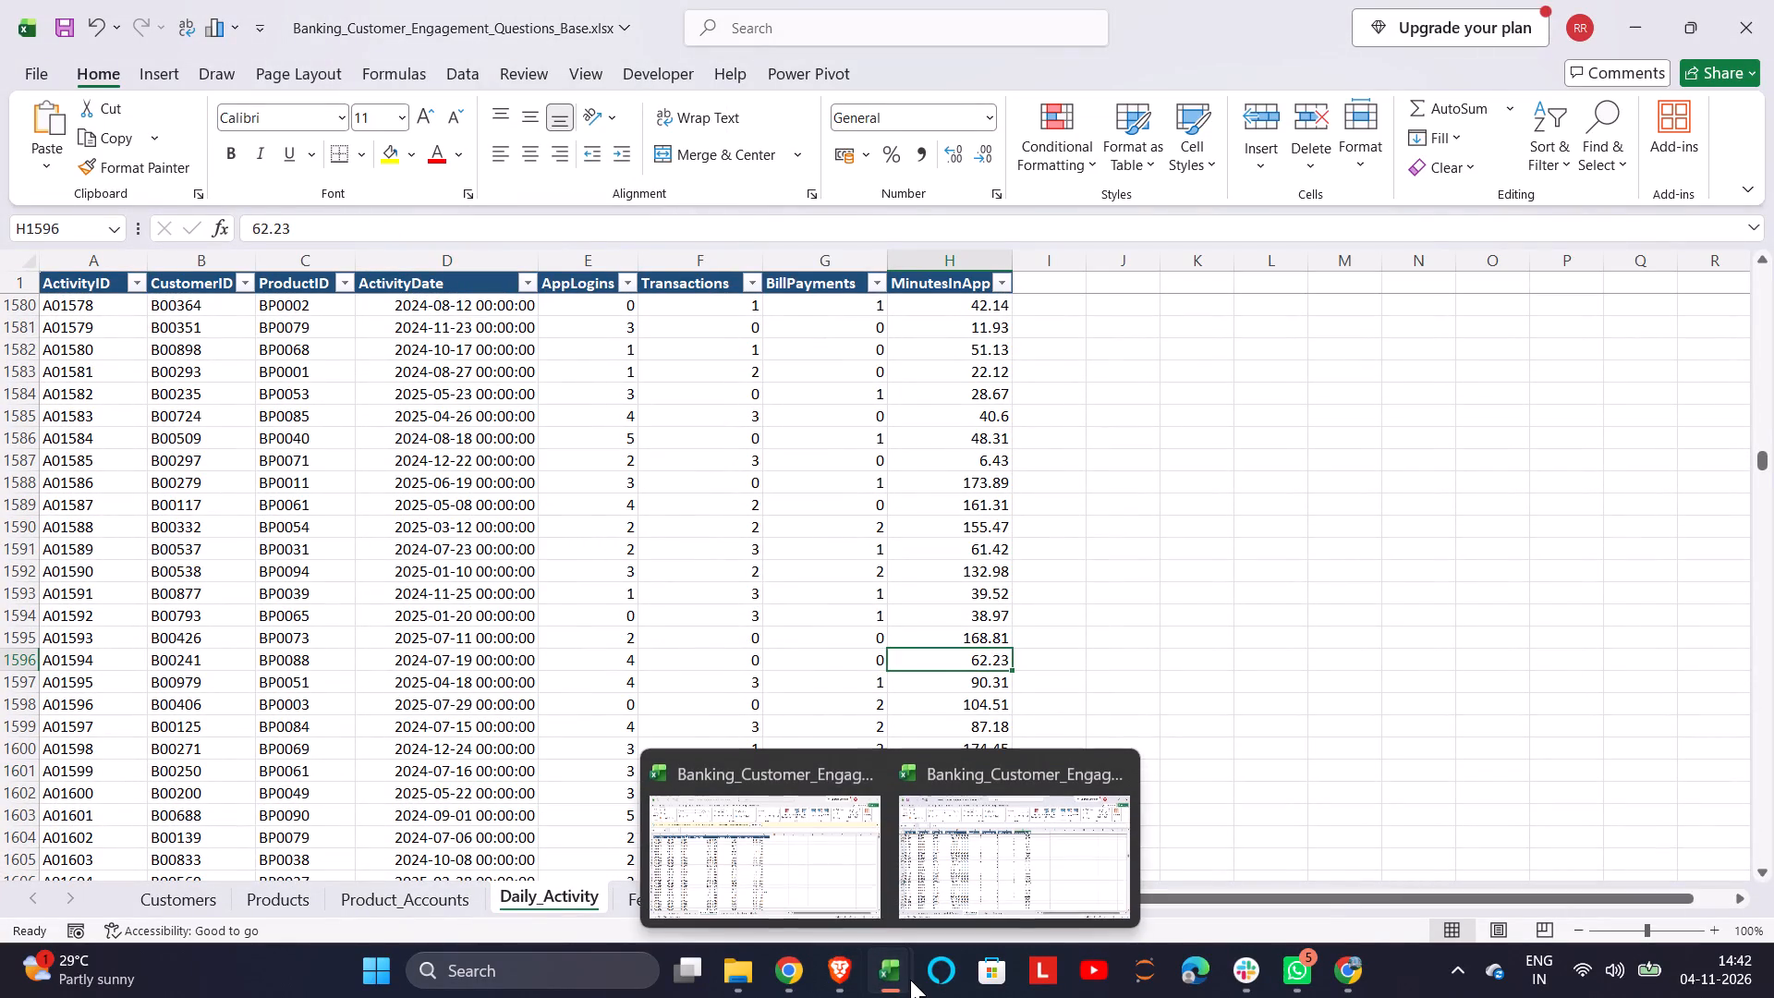
Switch to the Banking_Customer_Engagement_Questions workbook and look over its Product_Accounts, gg and Daily_Activity sheets.
{"action": "left_click", "coordinate": [806, 871]}
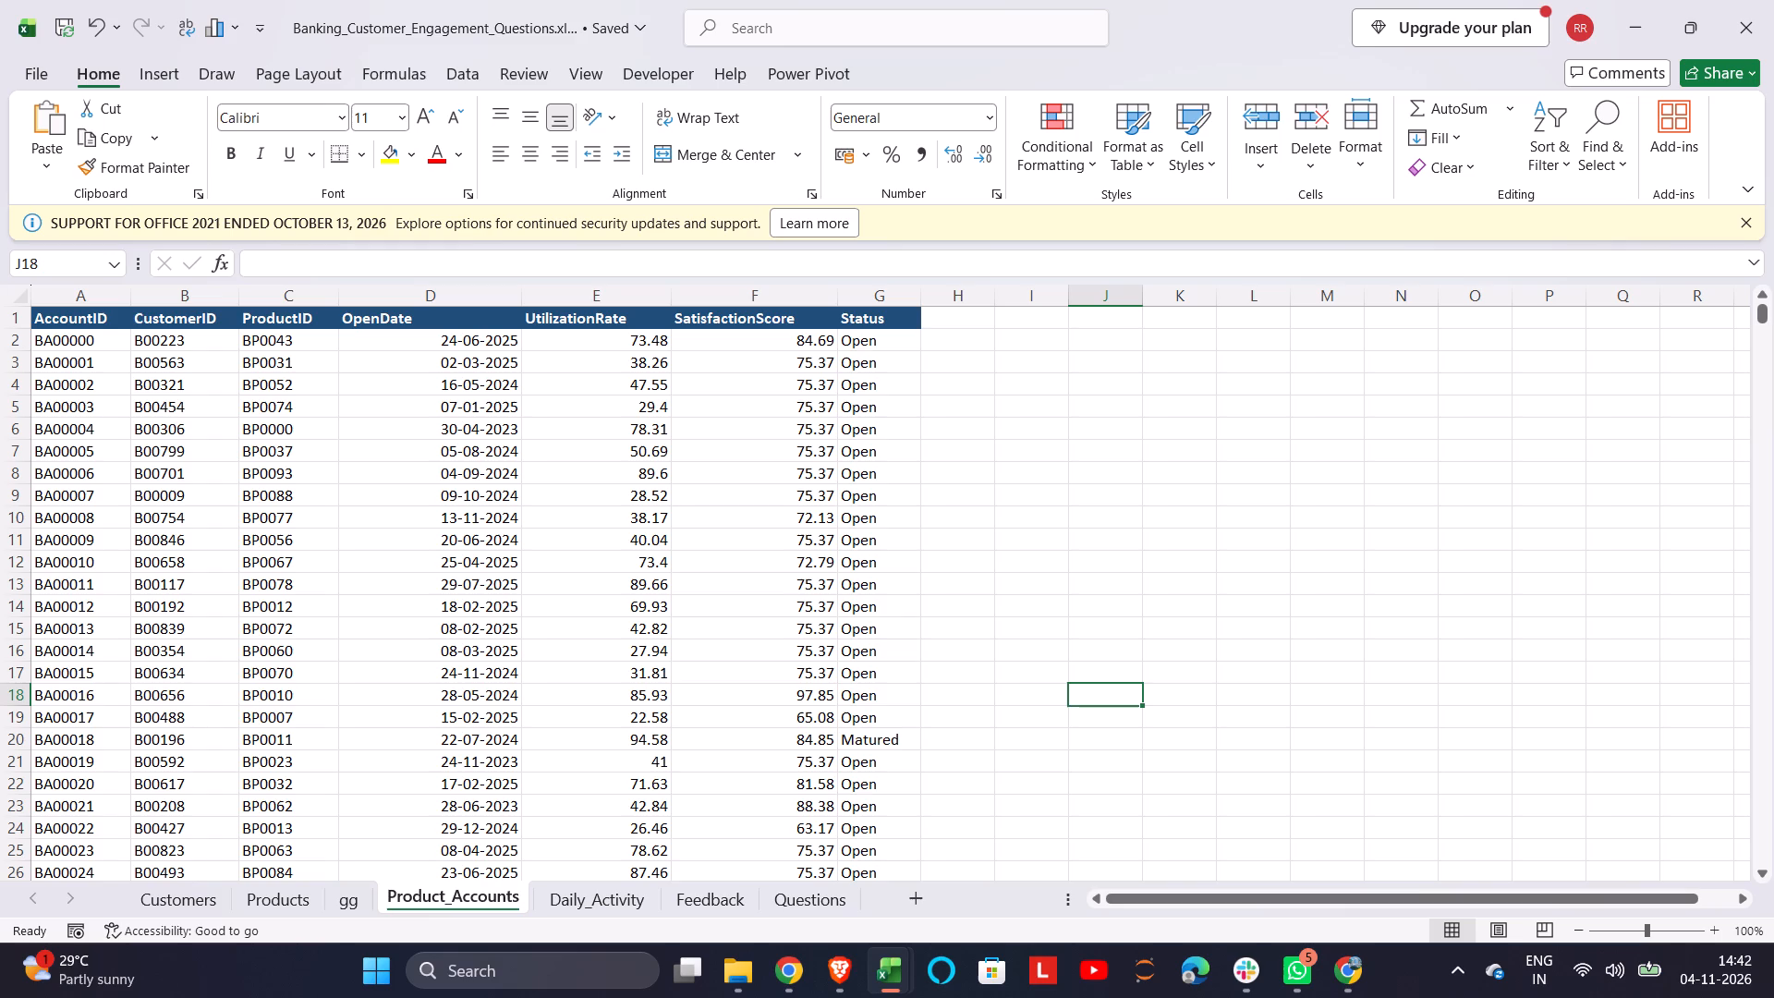
{"action": "scroll", "coordinate": [553, 827], "scroll_direction": "down", "scroll_amount": 2}
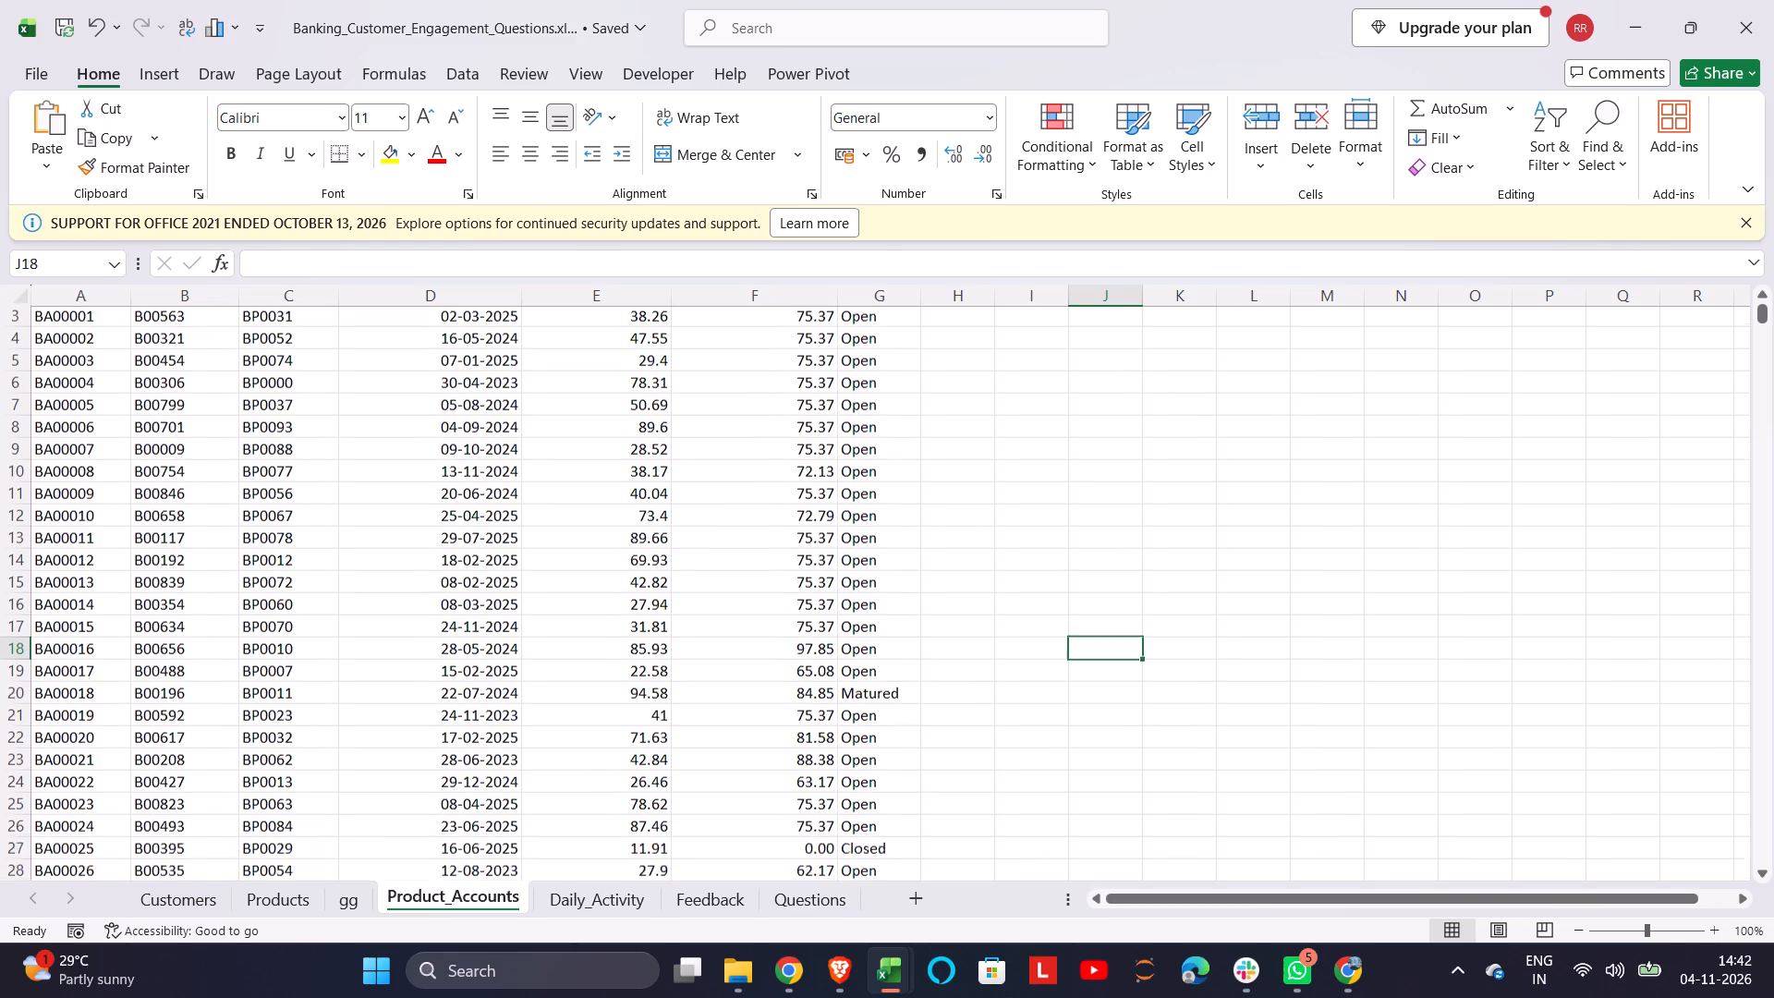
{"action": "scroll", "coordinate": [553, 827], "scroll_direction": "down", "scroll_amount": 7}
{"action": "scroll", "coordinate": [553, 827], "scroll_direction": "up", "scroll_amount": 4}
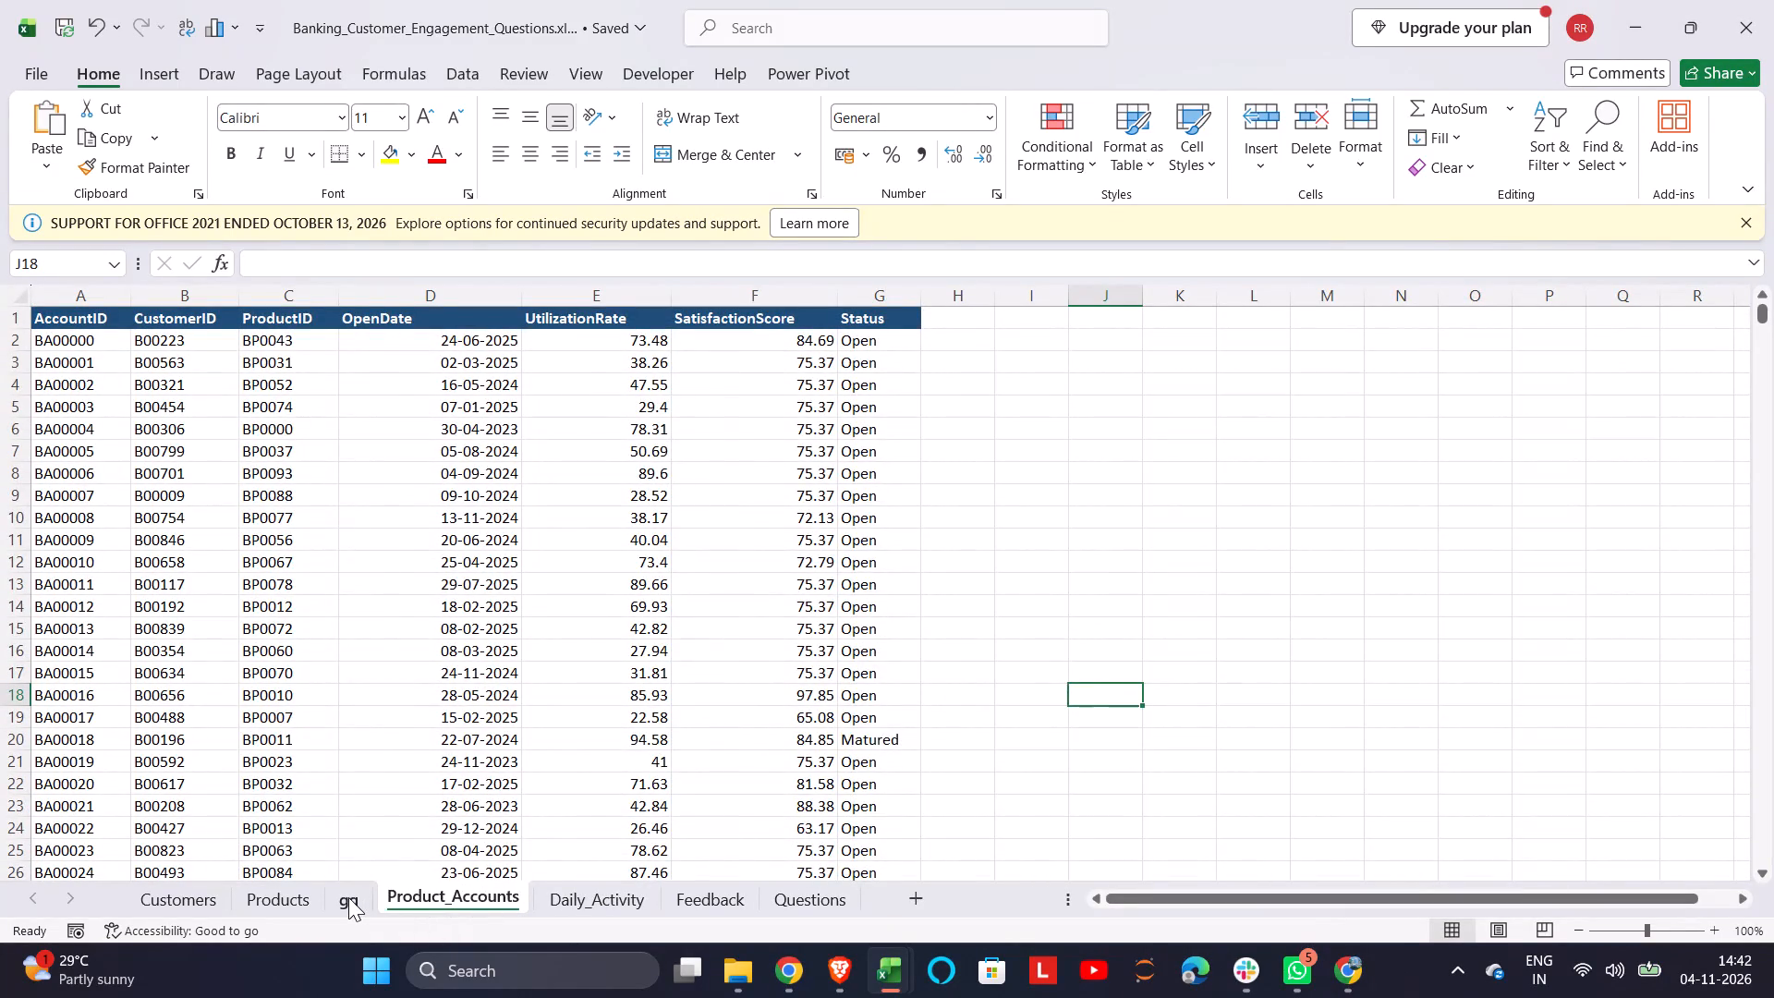
{"action": "left_click", "coordinate": [348, 897]}
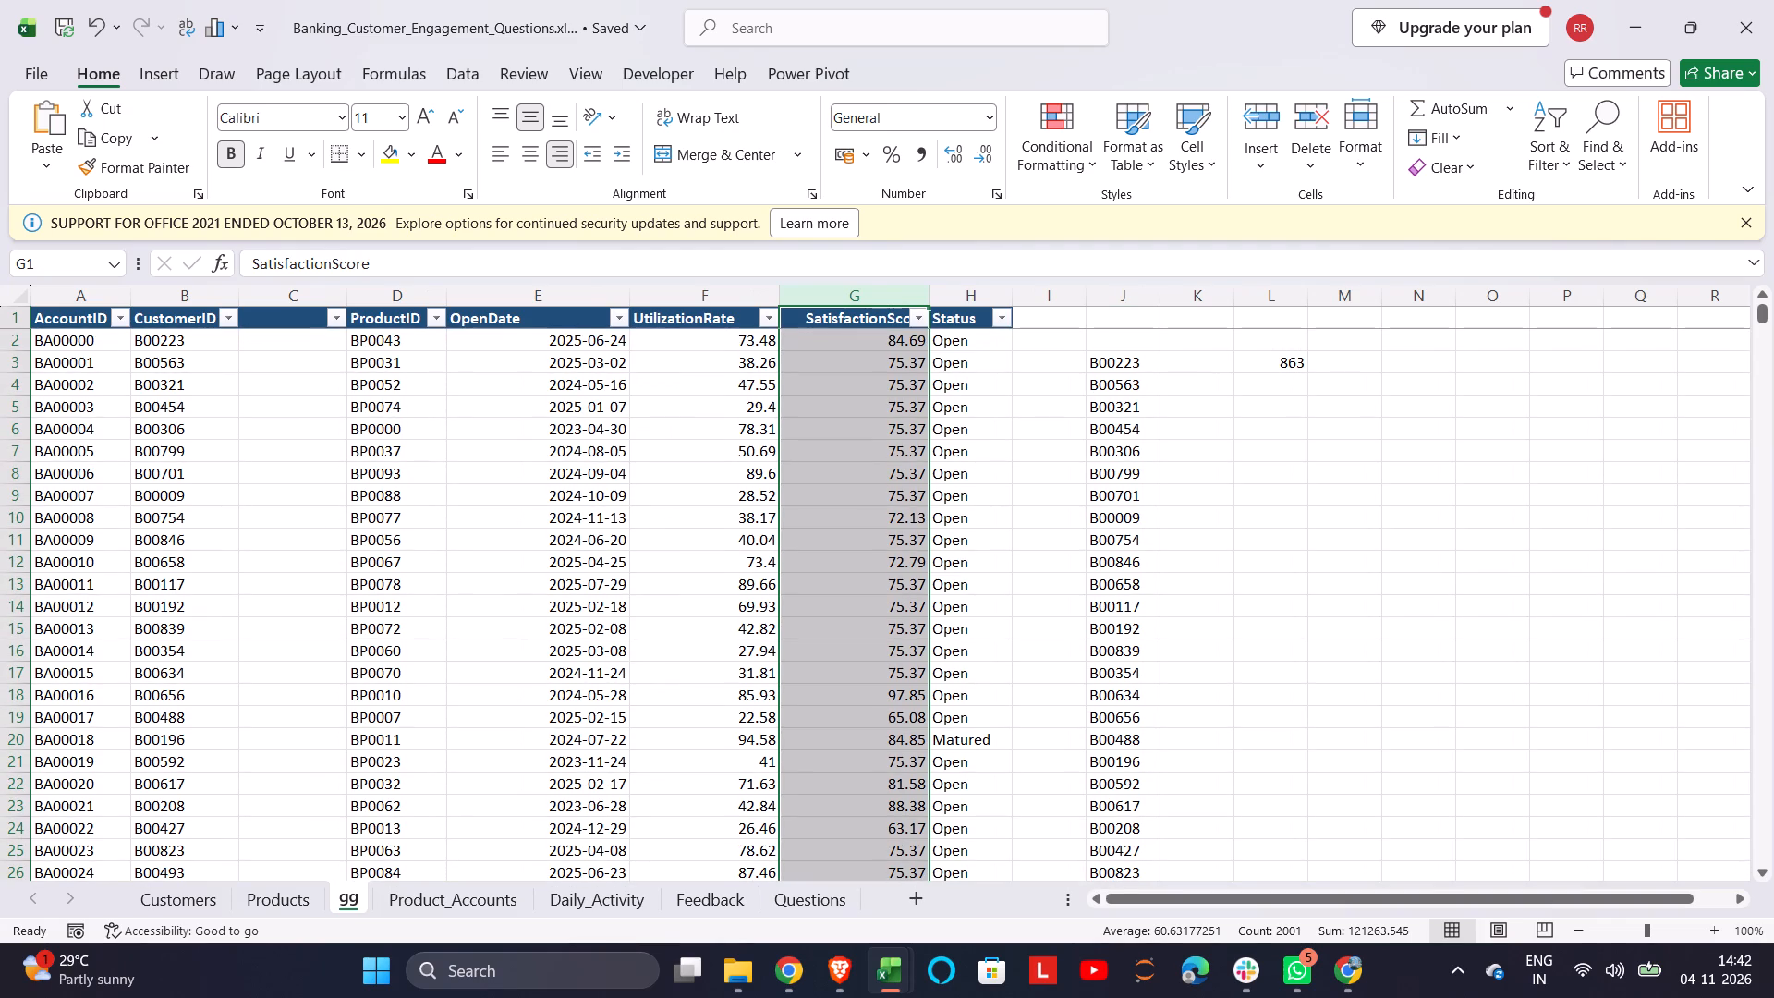
{"action": "left_click", "coordinate": [604, 901]}
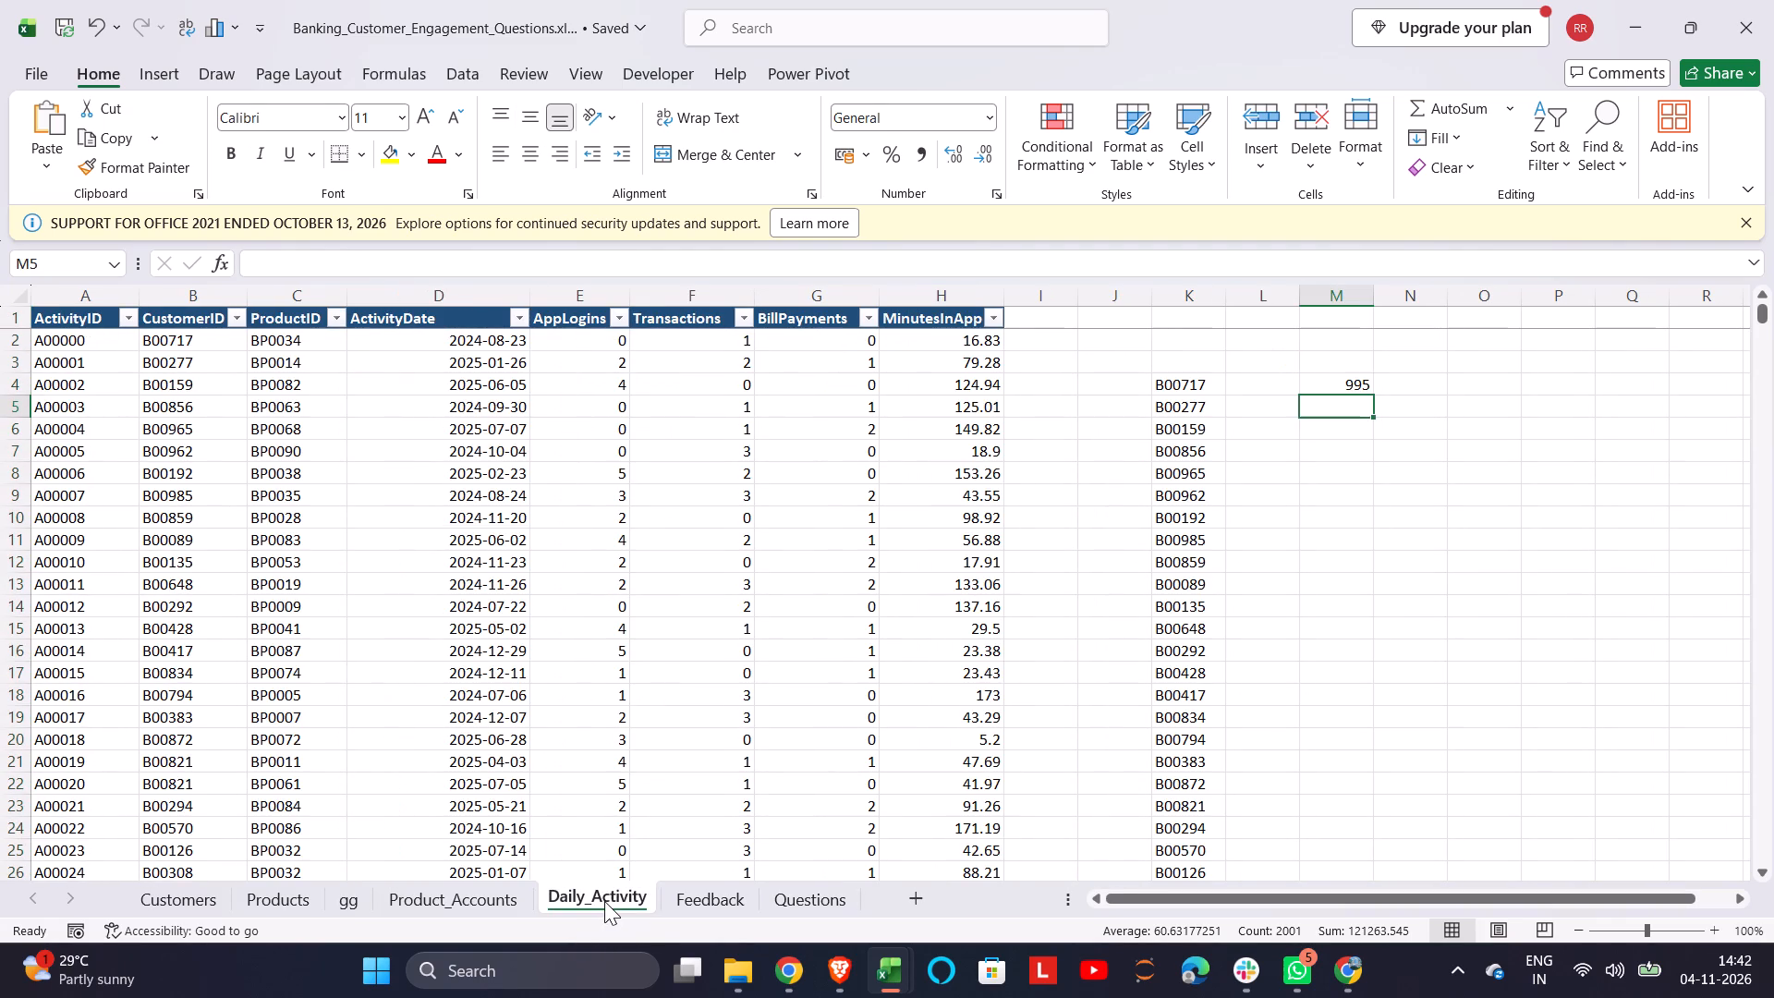
{"action": "scroll", "coordinate": [608, 734], "scroll_direction": "down", "scroll_amount": 2}
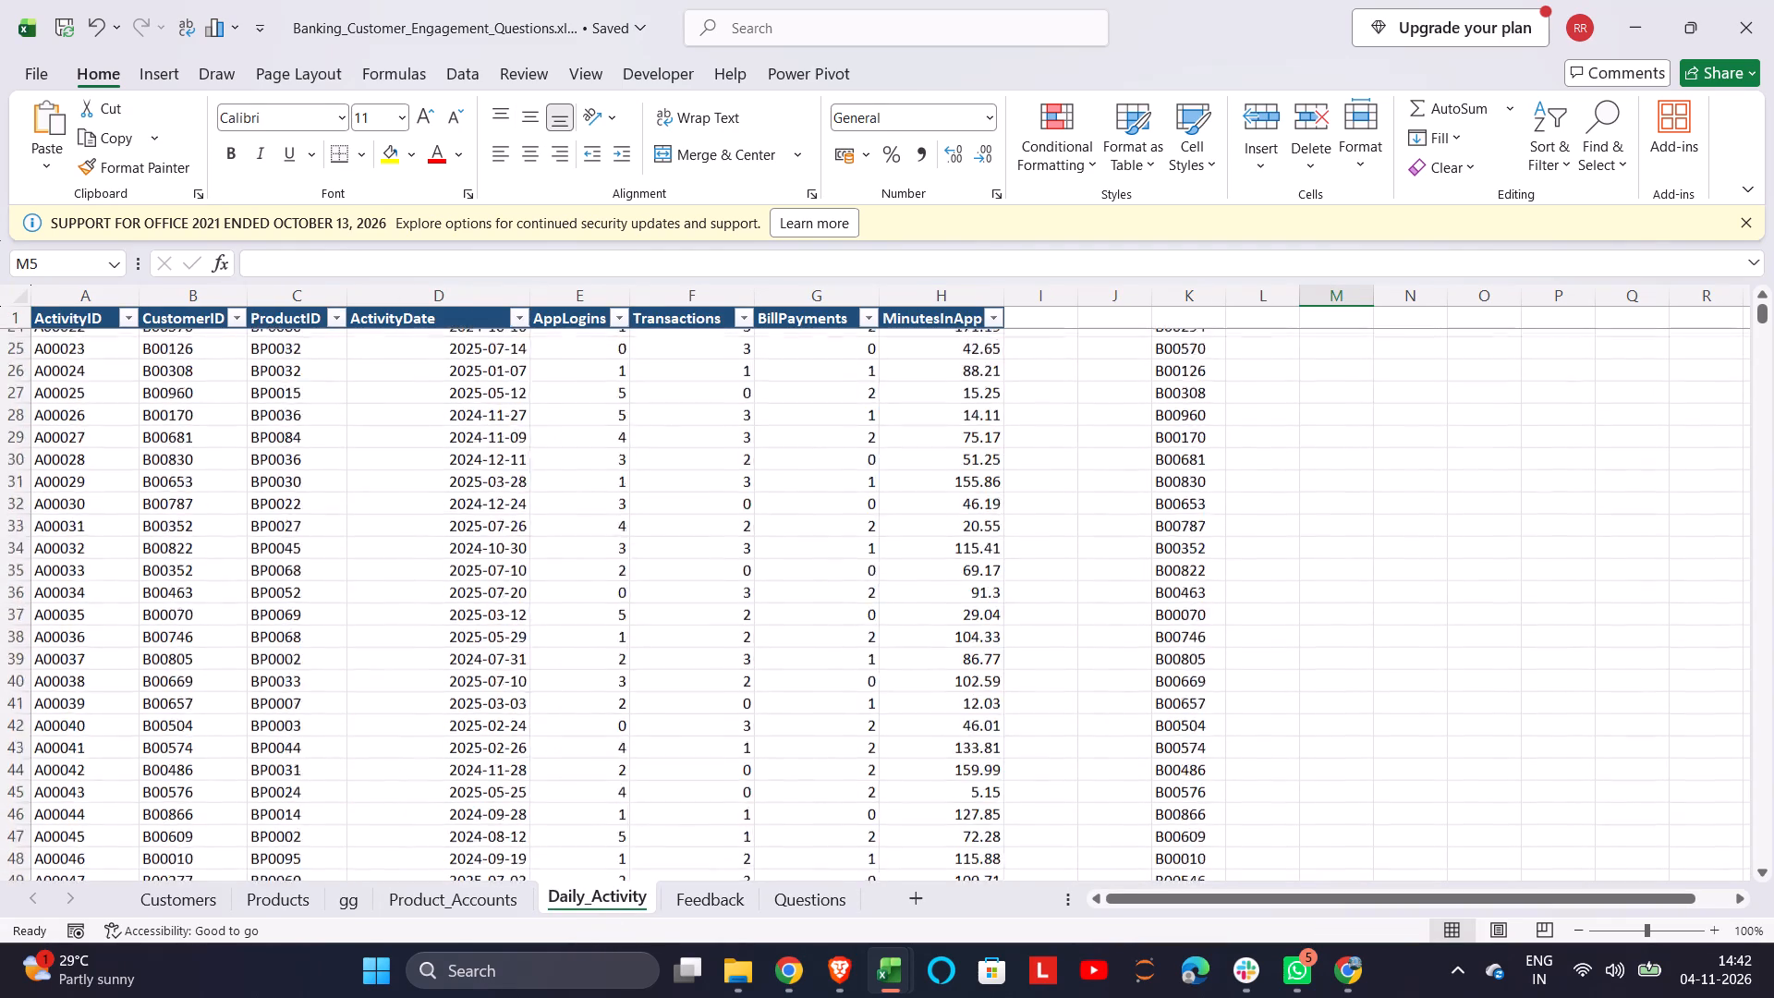
{"action": "scroll", "coordinate": [608, 734], "scroll_direction": "down", "scroll_amount": 3}
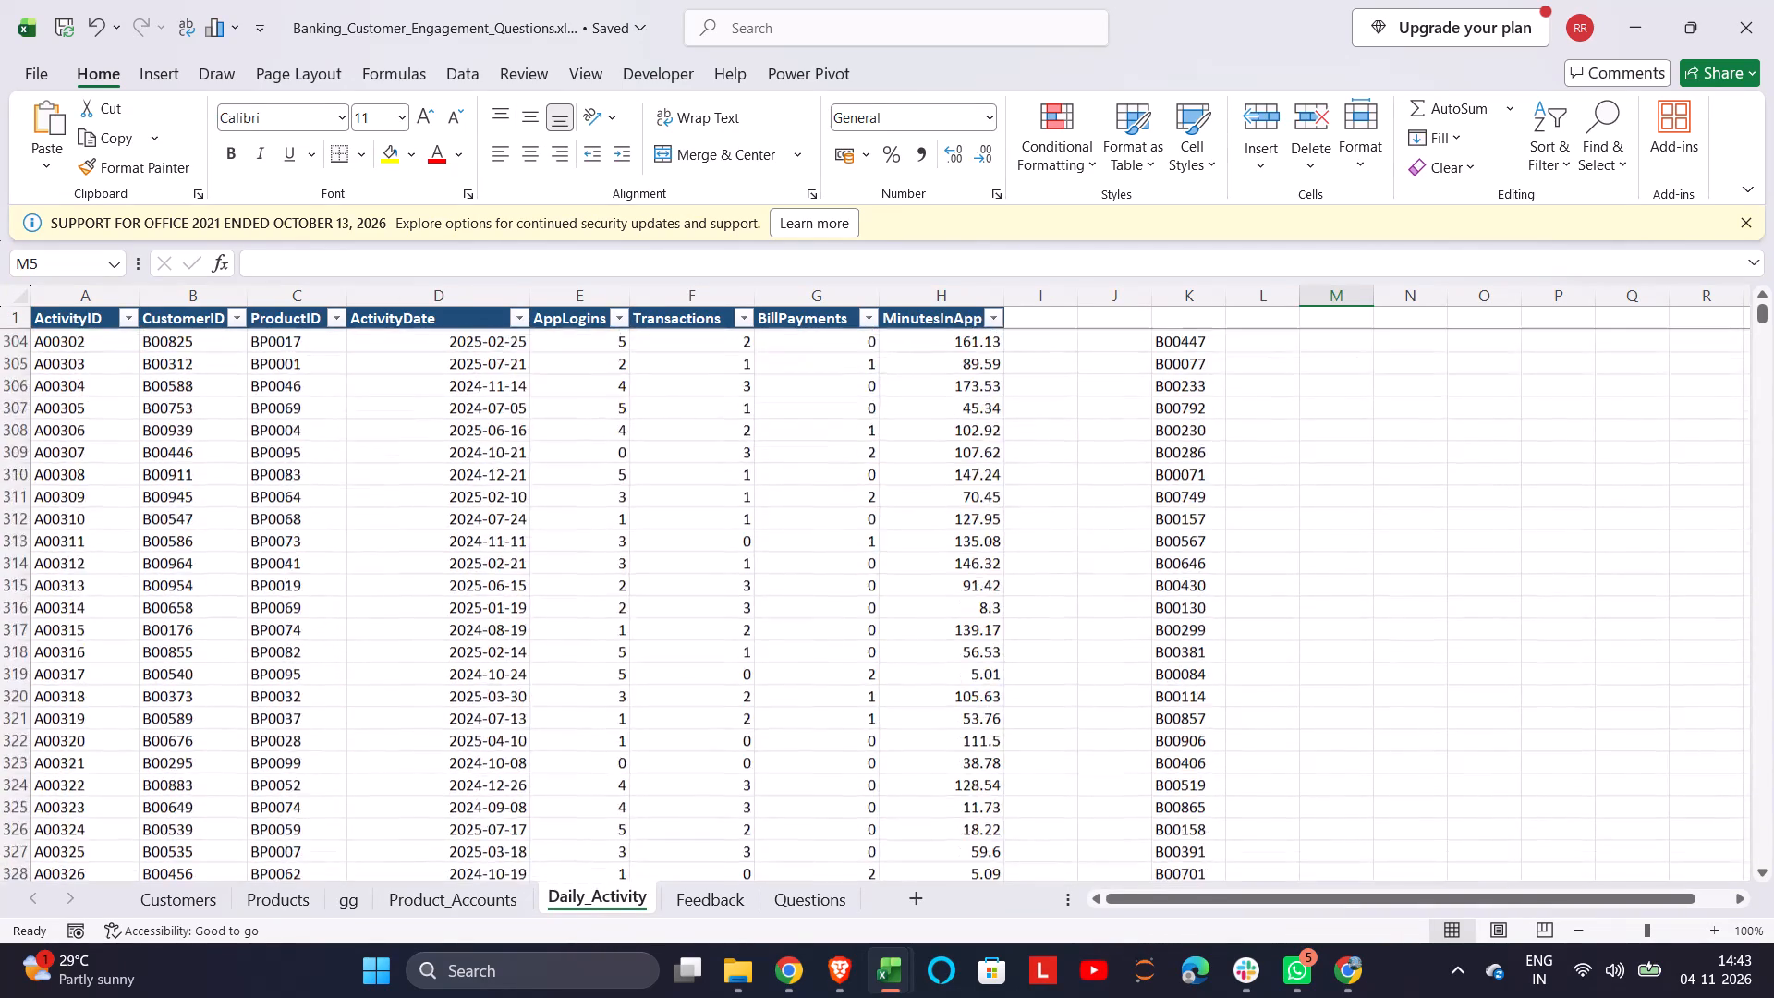
{"action": "scroll", "coordinate": [608, 734], "scroll_direction": "up", "scroll_amount": 4}
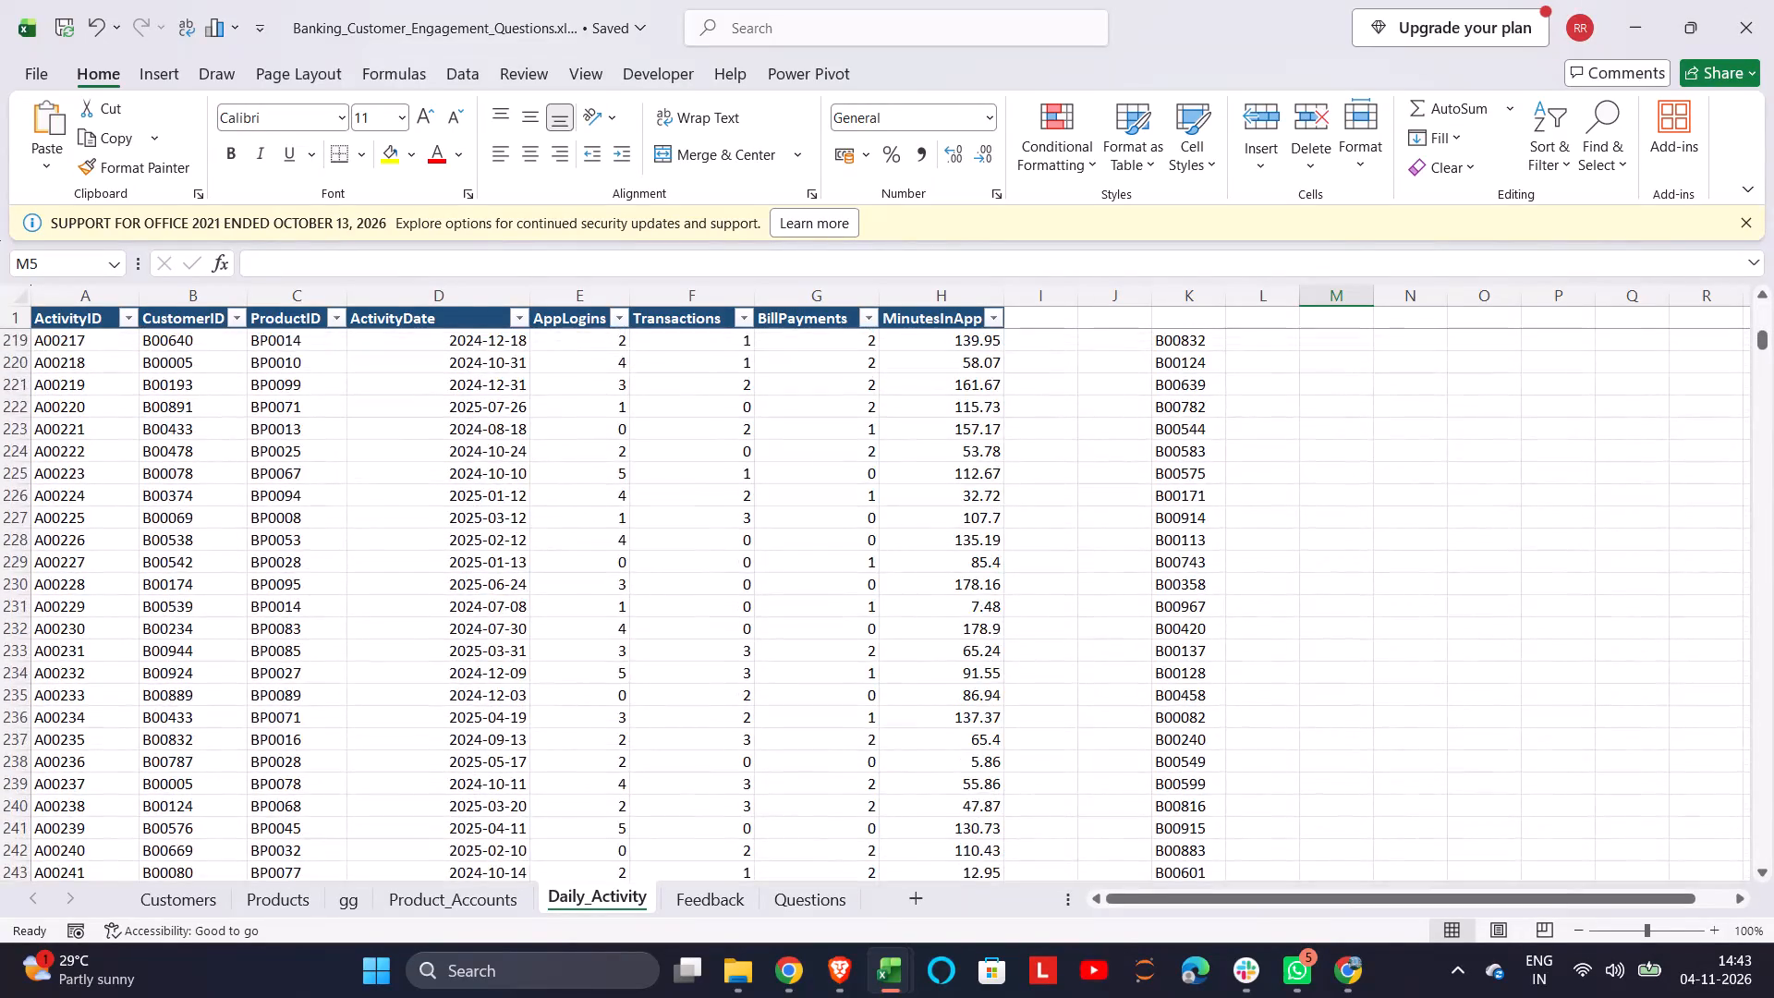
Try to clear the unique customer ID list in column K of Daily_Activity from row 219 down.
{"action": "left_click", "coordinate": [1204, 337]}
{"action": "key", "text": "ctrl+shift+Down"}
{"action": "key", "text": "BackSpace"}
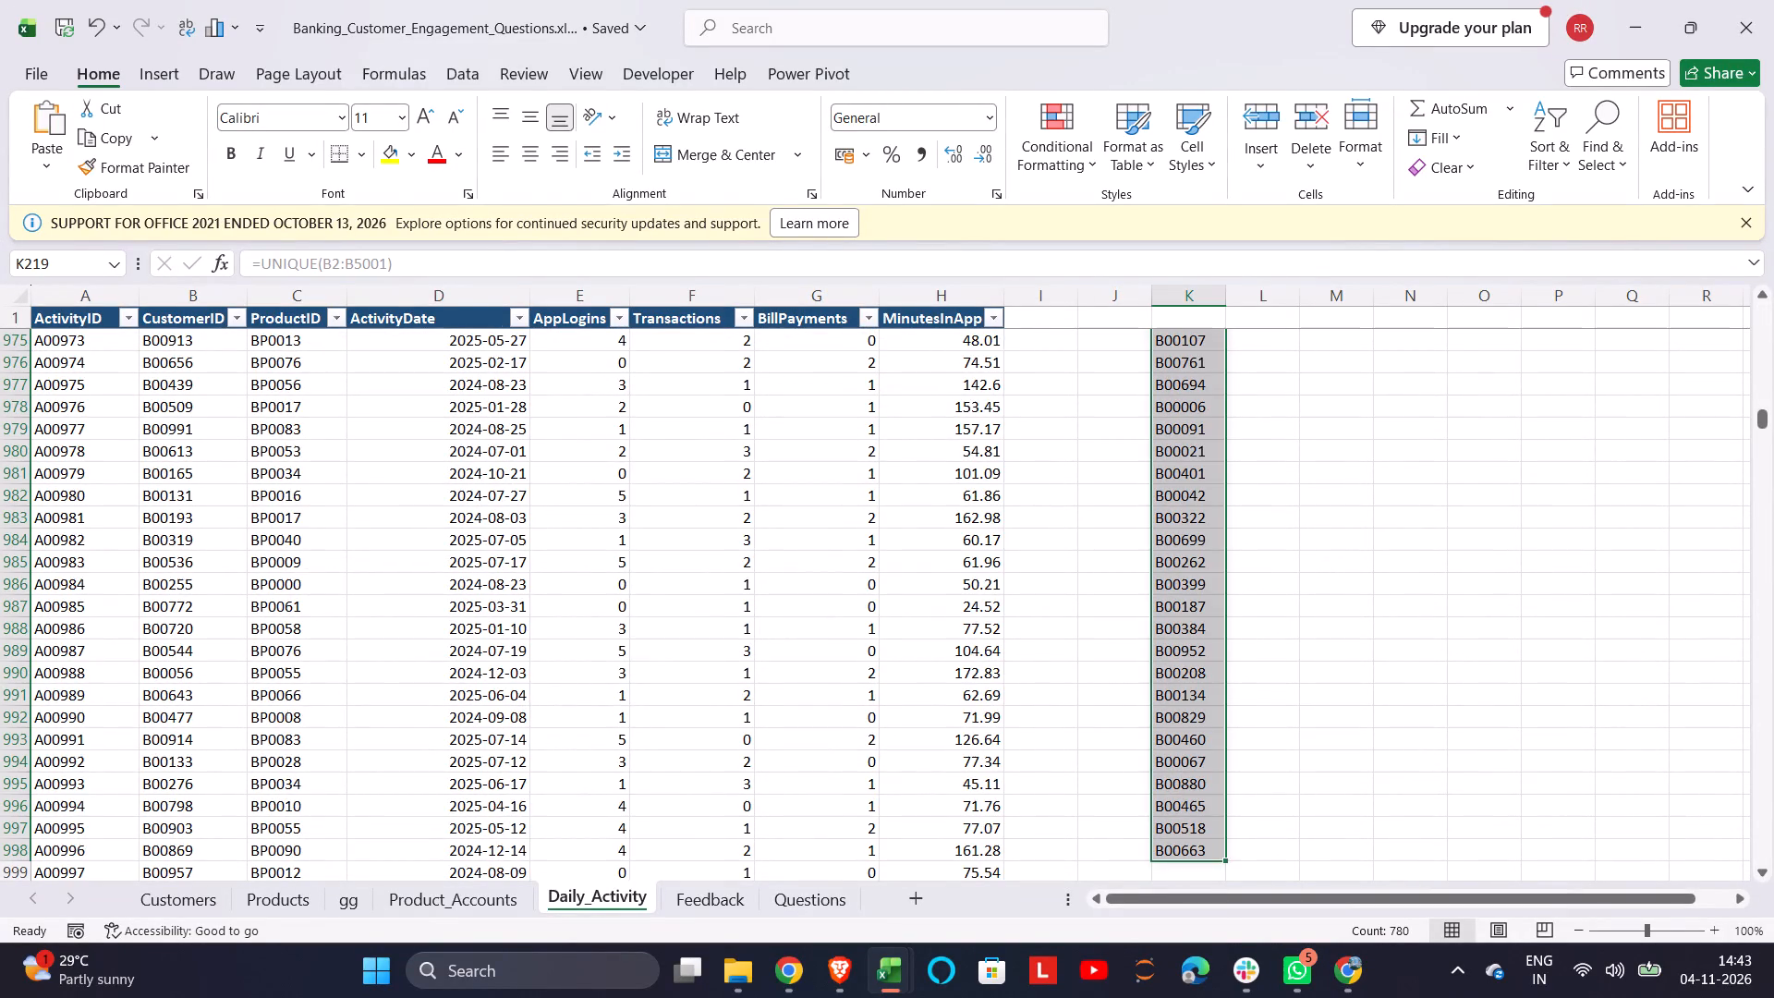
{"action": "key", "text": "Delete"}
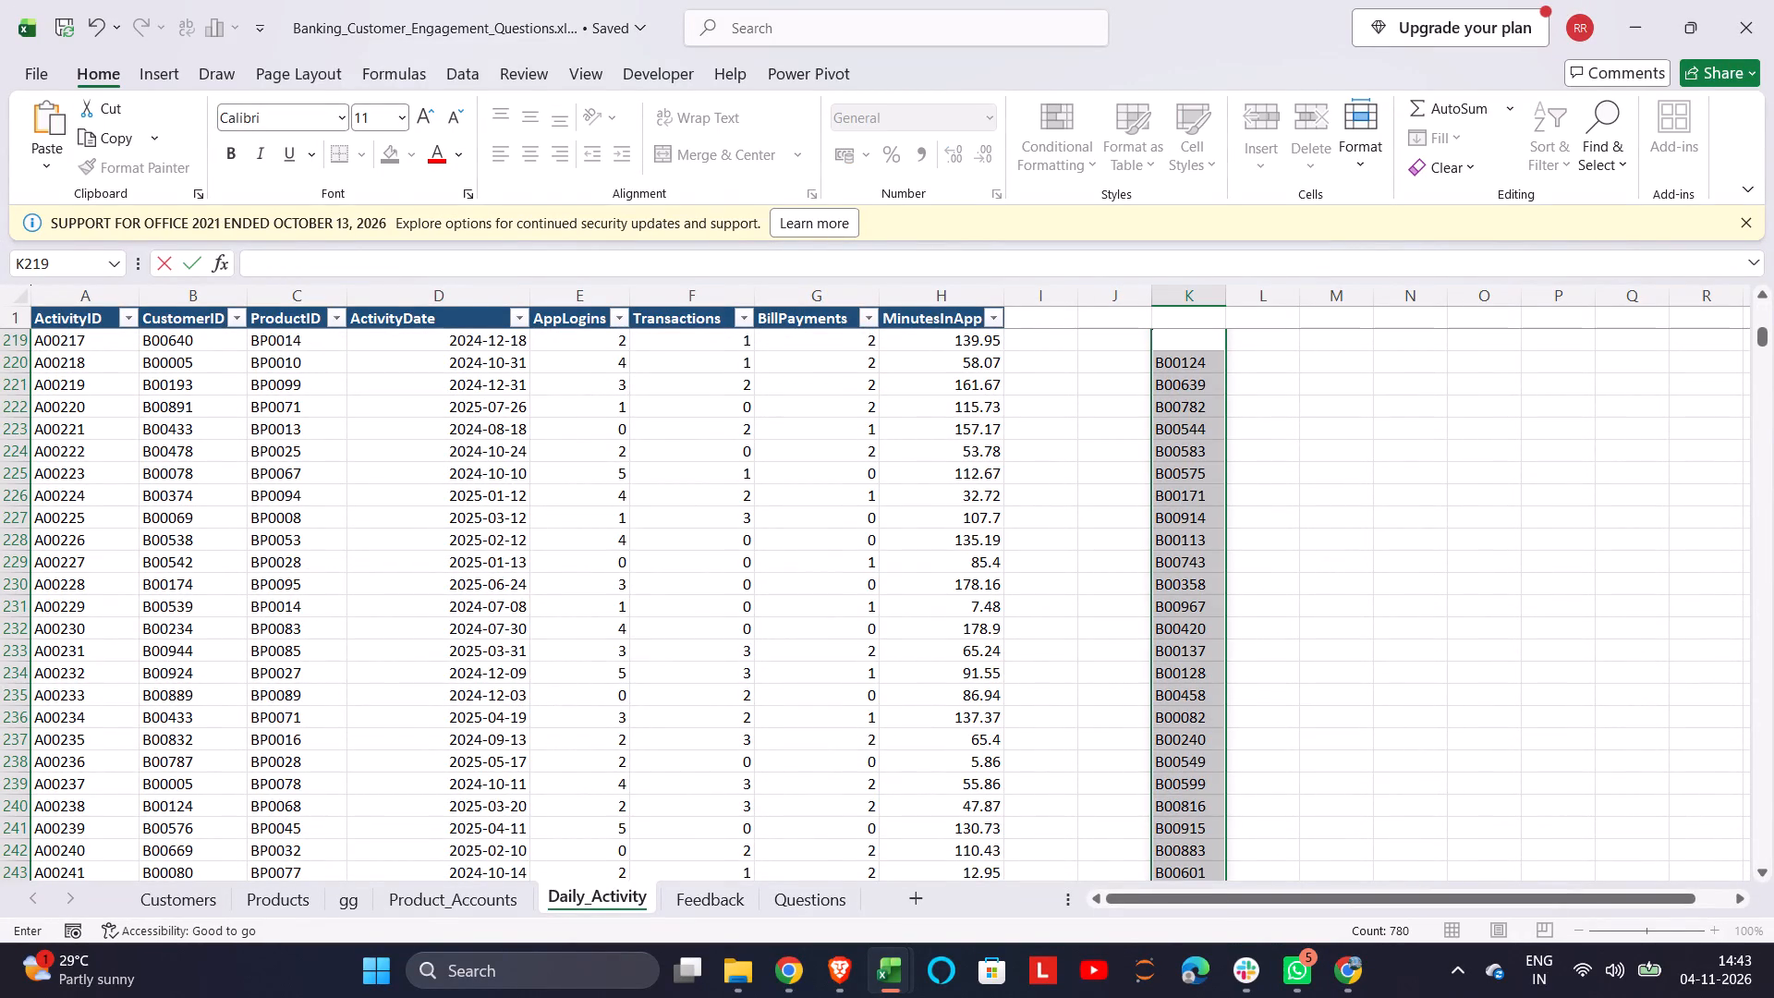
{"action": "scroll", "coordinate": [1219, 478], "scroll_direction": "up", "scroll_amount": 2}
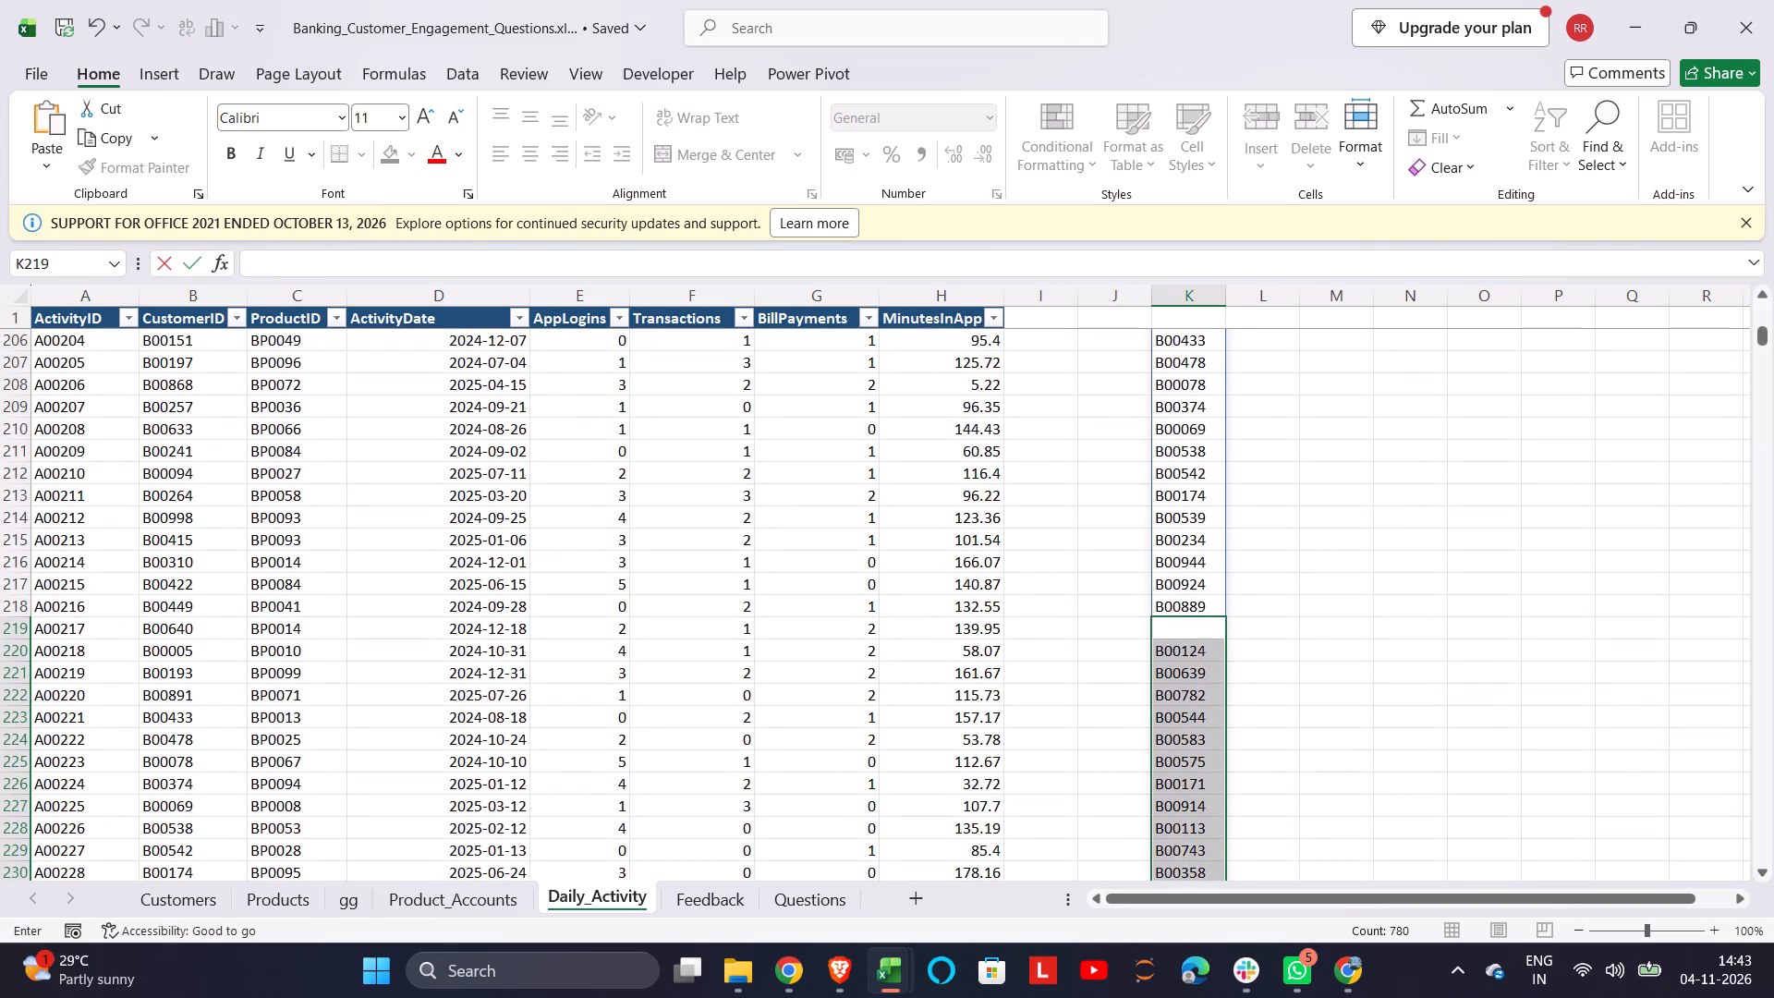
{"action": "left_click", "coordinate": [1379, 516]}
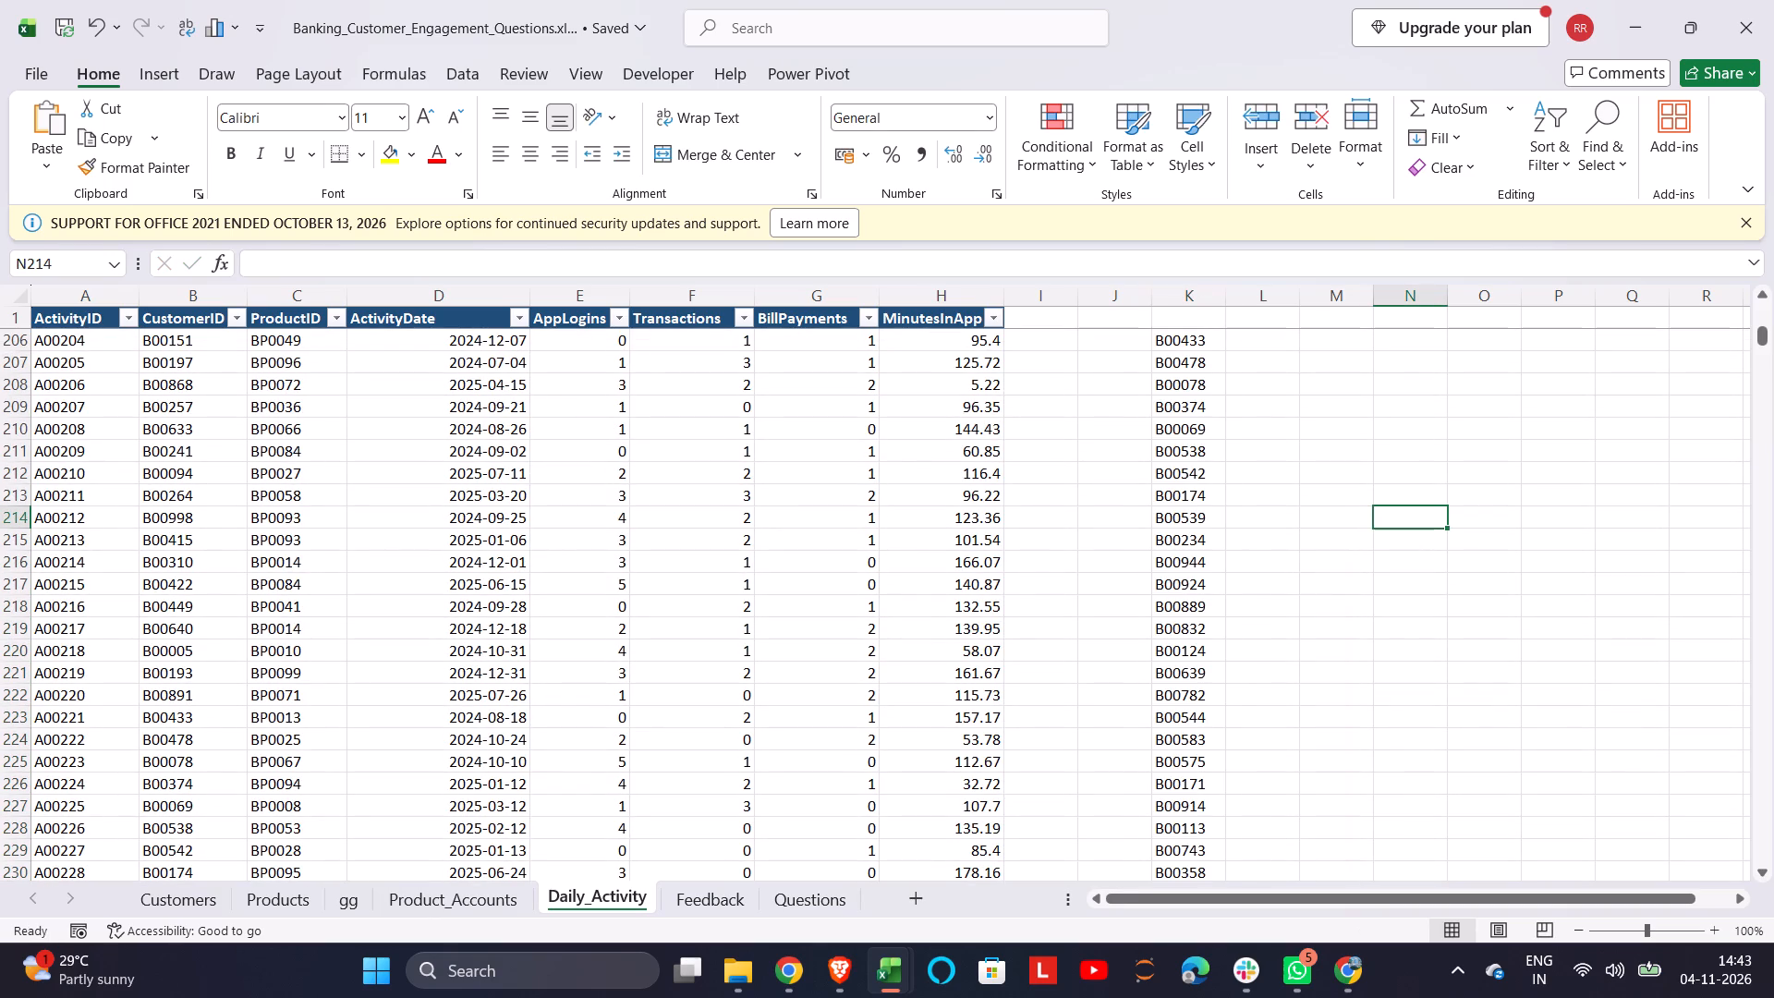
Clear the whole helper column K holding the unique customer IDs on Daily_Activity.
{"action": "left_click", "coordinate": [1203, 301]}
{"action": "key", "text": "Delete"}
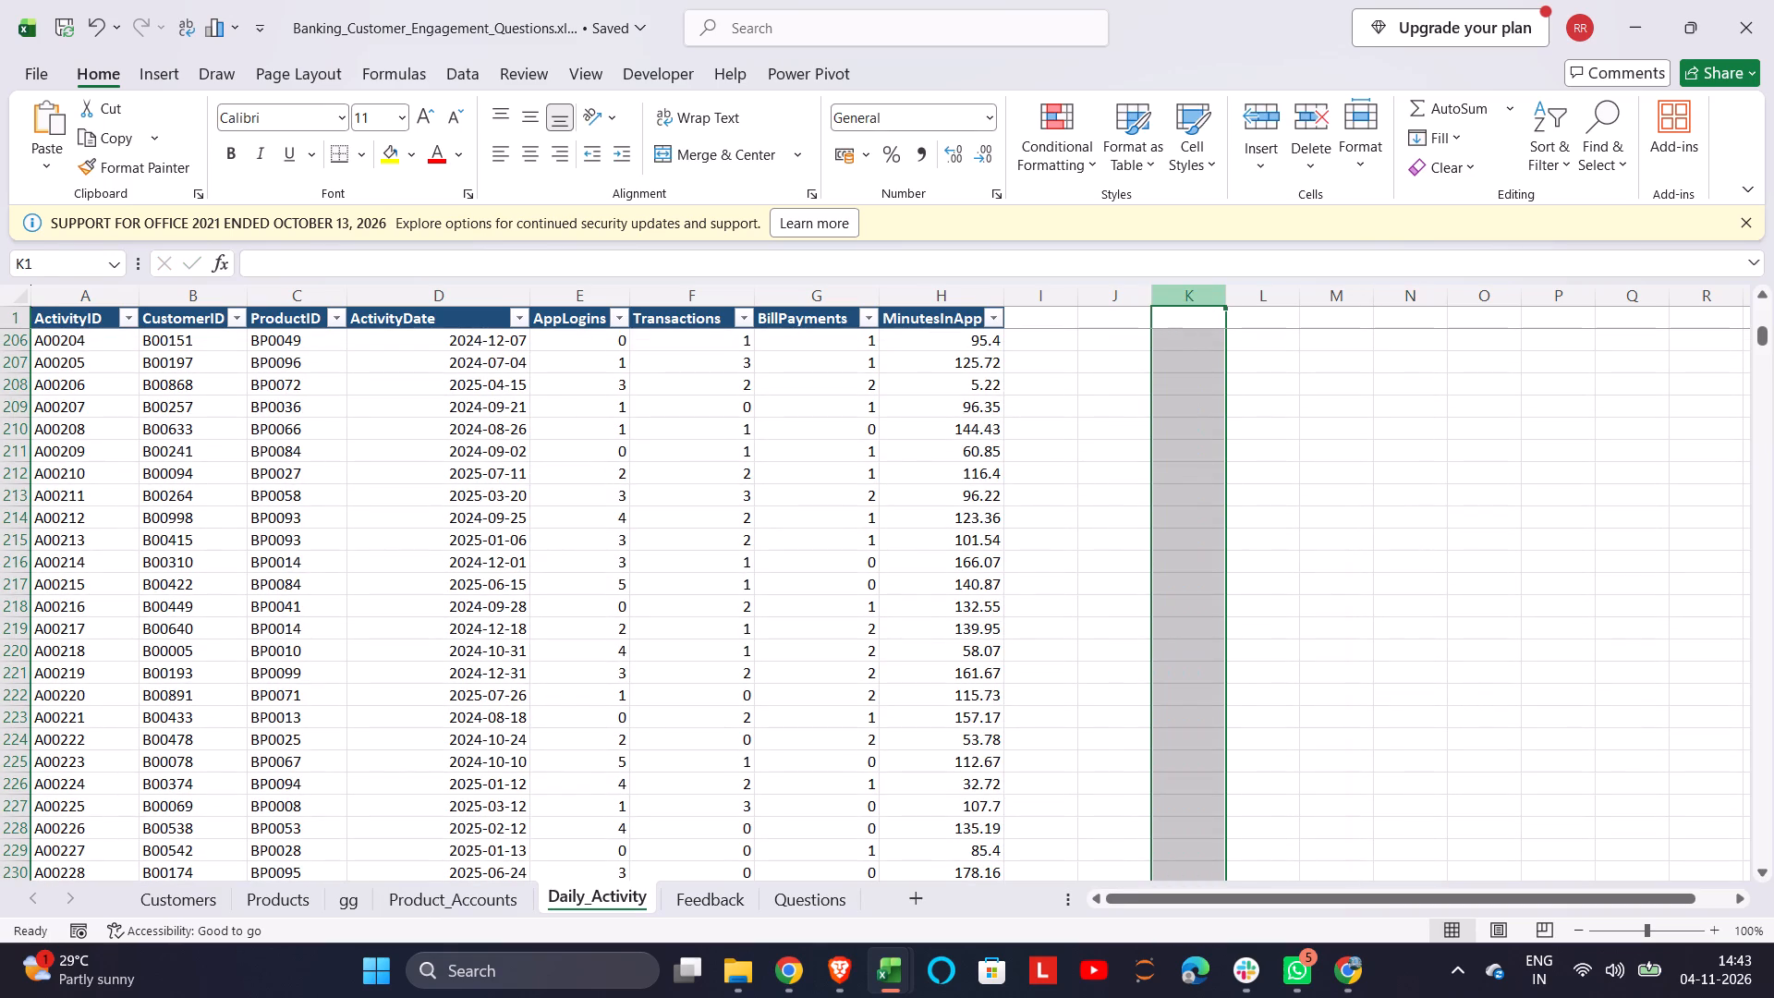
Delete the leftover COUNTA formula in cell M4 near the top of Daily_Activity.
{"action": "left_click", "coordinate": [1285, 444]}
{"action": "key", "text": "ctrl+Up"}
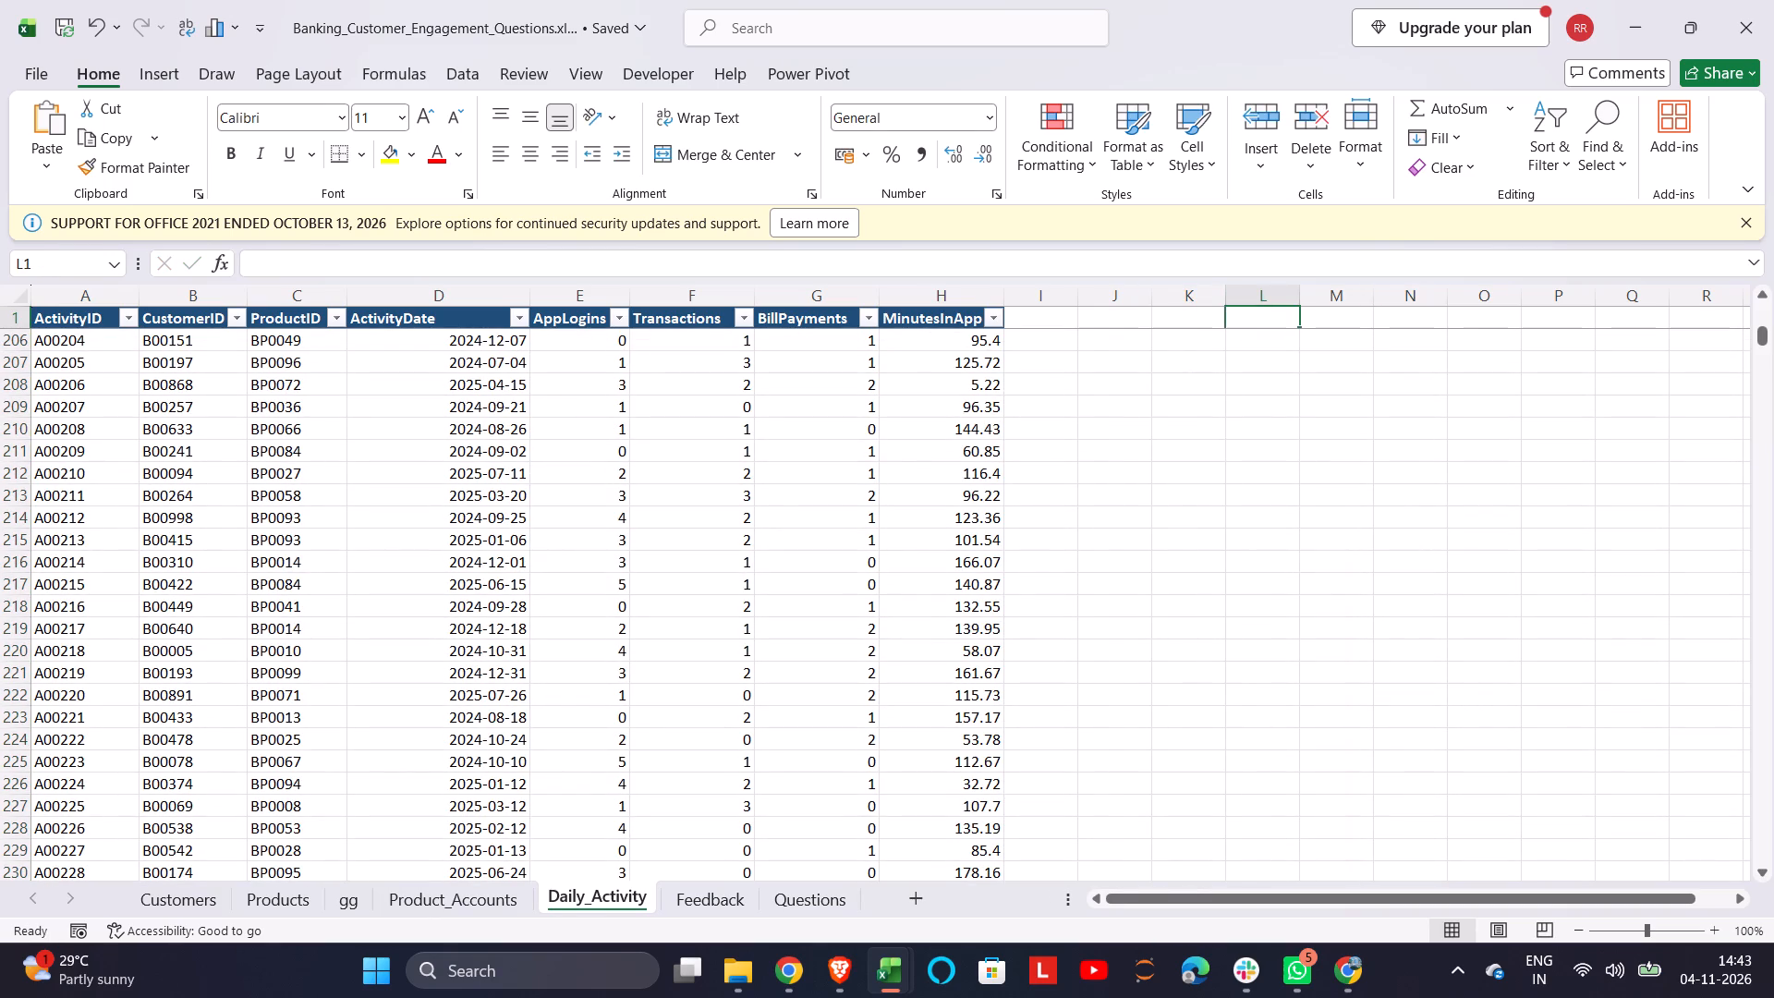
{"action": "left_click", "coordinate": [1285, 444]}
{"action": "key", "text": "Down"}
{"action": "key", "text": "ctrl+Up"}
{"action": "key", "text": "Down"}
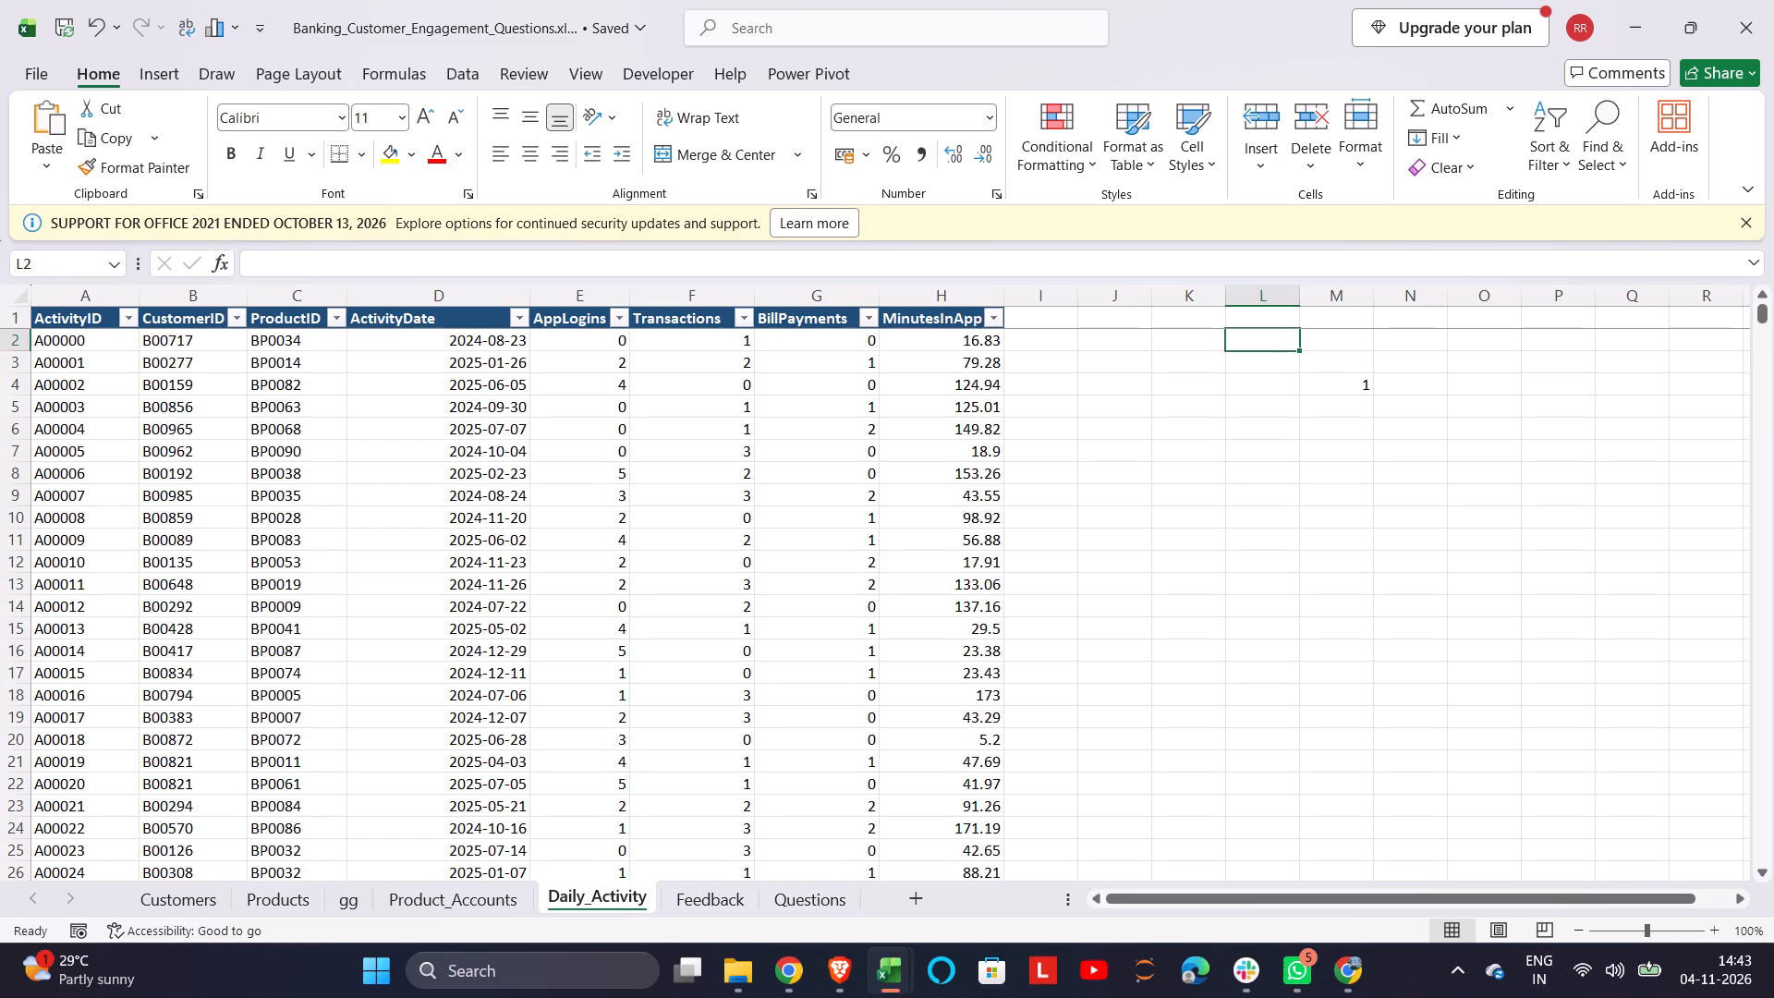
{"action": "double_click", "coordinate": [1337, 389]}
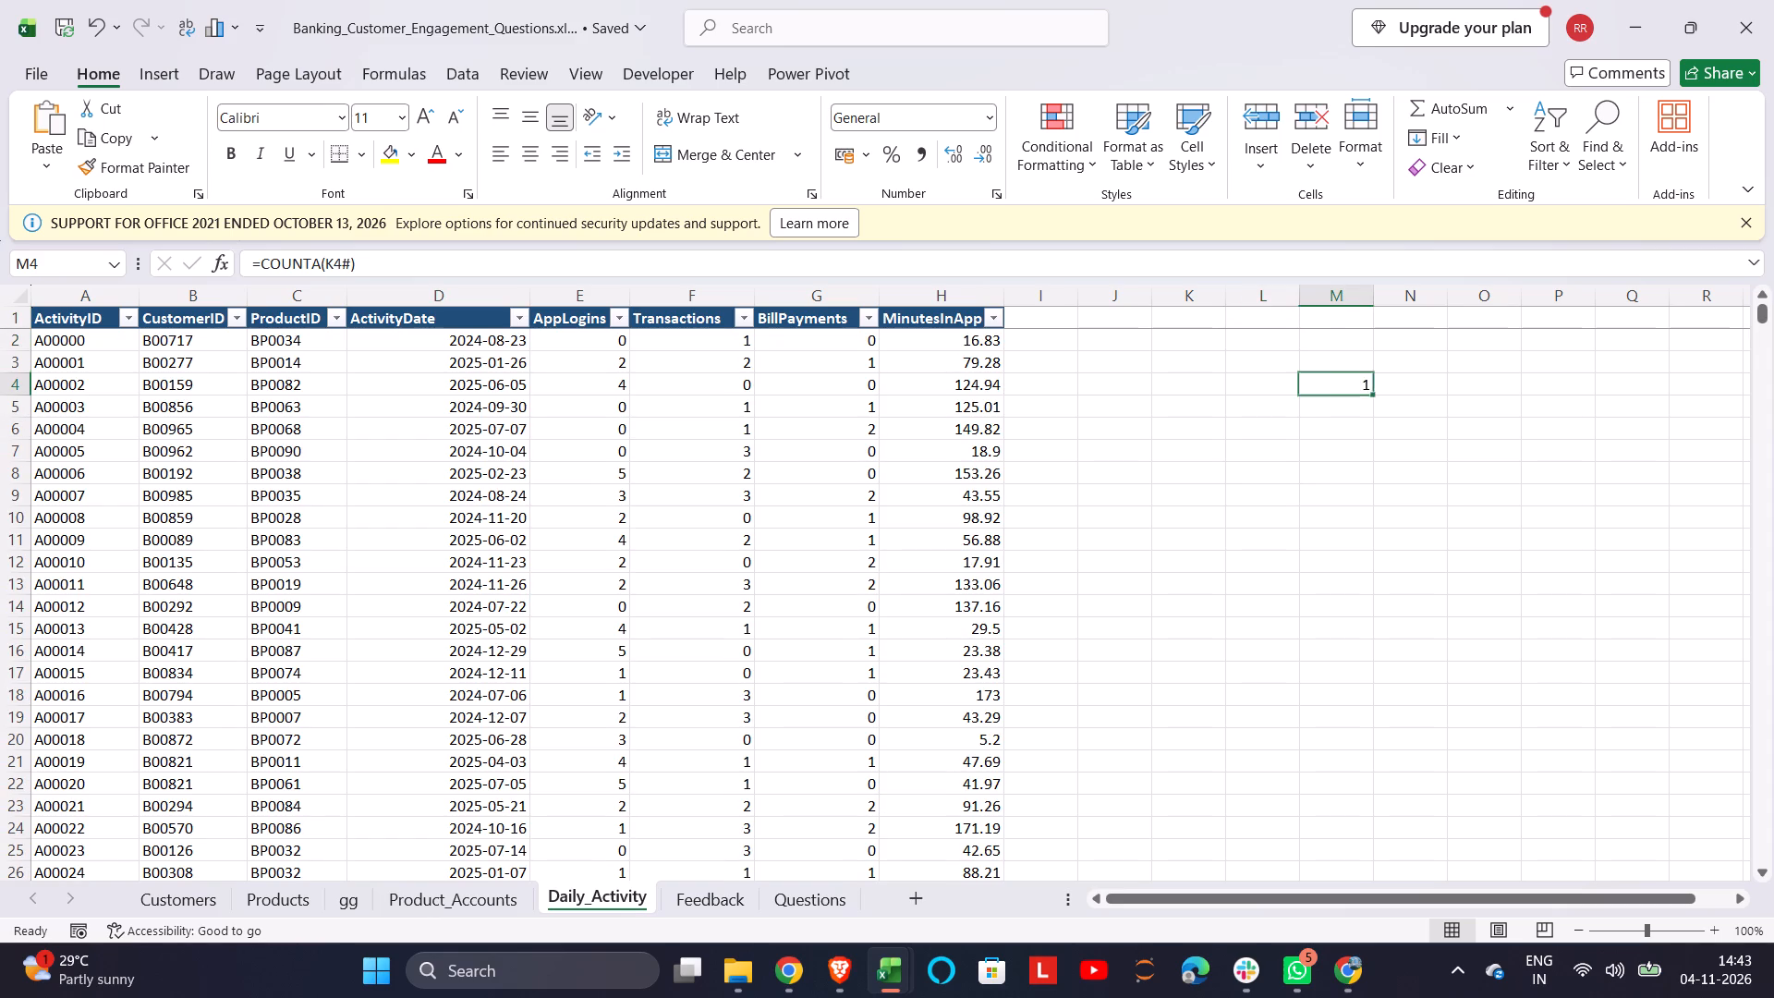
{"action": "key", "text": "Escape"}
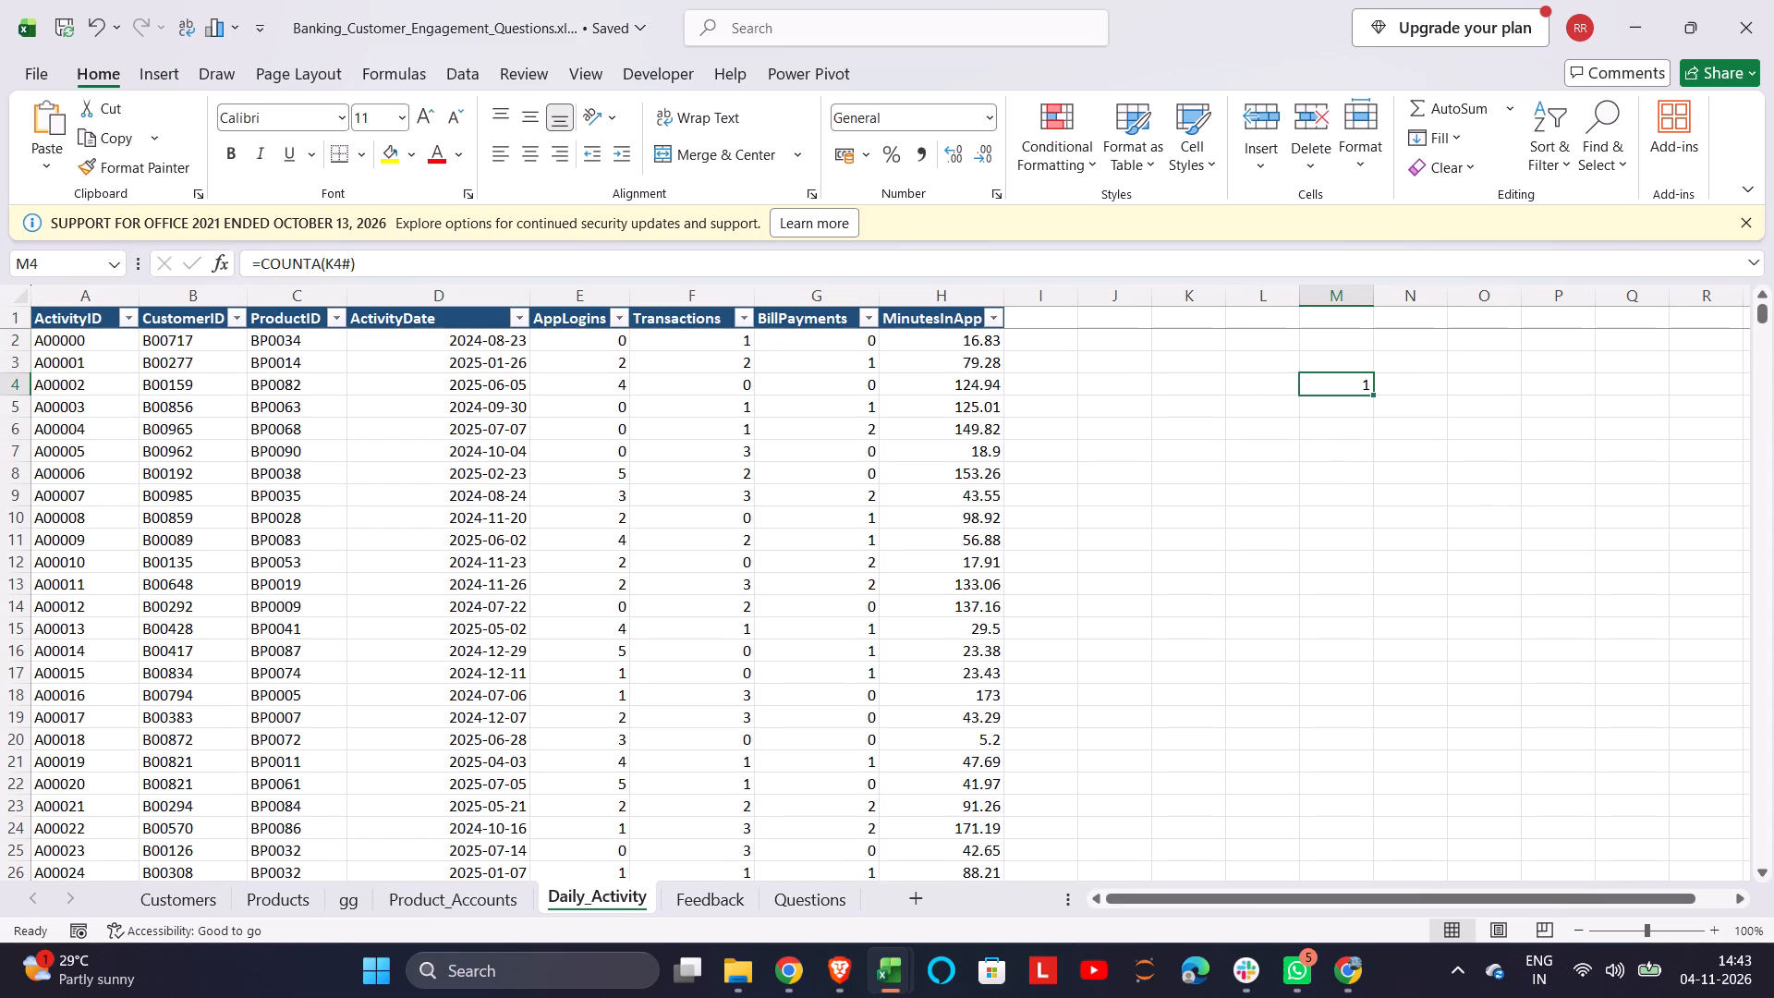
{"action": "left_click", "coordinate": [1337, 389]}
{"action": "double_click", "coordinate": [1337, 389]}
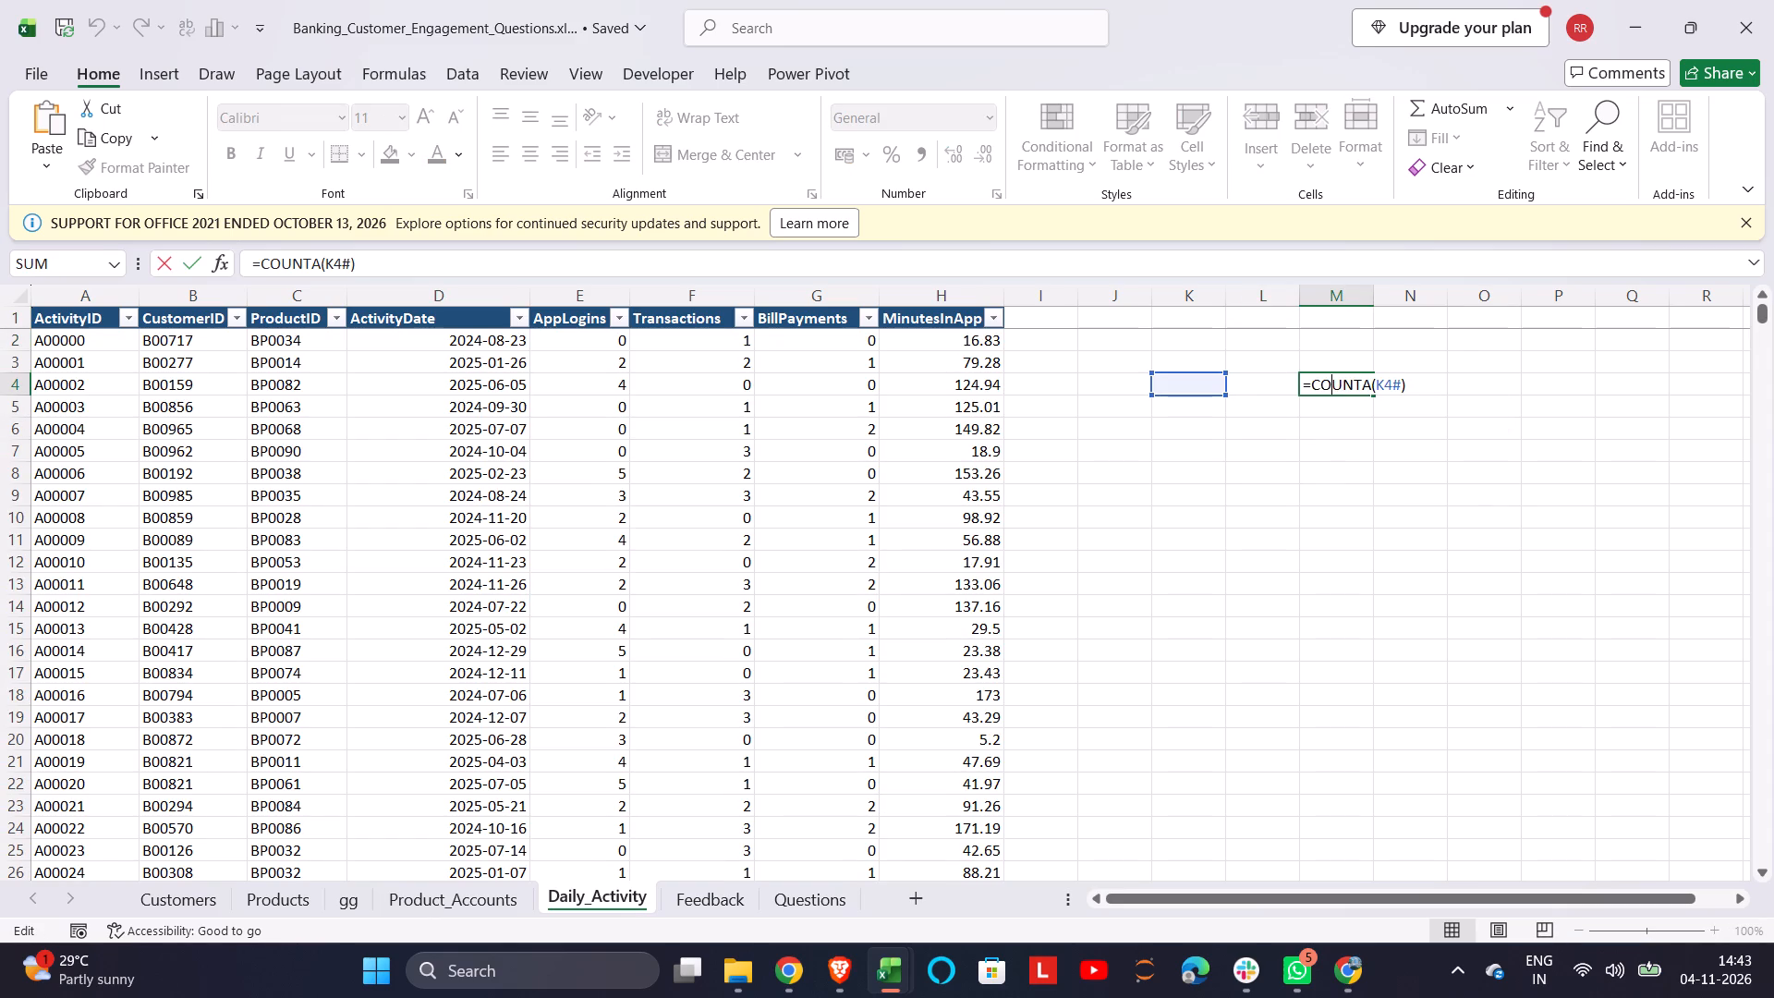
{"action": "key", "text": "ctrl+a"}
{"action": "key", "text": "BackSpace"}
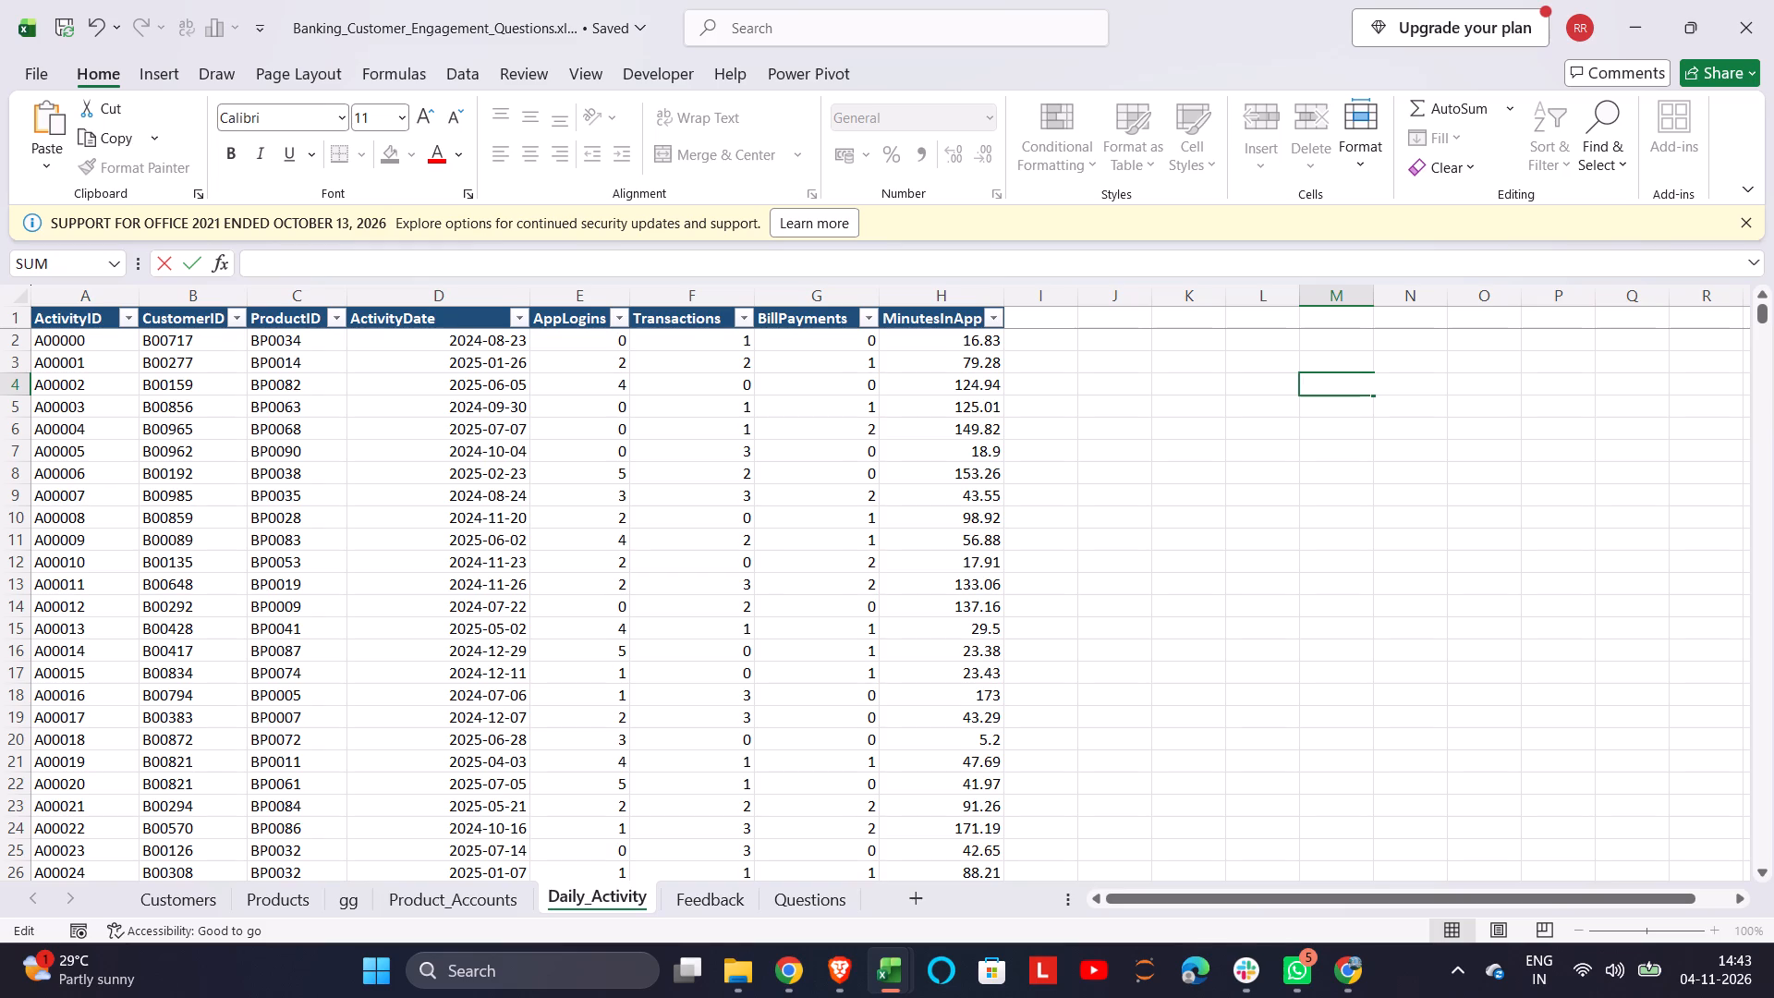
{"action": "left_click", "coordinate": [1176, 457]}
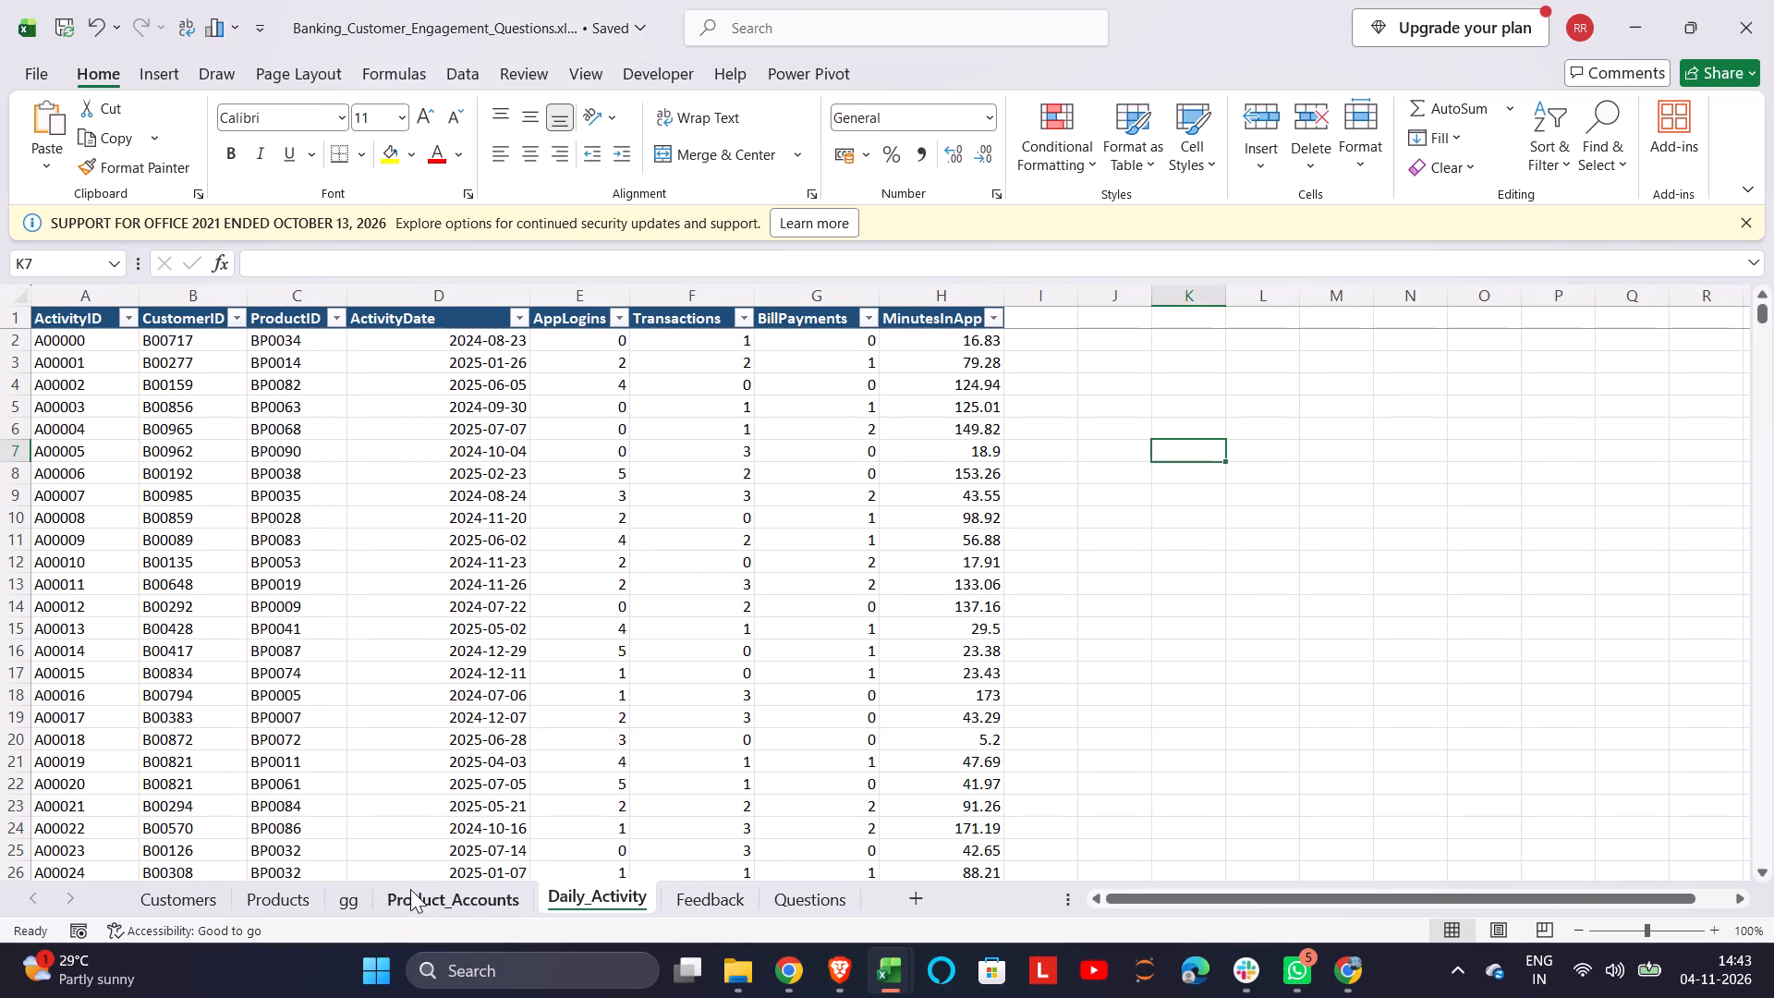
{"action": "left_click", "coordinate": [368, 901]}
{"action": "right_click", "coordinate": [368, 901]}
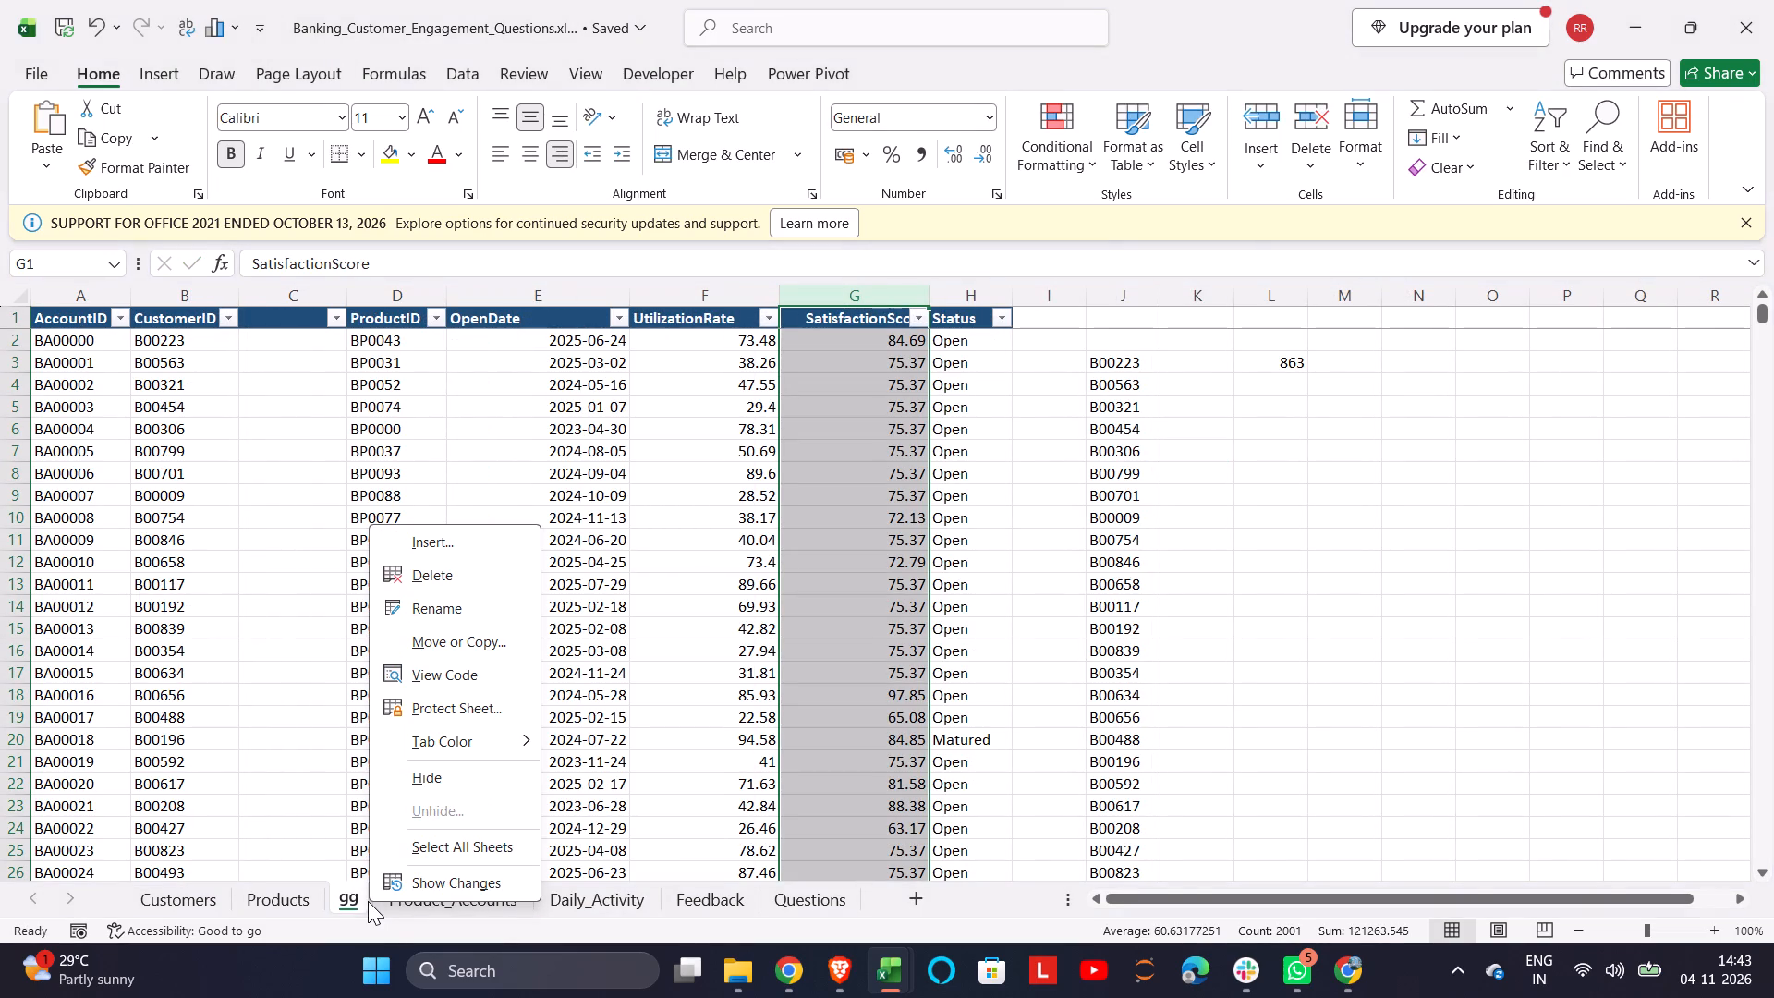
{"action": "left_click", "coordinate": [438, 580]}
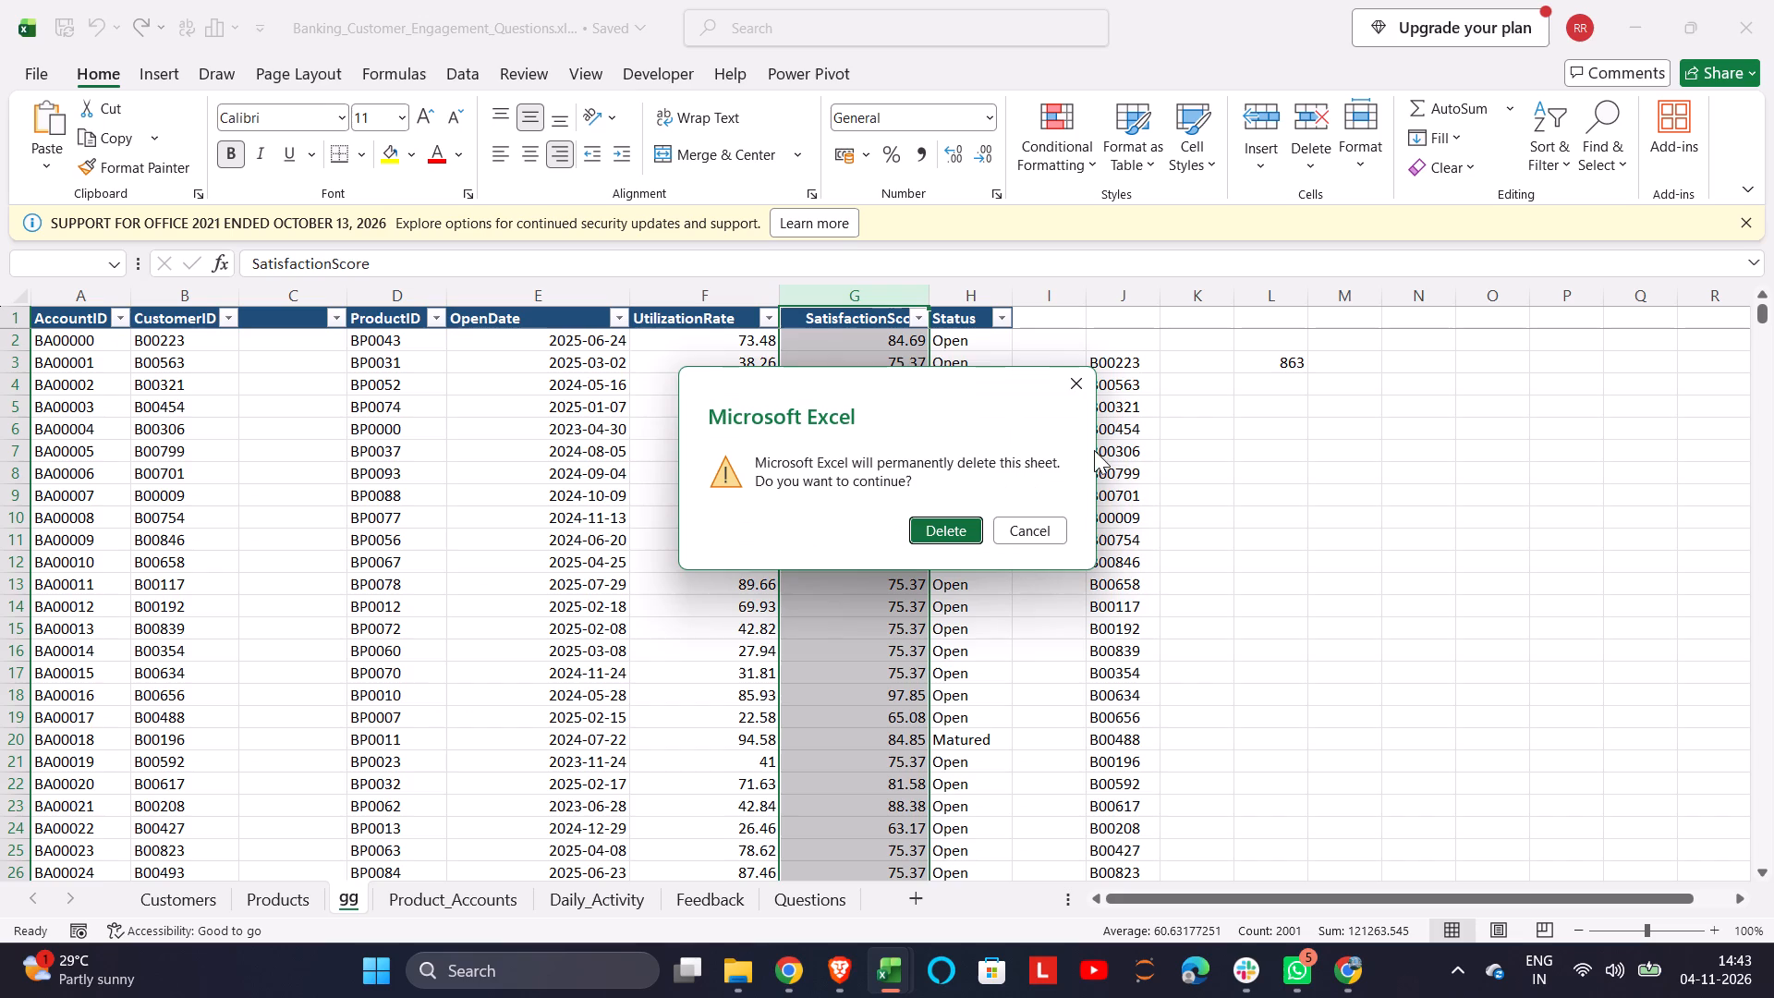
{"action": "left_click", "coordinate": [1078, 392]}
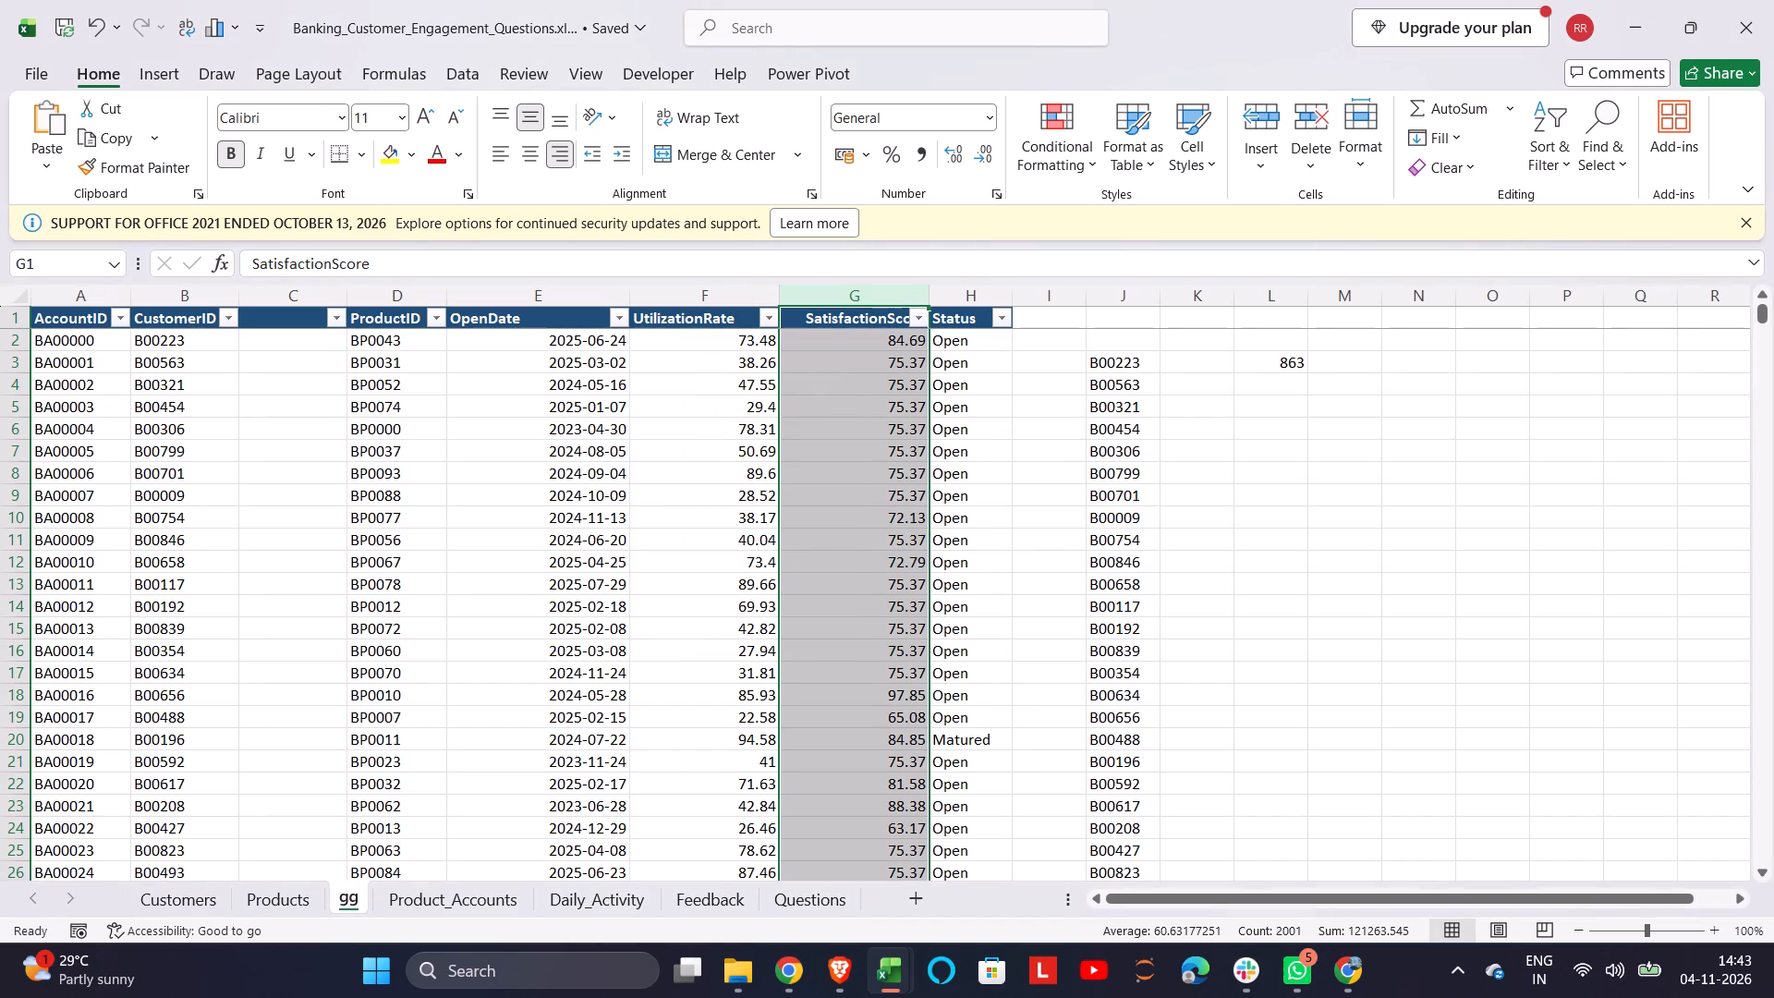
Delete the old gg sheet permanently from the workbook.
{"action": "left_click", "coordinate": [360, 895]}
{"action": "right_click", "coordinate": [360, 895]}
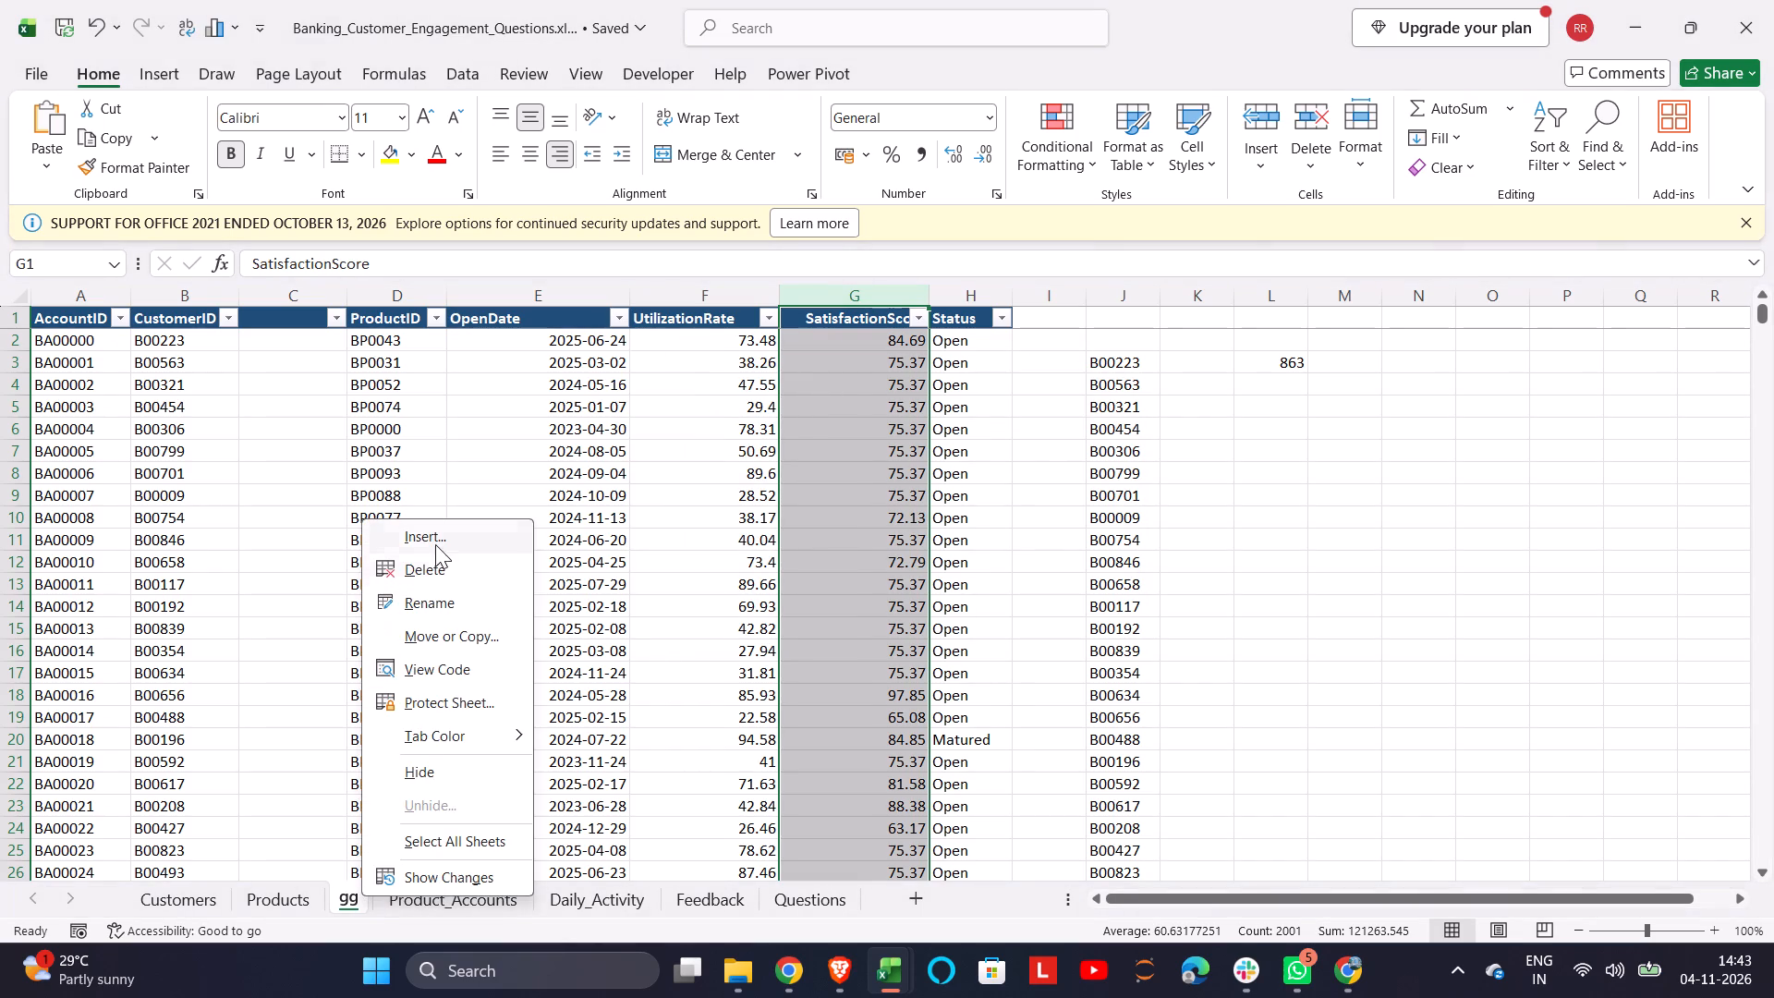
{"action": "left_click", "coordinate": [427, 566]}
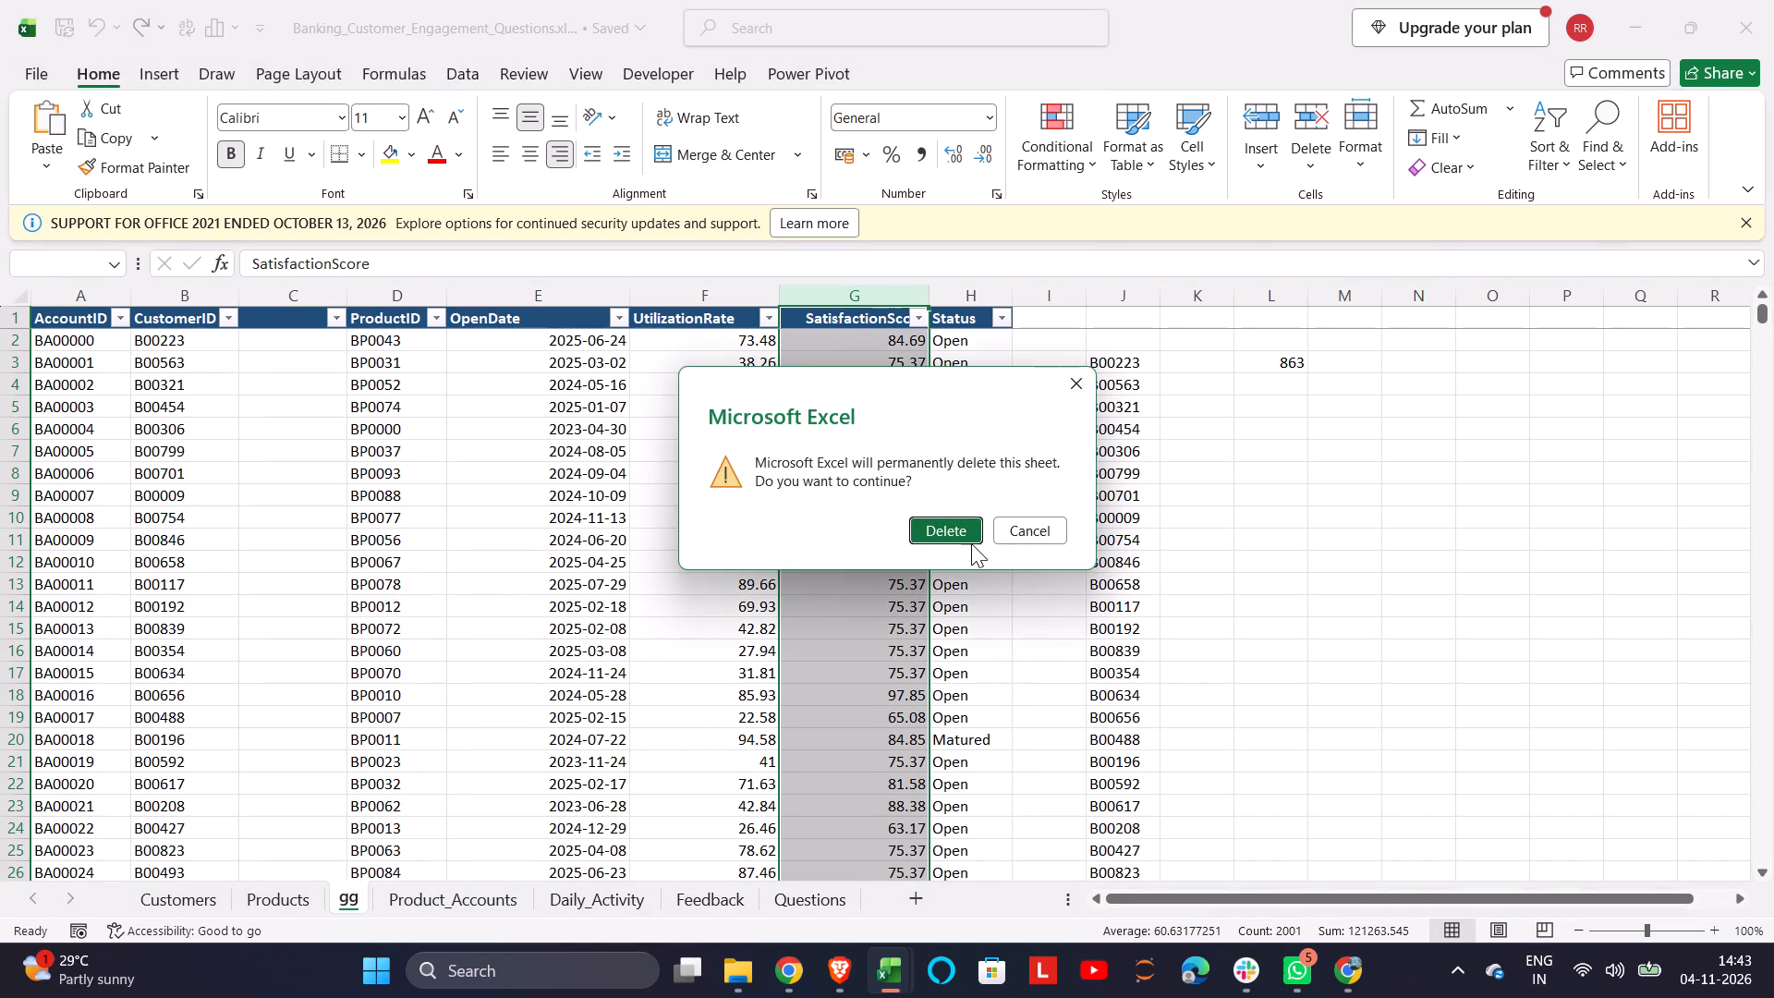
{"action": "left_click", "coordinate": [956, 529]}
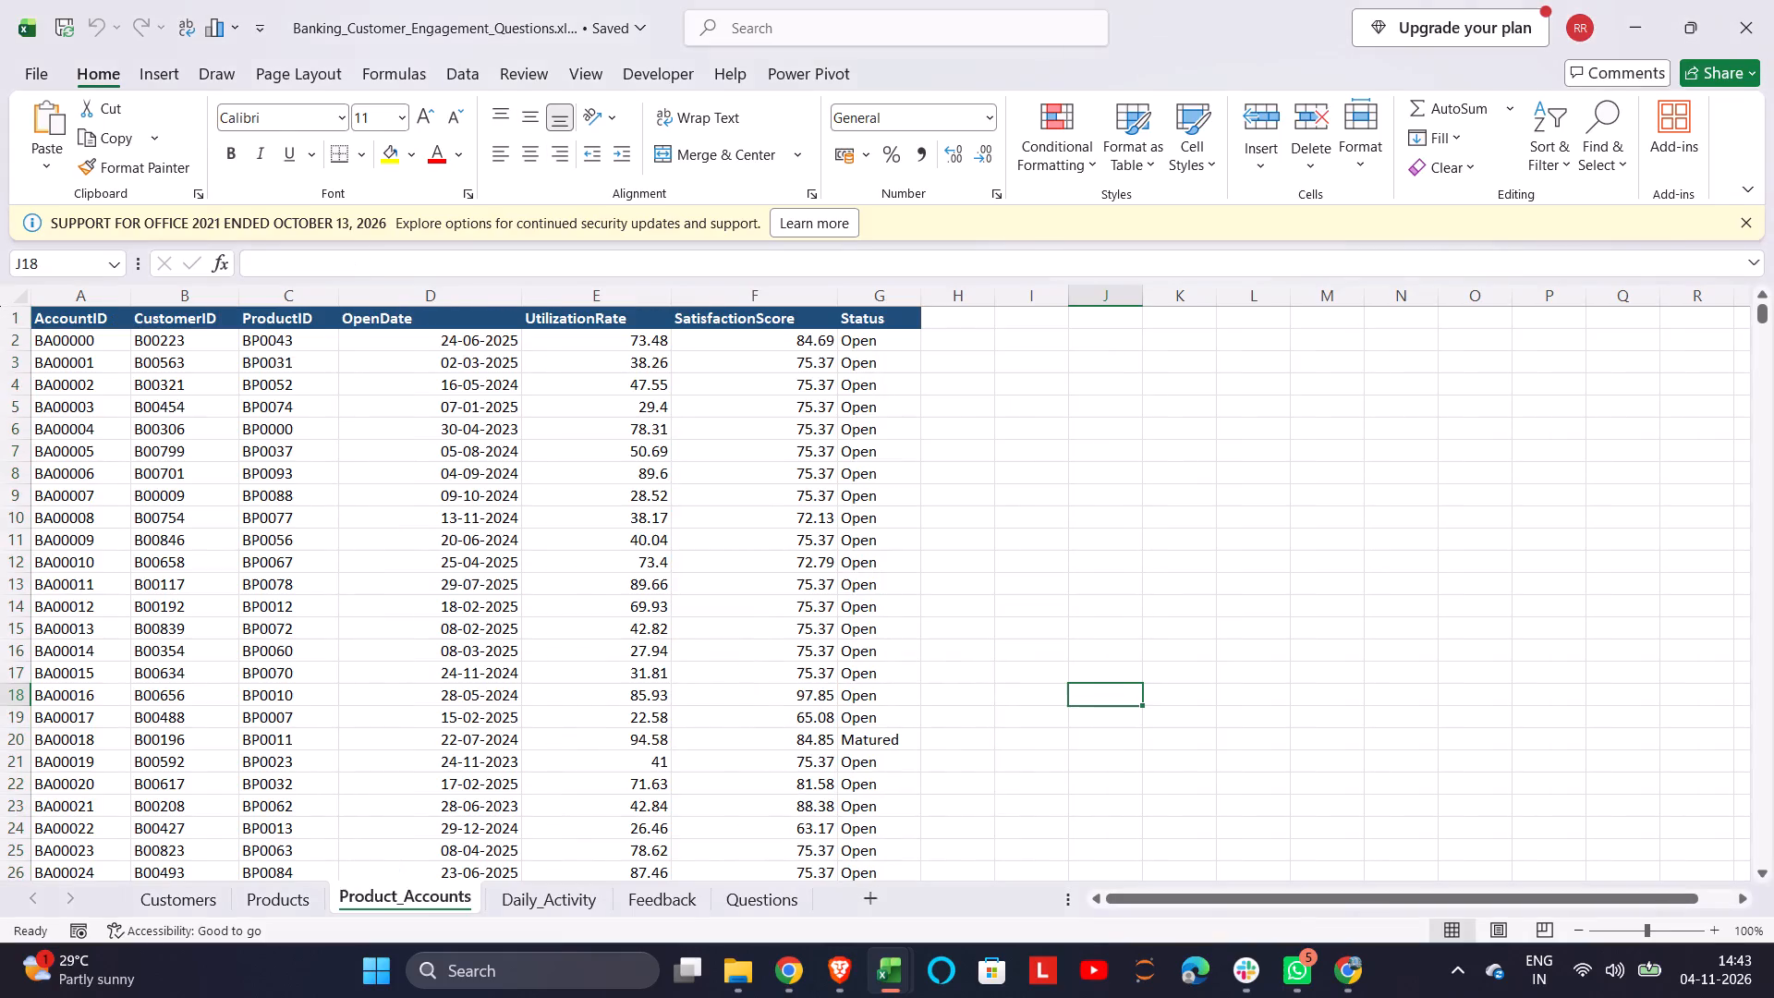
Look over the Products, Customers, Product_Accounts, Daily_Activity, Feedback and Questions sheets, and return to Customers.
{"action": "left_click", "coordinate": [279, 897]}
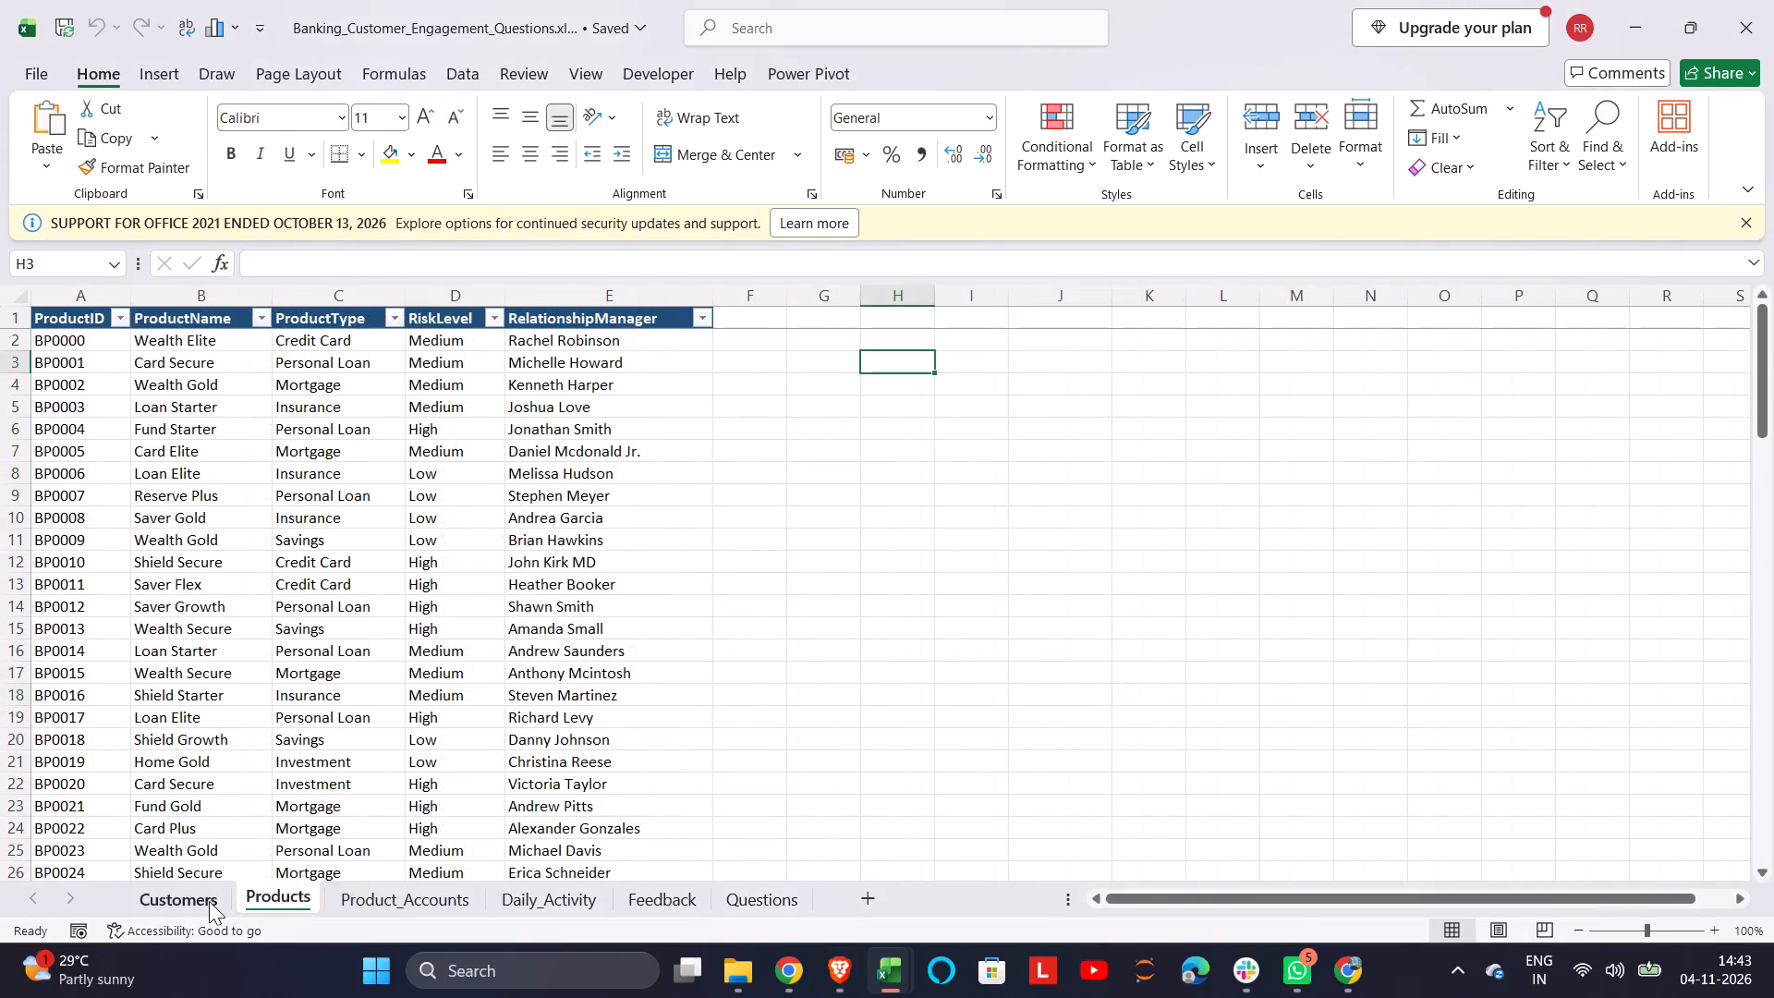
{"action": "left_click", "coordinate": [204, 901]}
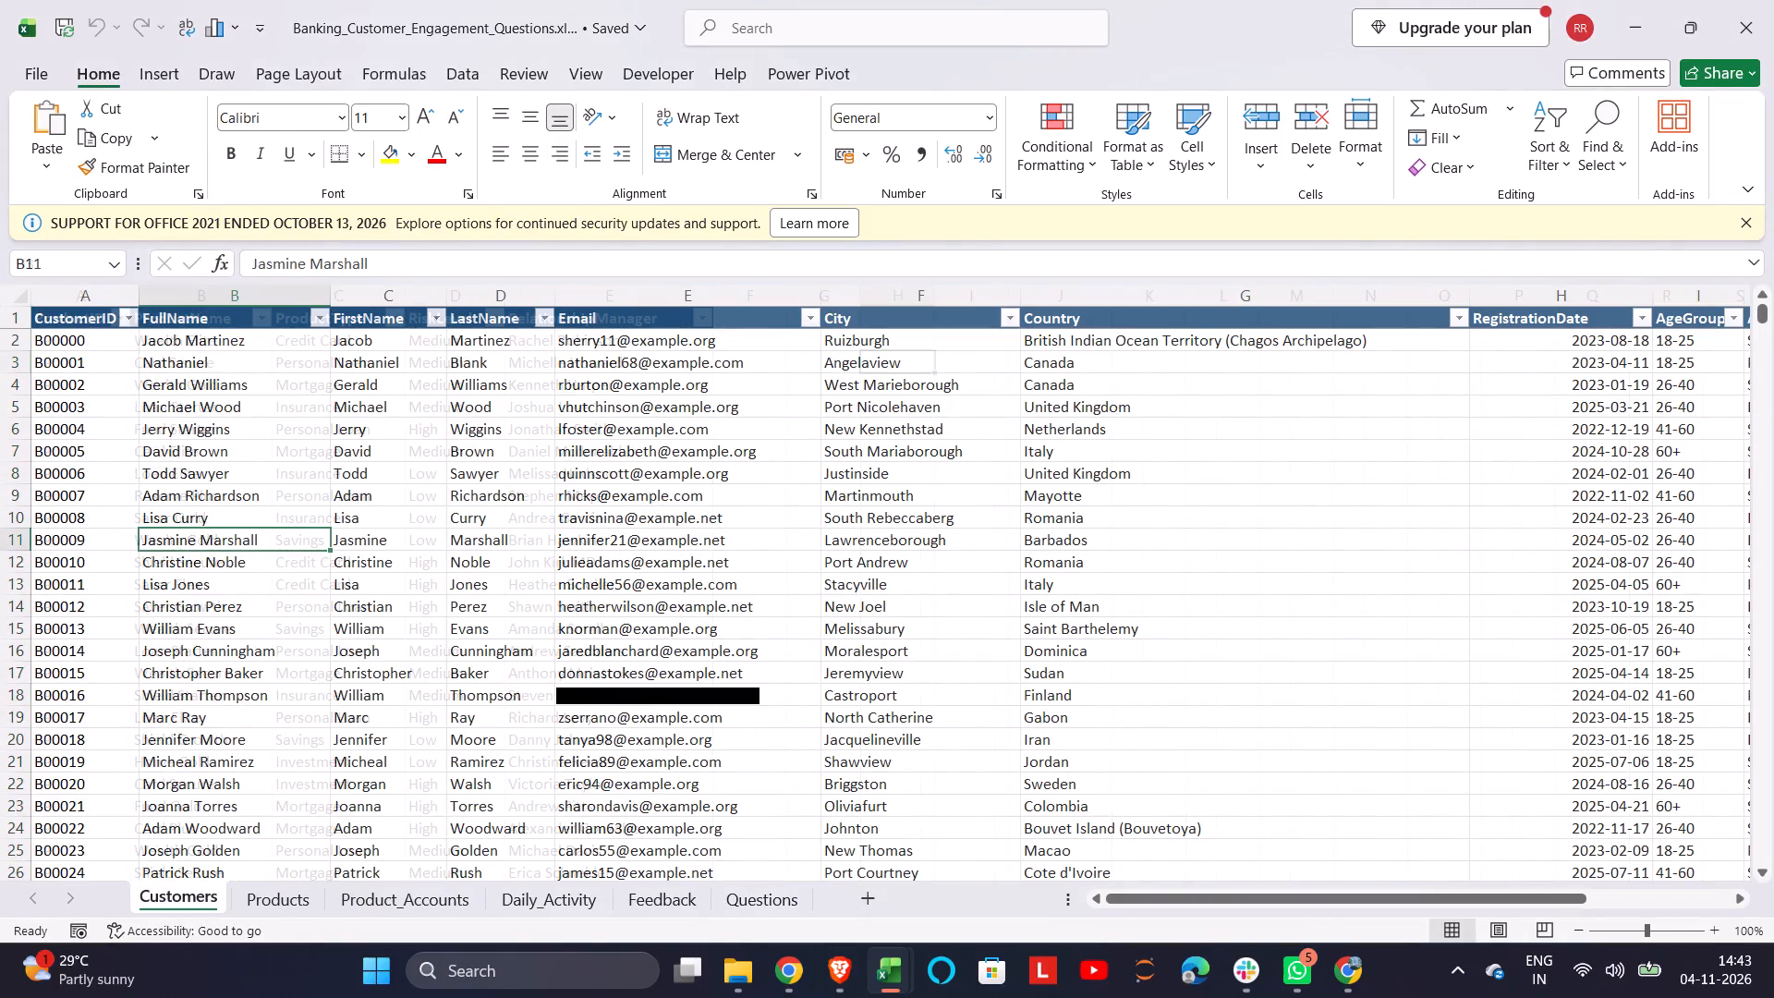
{"action": "left_click", "coordinate": [309, 912]}
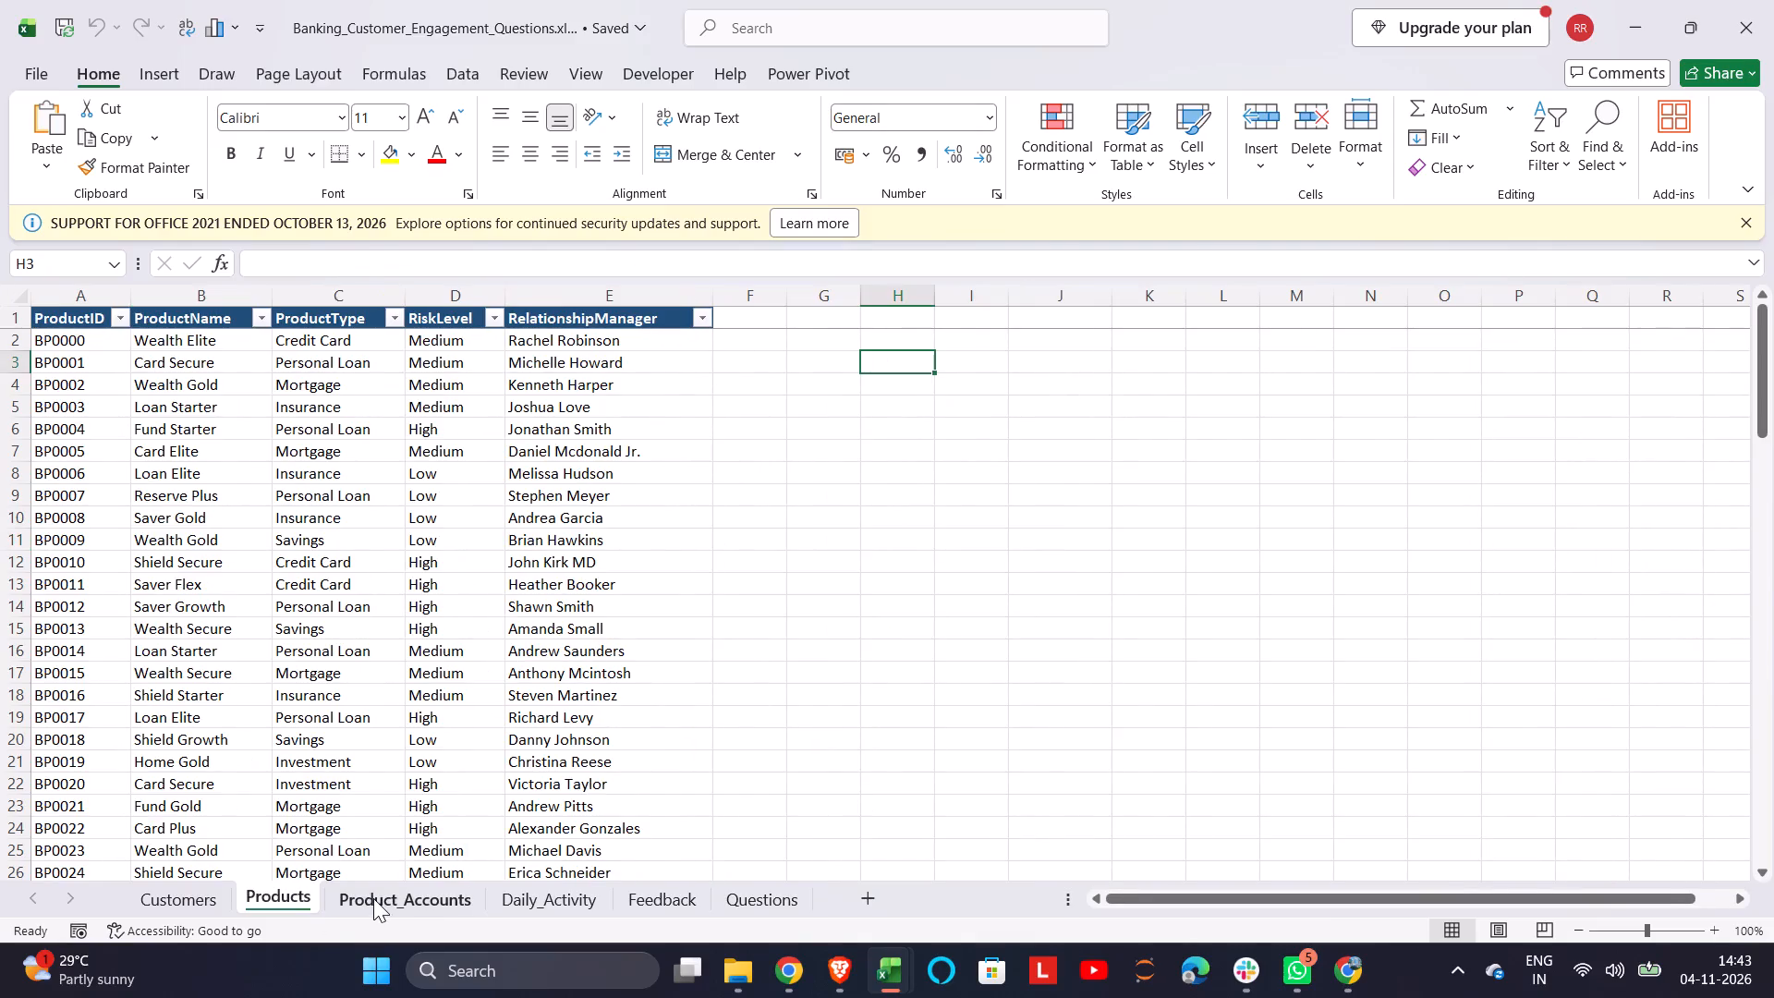
{"action": "left_click", "coordinate": [373, 898]}
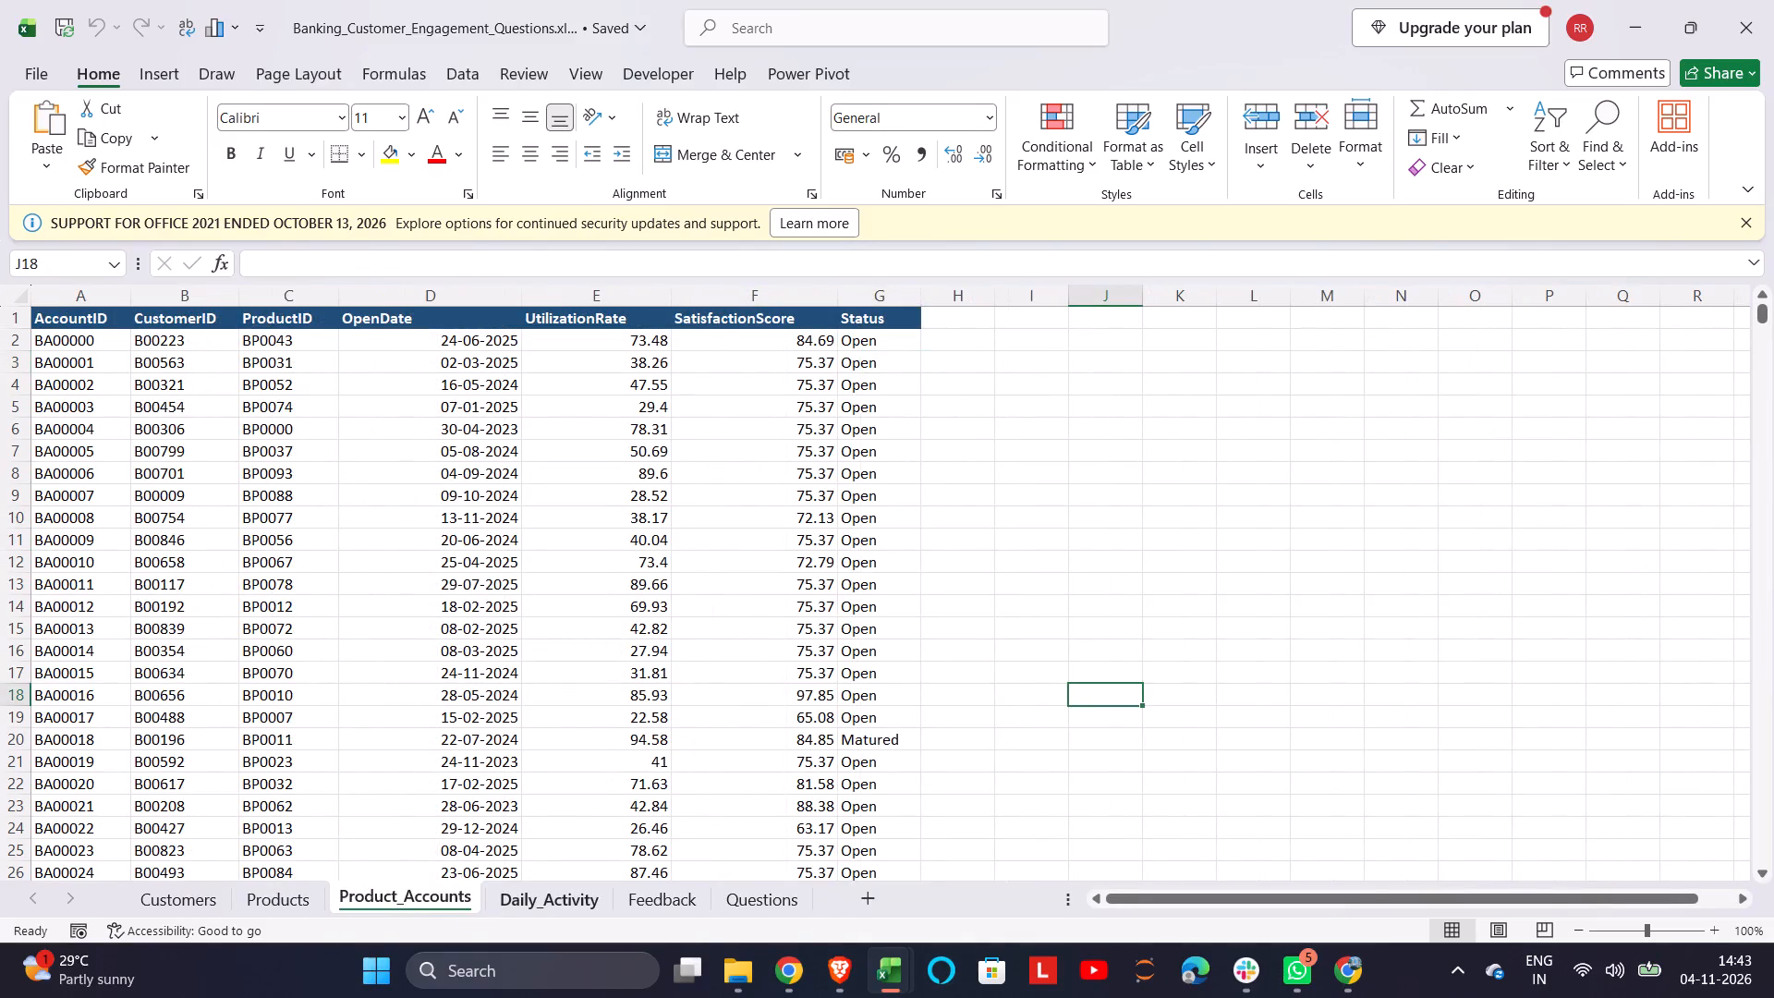
{"action": "left_click", "coordinate": [553, 896]}
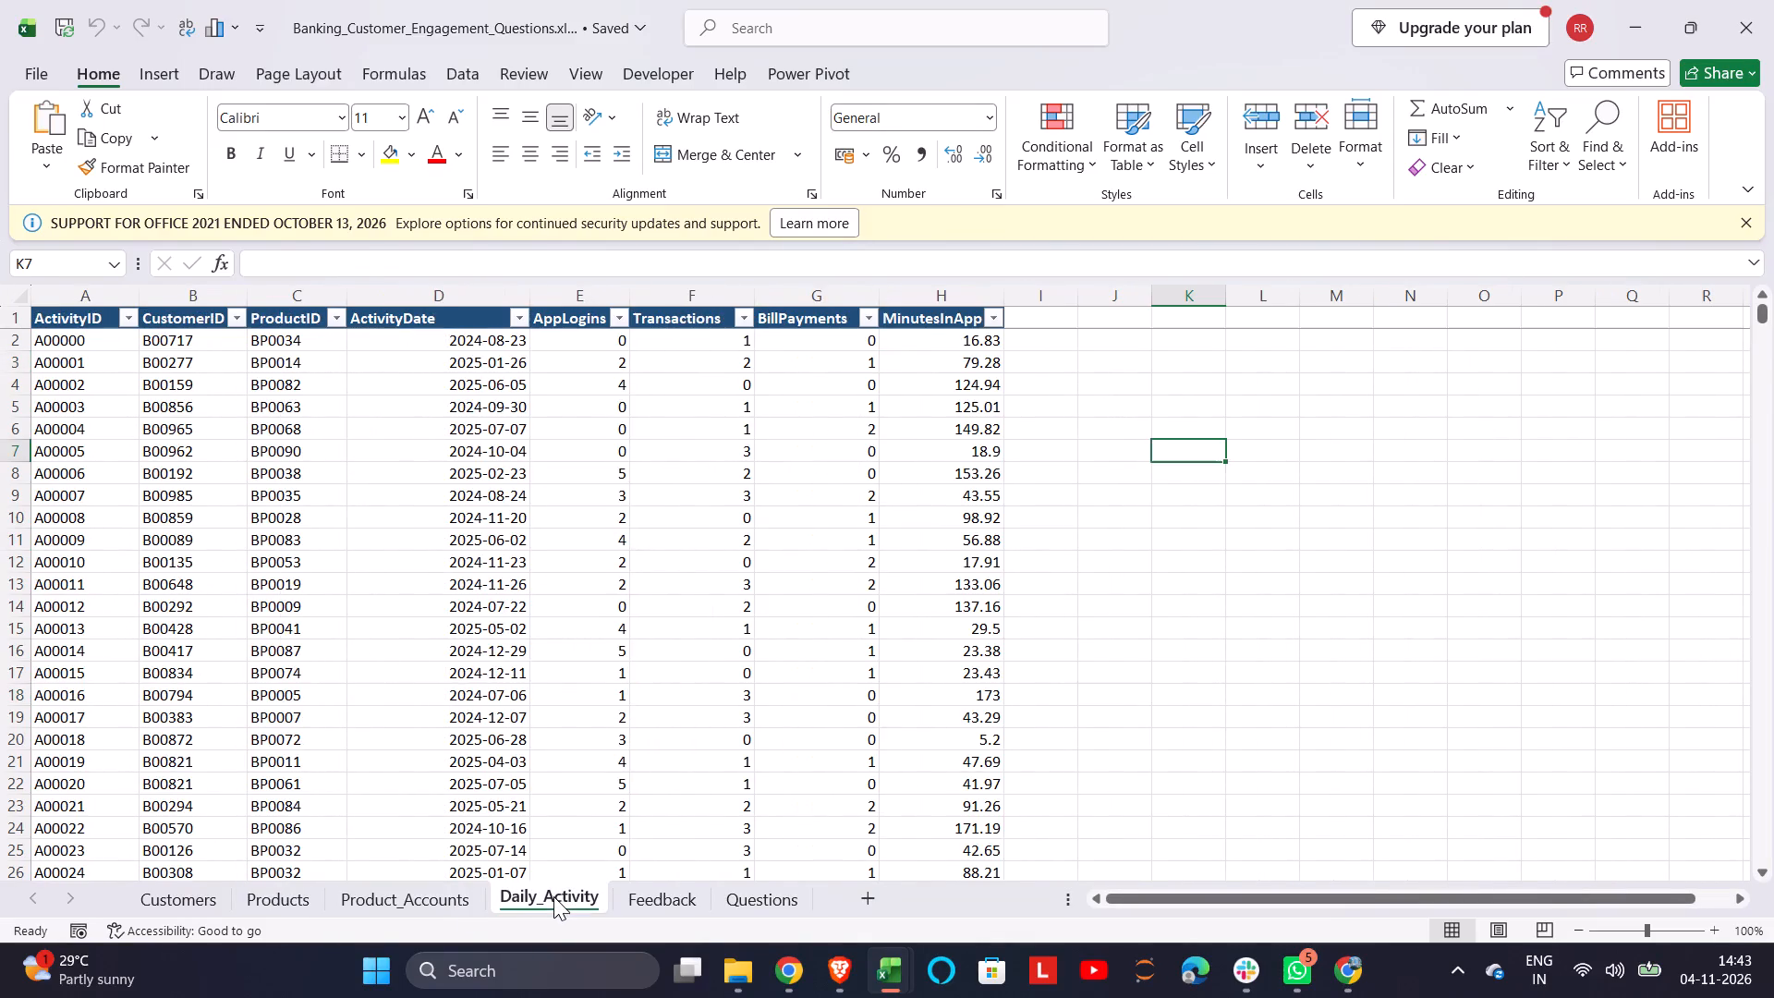
{"action": "left_click", "coordinate": [667, 895]}
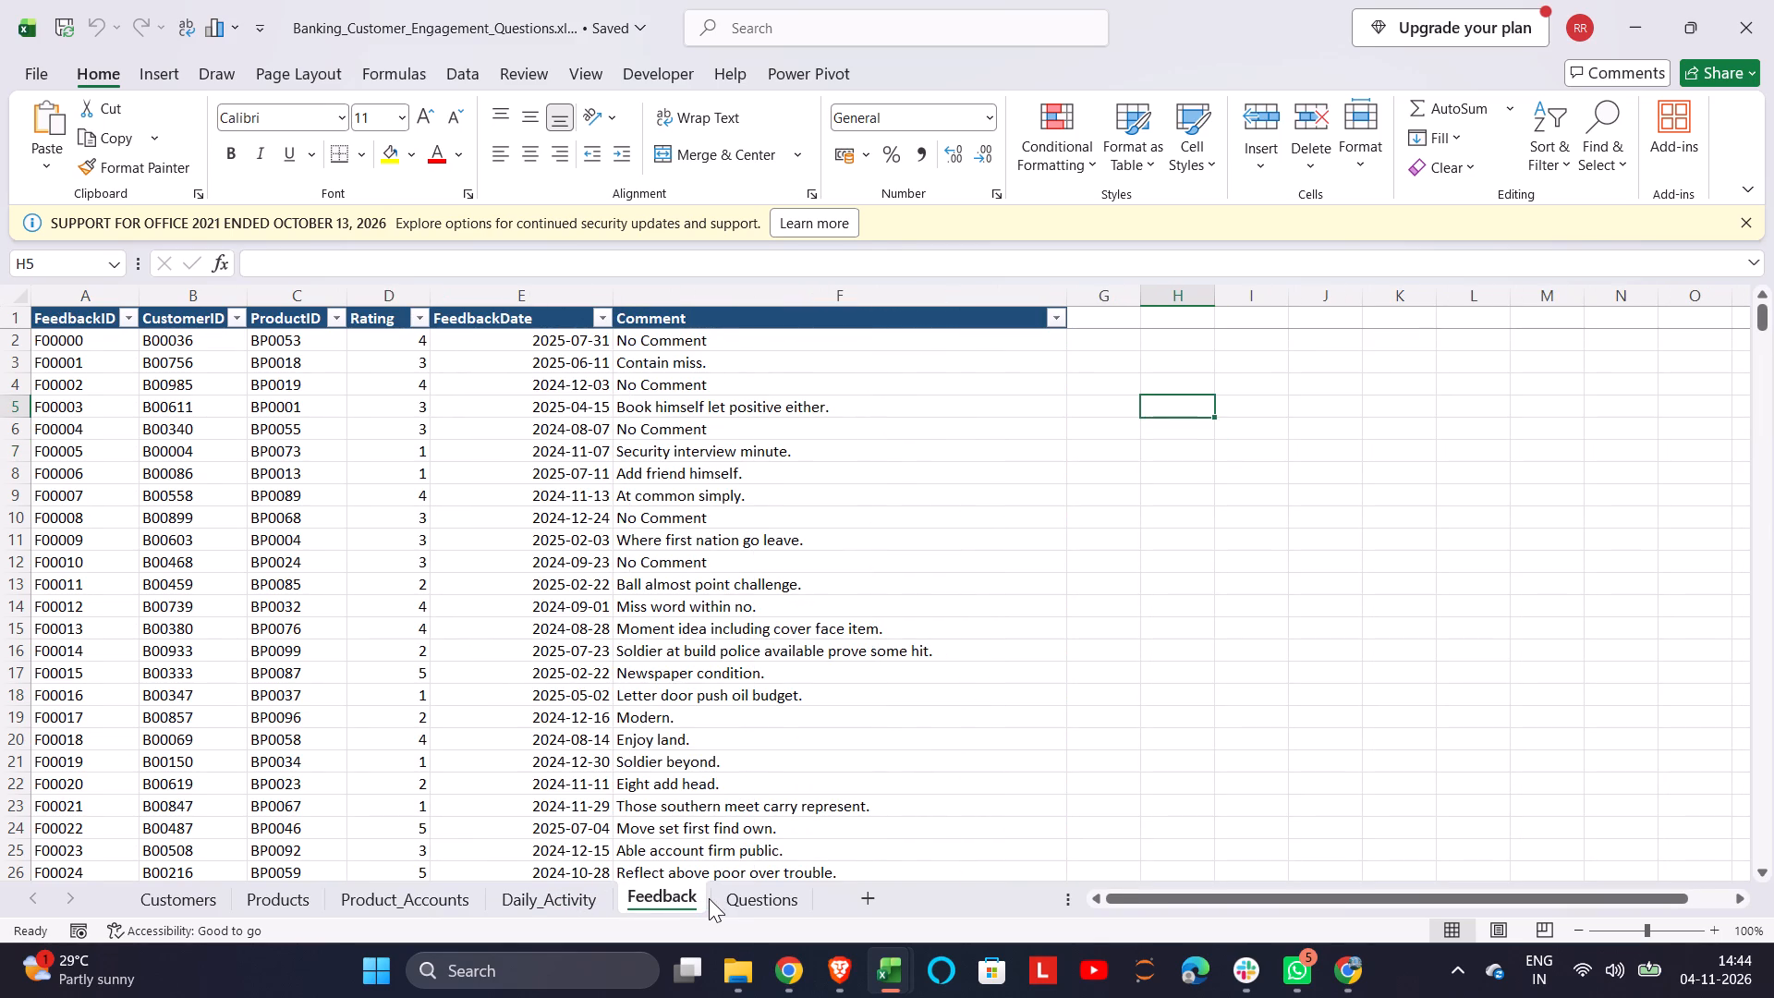
{"action": "left_click", "coordinate": [716, 898]}
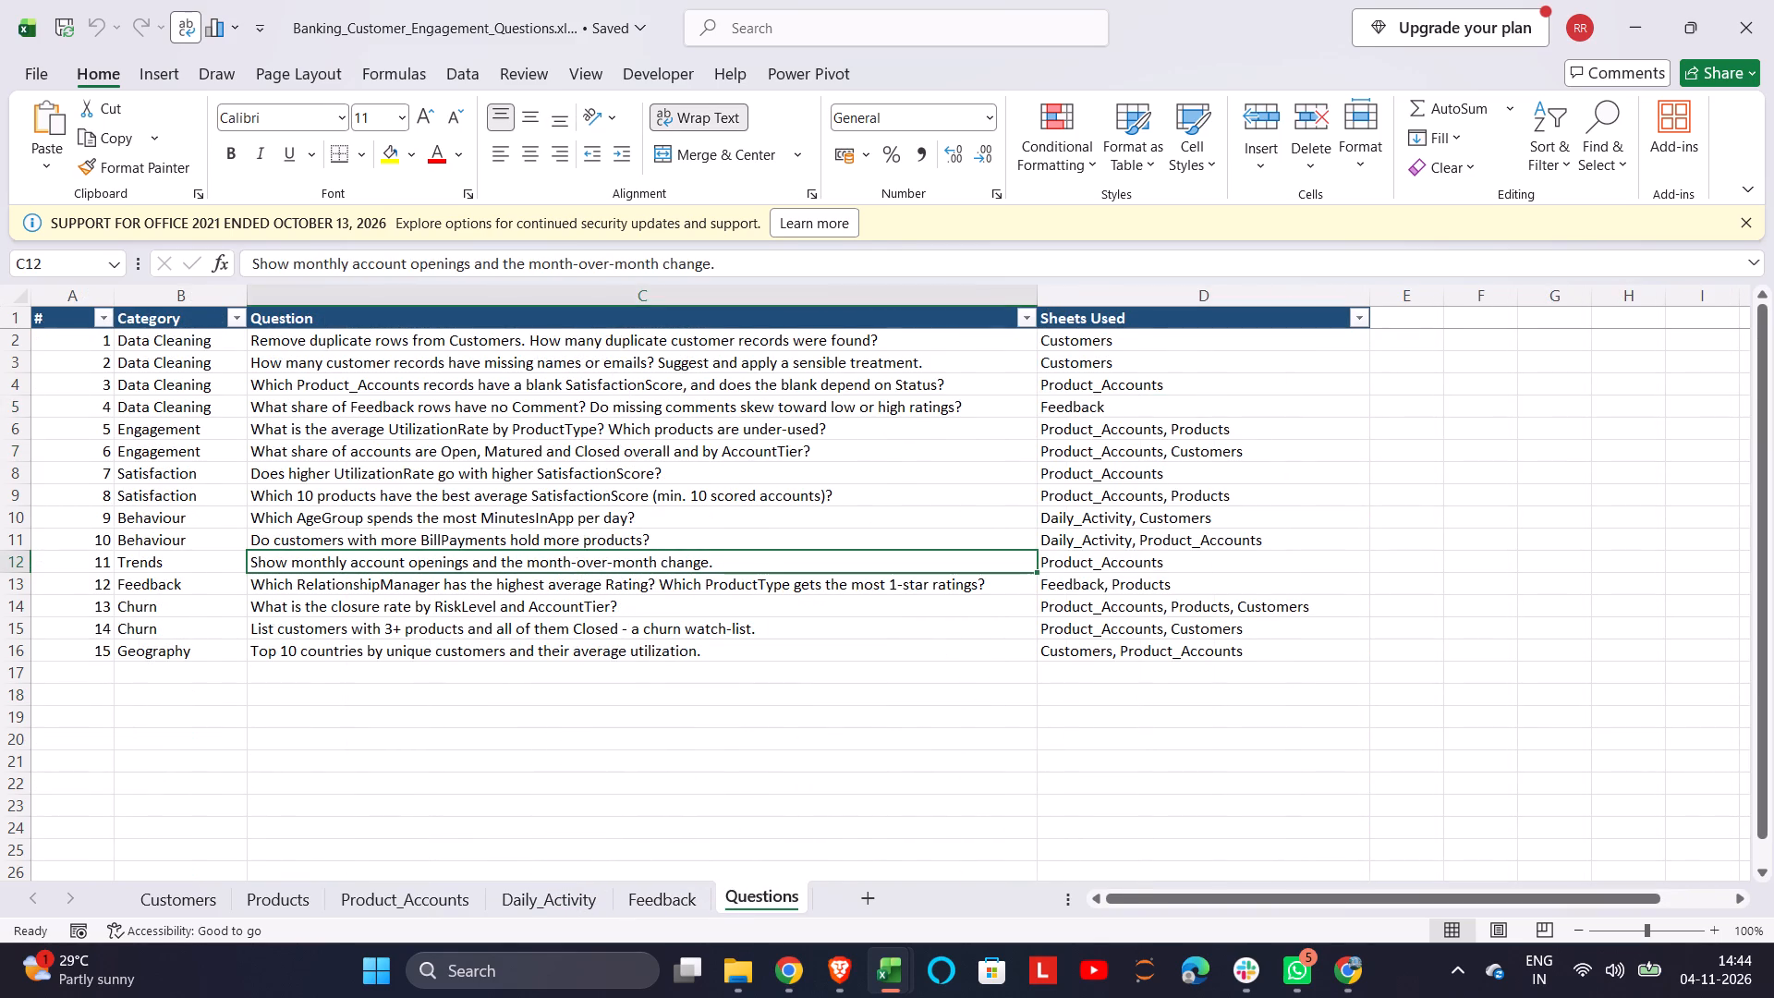
{"action": "left_click", "coordinate": [869, 794]}
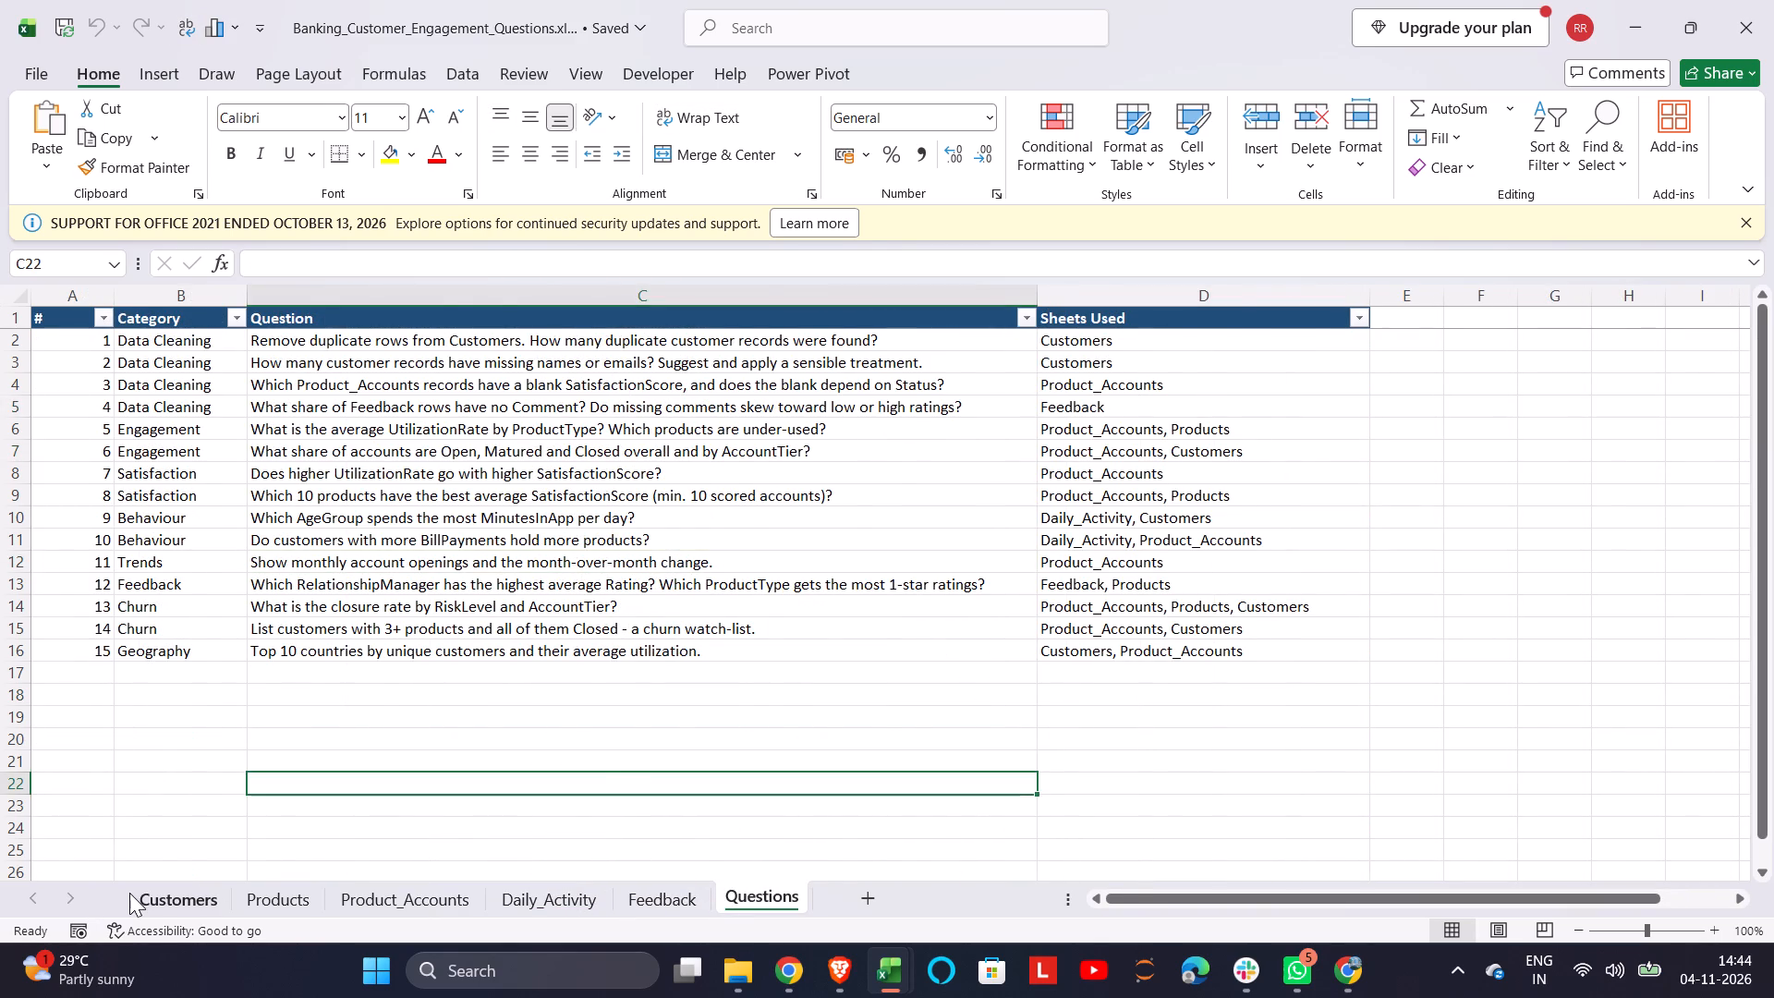
{"action": "left_click", "coordinate": [129, 893]}
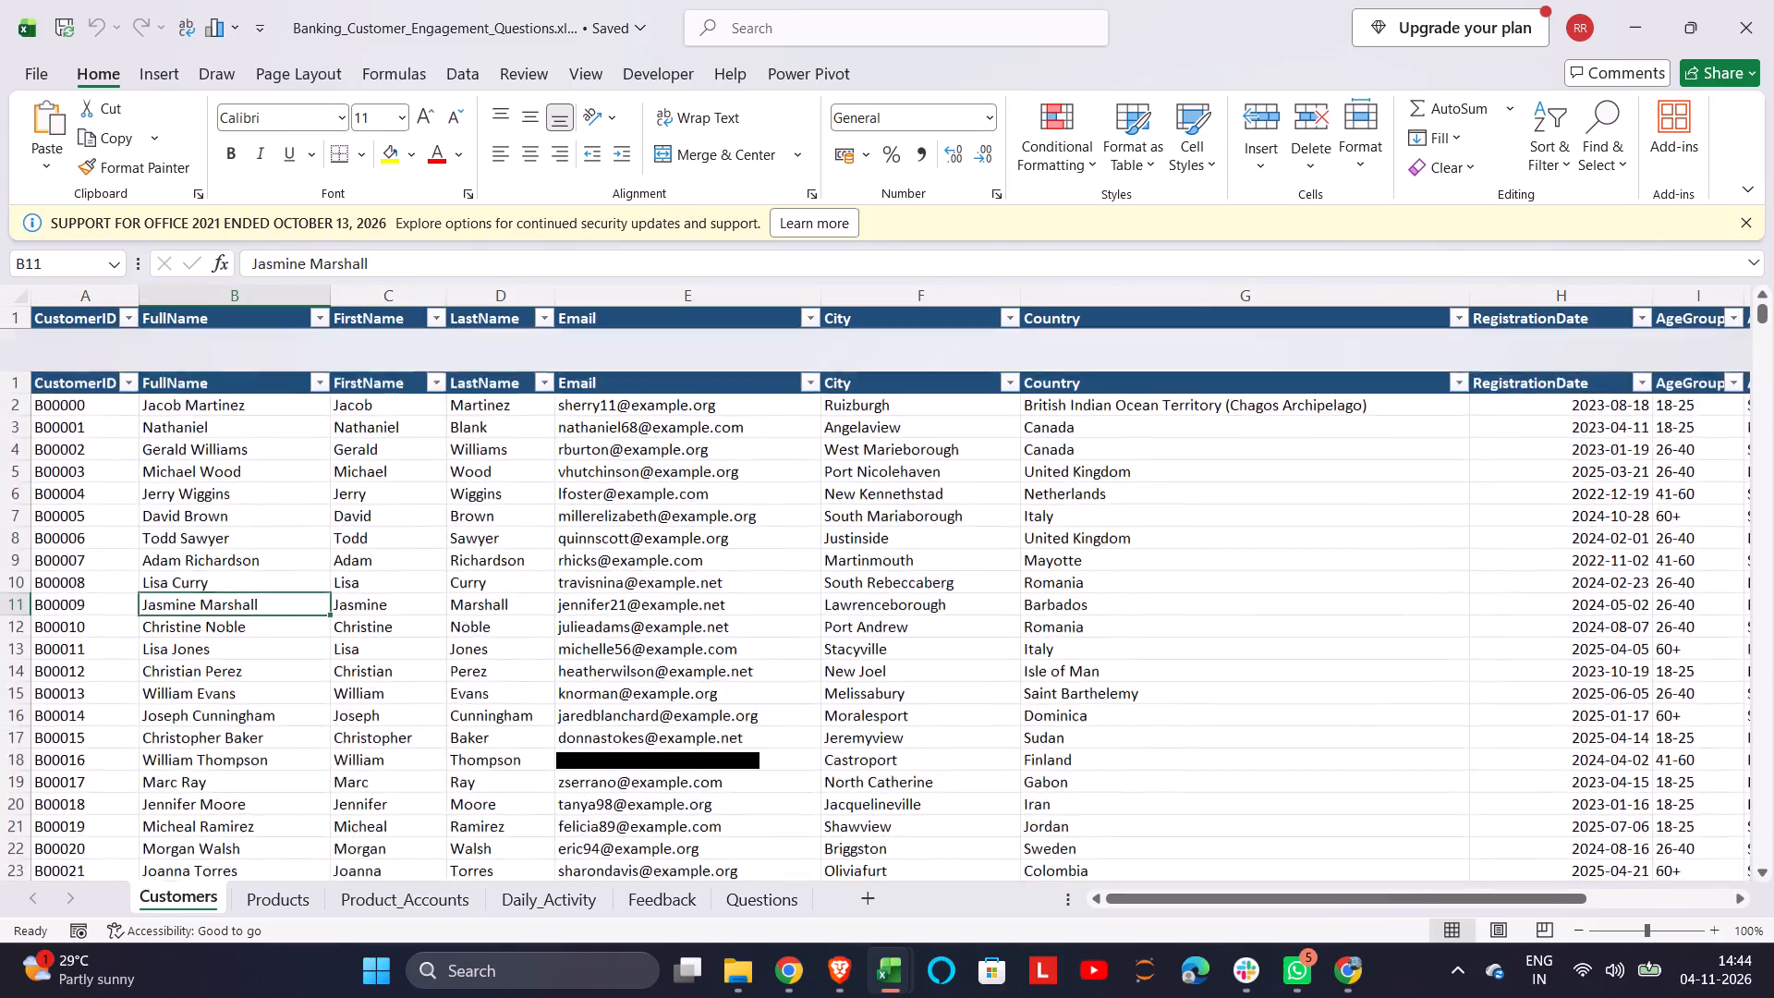
Save the workbook.
{"action": "key", "text": "ctrl+s"}
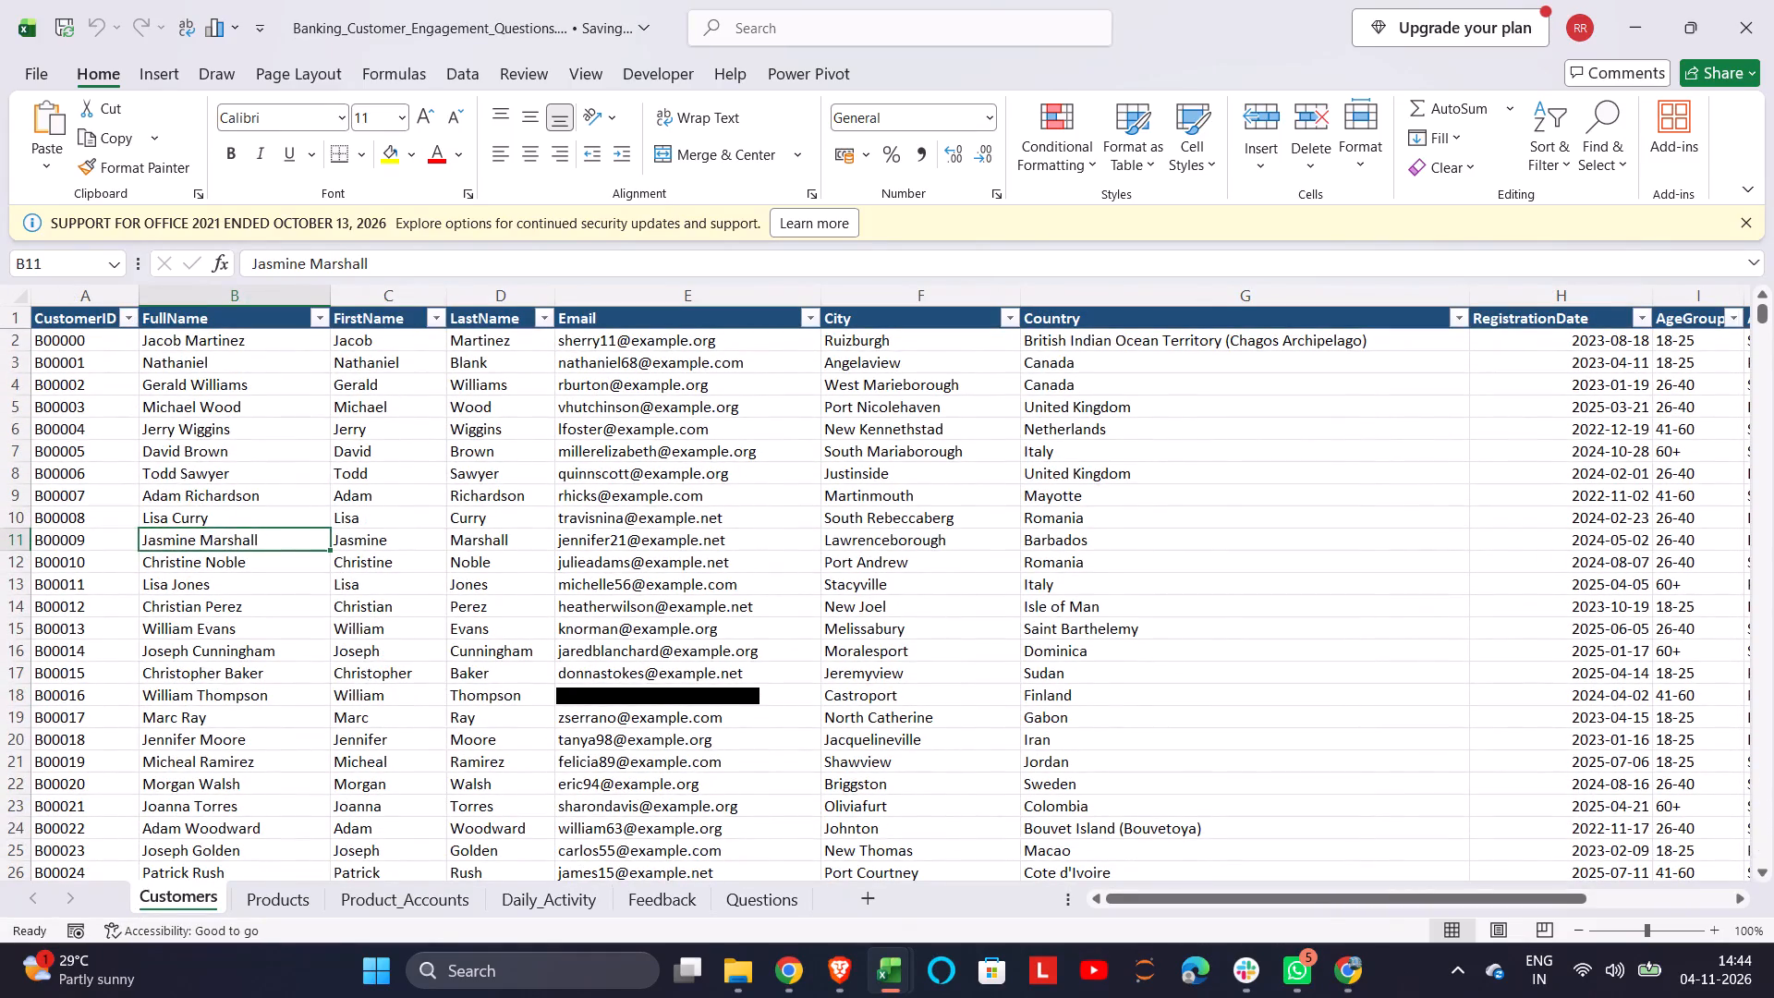
Look through the Products records down to the last row, and the first rows of Product_Accounts.
{"action": "left_click", "coordinate": [254, 893]}
{"action": "scroll", "coordinate": [338, 756], "scroll_direction": "down", "scroll_amount": 2}
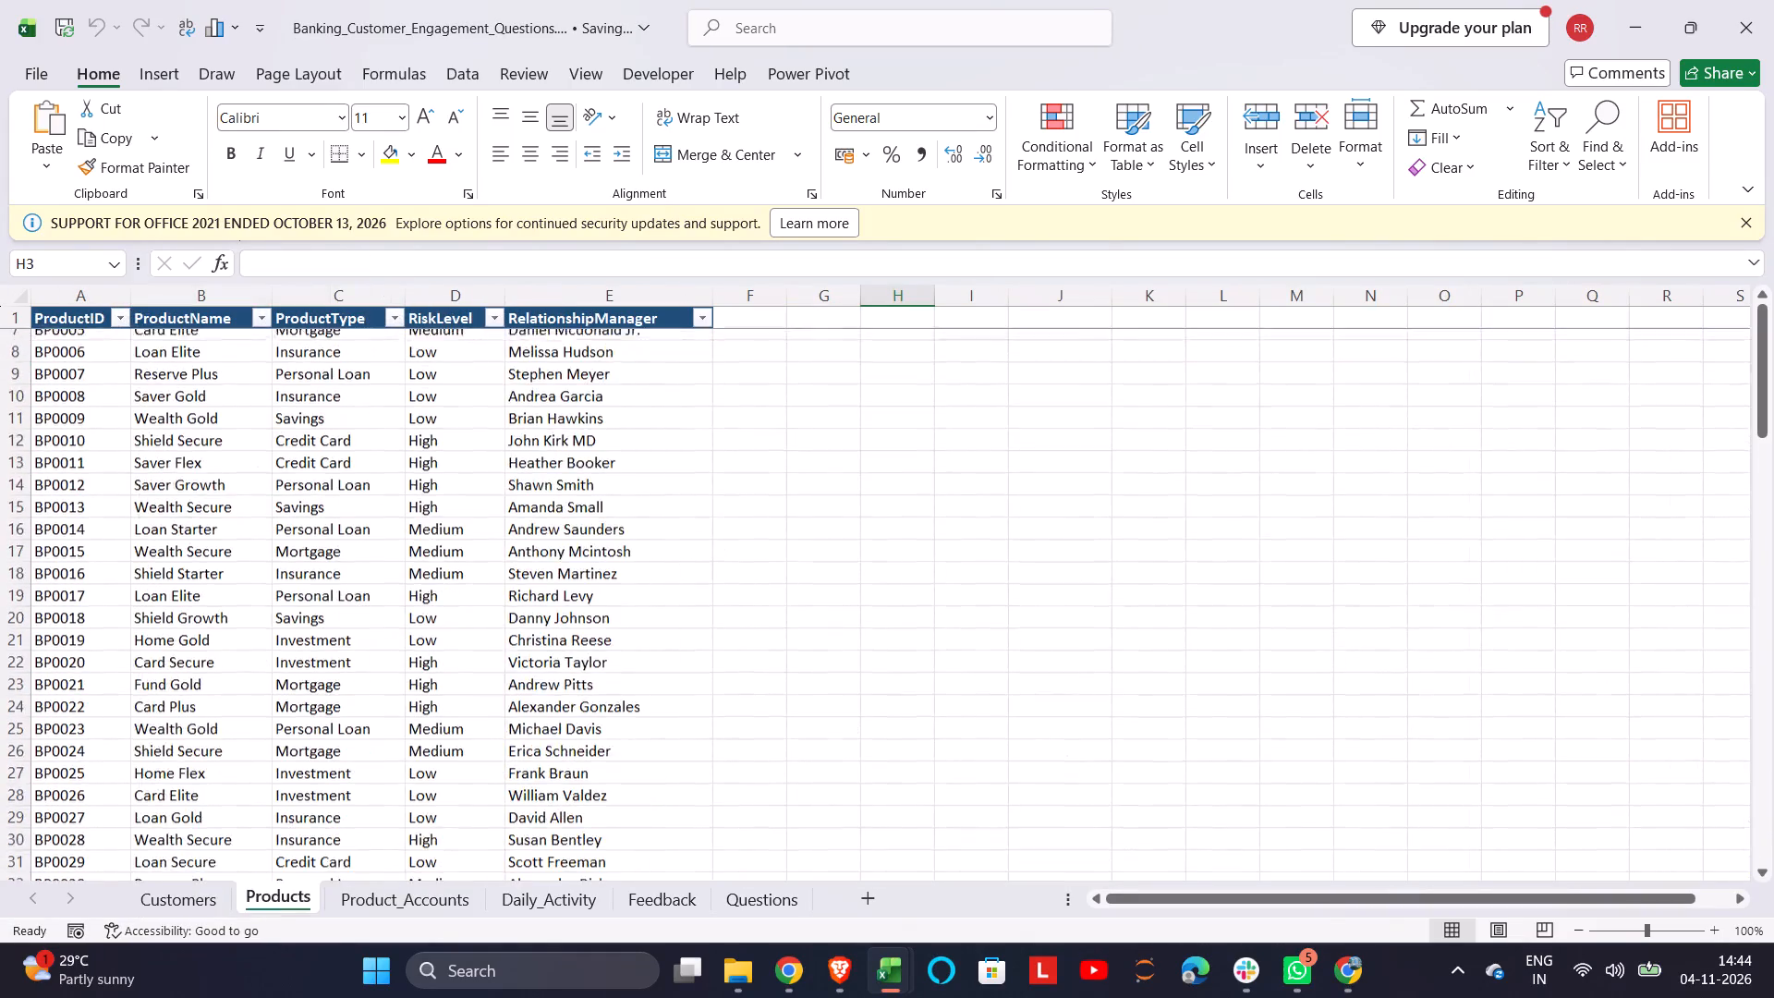
{"action": "scroll", "coordinate": [338, 756], "scroll_direction": "down", "scroll_amount": 5}
{"action": "scroll", "coordinate": [338, 756], "scroll_direction": "up", "scroll_amount": 4}
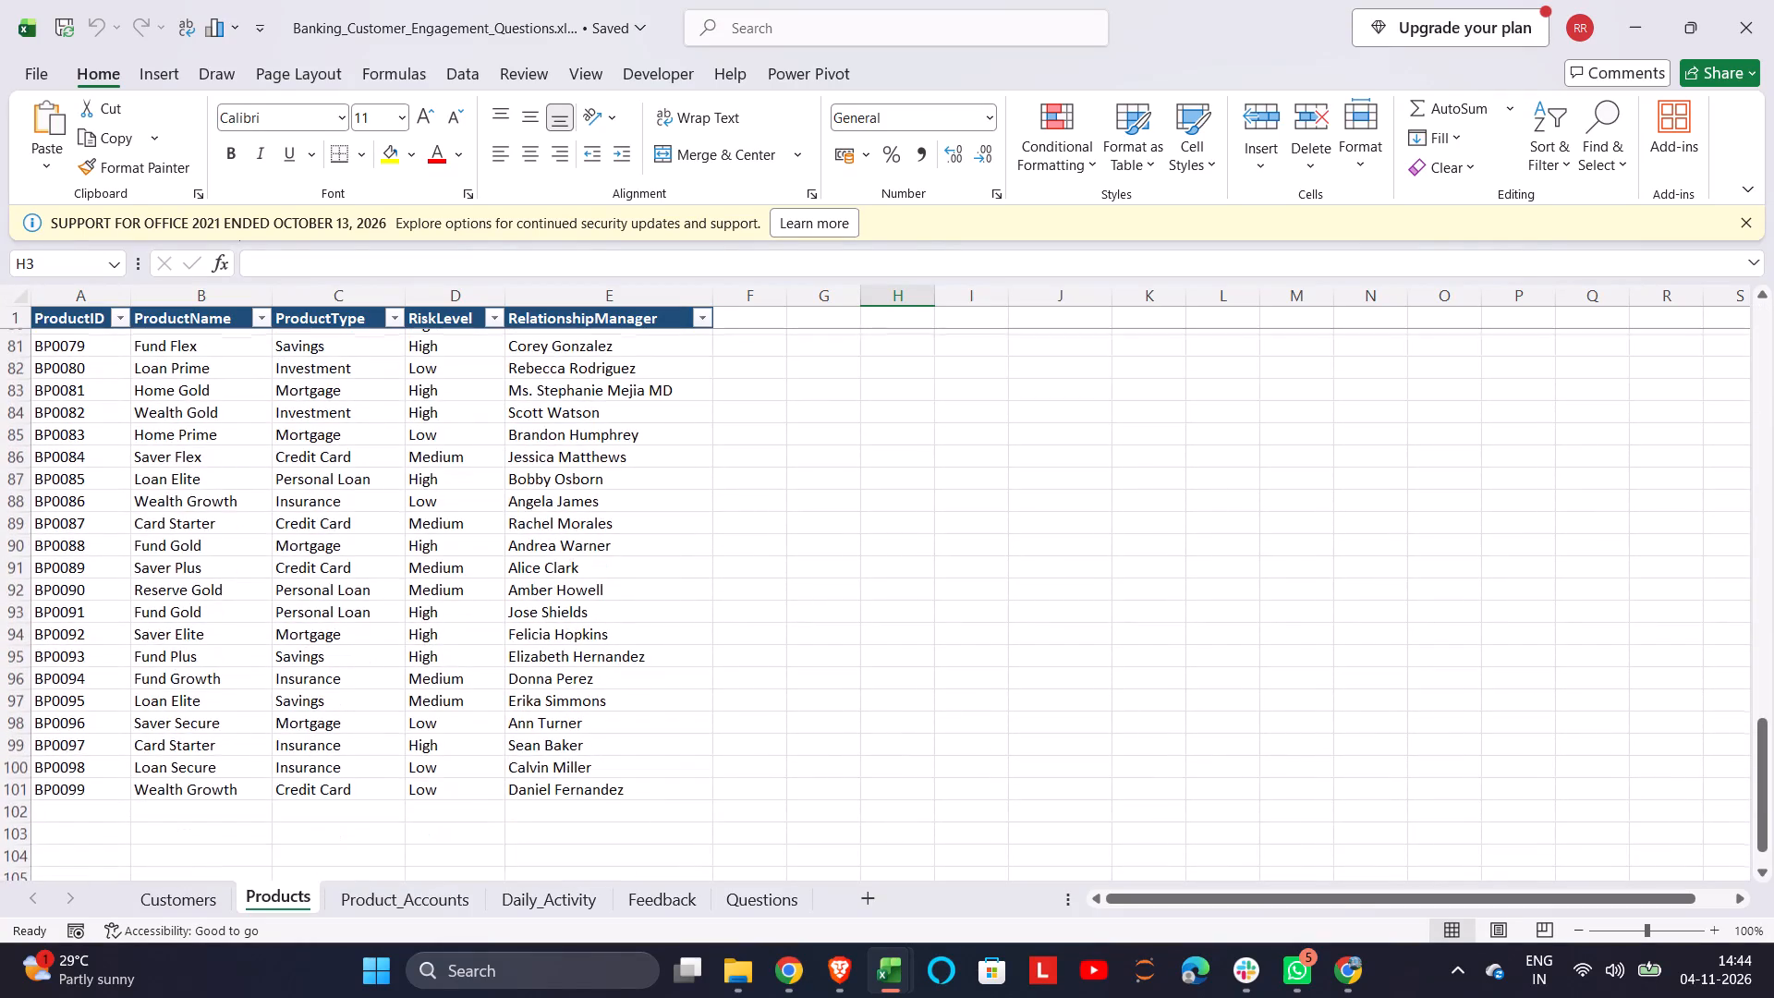
{"action": "scroll", "coordinate": [338, 756], "scroll_direction": "up", "scroll_amount": 4}
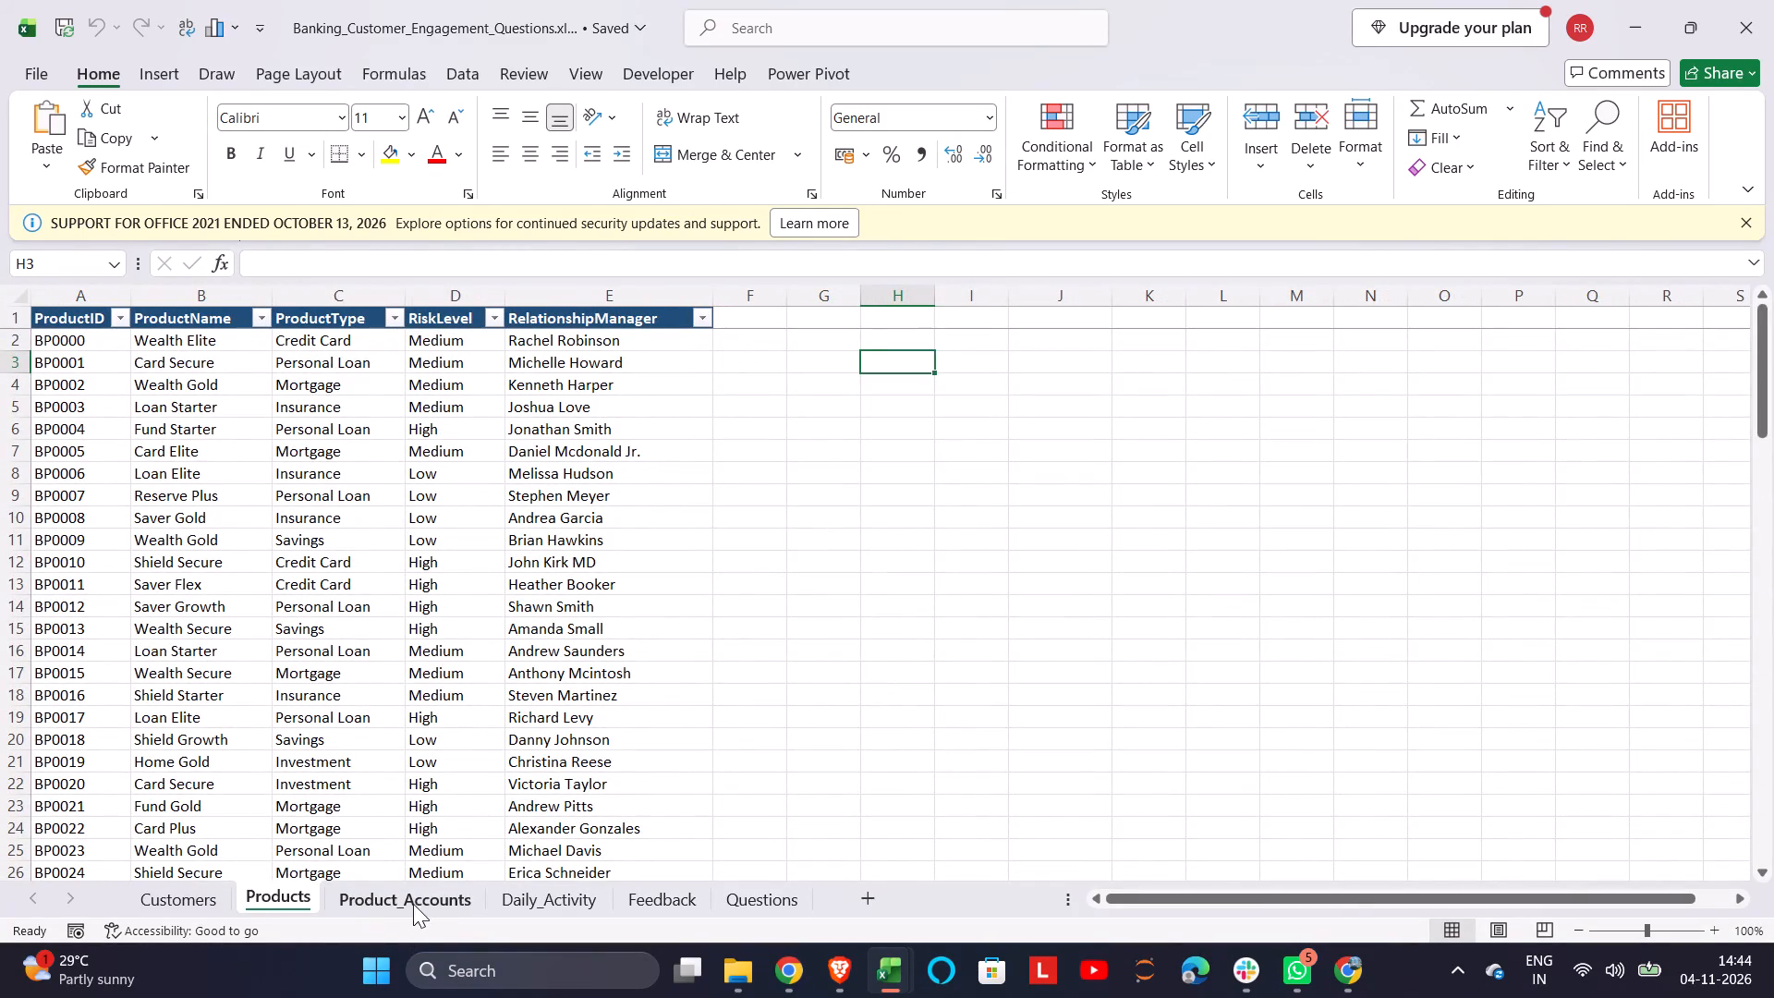
{"action": "left_click", "coordinate": [415, 901]}
{"action": "scroll", "coordinate": [504, 831], "scroll_direction": "down", "scroll_amount": 2}
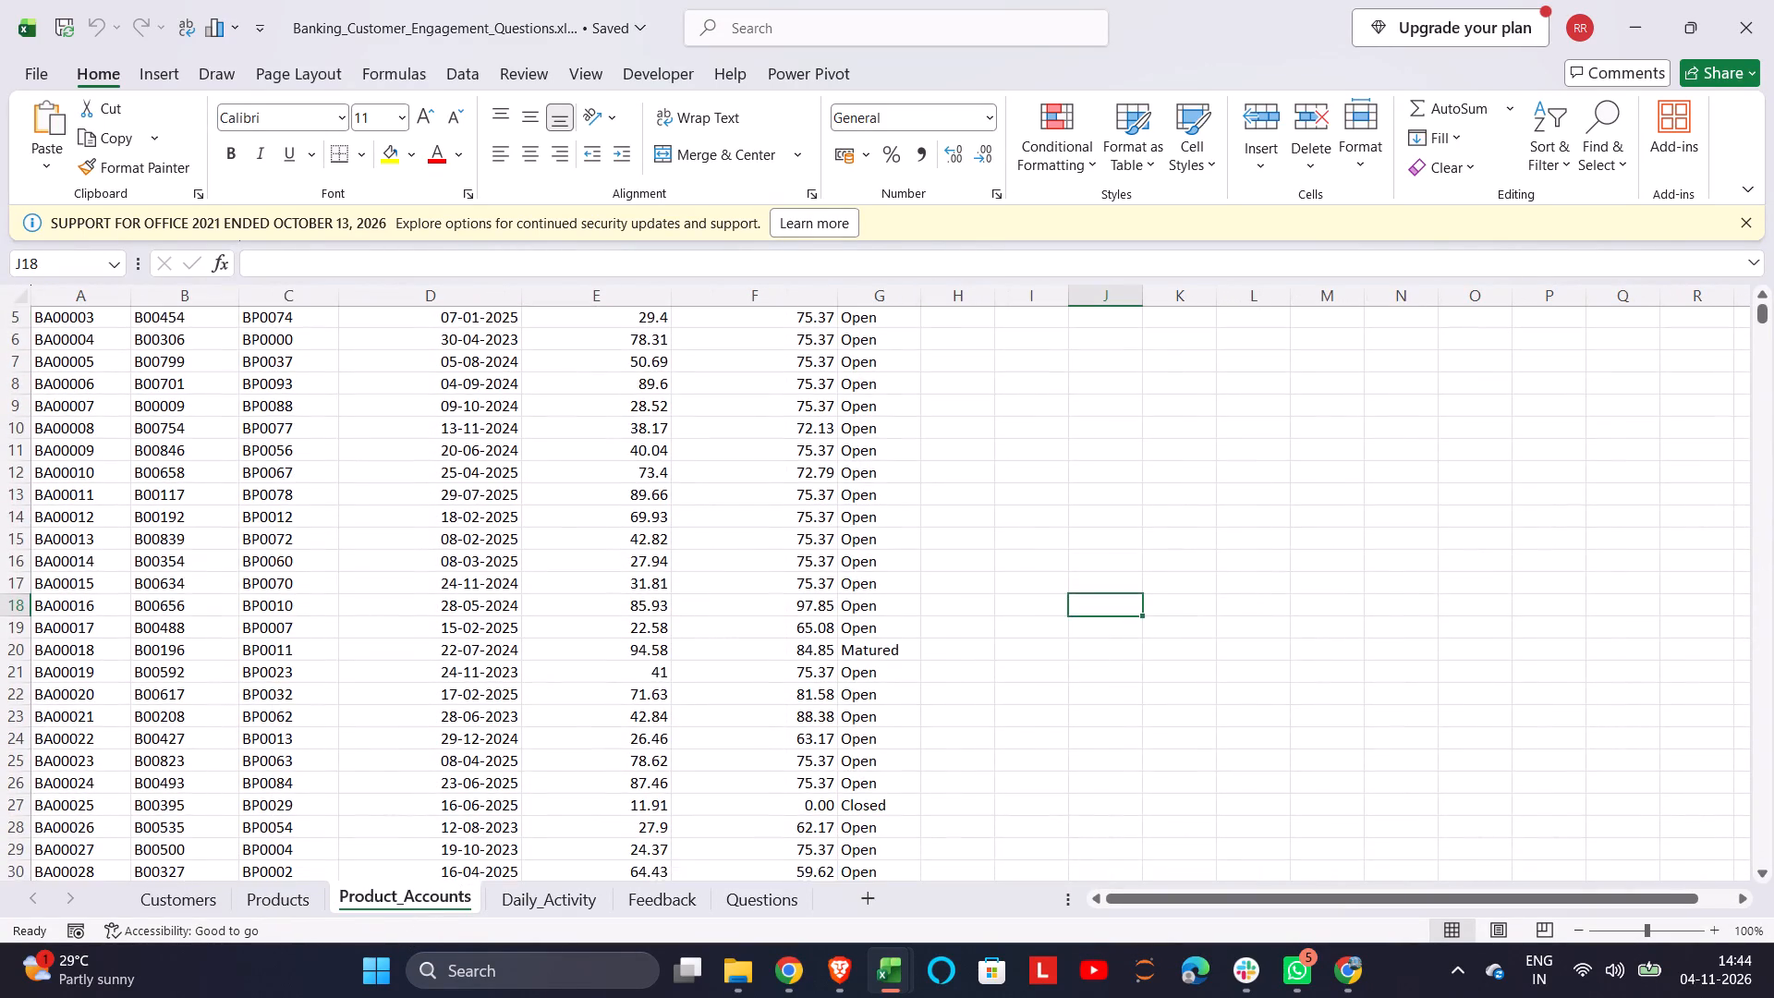
{"action": "scroll", "coordinate": [504, 831], "scroll_direction": "down", "scroll_amount": 2}
{"action": "scroll", "coordinate": [504, 831], "scroll_direction": "up", "scroll_amount": 3}
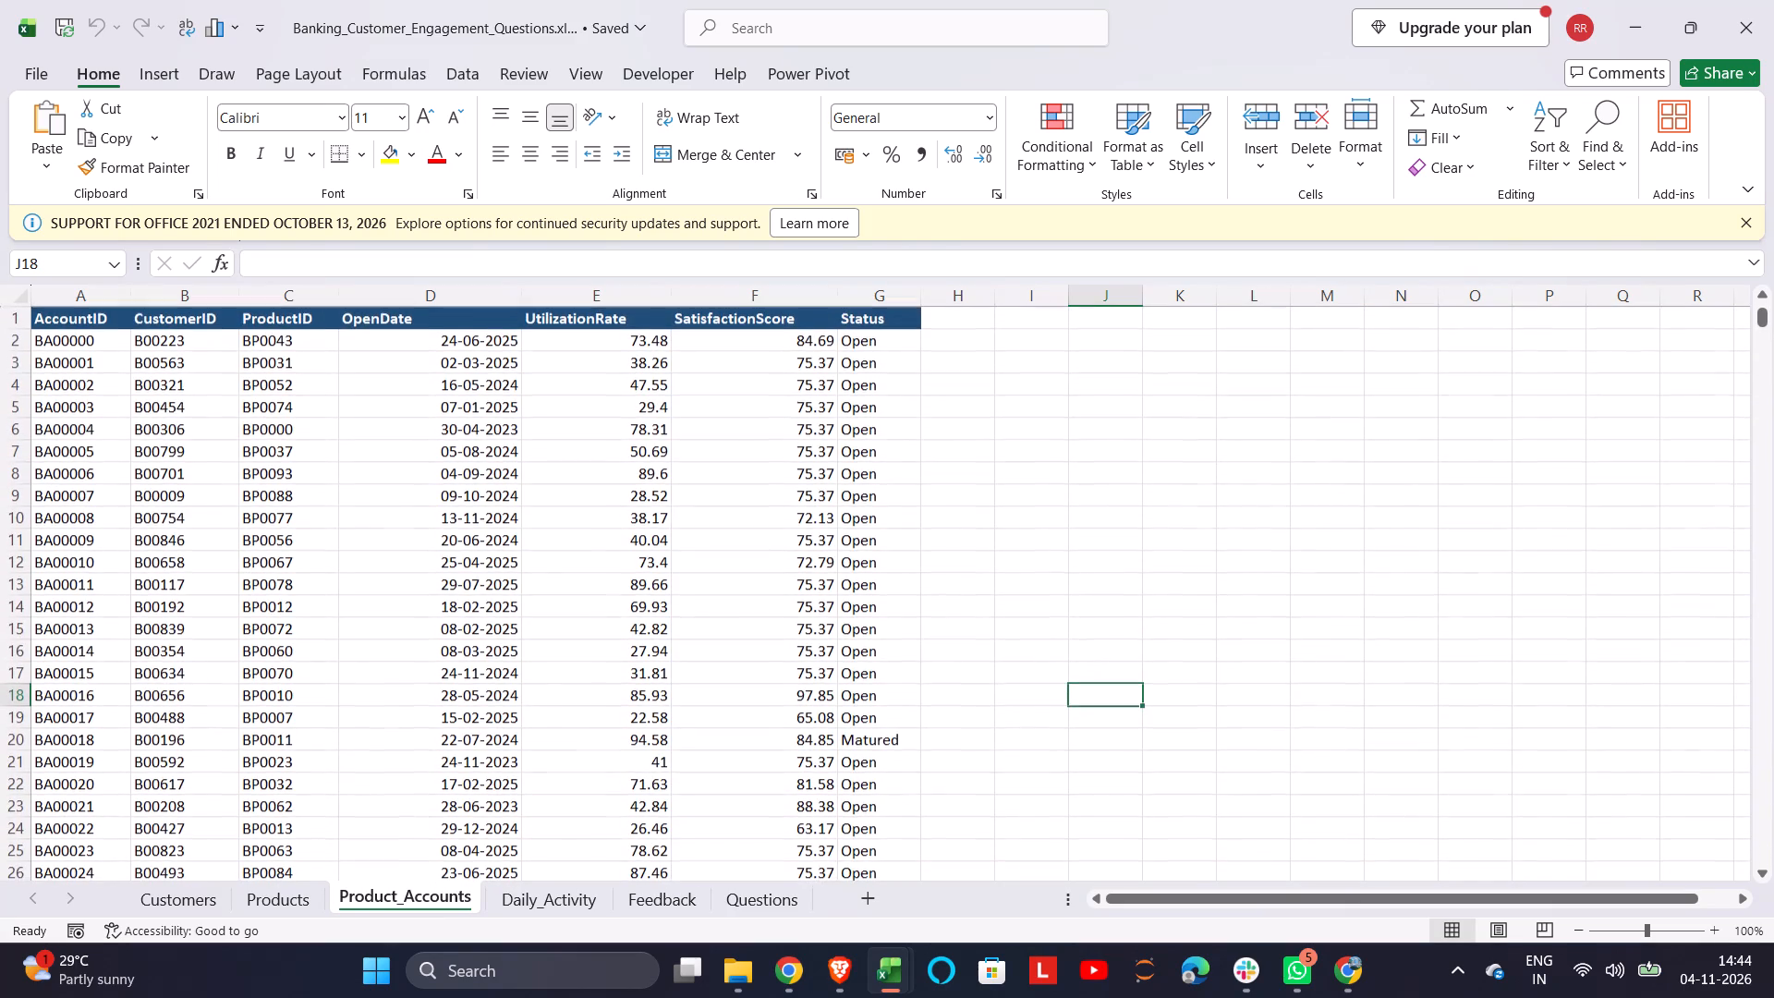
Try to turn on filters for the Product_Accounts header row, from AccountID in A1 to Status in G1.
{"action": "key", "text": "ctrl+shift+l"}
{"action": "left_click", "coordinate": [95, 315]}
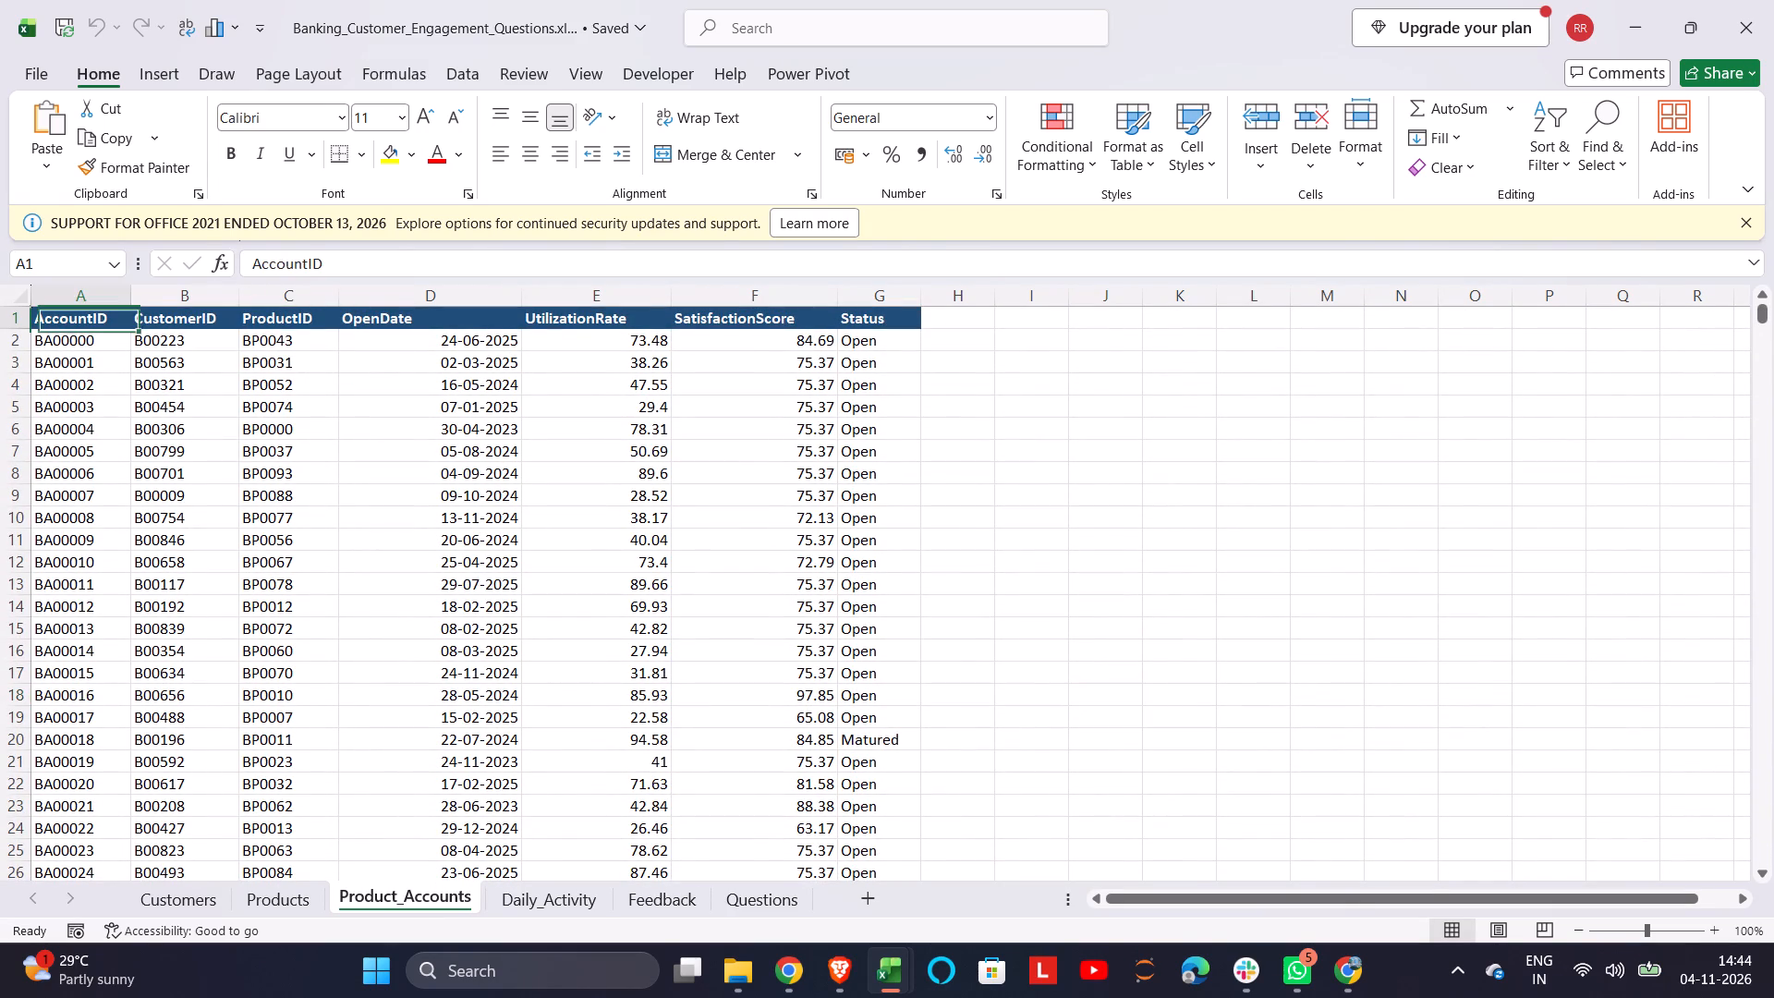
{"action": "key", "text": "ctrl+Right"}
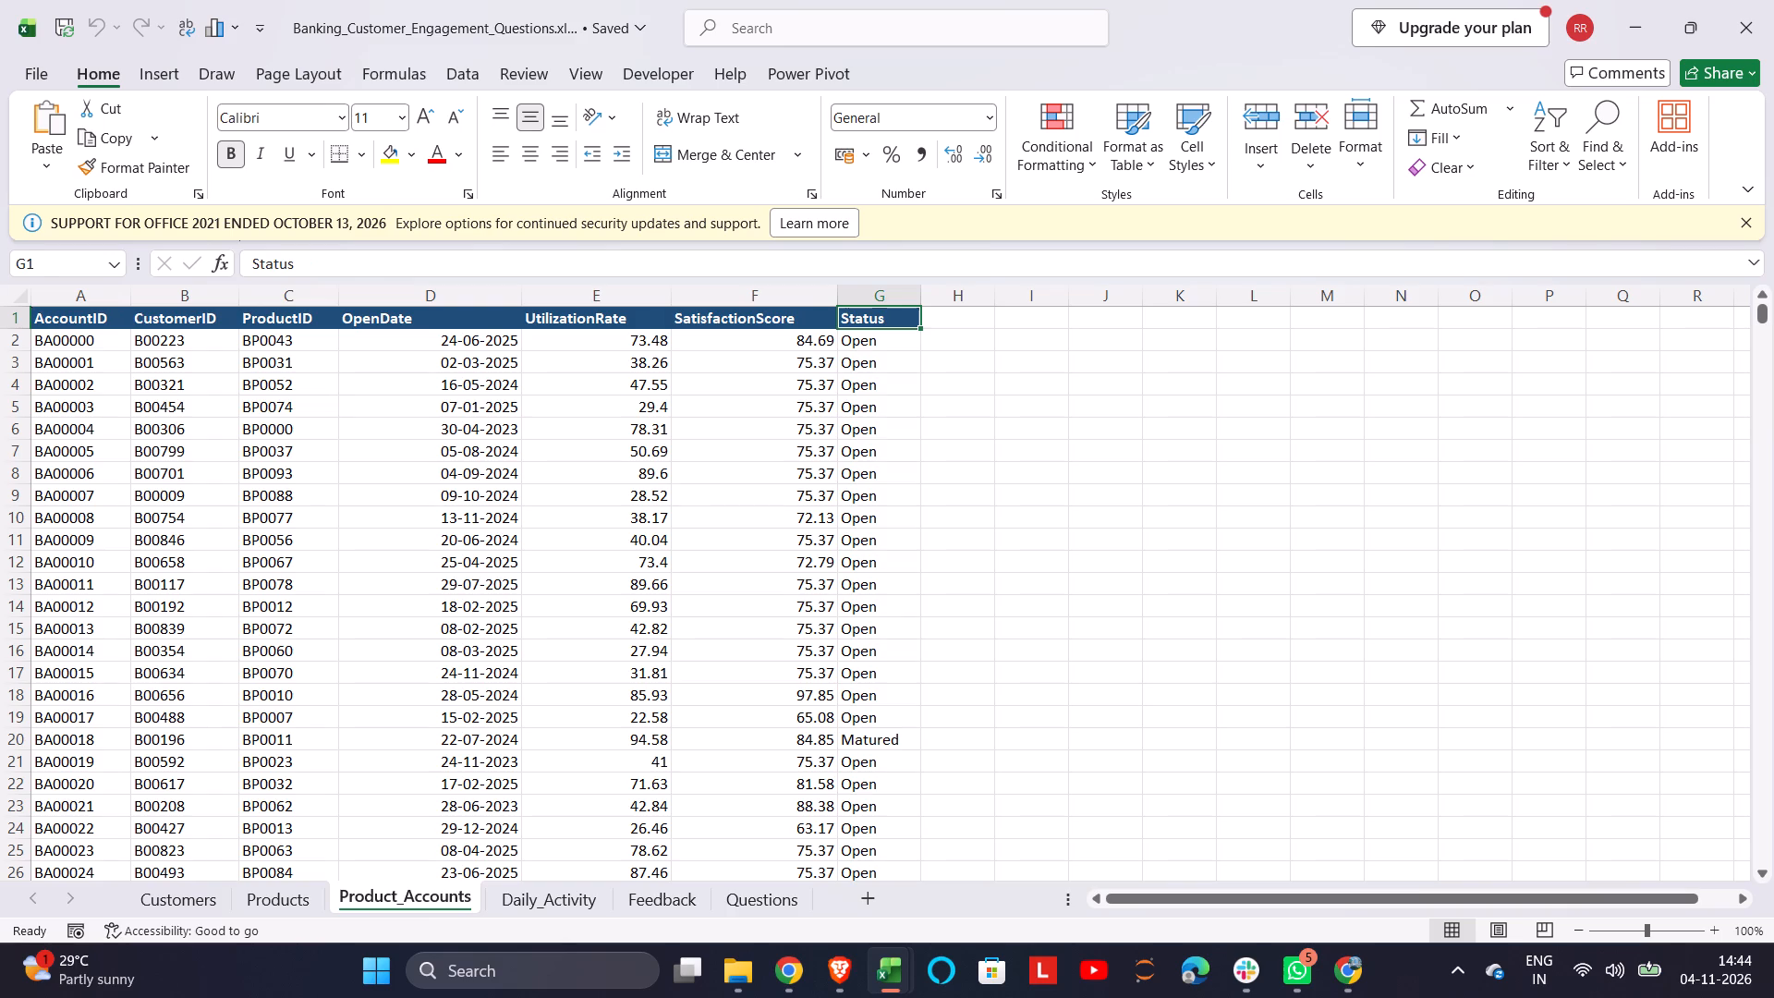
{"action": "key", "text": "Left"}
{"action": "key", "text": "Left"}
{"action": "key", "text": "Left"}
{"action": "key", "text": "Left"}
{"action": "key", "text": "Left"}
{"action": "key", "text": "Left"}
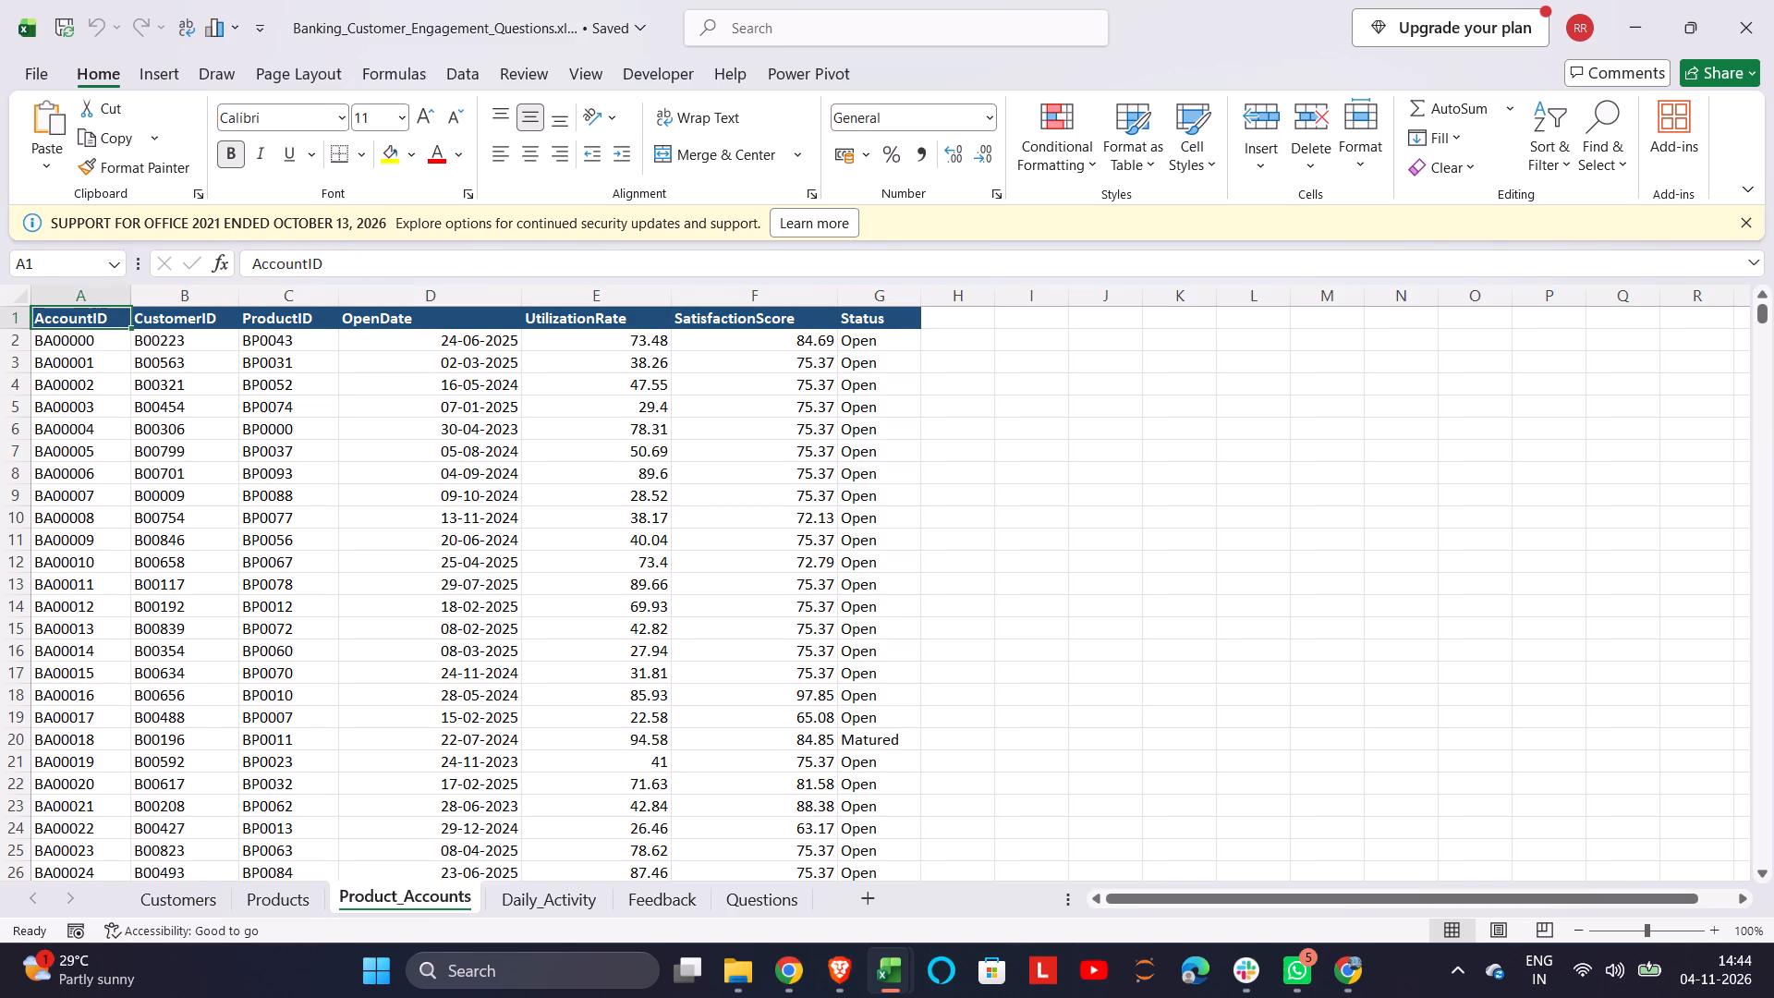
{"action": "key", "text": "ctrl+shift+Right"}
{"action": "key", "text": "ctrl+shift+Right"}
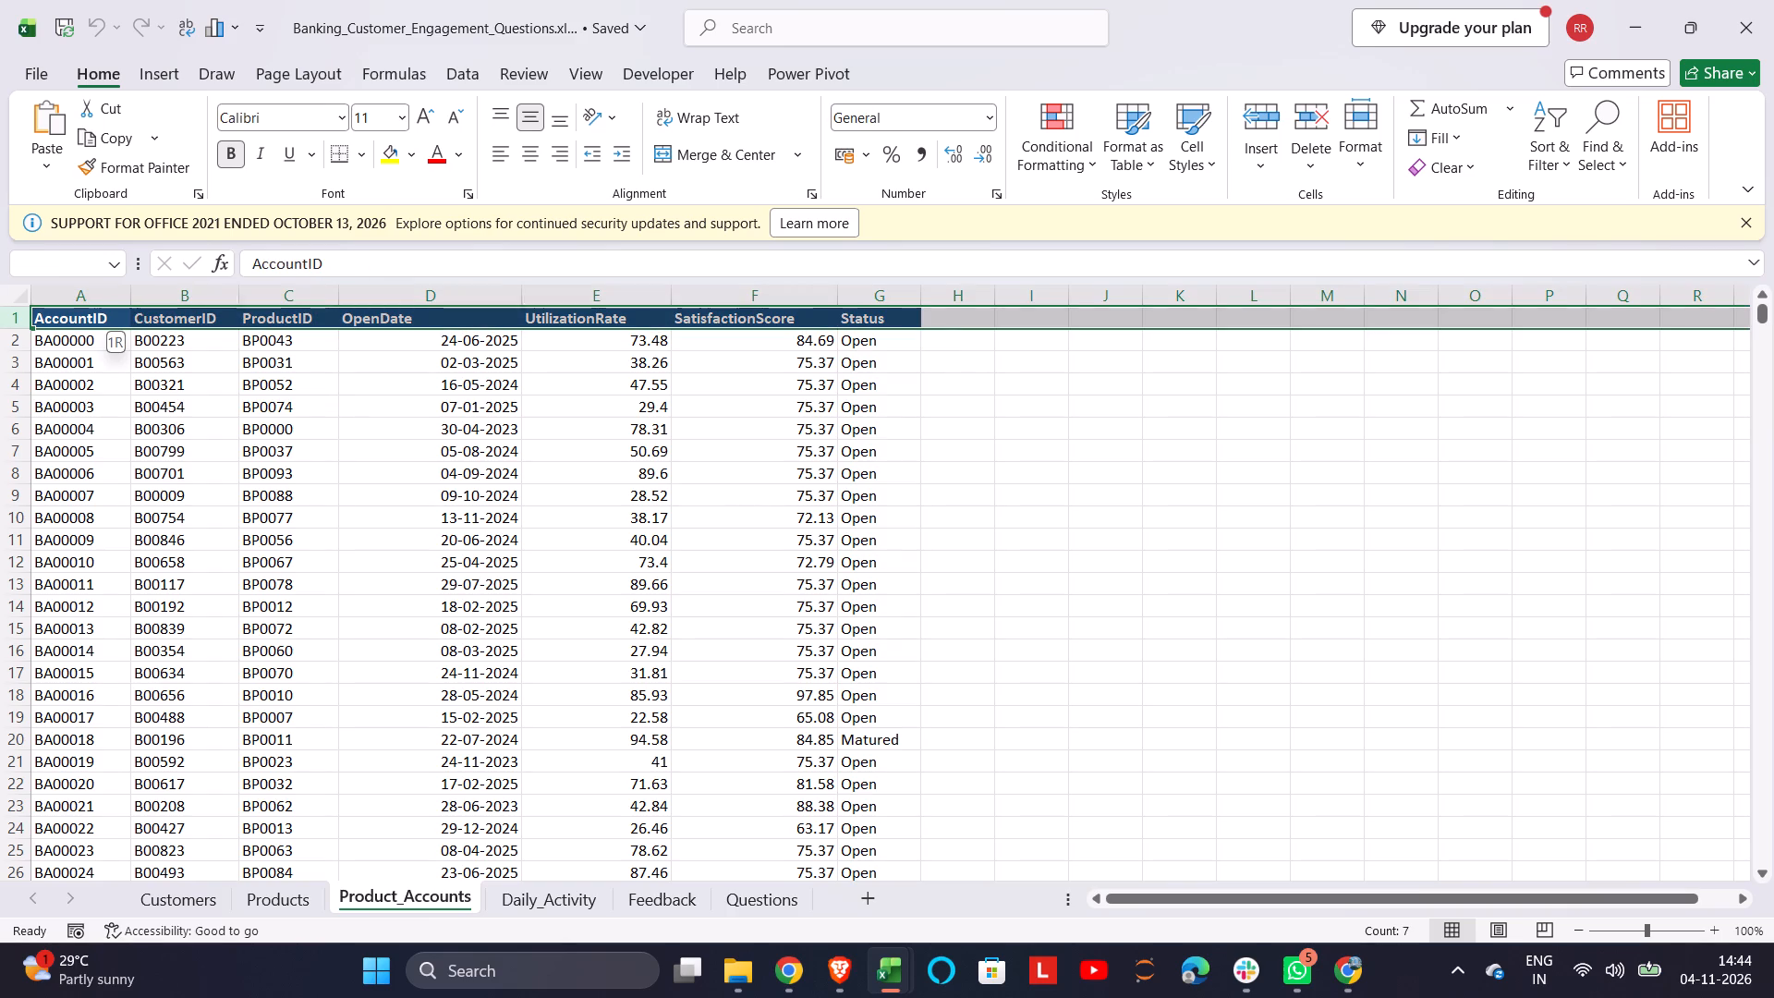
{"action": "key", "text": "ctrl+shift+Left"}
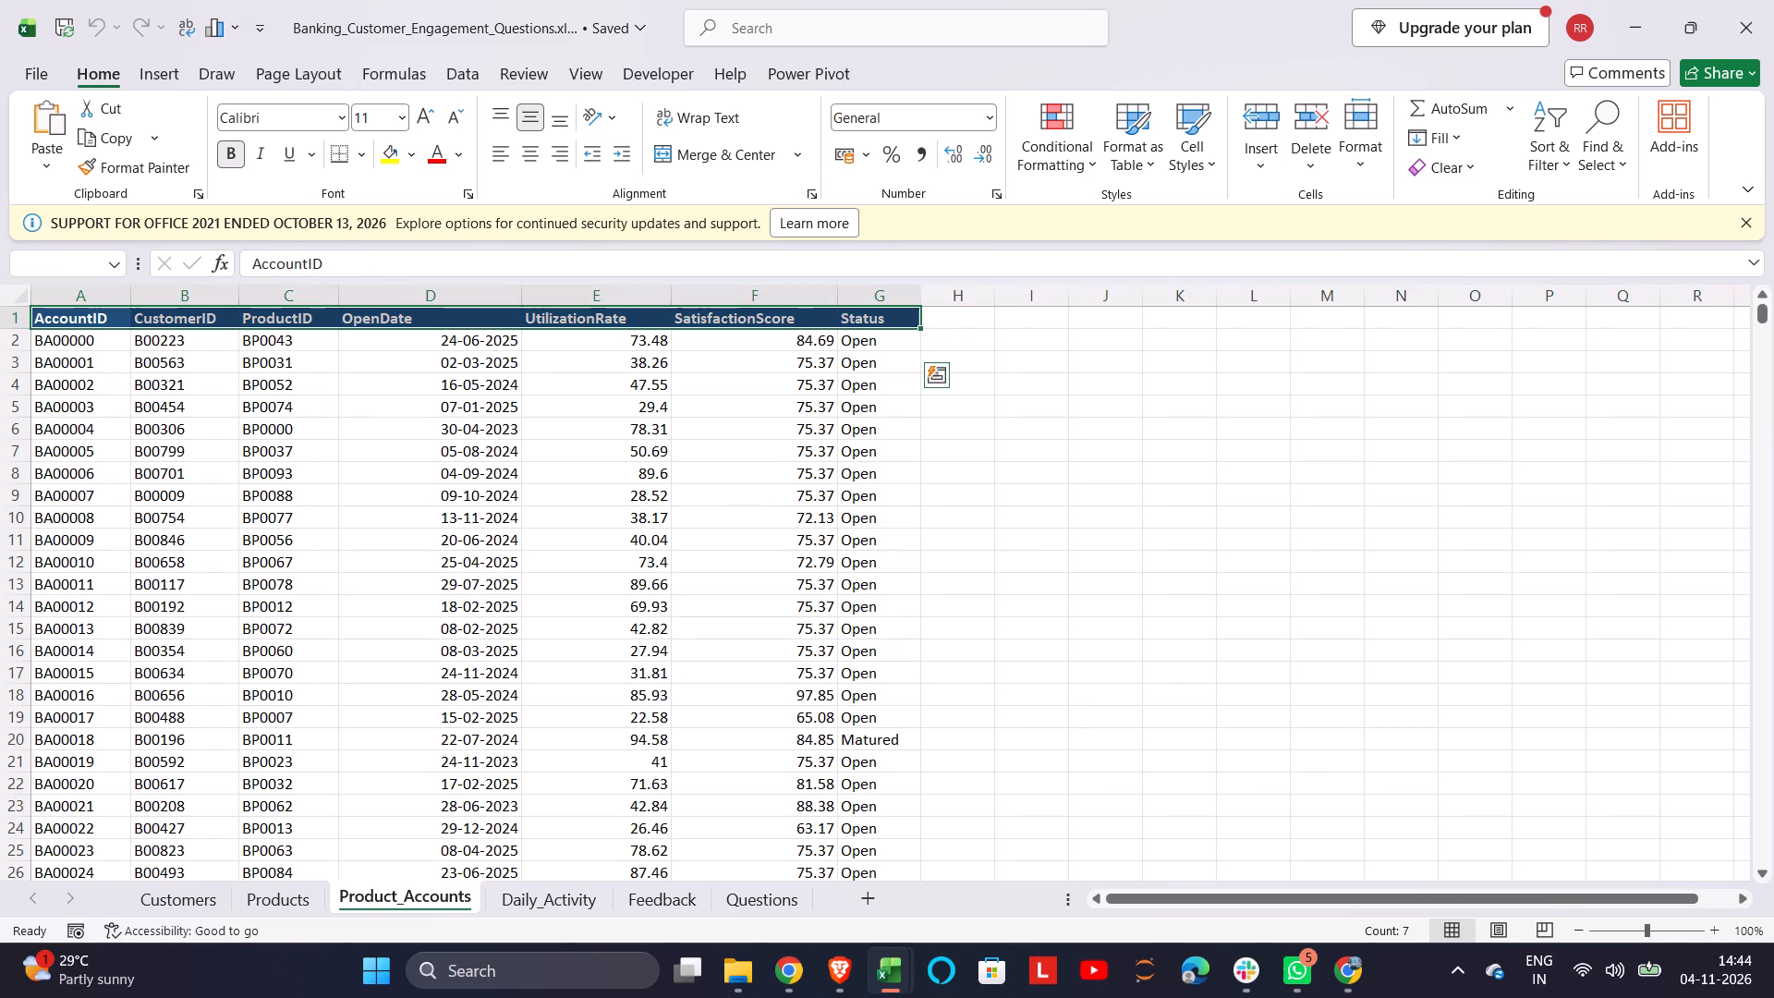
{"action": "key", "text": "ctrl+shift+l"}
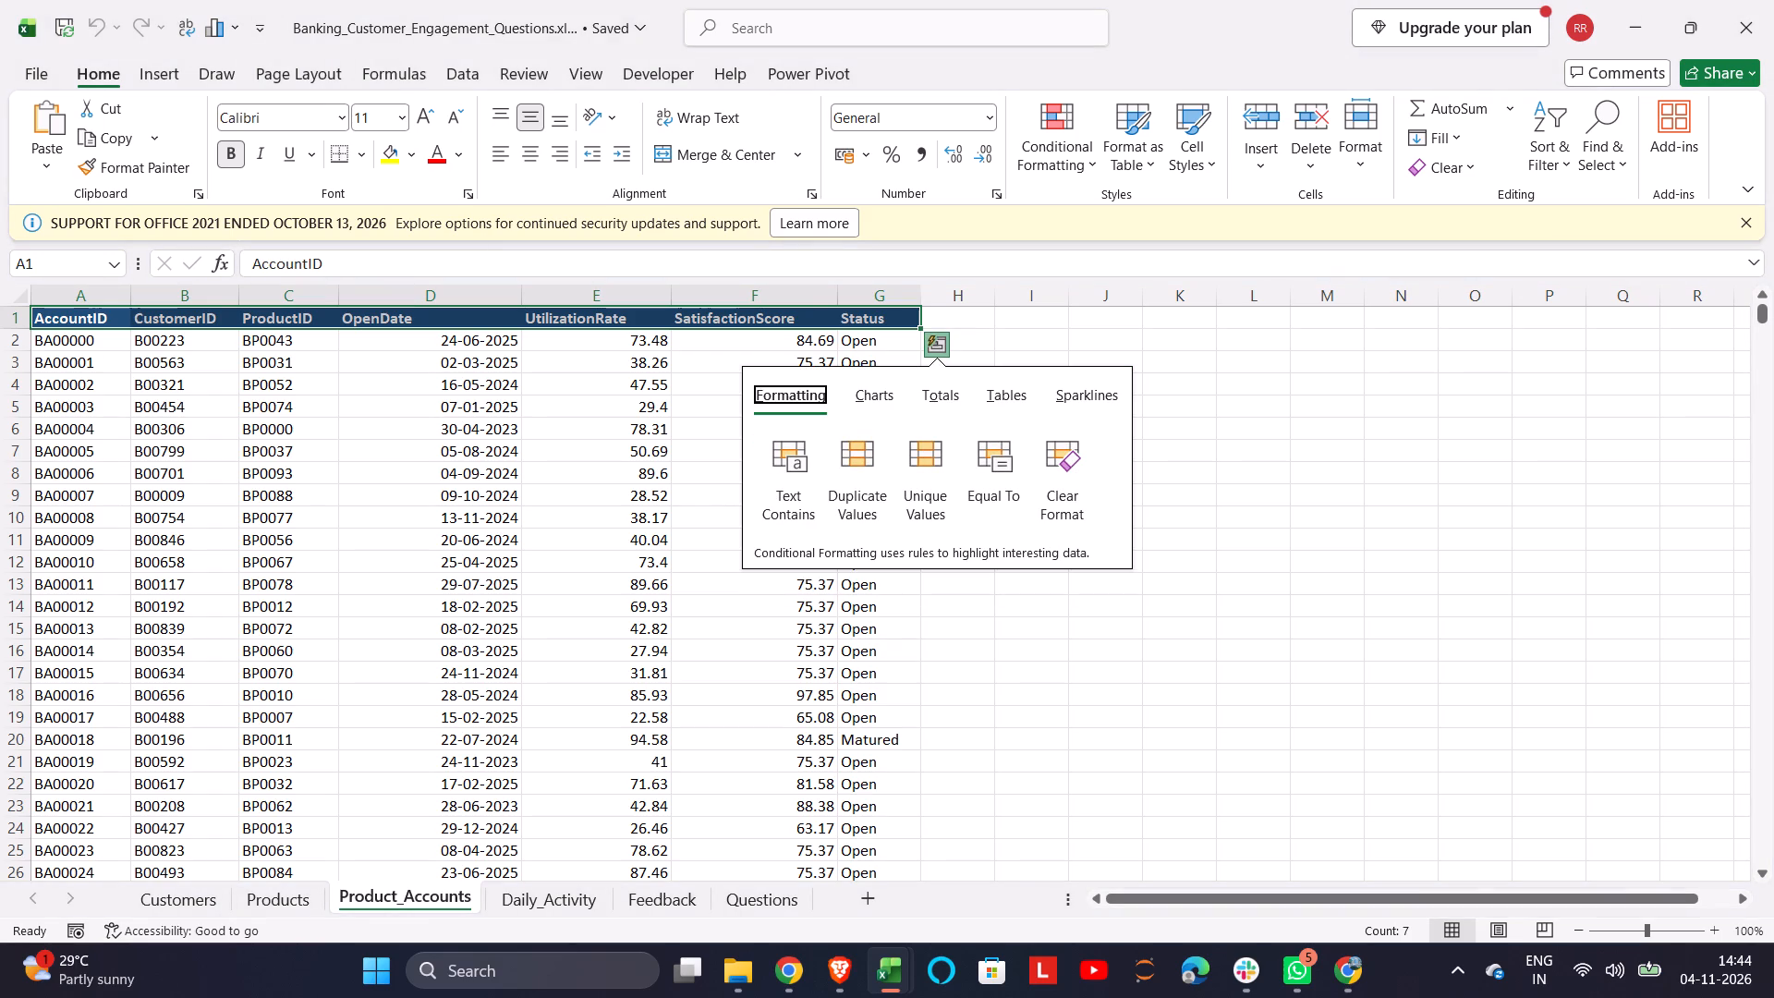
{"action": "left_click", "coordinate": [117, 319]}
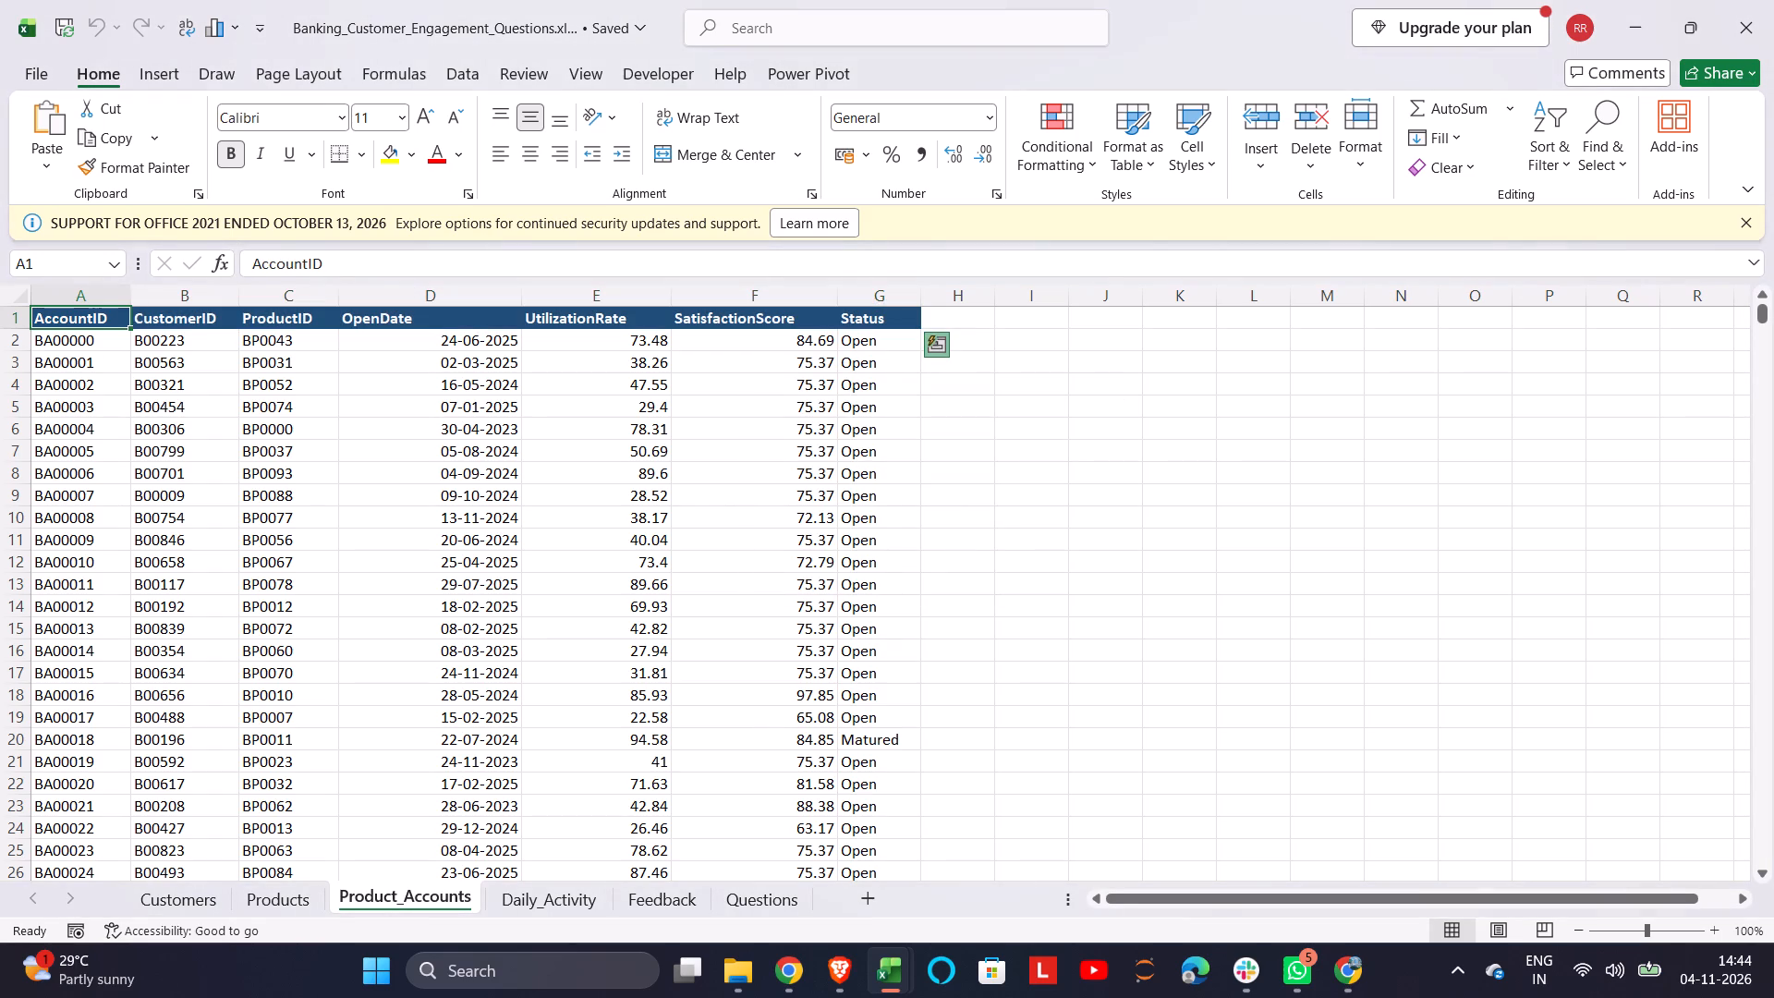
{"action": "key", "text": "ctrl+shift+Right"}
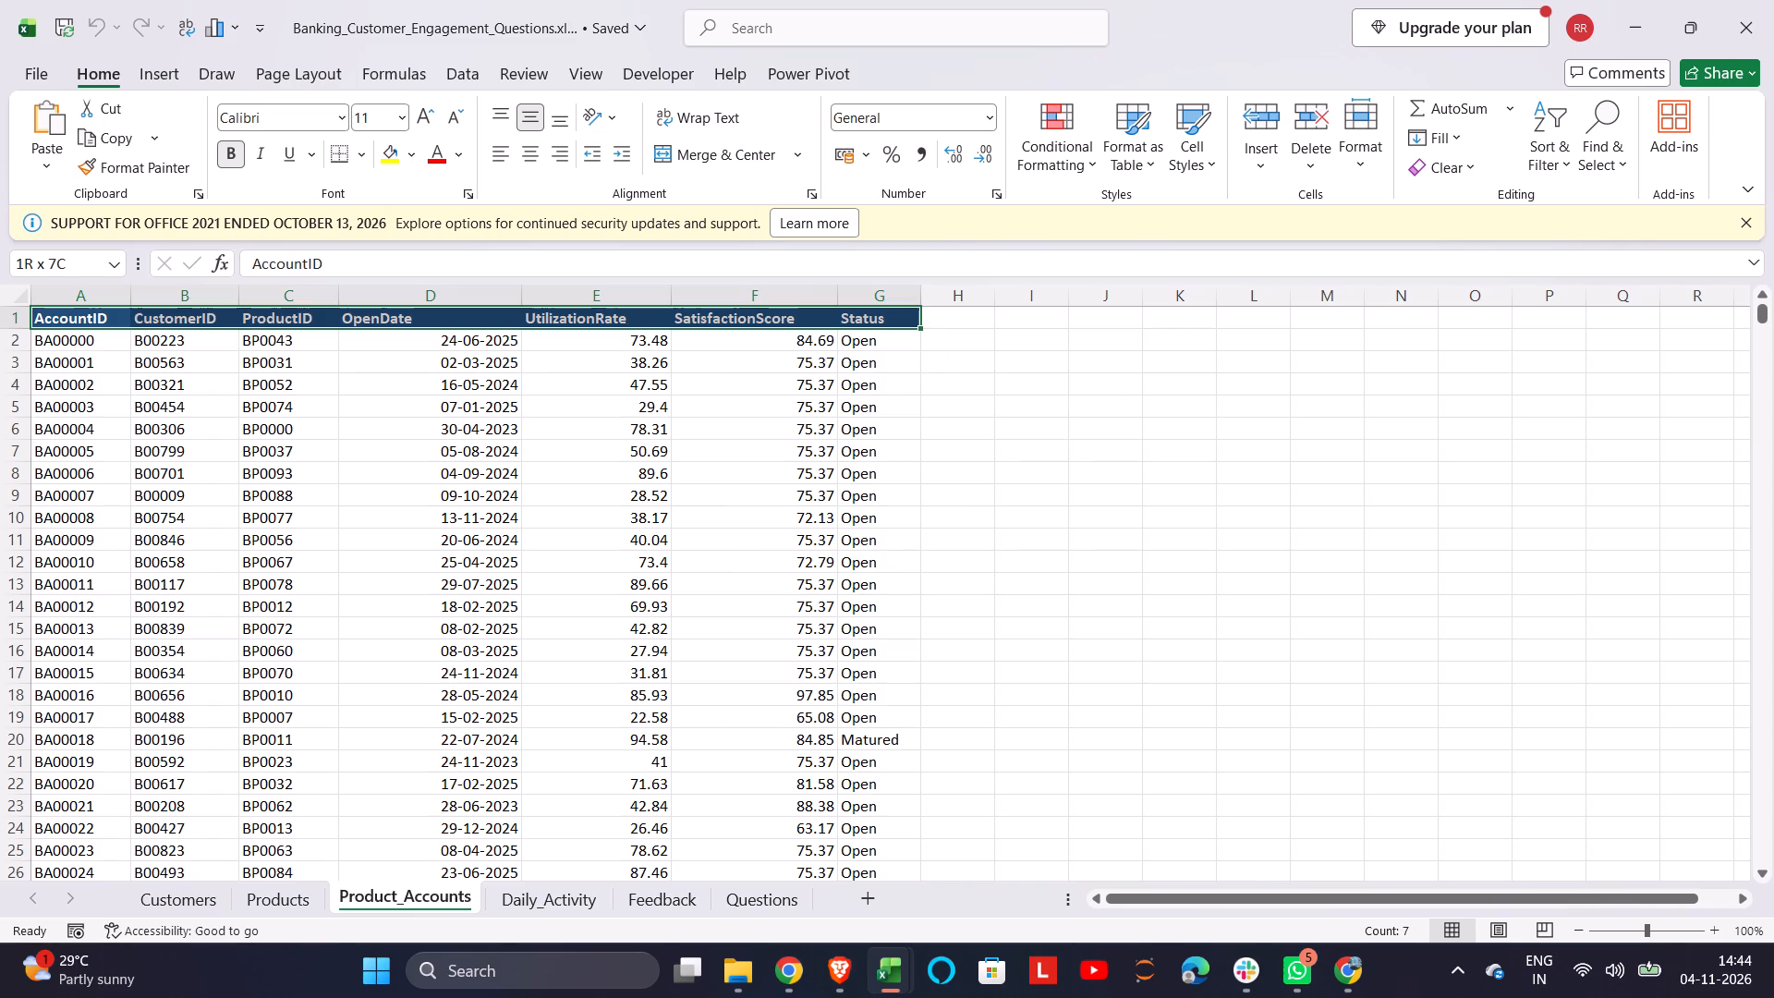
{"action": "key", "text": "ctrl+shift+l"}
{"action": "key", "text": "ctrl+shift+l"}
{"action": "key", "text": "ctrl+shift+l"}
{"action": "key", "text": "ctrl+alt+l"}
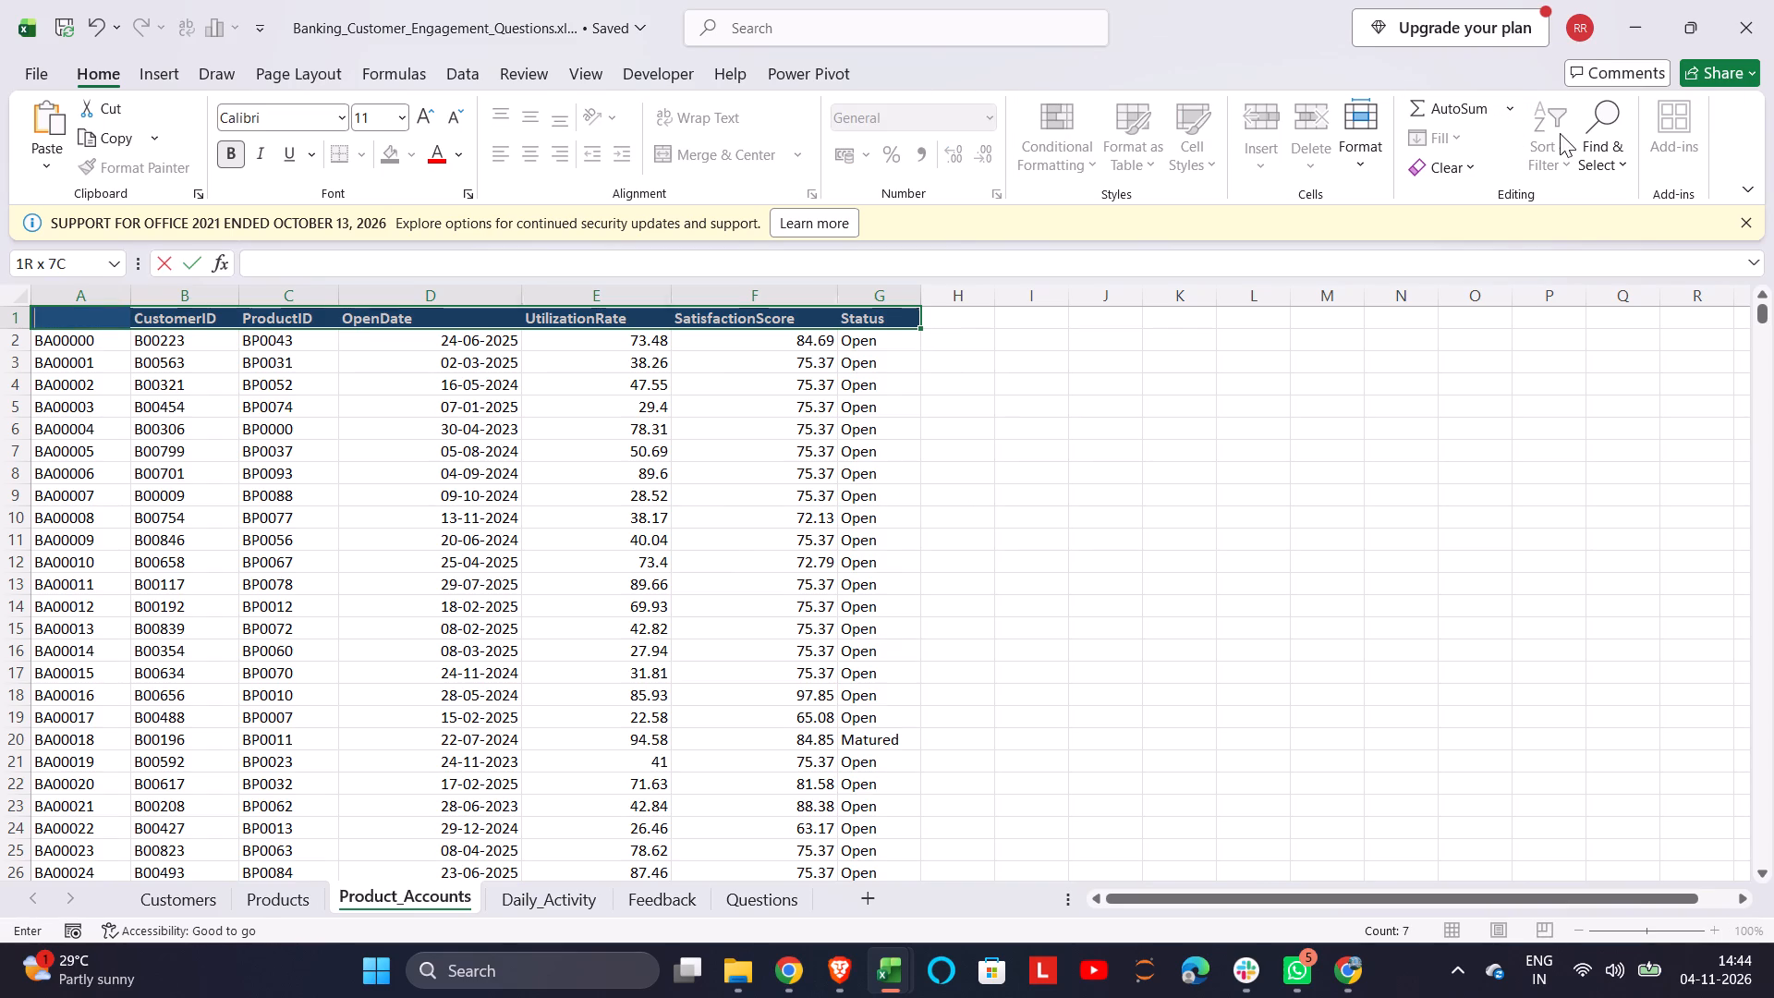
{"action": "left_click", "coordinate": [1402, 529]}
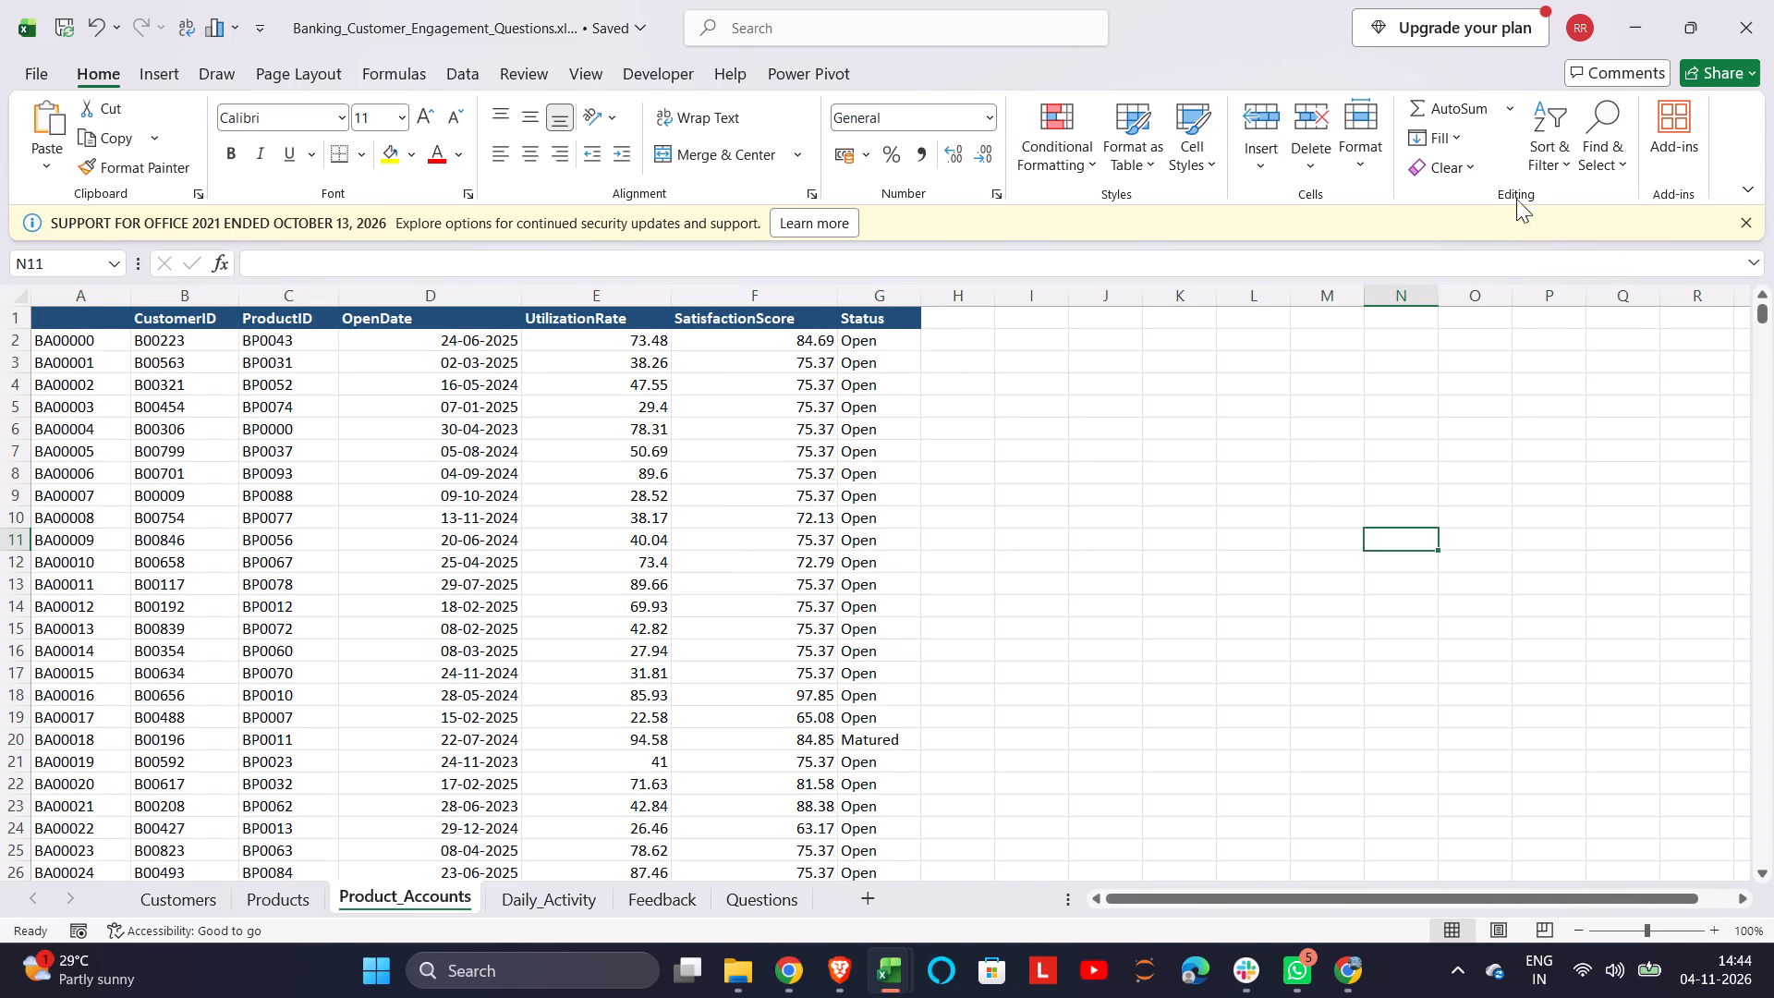
Add filters to the header row of the Product_Accounts sheet.
{"action": "left_click", "coordinate": [794, 319]}
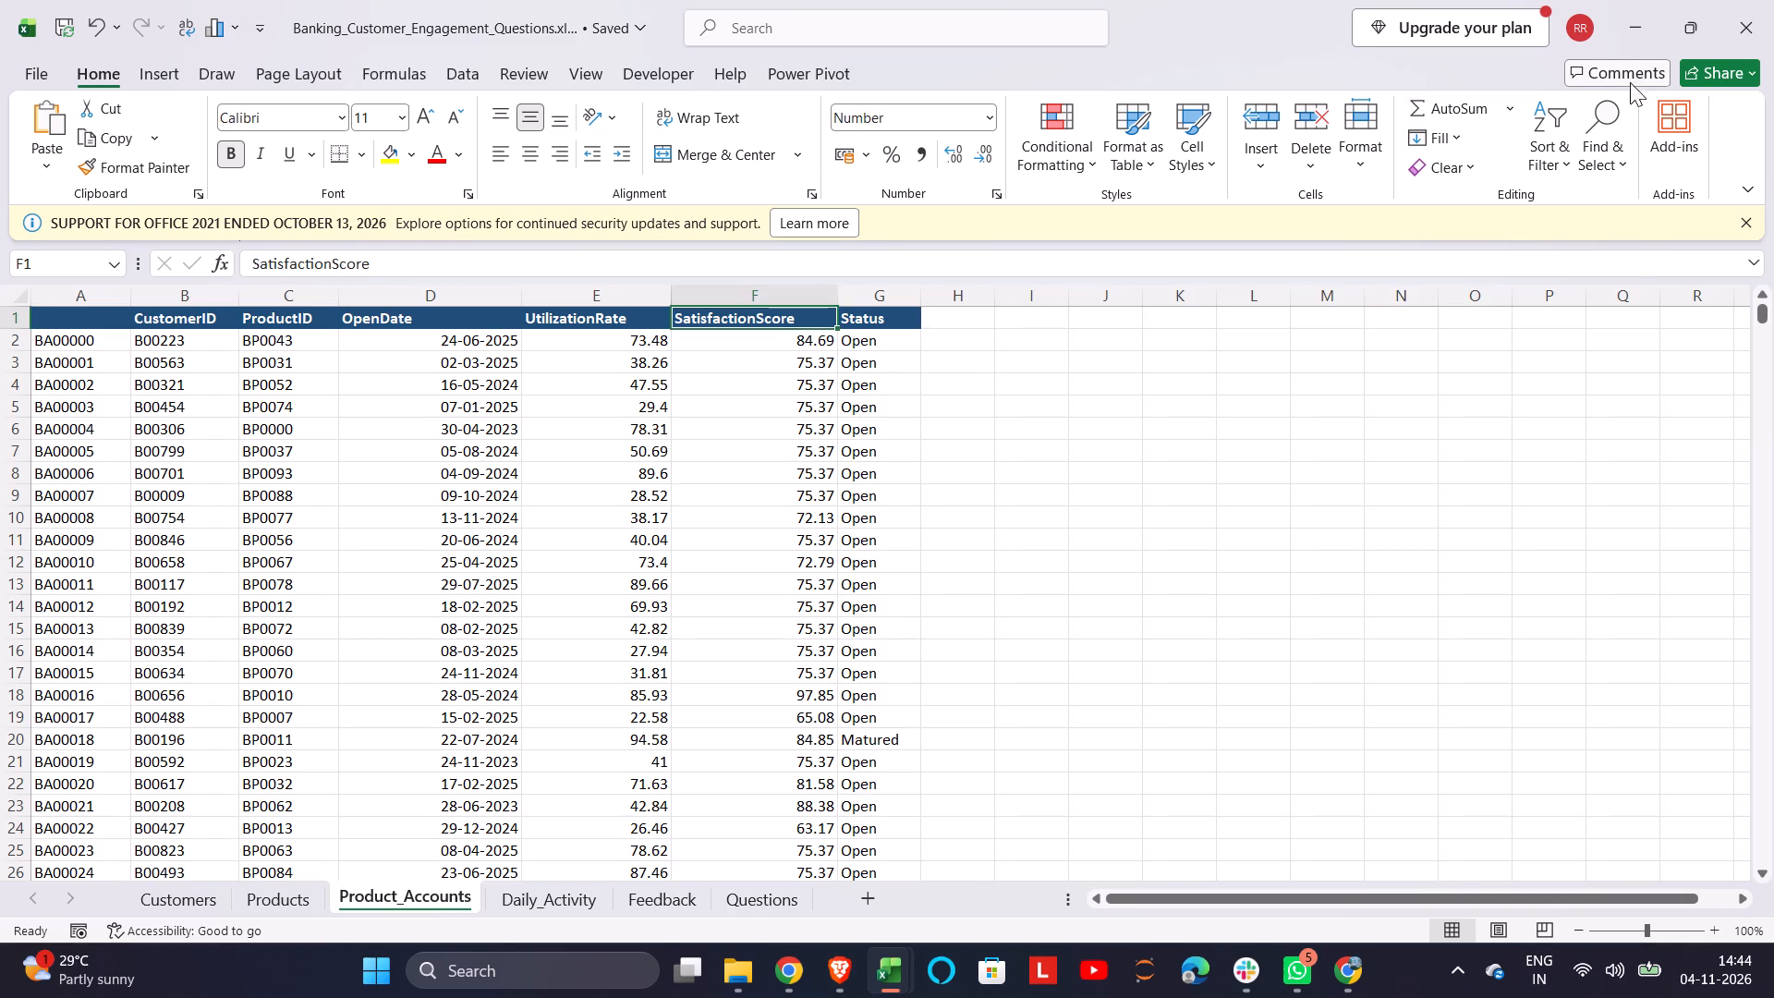
{"action": "left_click", "coordinate": [1569, 122]}
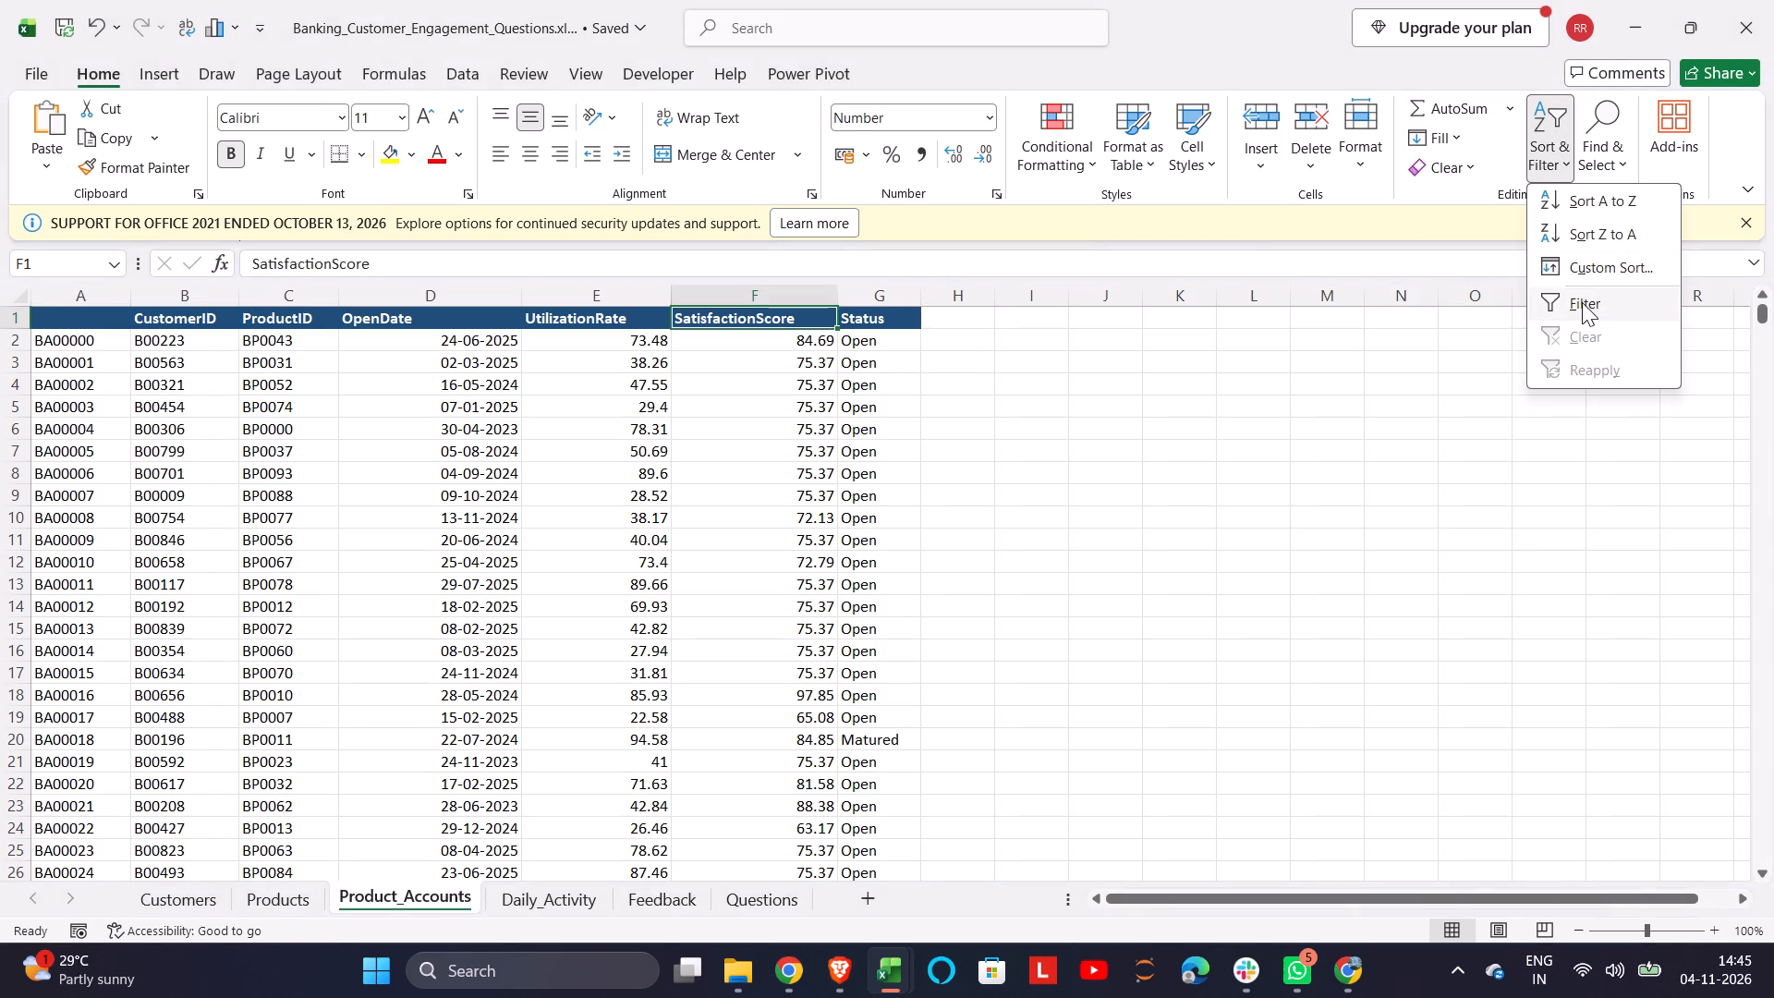
{"action": "left_click", "coordinate": [1582, 302]}
{"action": "left_click", "coordinate": [1125, 387]}
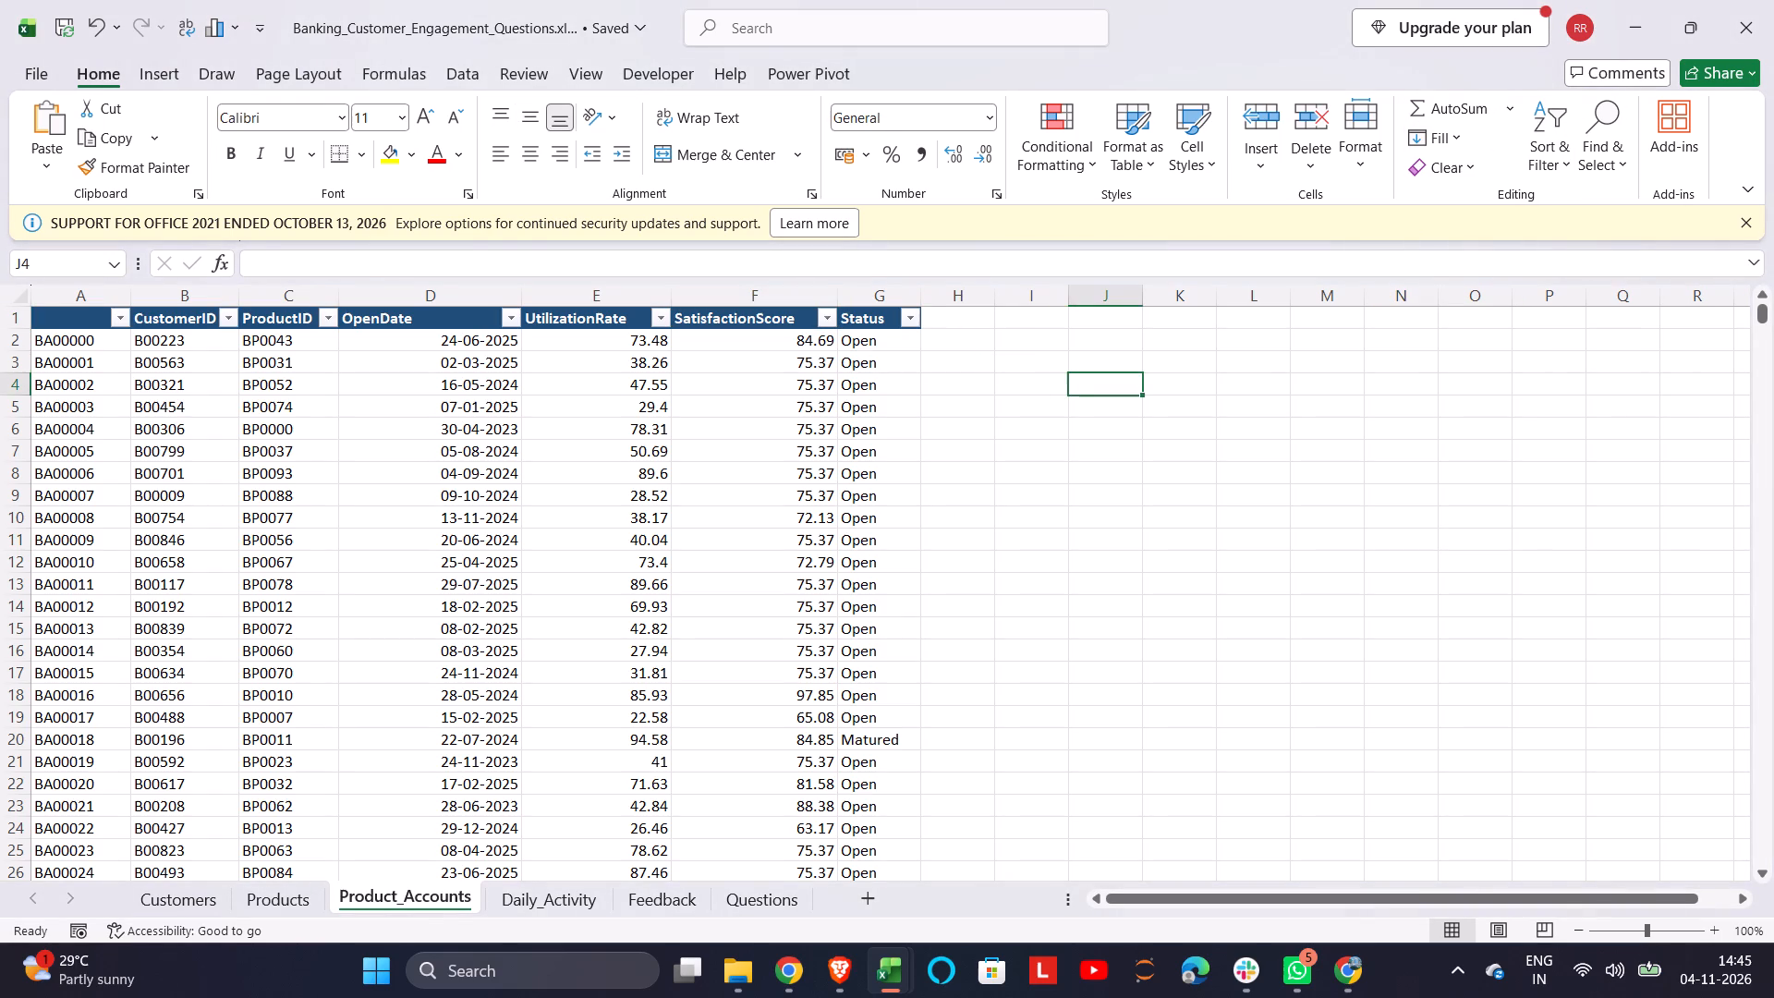
Look over the Products, Customers, Product_Accounts, Daily_Activity and Feedback sheets, and finish by reviewing the Customers records.
{"action": "left_click", "coordinate": [270, 904]}
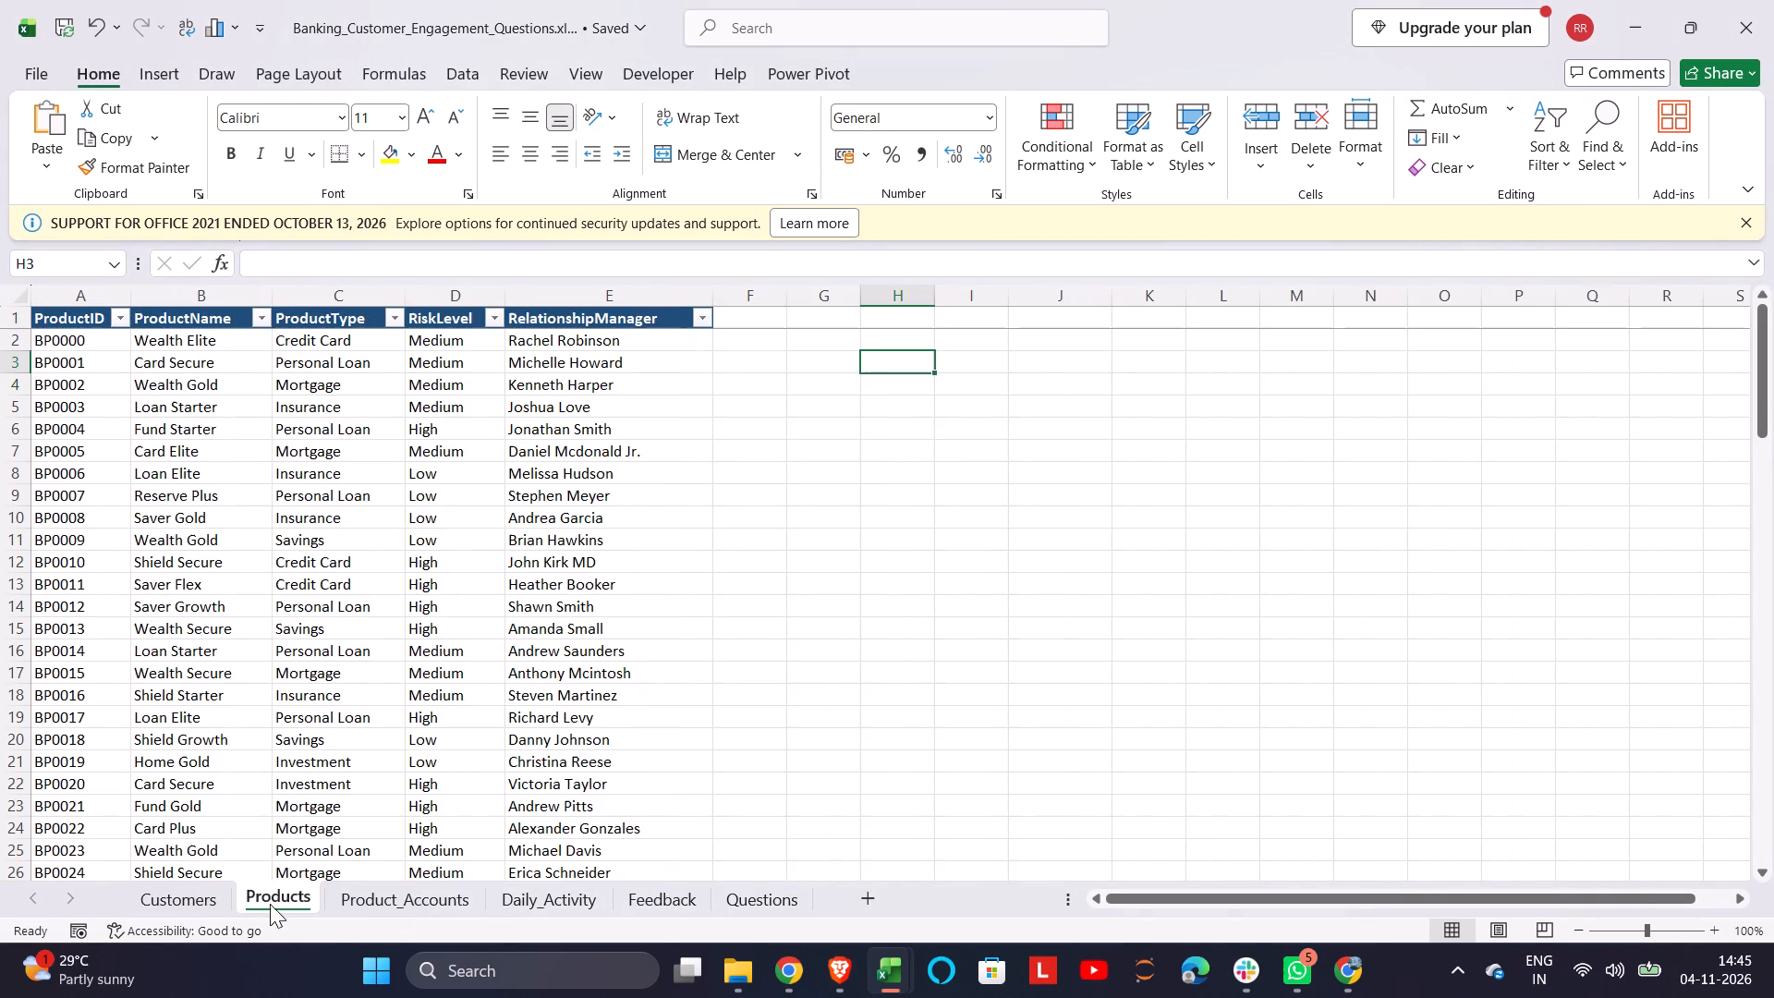
{"action": "left_click", "coordinate": [215, 903]}
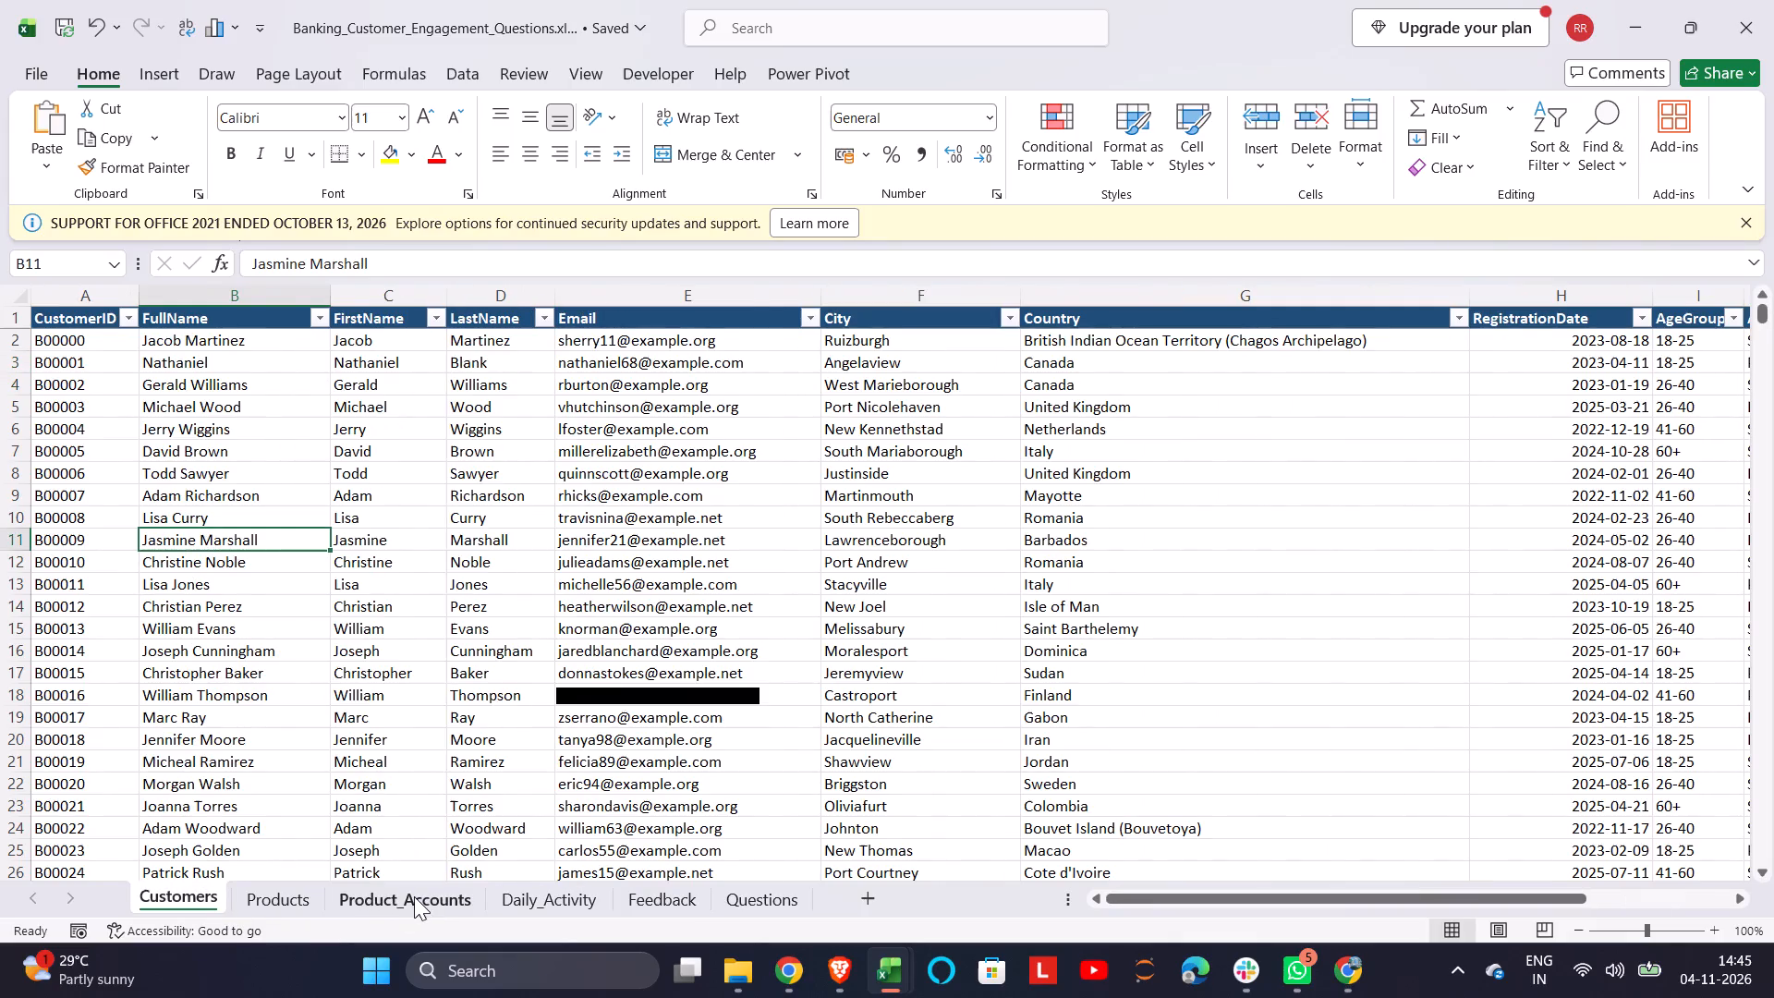
{"action": "left_click", "coordinate": [414, 896]}
{"action": "left_click", "coordinate": [538, 895]}
{"action": "left_click", "coordinate": [642, 909]}
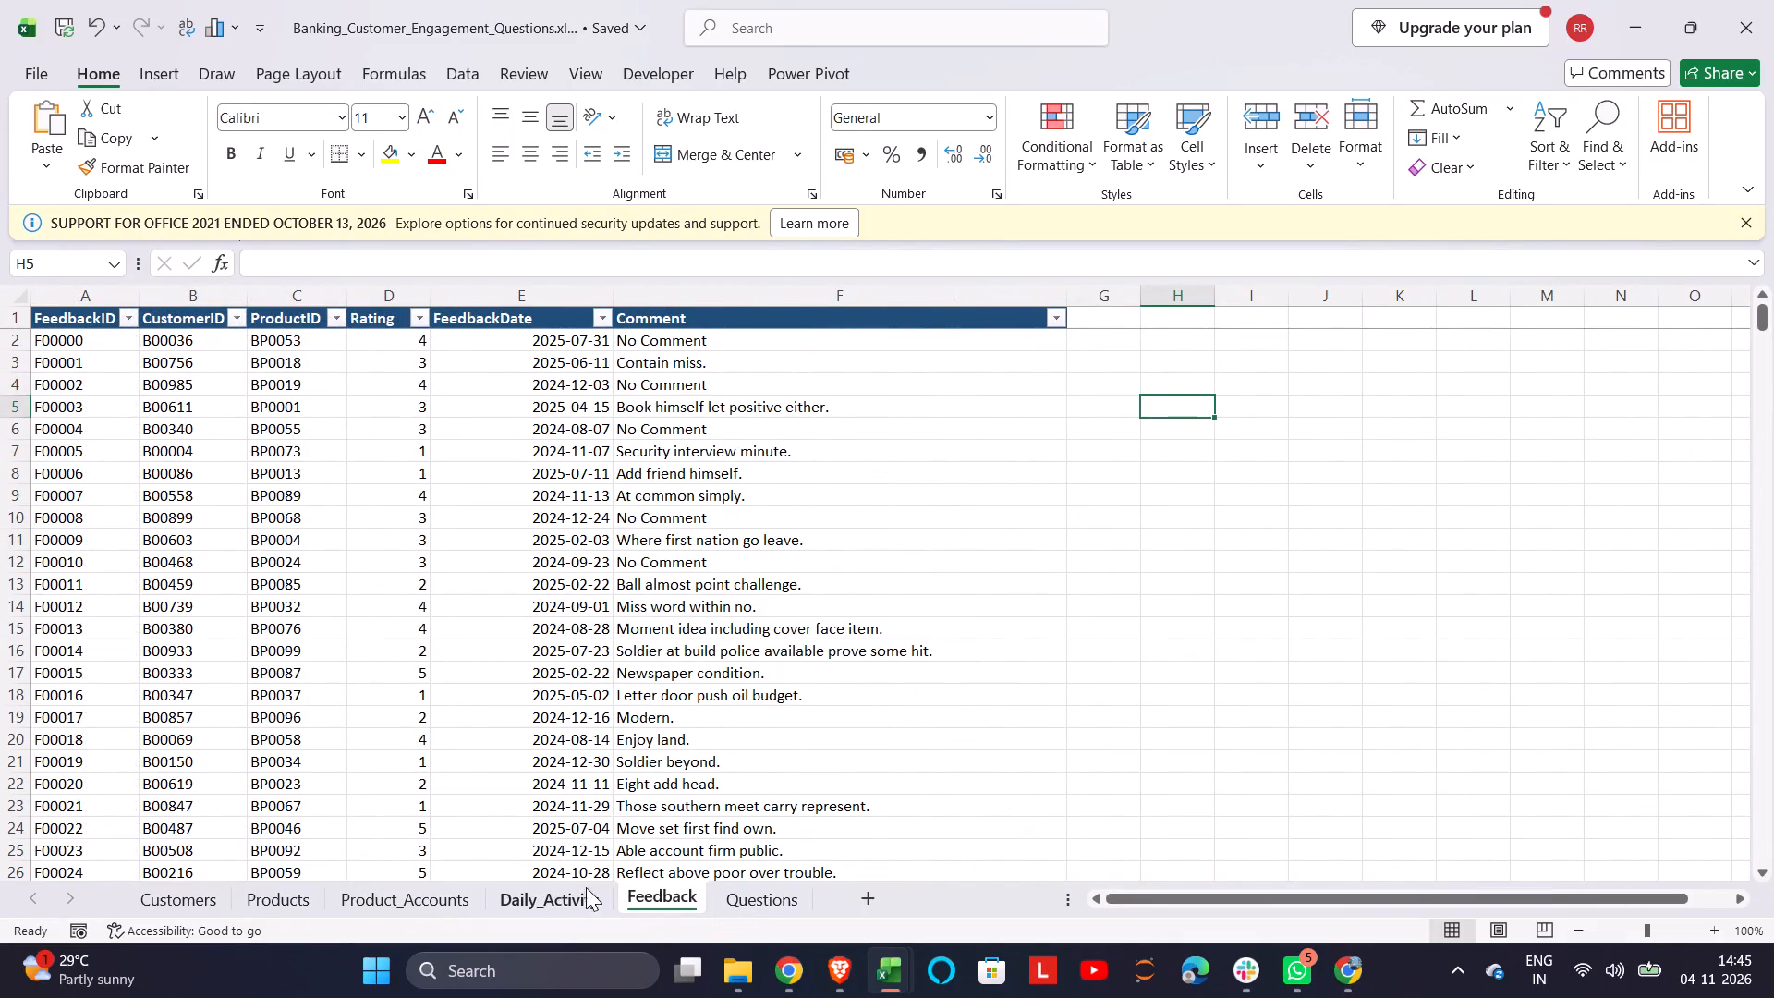
{"action": "left_click", "coordinate": [530, 898]}
{"action": "left_click", "coordinate": [446, 903]}
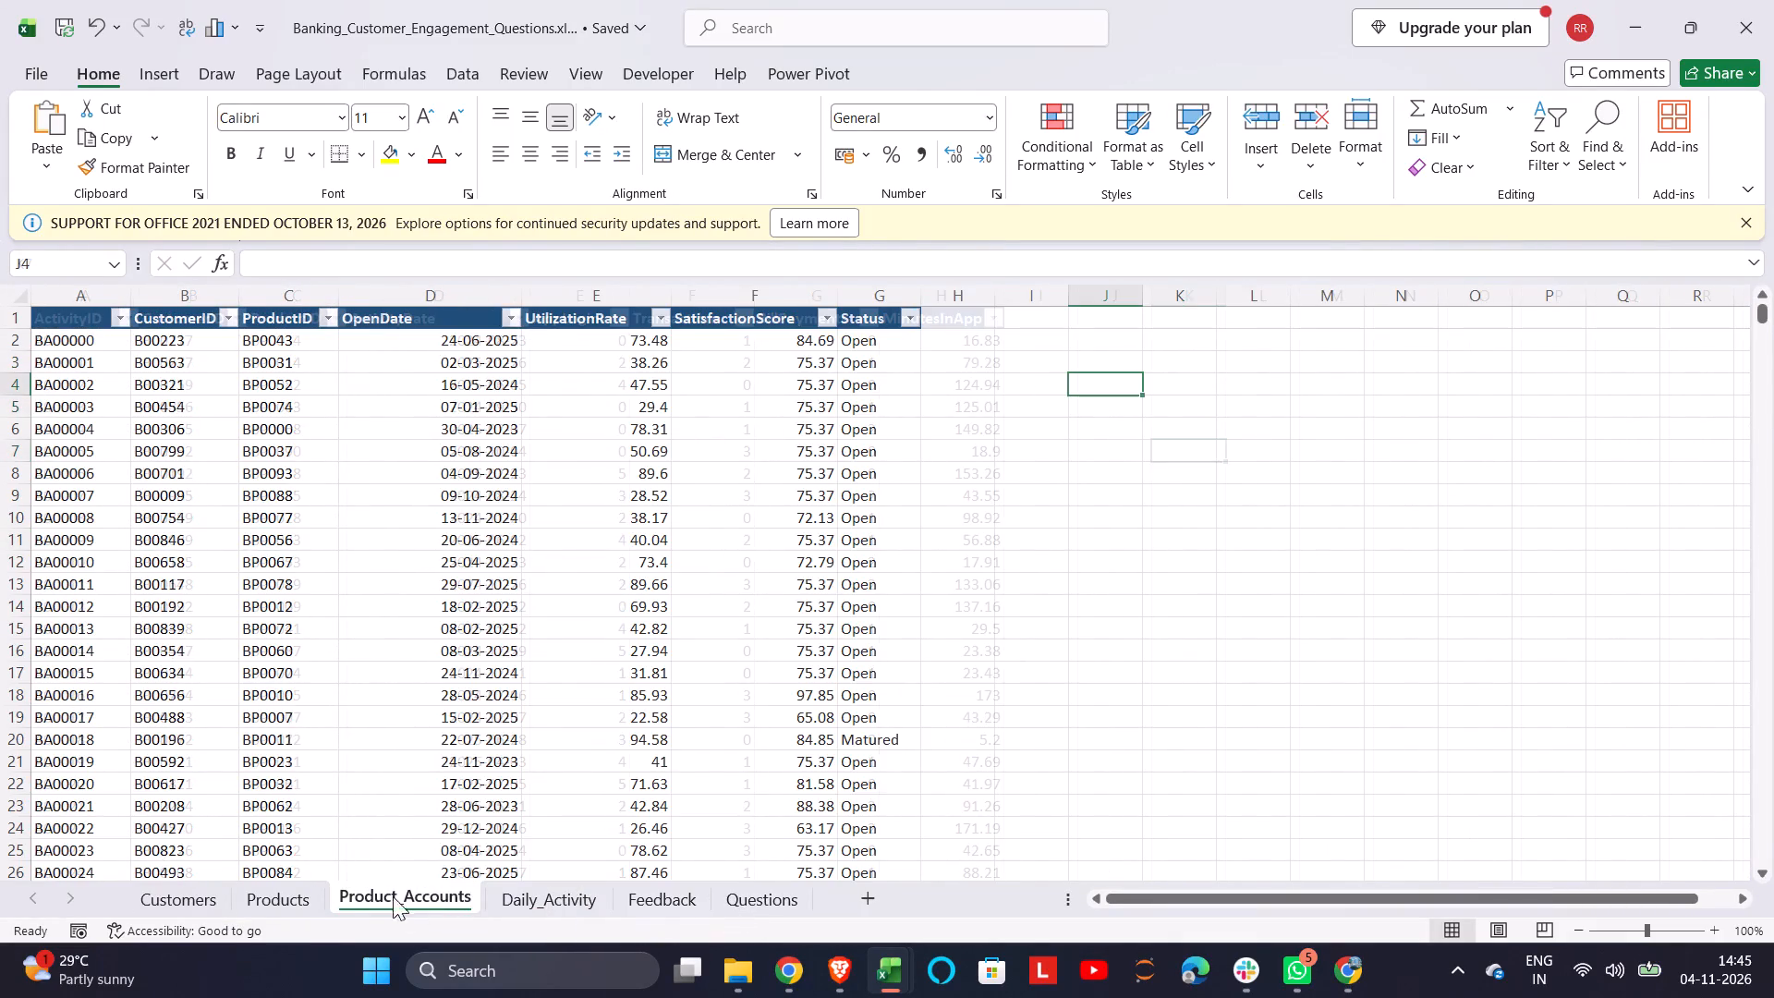
{"action": "left_click_drag", "start_coordinate": [332, 888], "coordinate": [456, 888]}
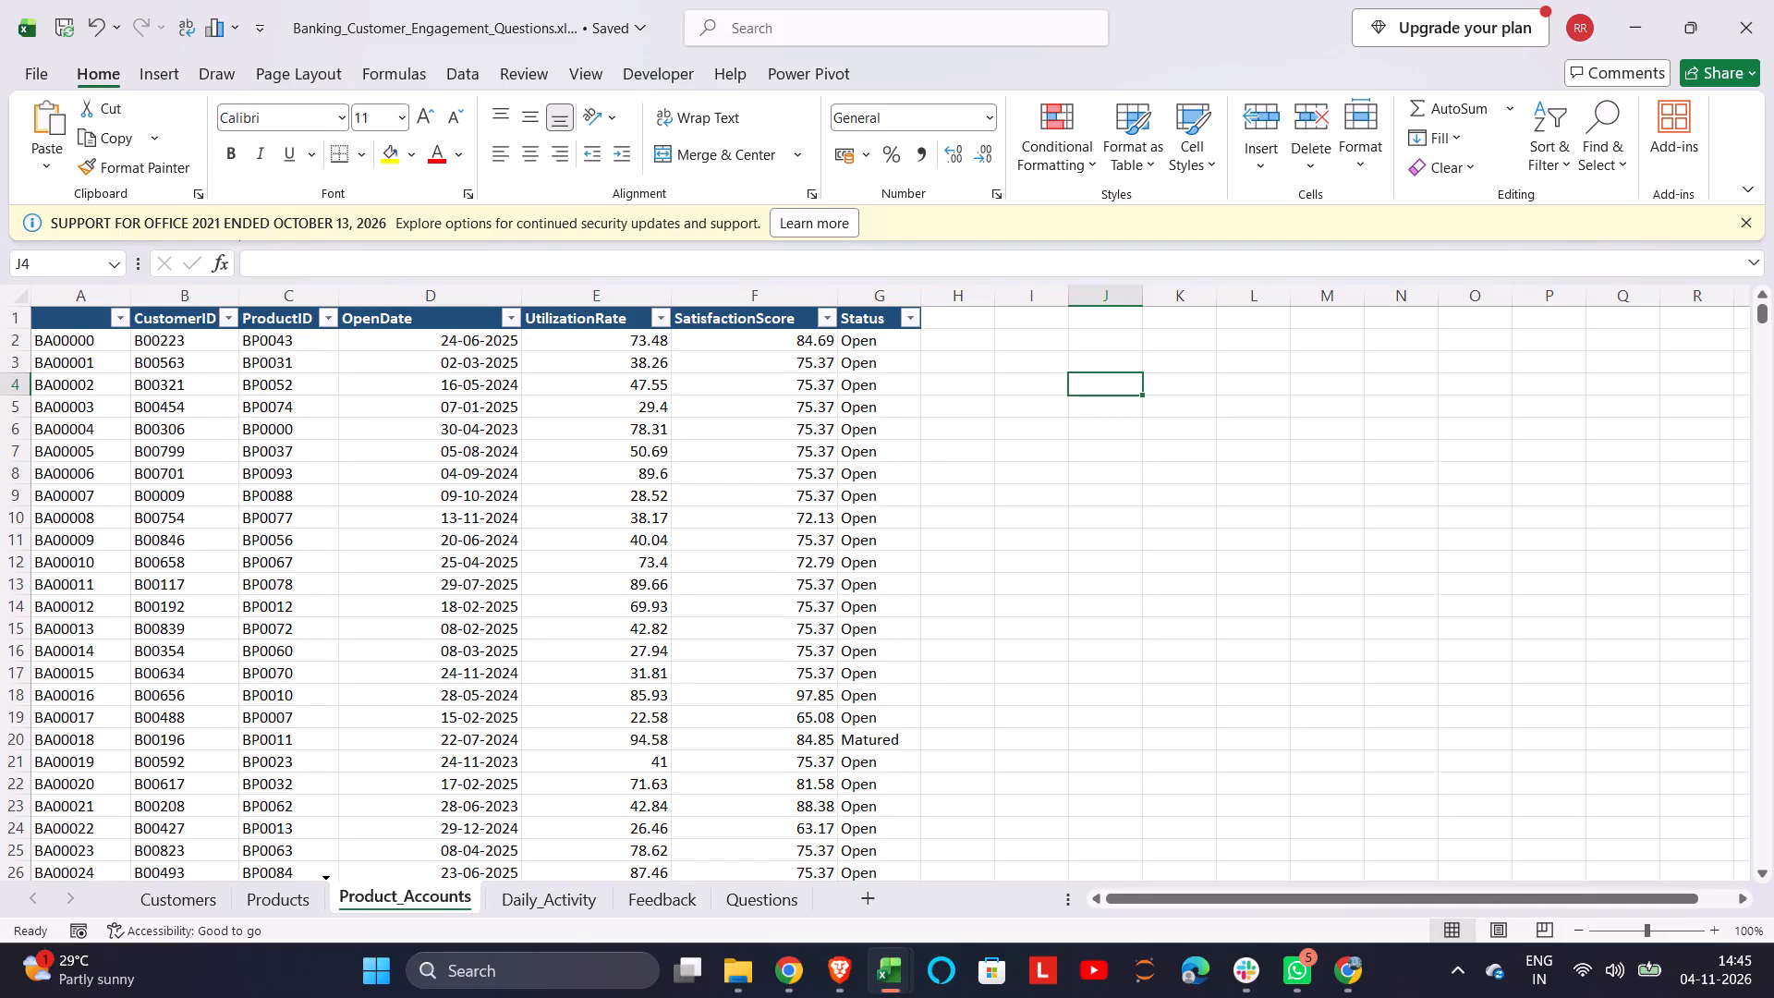
{"action": "left_click_drag", "start_coordinate": [456, 888], "coordinate": [432, 892]}
{"action": "left_click", "coordinate": [548, 908]}
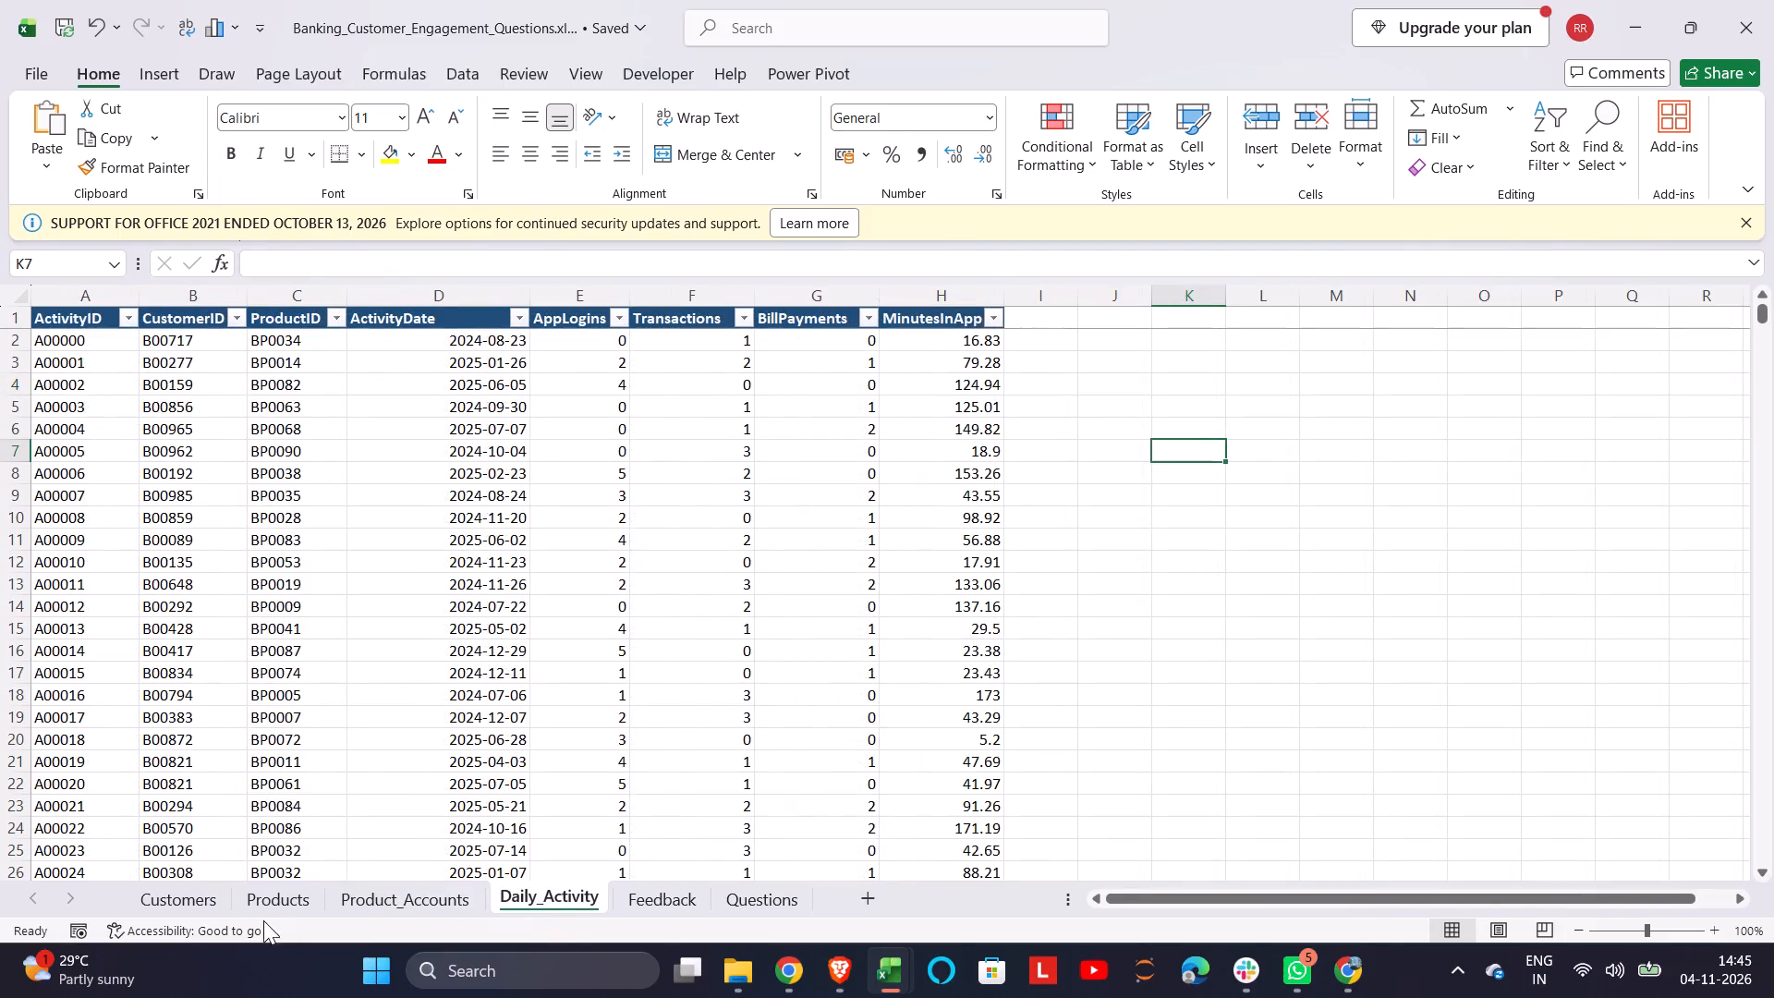
{"action": "left_click", "coordinate": [144, 902]}
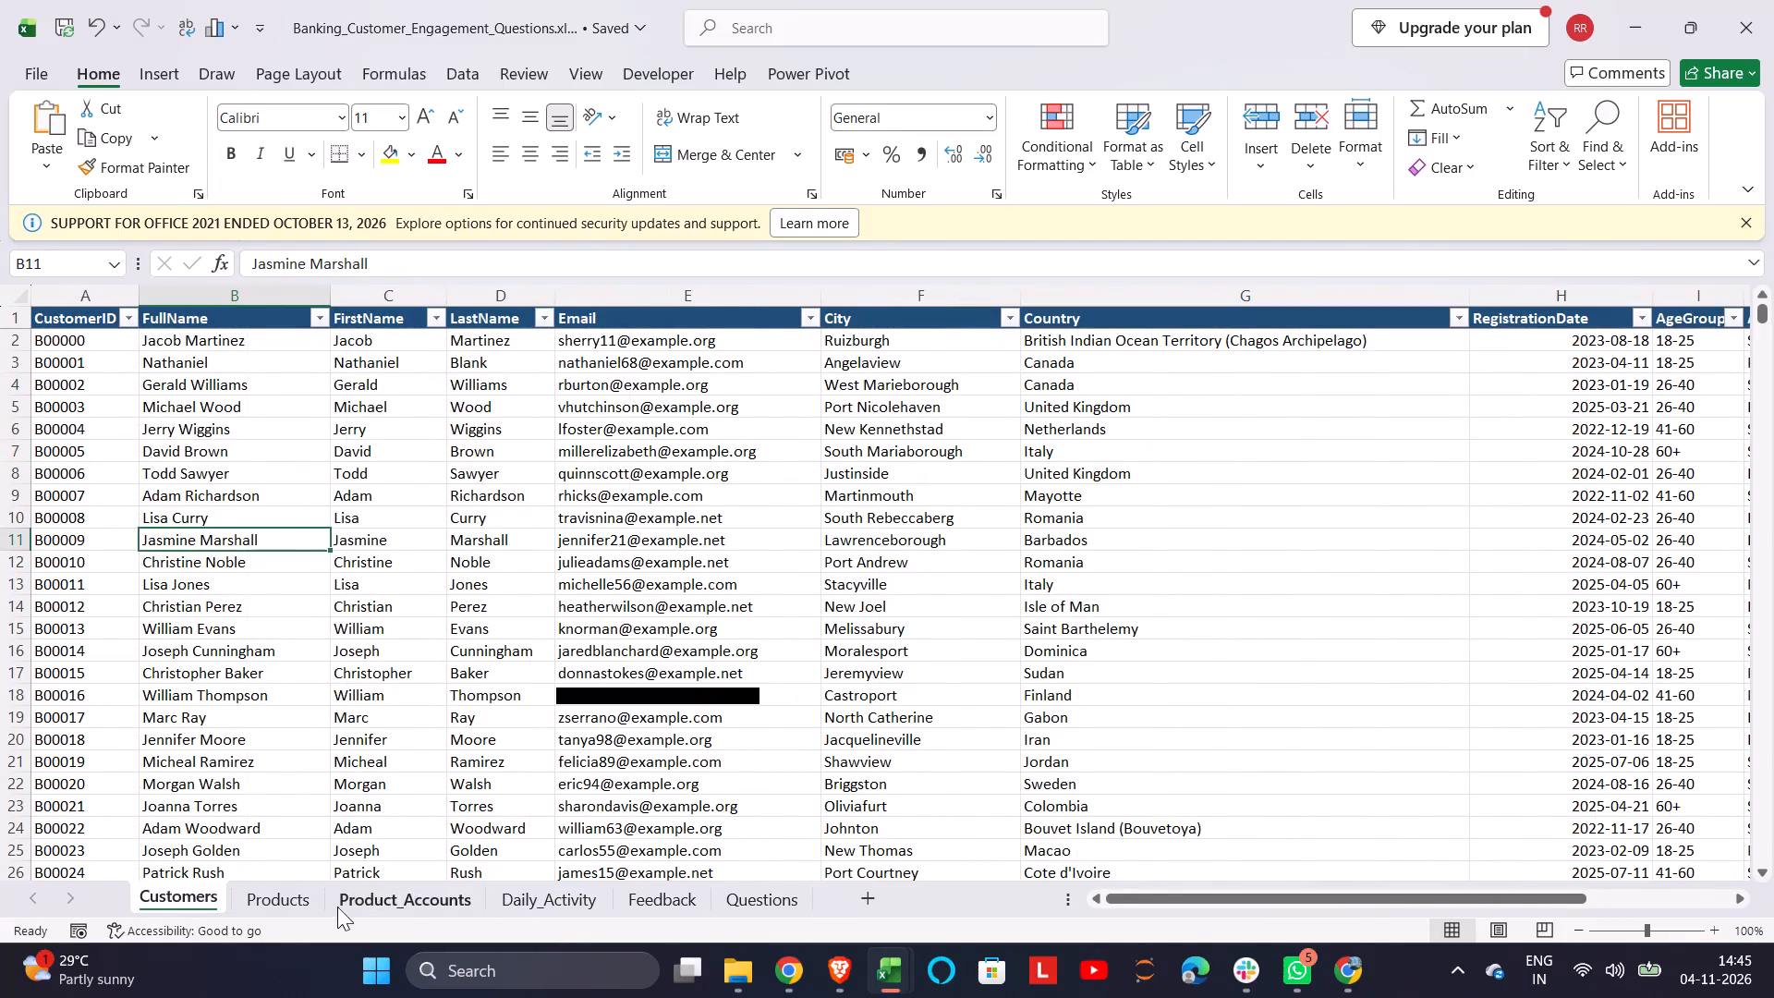
{"action": "scroll", "coordinate": [947, 823], "scroll_direction": "up", "scroll_amount": 2}
{"action": "scroll", "coordinate": [947, 823], "scroll_direction": "down", "scroll_amount": 5}
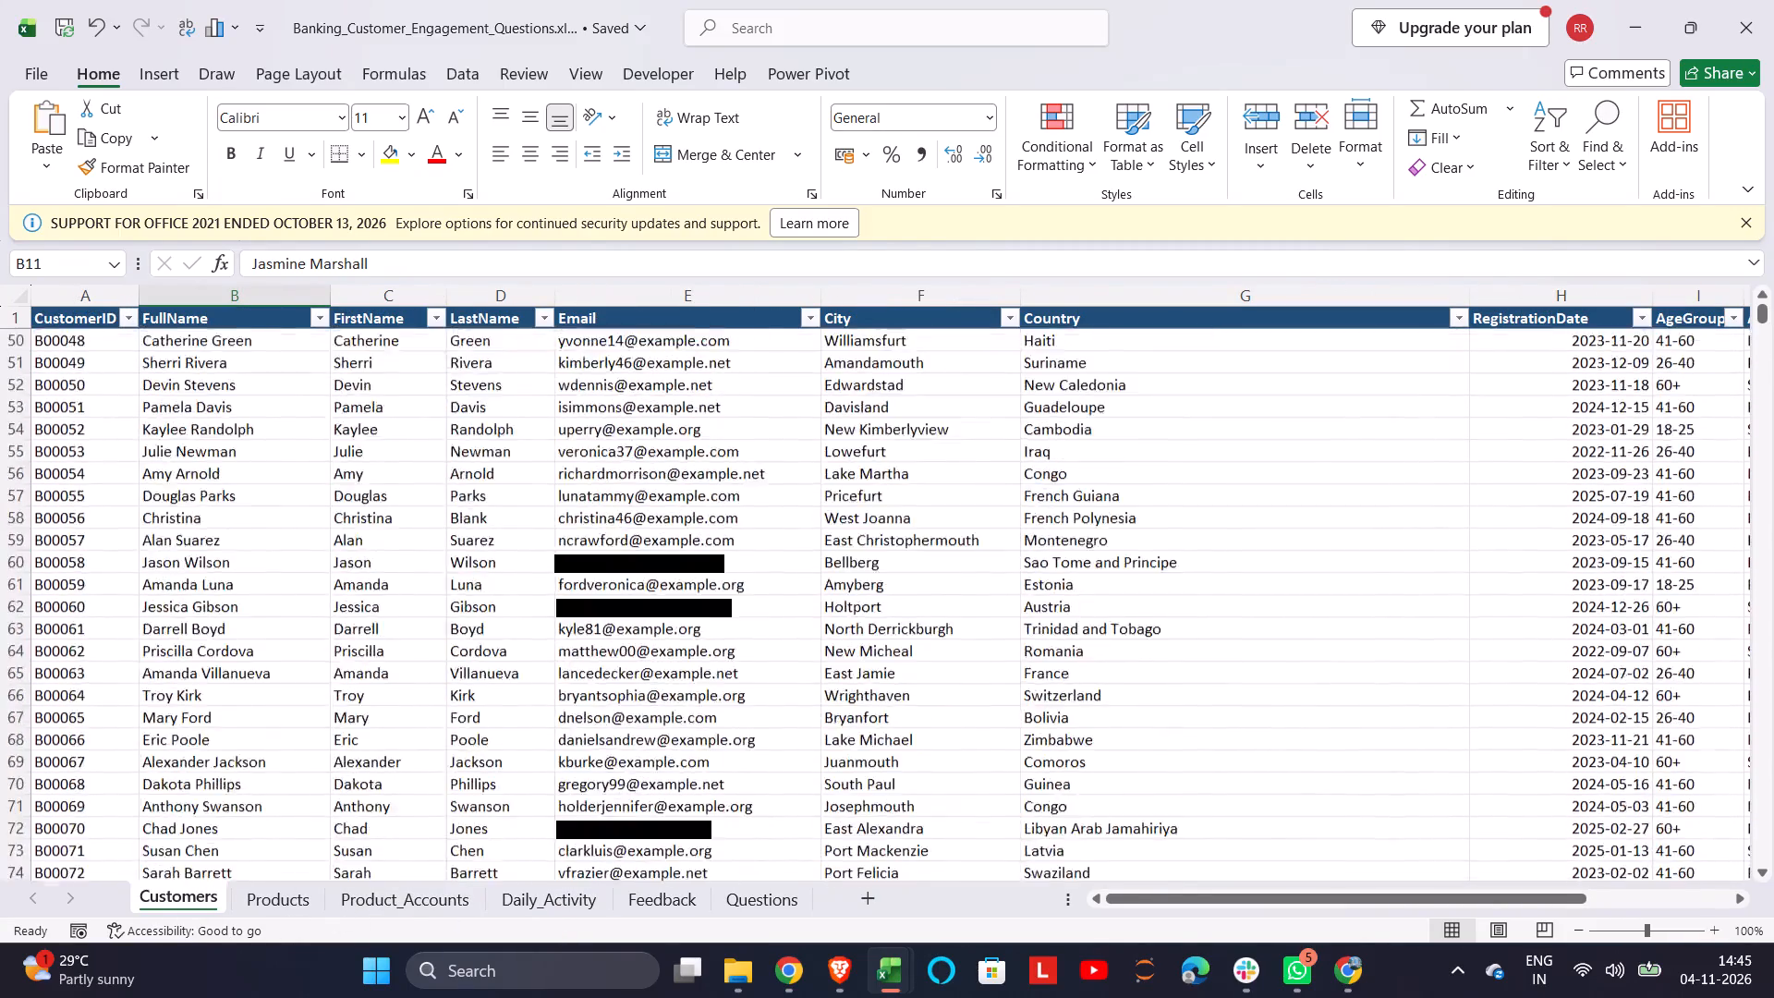
{"action": "scroll", "coordinate": [947, 823], "scroll_direction": "up", "scroll_amount": 12}
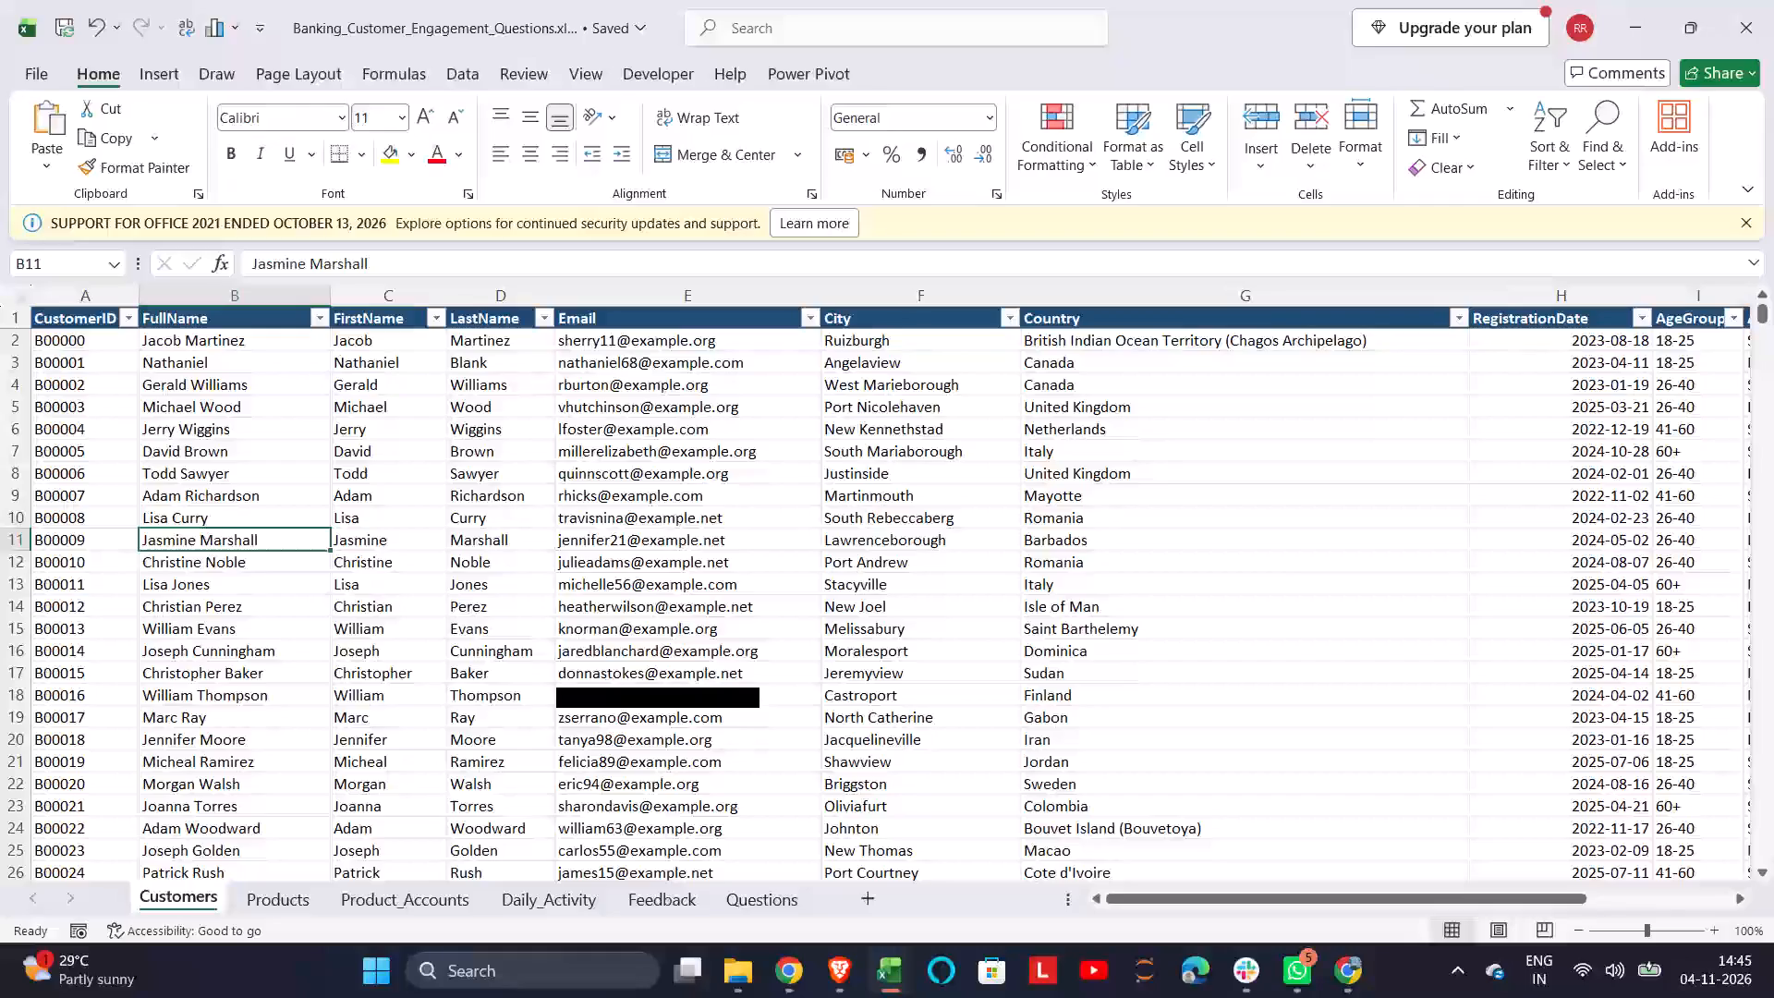
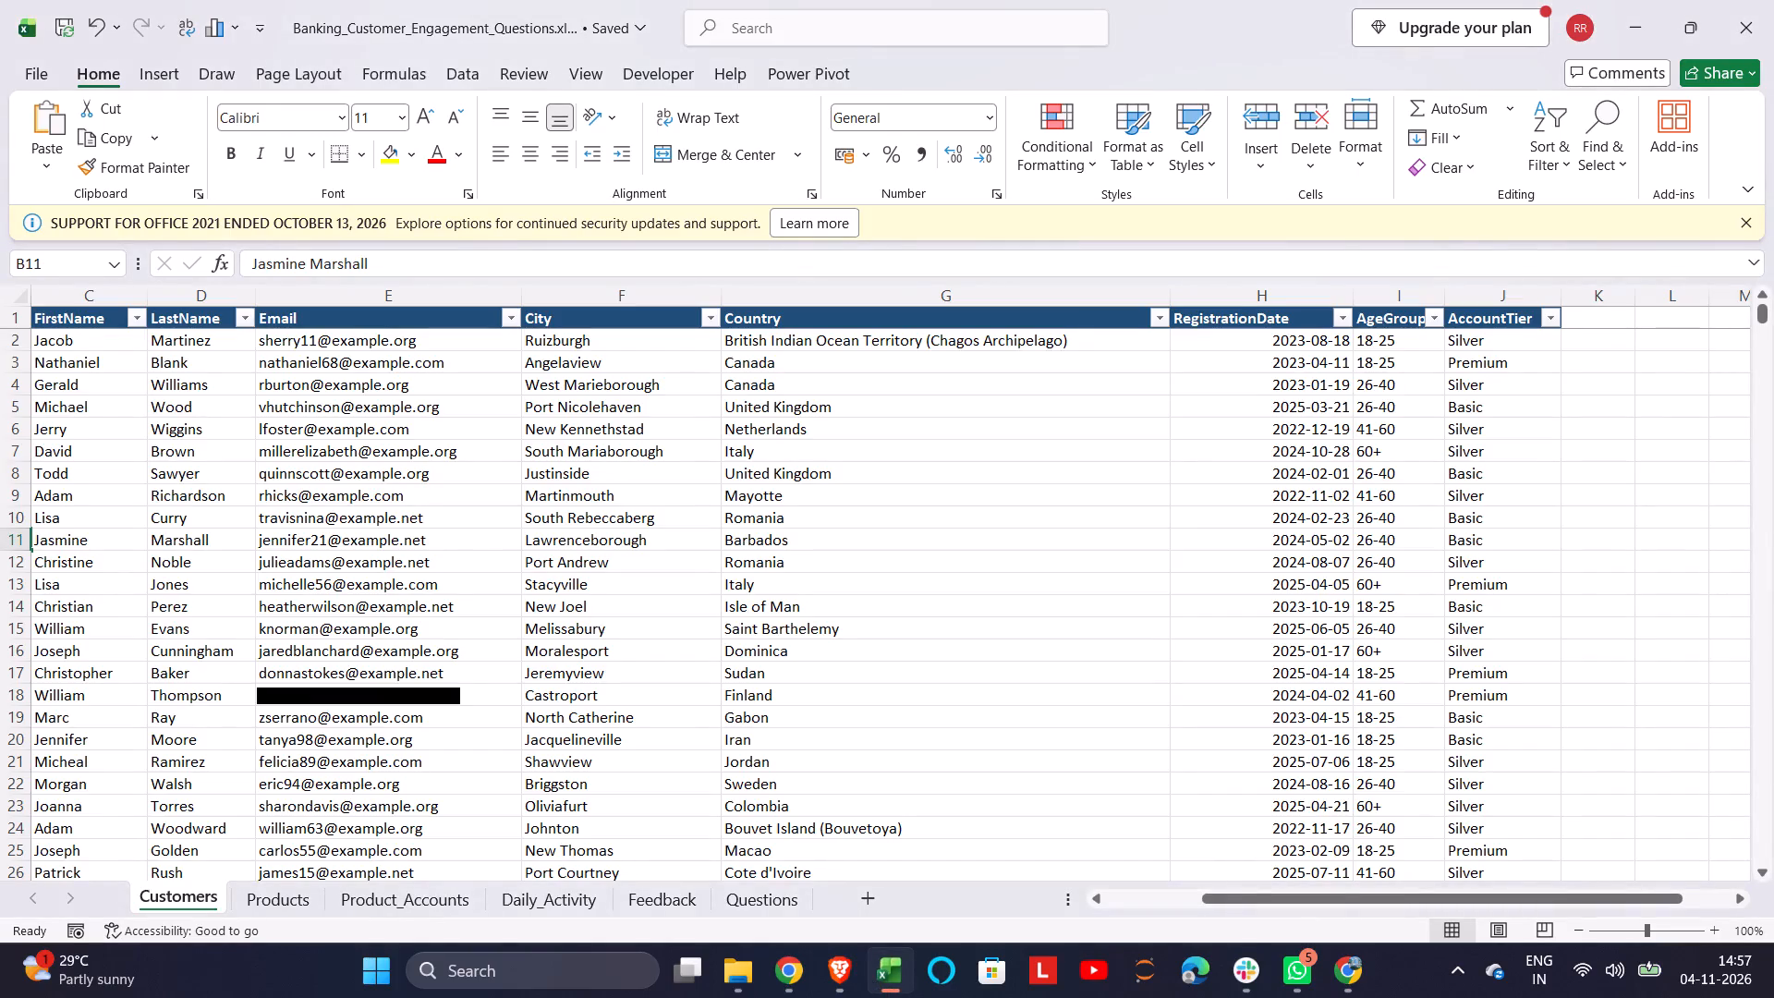
{"action": "left_click", "coordinate": [378, 909]}
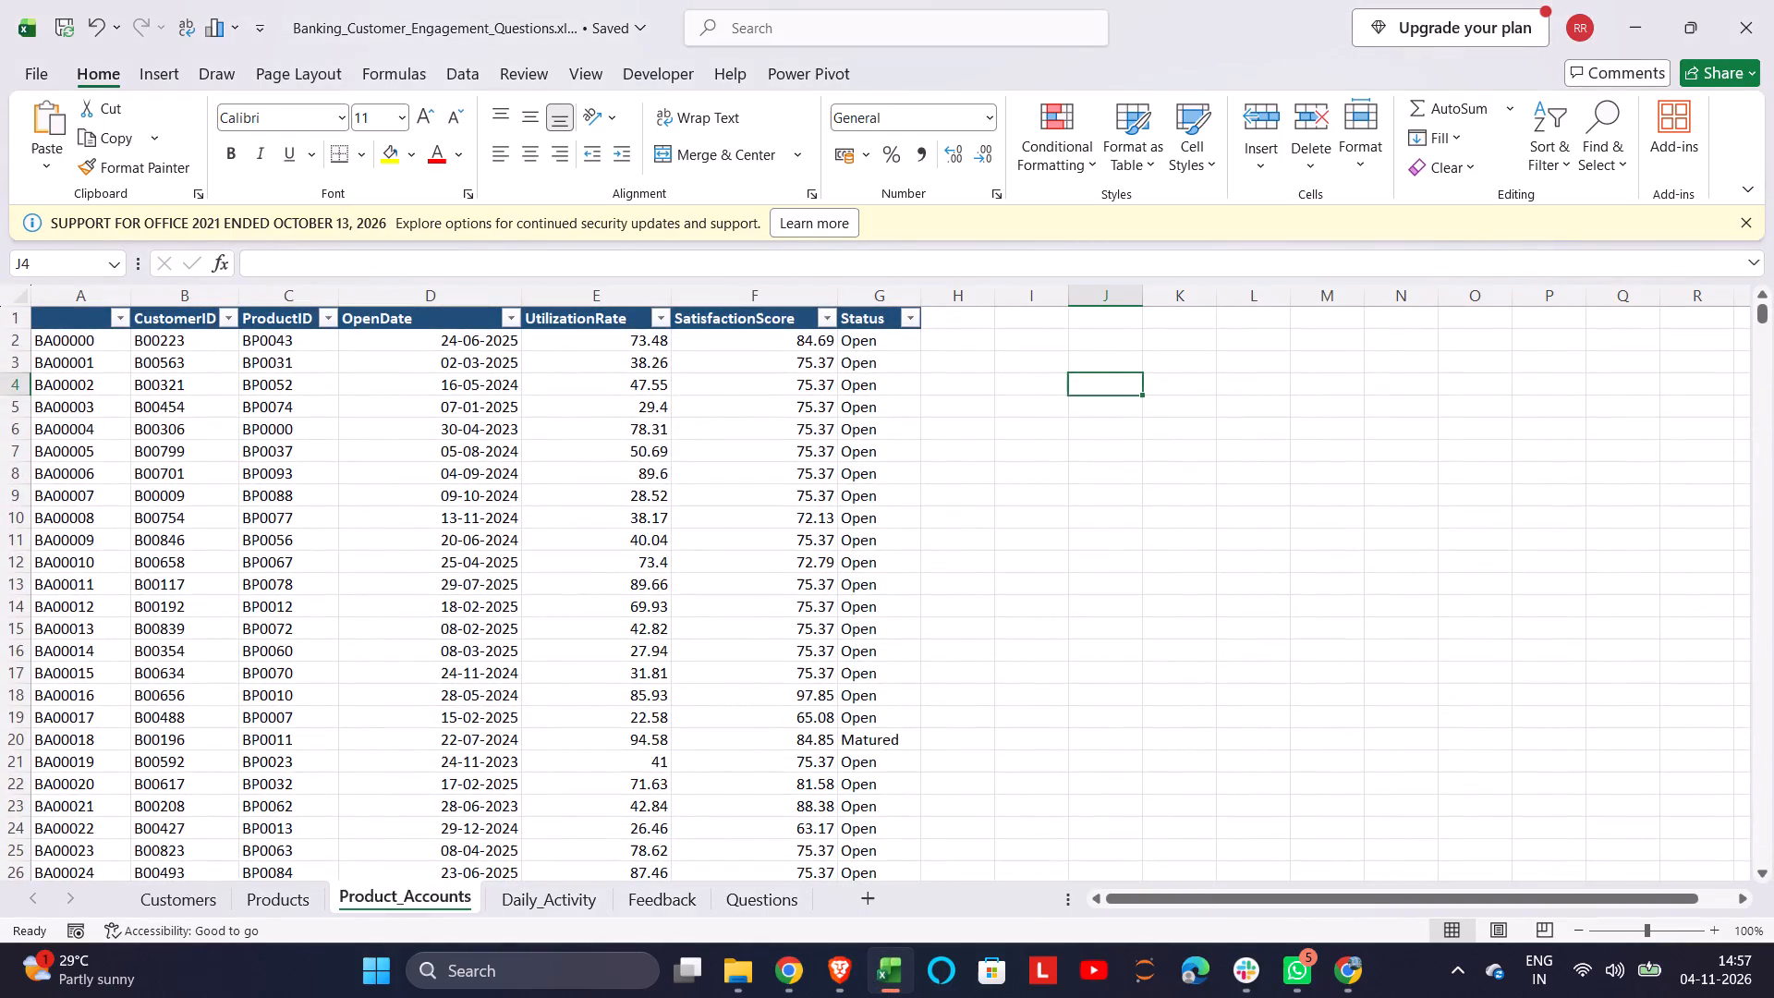
{"action": "left_click", "coordinate": [822, 318]}
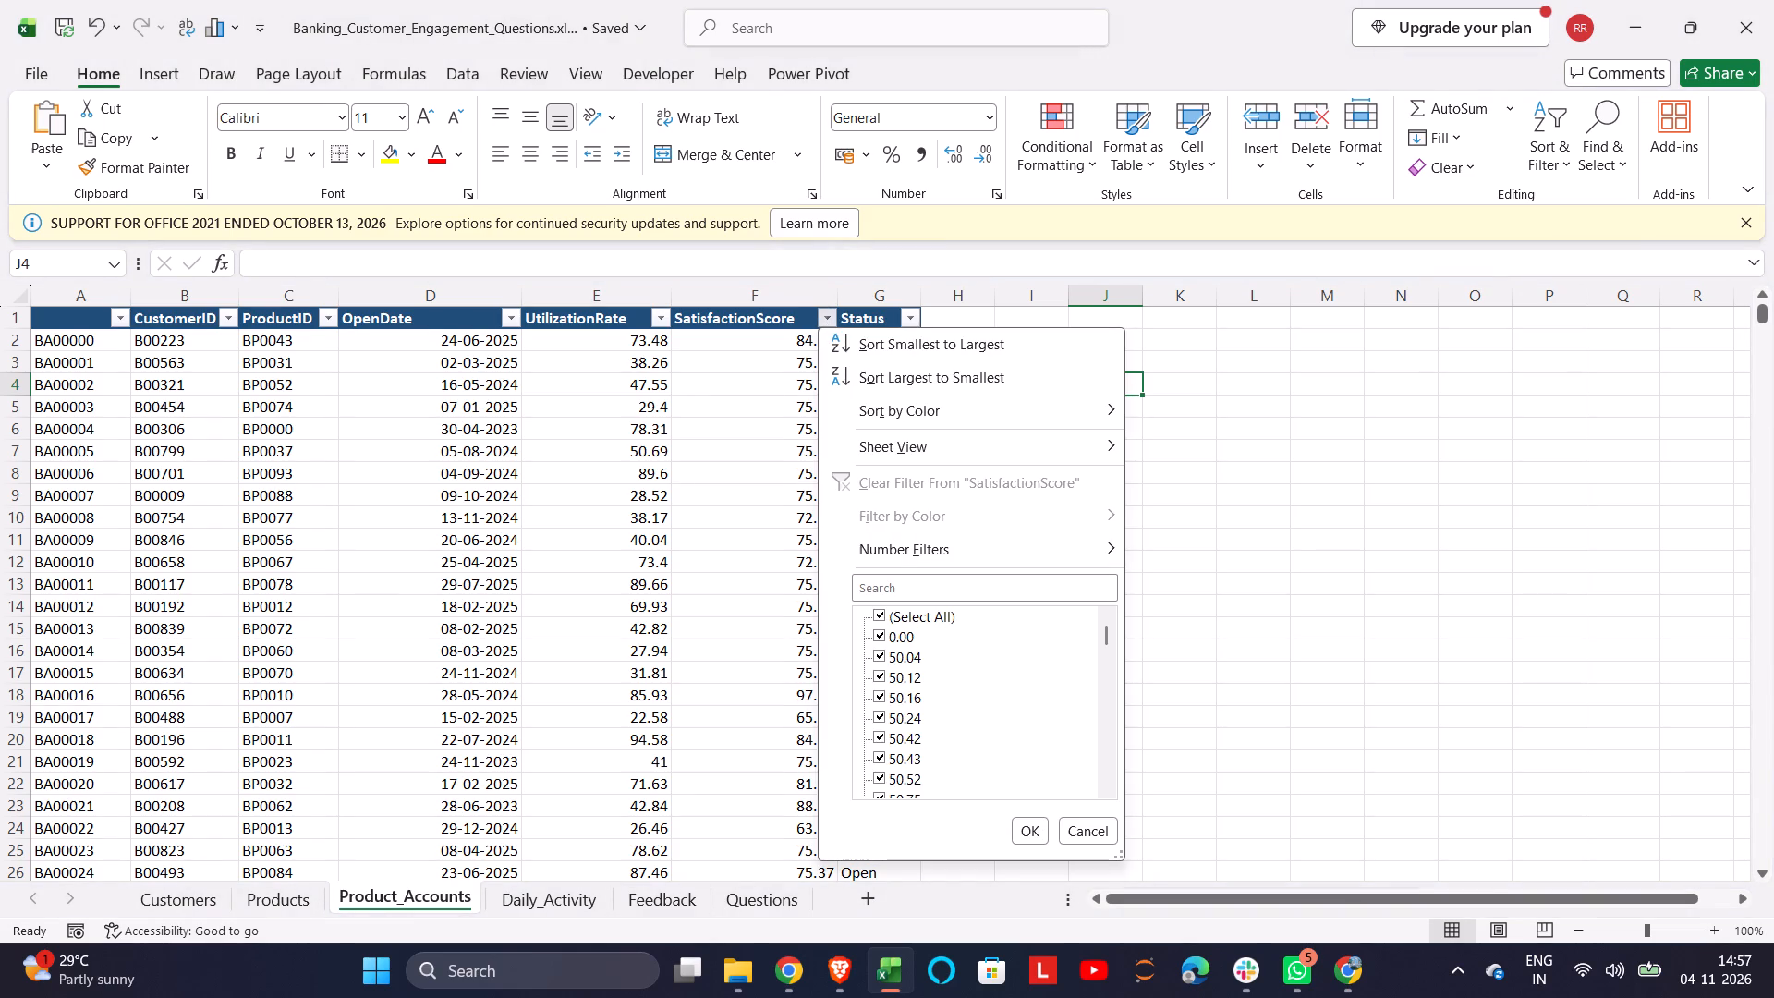
{"action": "scroll", "coordinate": [894, 630], "scroll_direction": "down", "scroll_amount": 3}
{"action": "scroll", "coordinate": [894, 630], "scroll_direction": "up", "scroll_amount": 3}
{"action": "left_click", "coordinate": [941, 584]}
{"action": "type", "text": "bla"}
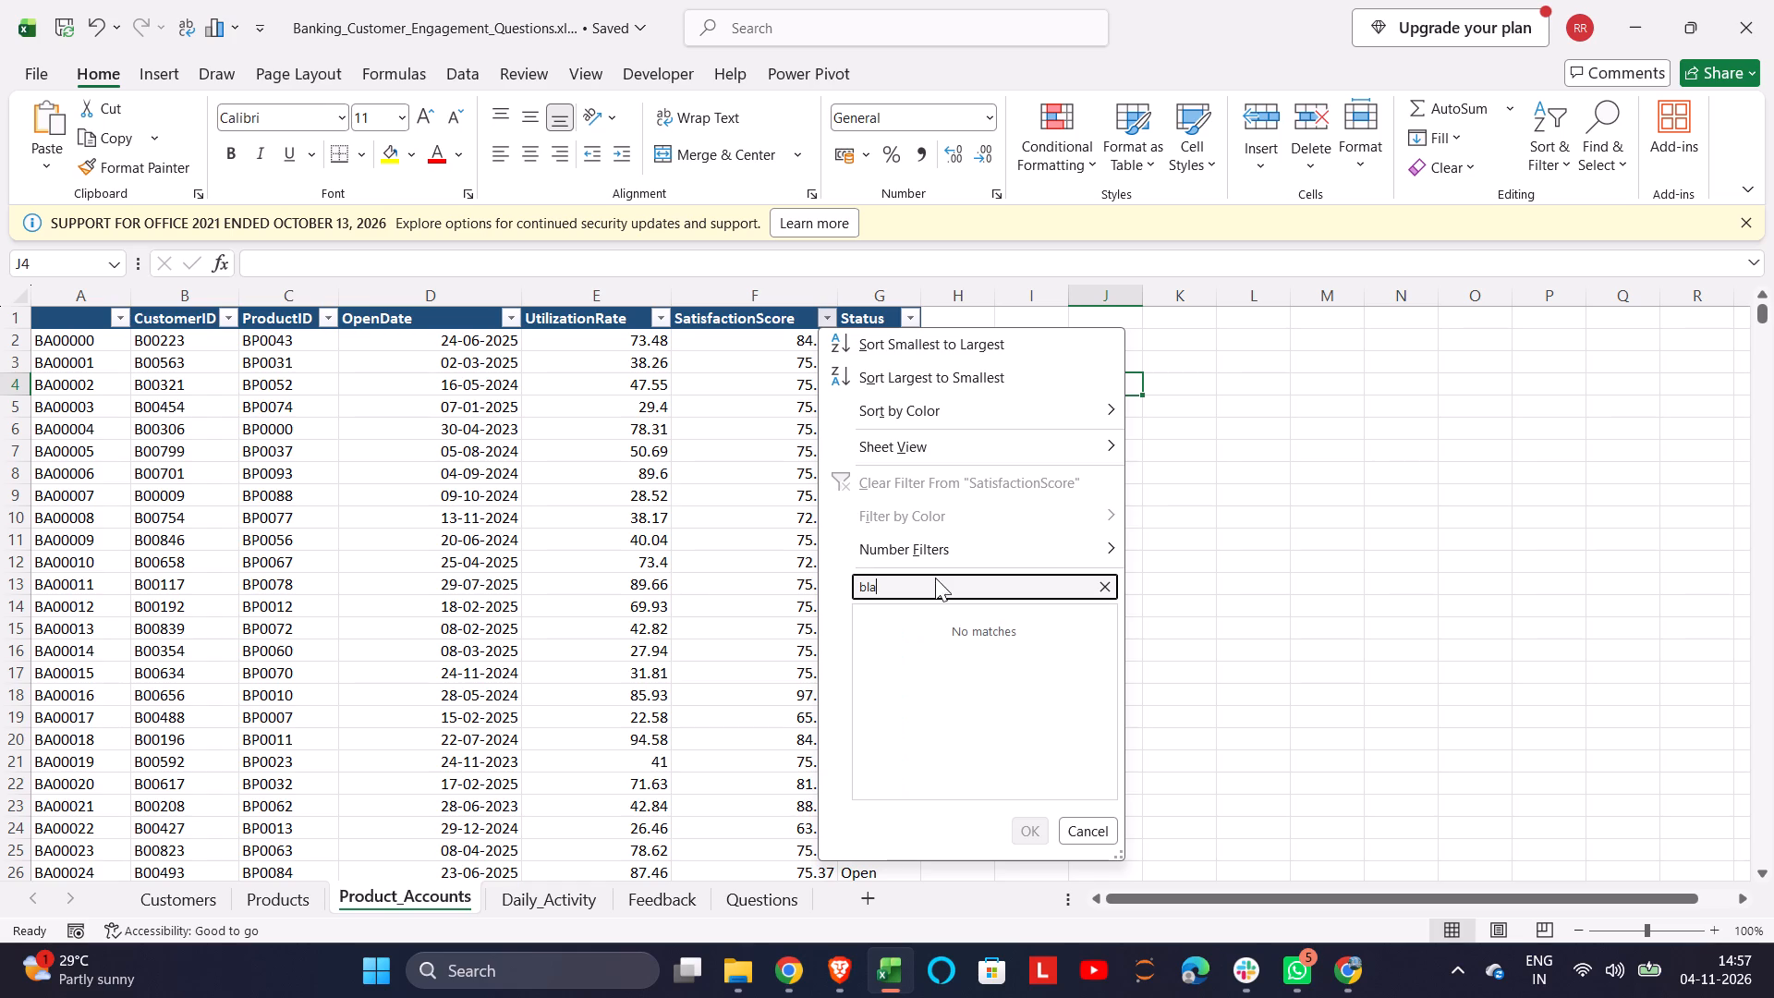
{"action": "type", "text": "nk"}
{"action": "left_click", "coordinate": [1173, 596]}
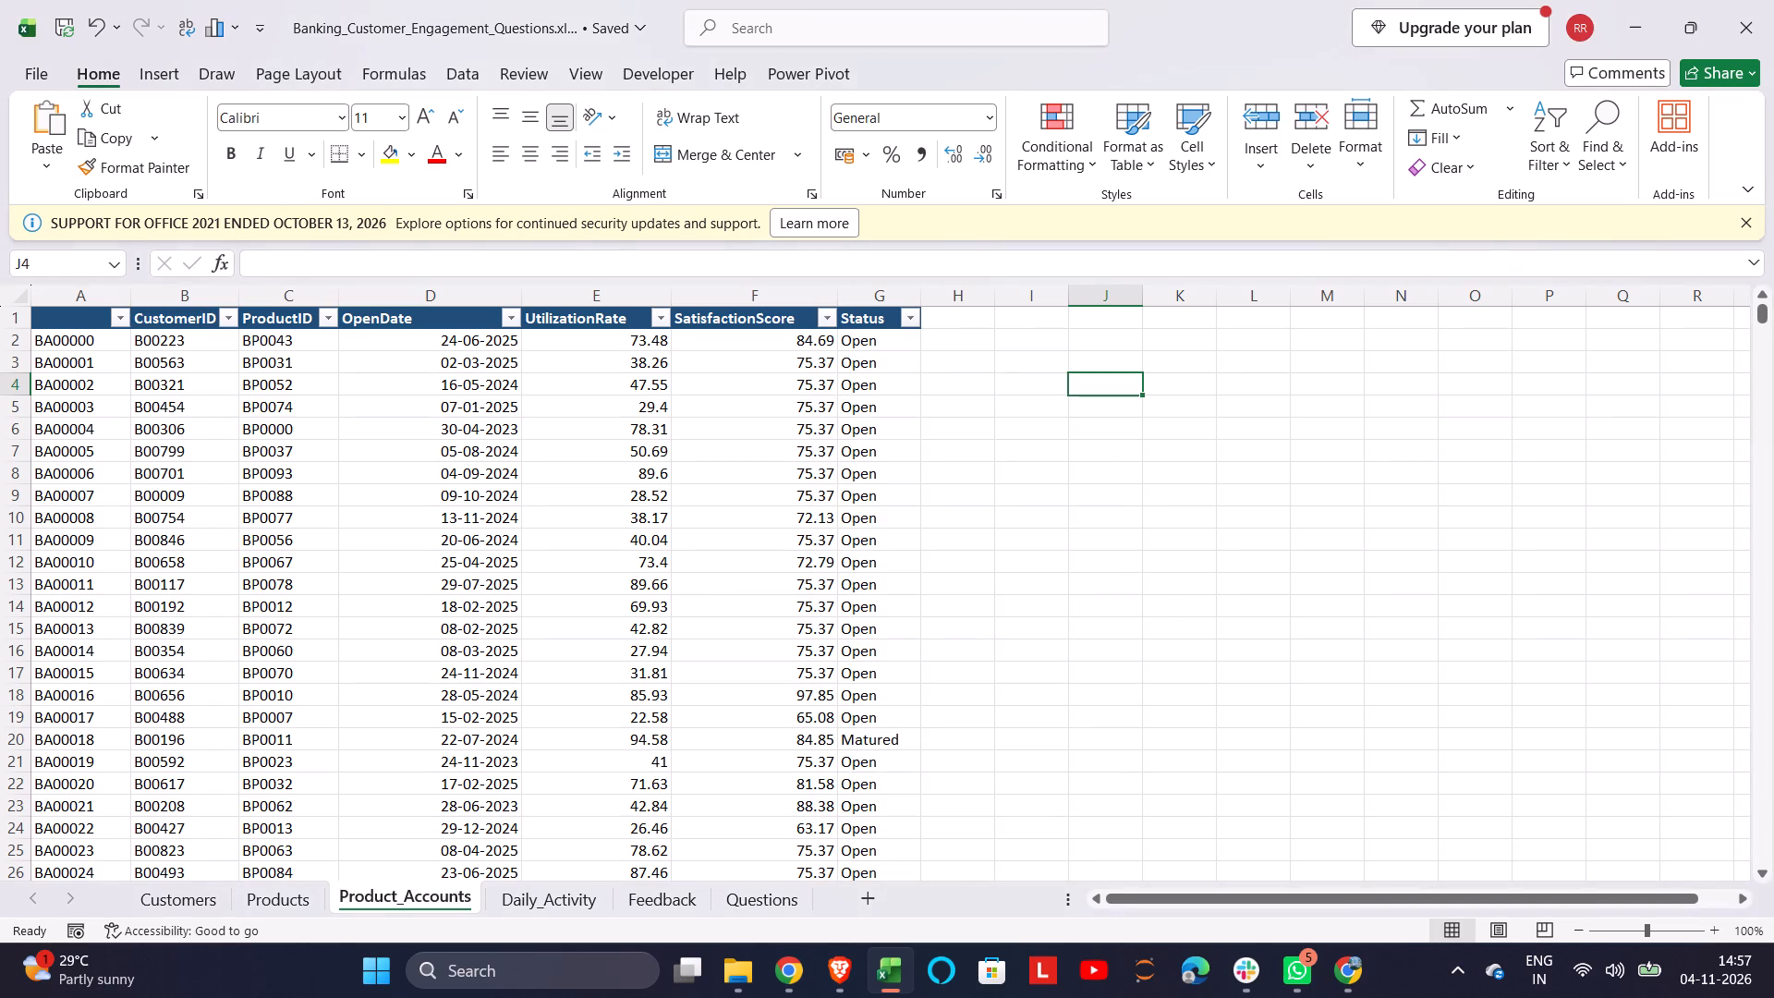
Reread ChatGPT's note on missing SatisfactionScore values, and enter =COUNTBLANK(F:F) in cell J6 of the Product_Accounts sheet.
{"action": "left_click", "coordinate": [843, 960]}
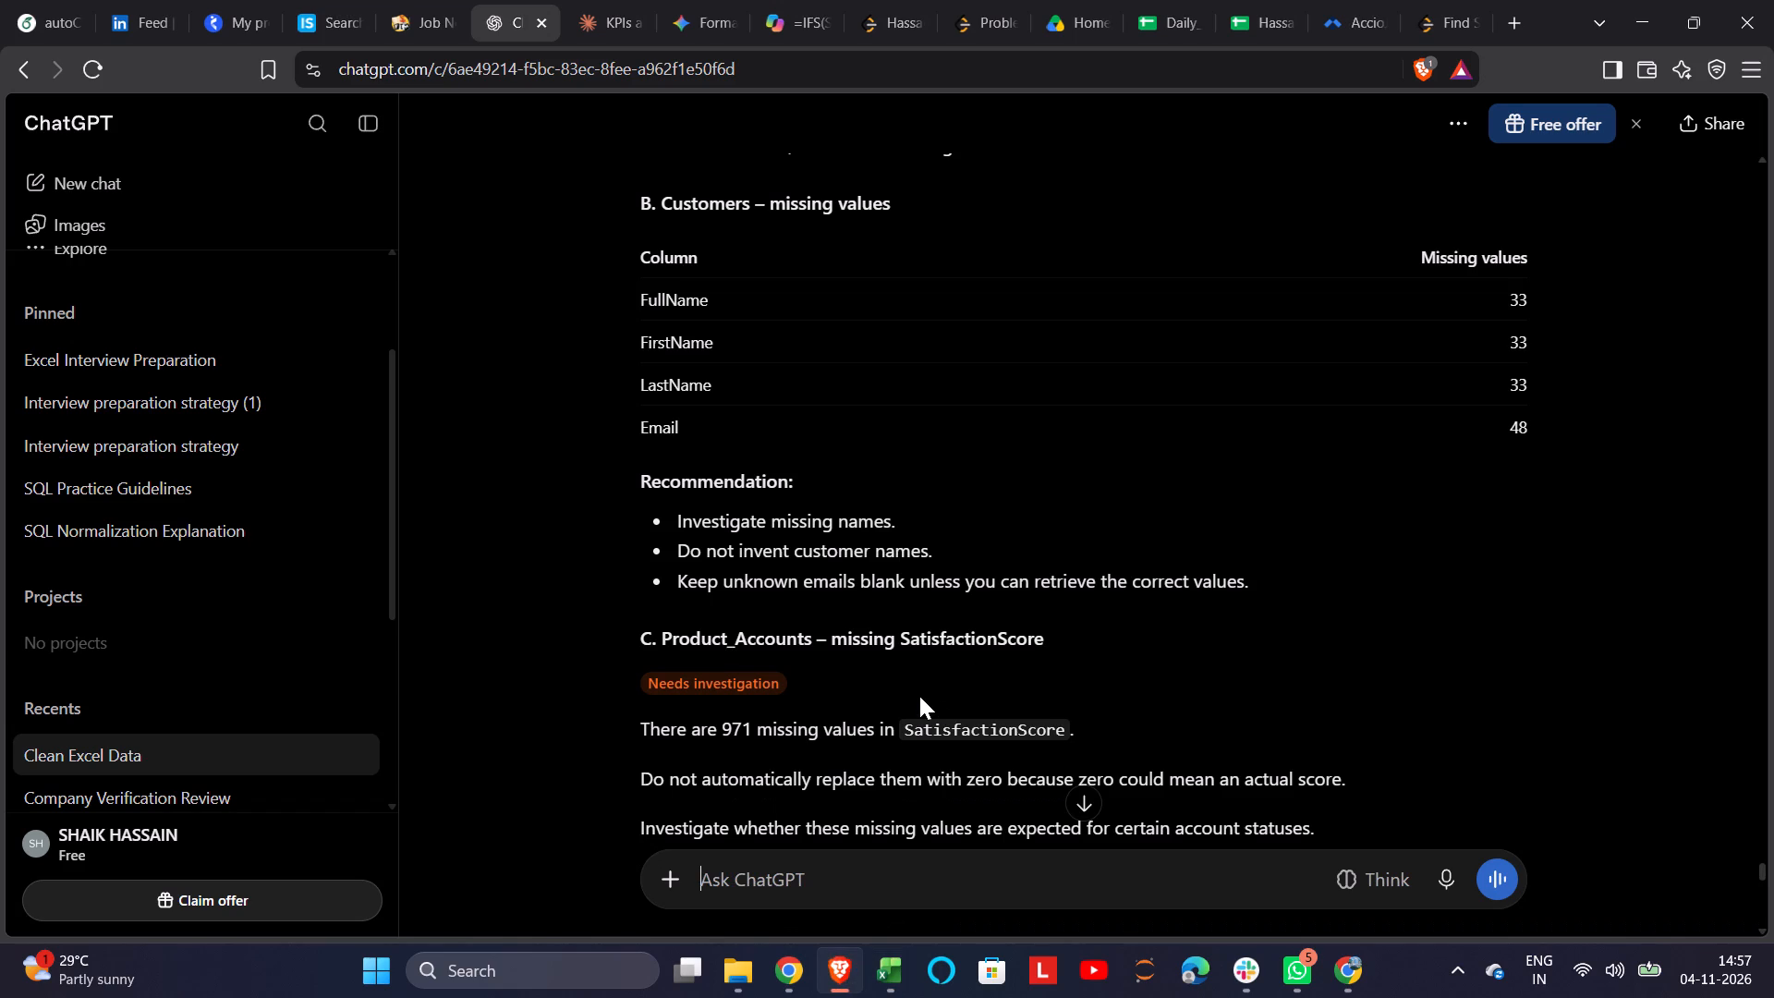
{"action": "scroll", "coordinate": [919, 696], "scroll_direction": "down", "scroll_amount": 1}
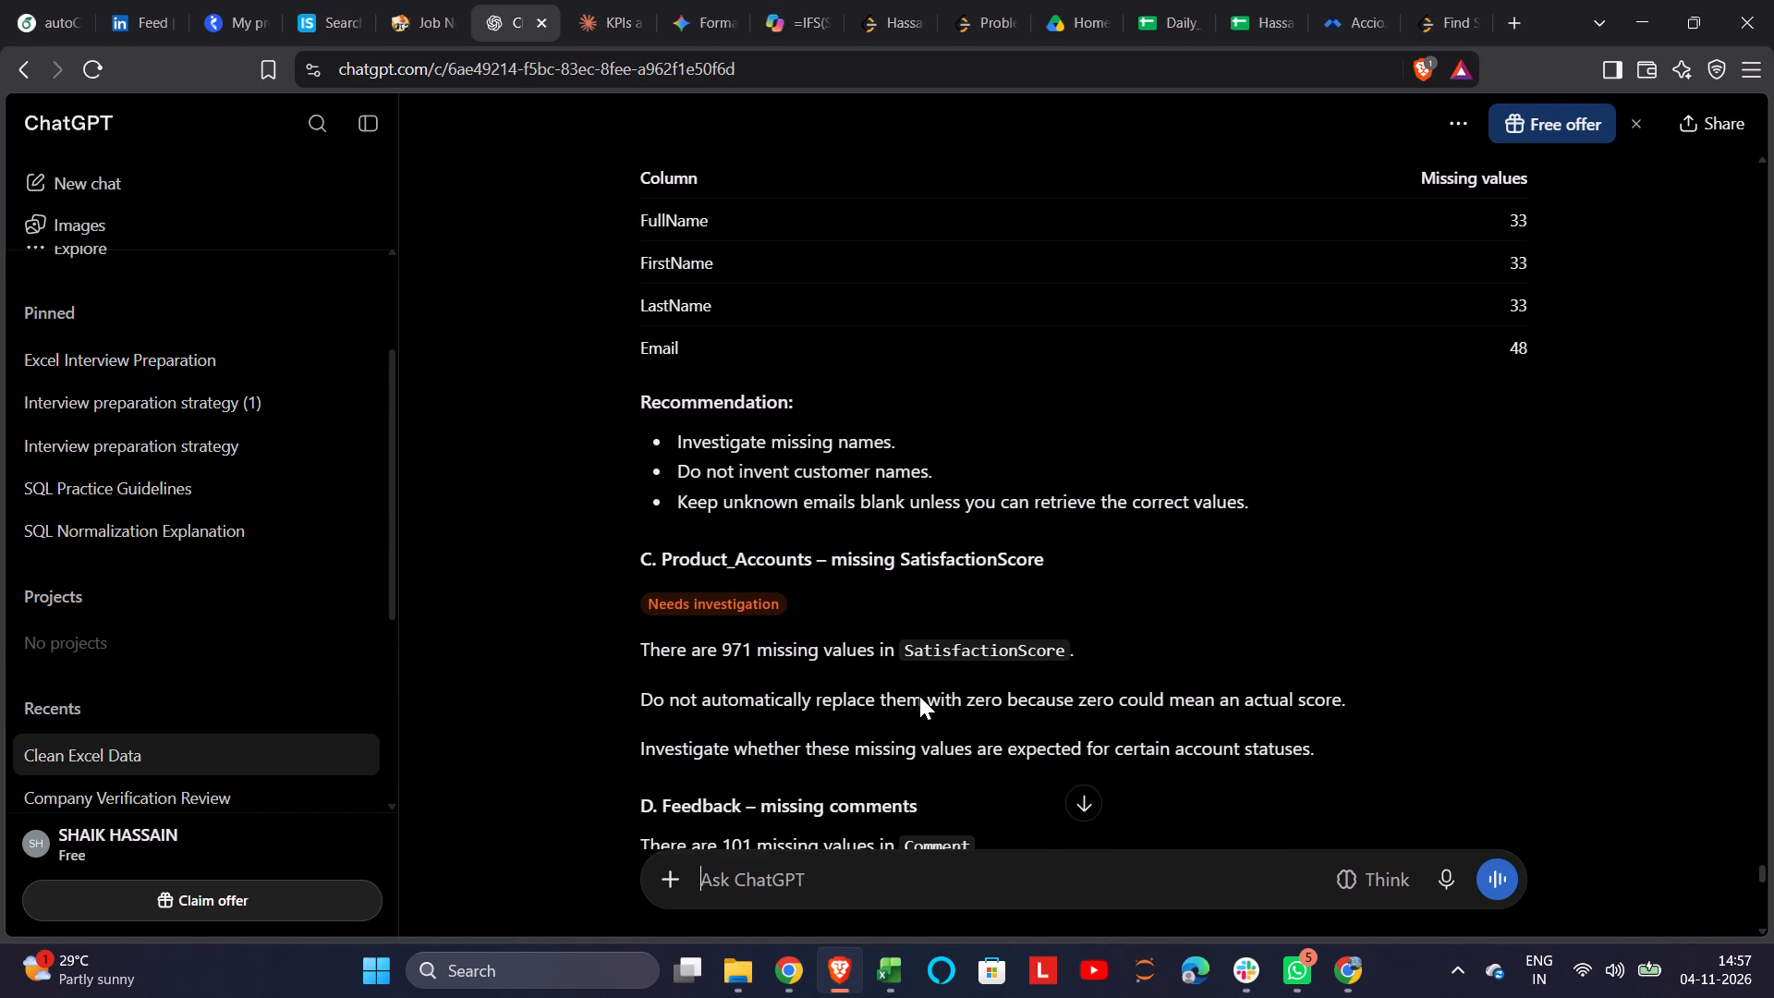
{"action": "scroll", "coordinate": [919, 696], "scroll_direction": "down", "scroll_amount": 2}
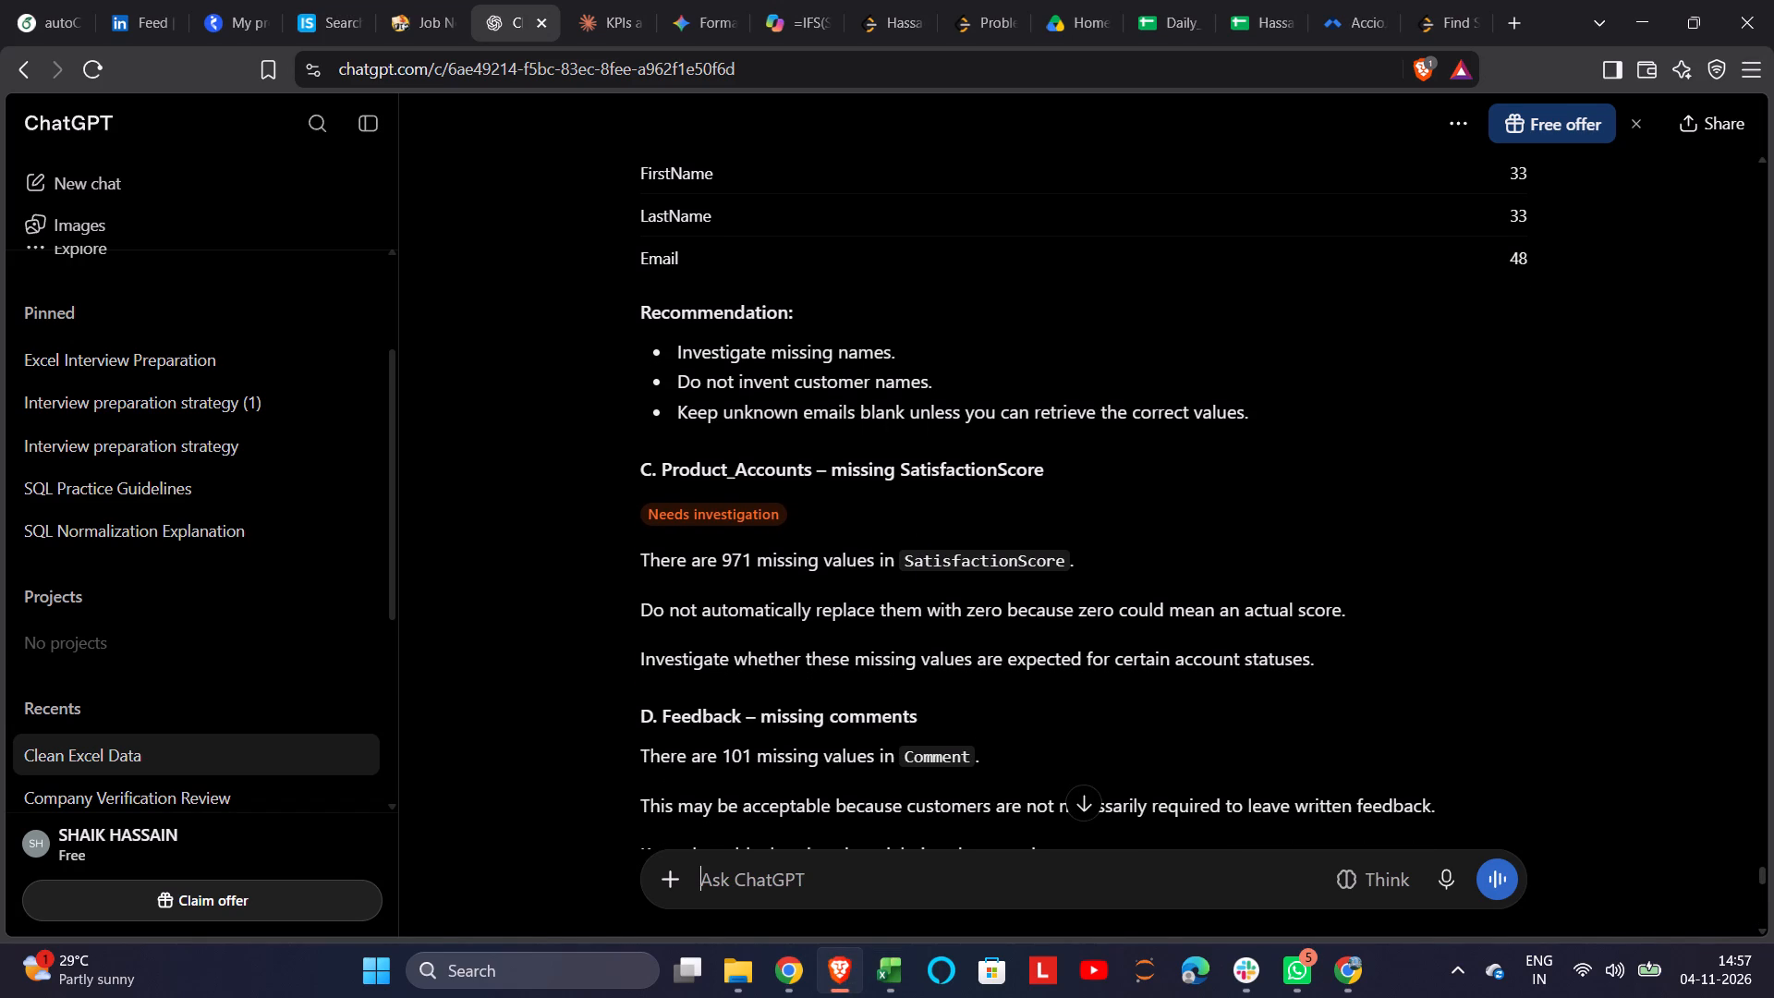
{"action": "scroll", "coordinate": [919, 696], "scroll_direction": "down", "scroll_amount": 1}
{"action": "left_click", "coordinate": [874, 986]}
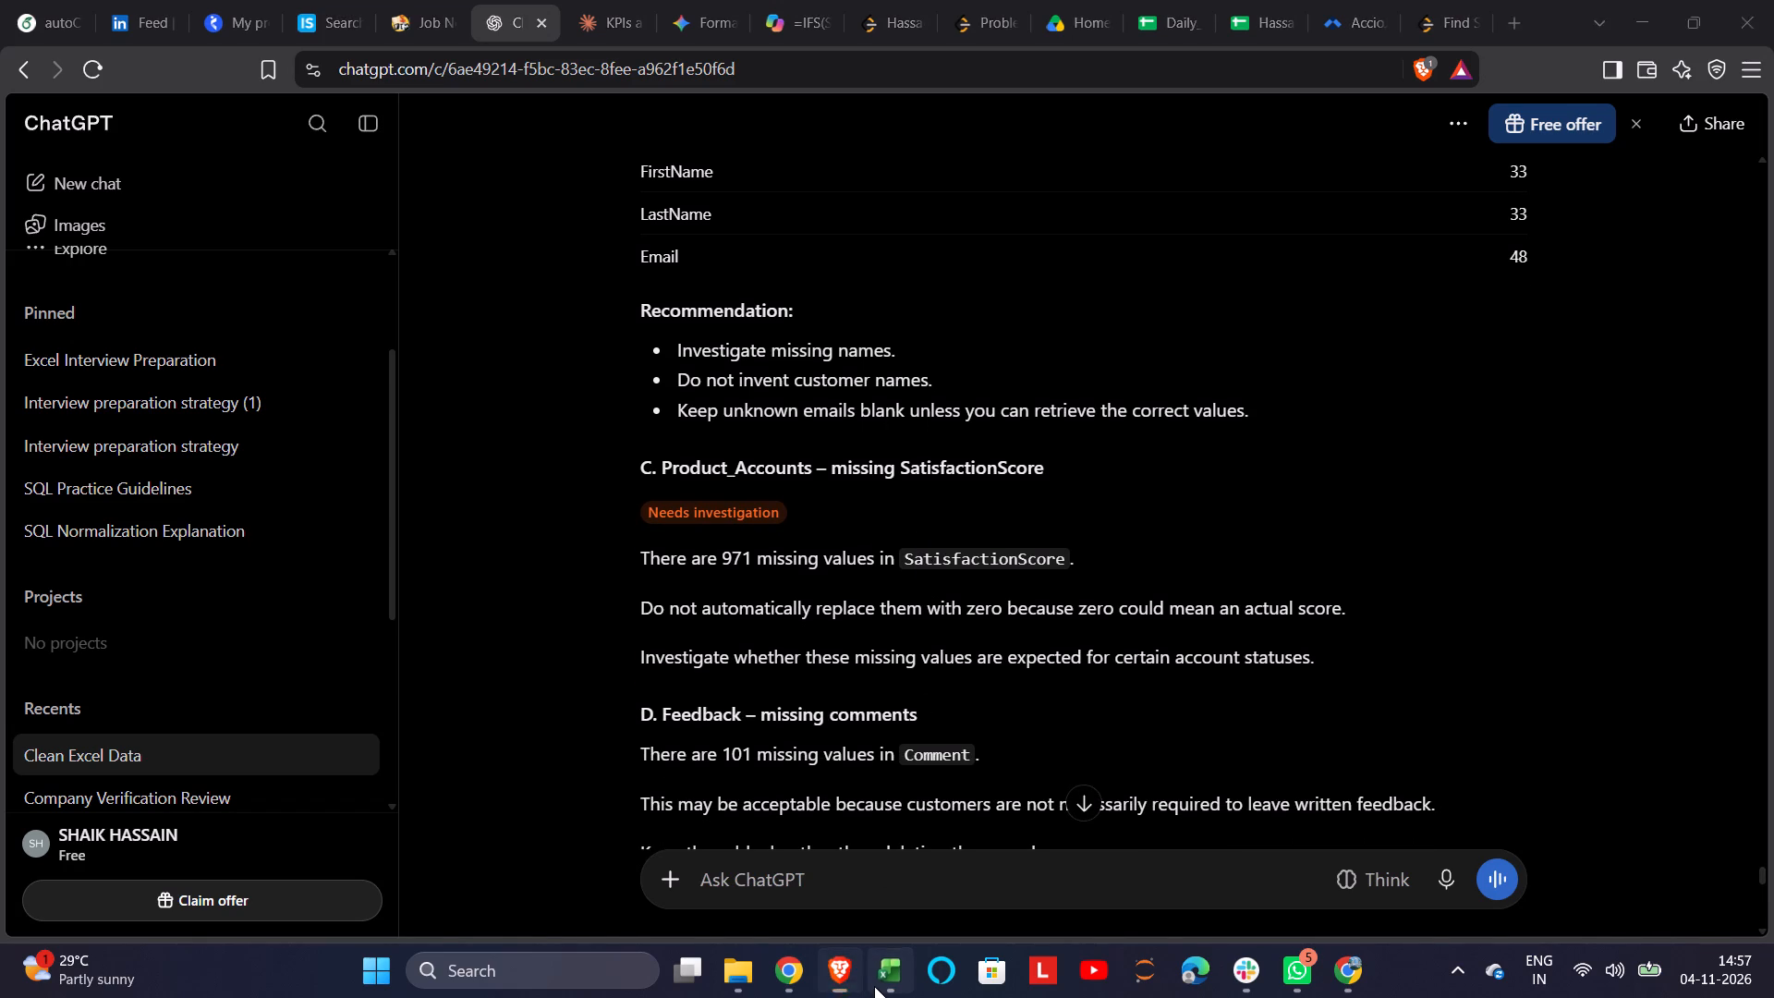
{"action": "left_click", "coordinate": [1017, 582]}
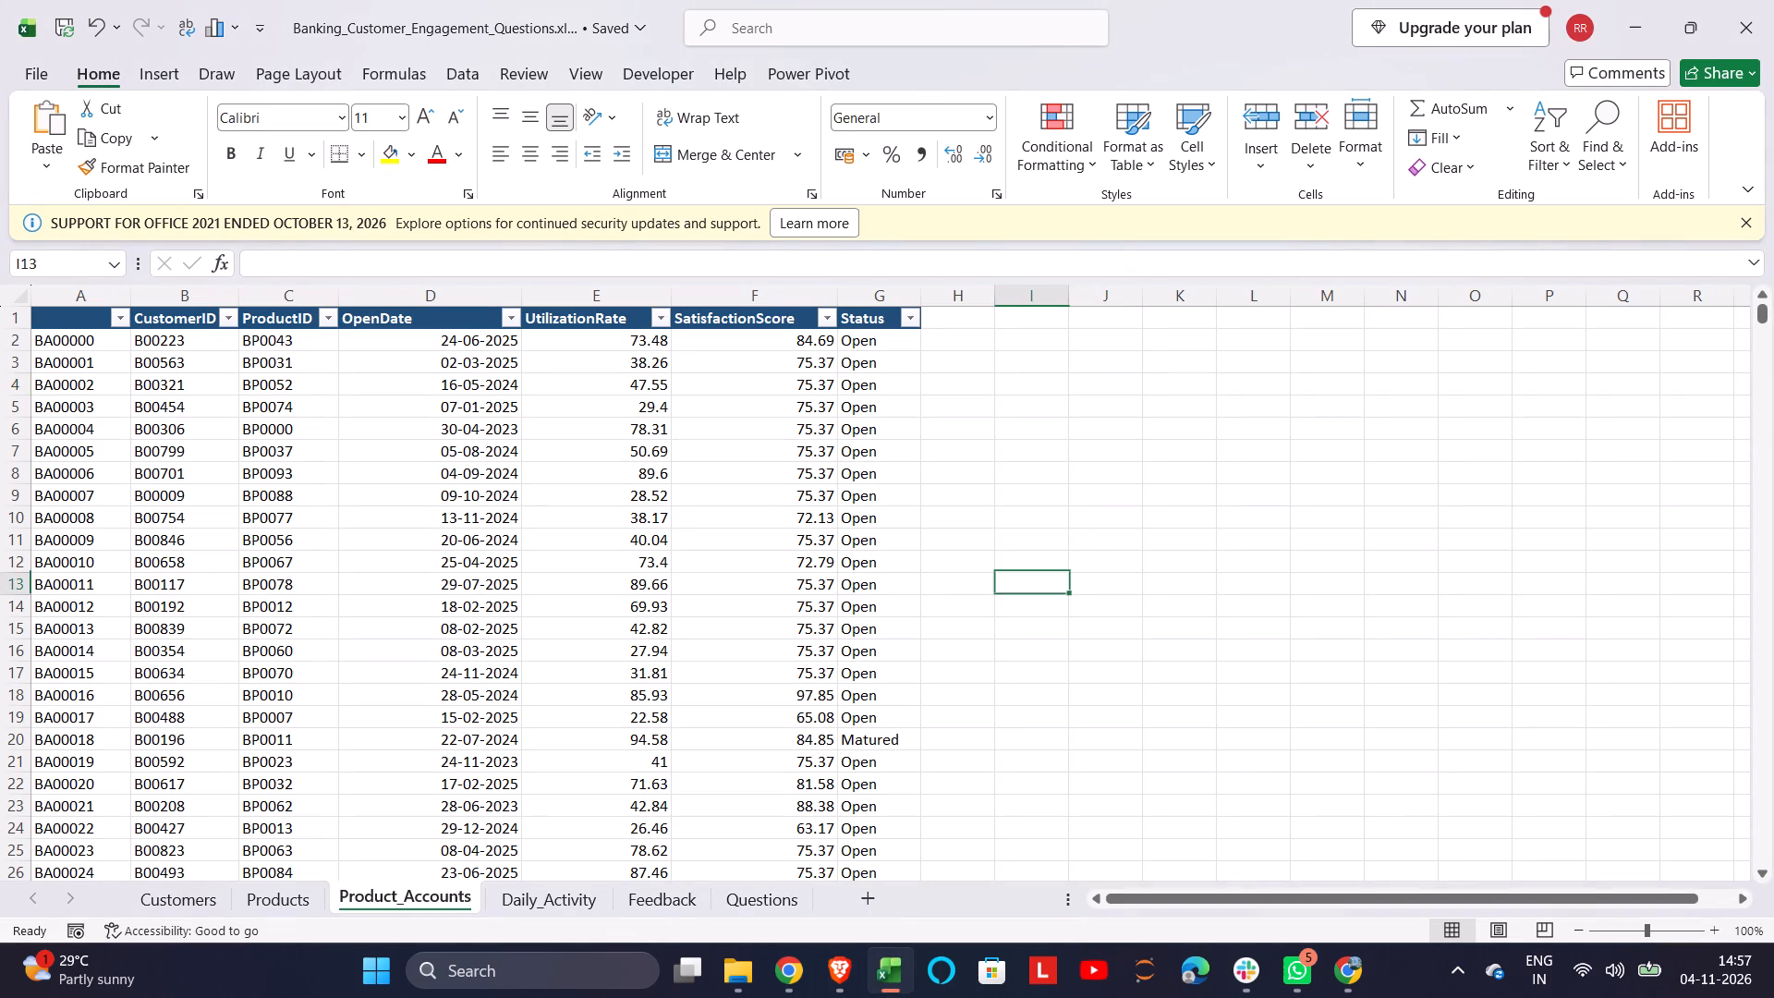
{"action": "left_click", "coordinate": [1072, 435]}
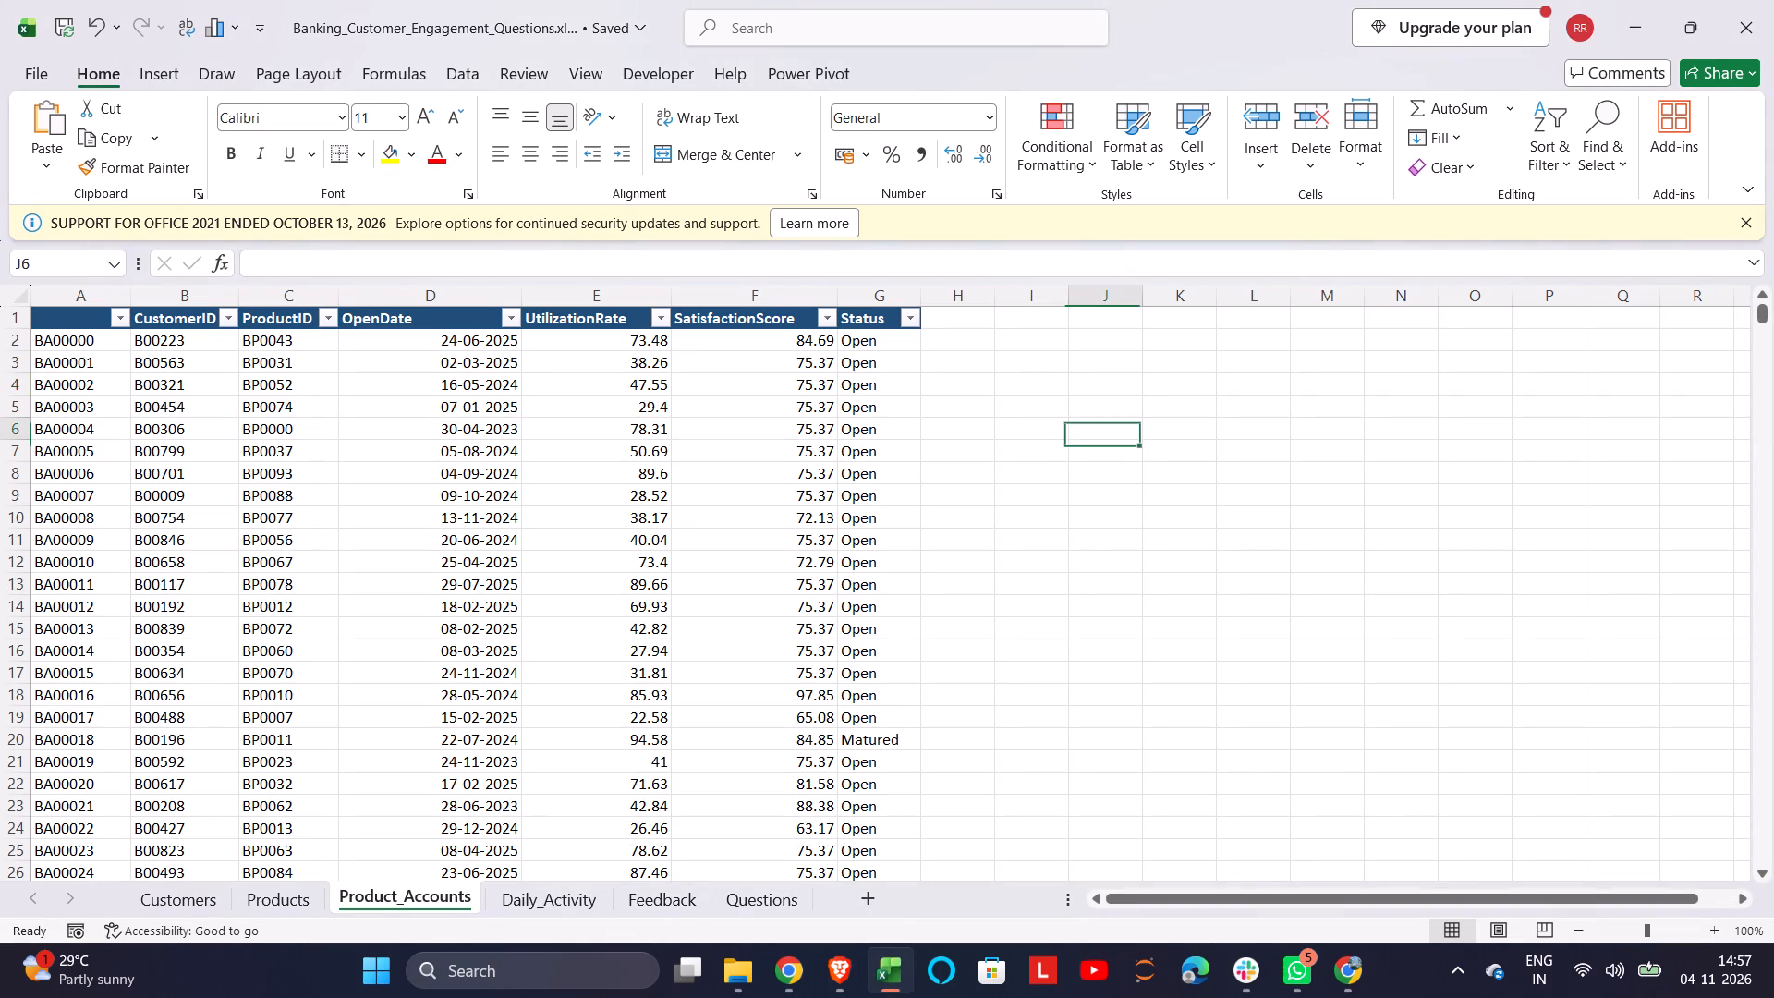
{"action": "double_click", "coordinate": [1084, 427]}
{"action": "type", "text": "=count"}
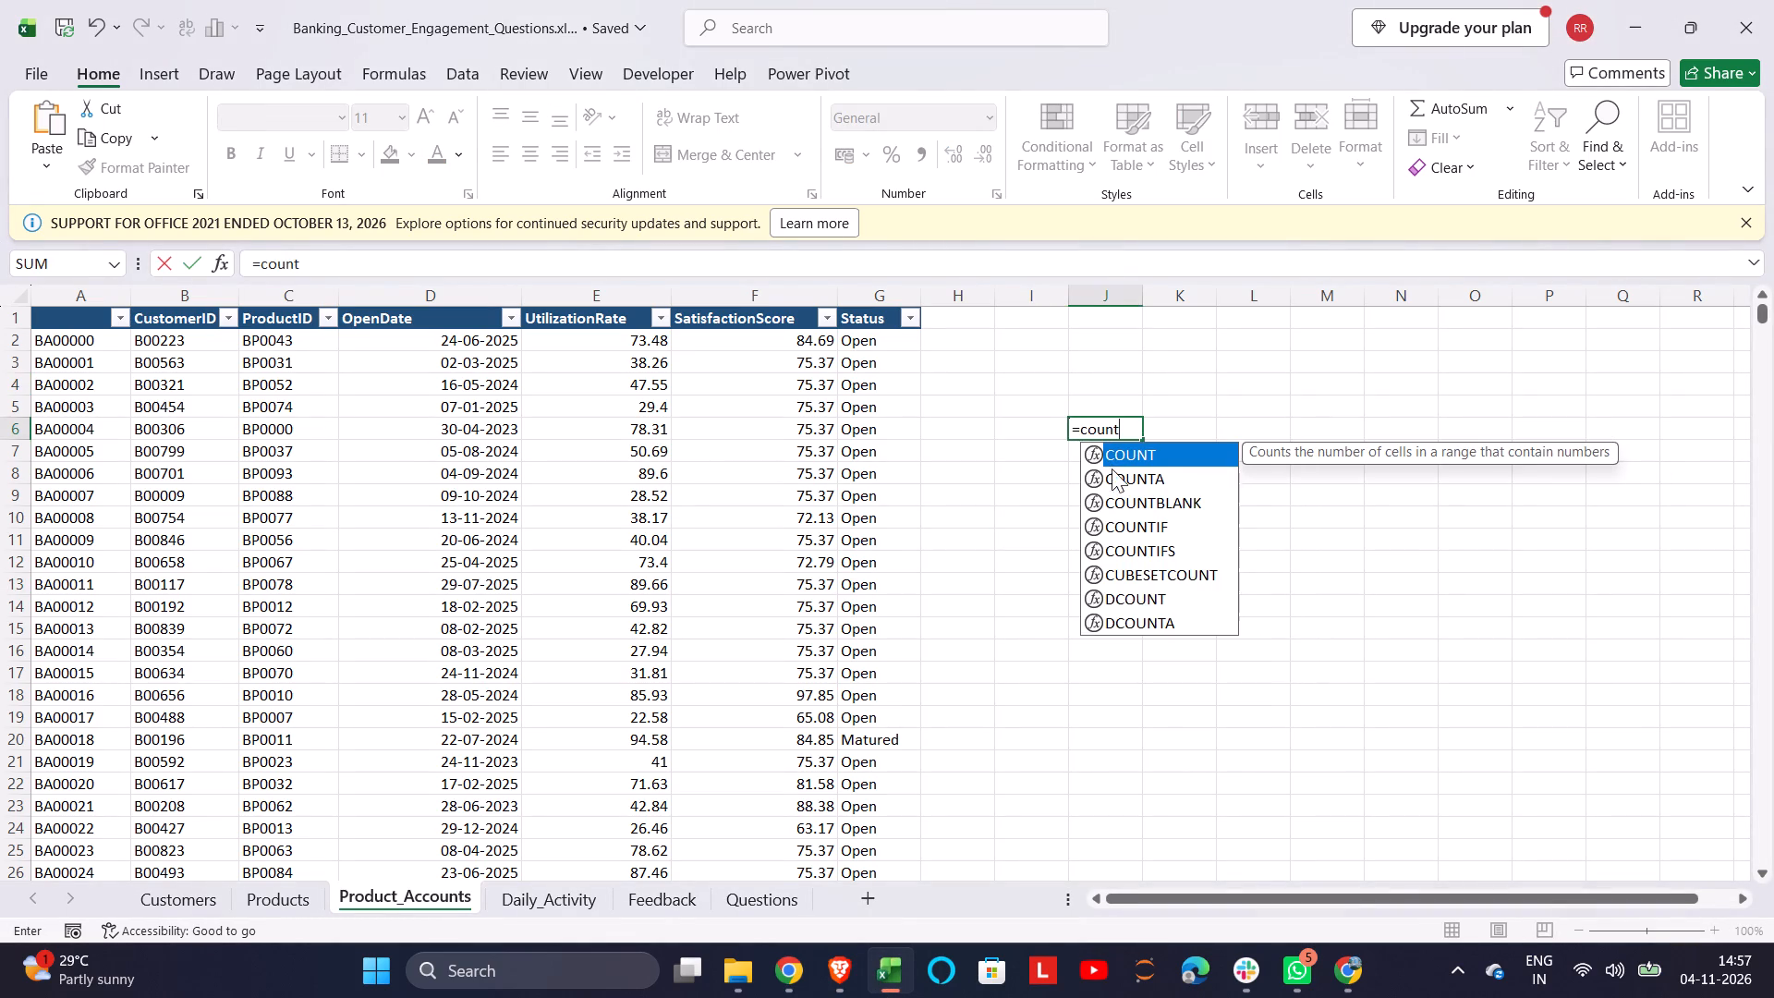
{"action": "left_click", "coordinate": [1112, 493]}
{"action": "left_click", "coordinate": [1112, 493]}
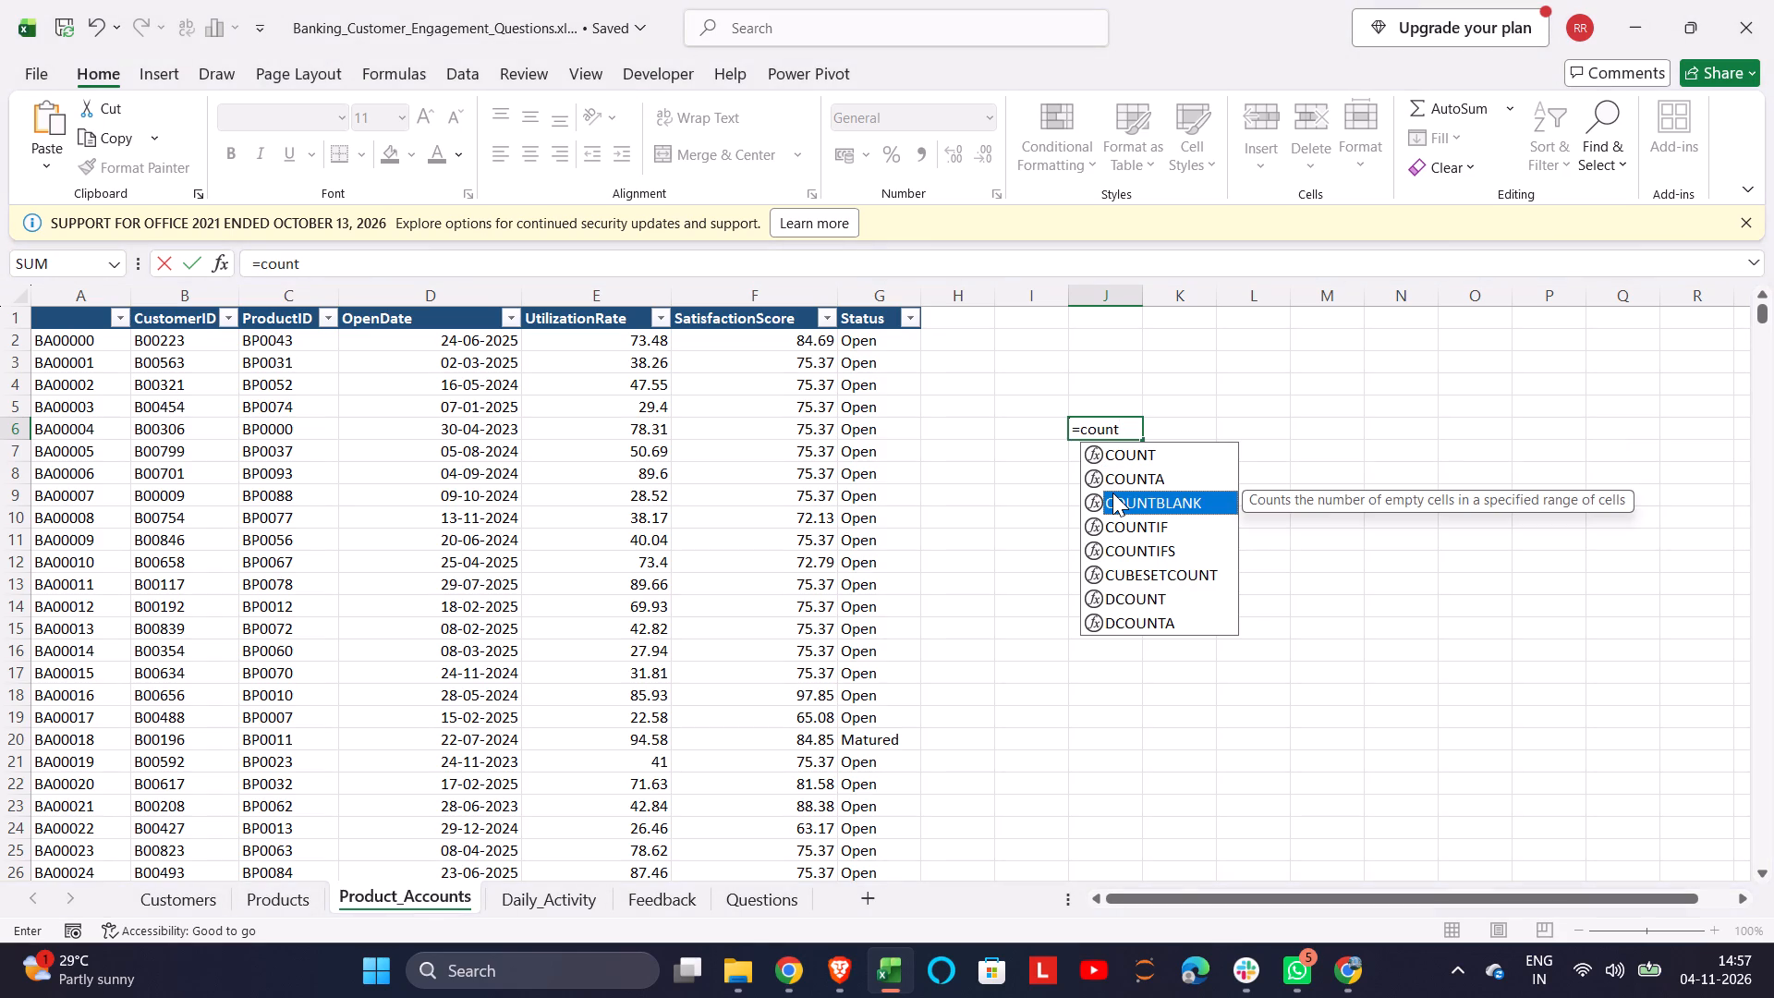
{"action": "double_click", "coordinate": [1112, 493]}
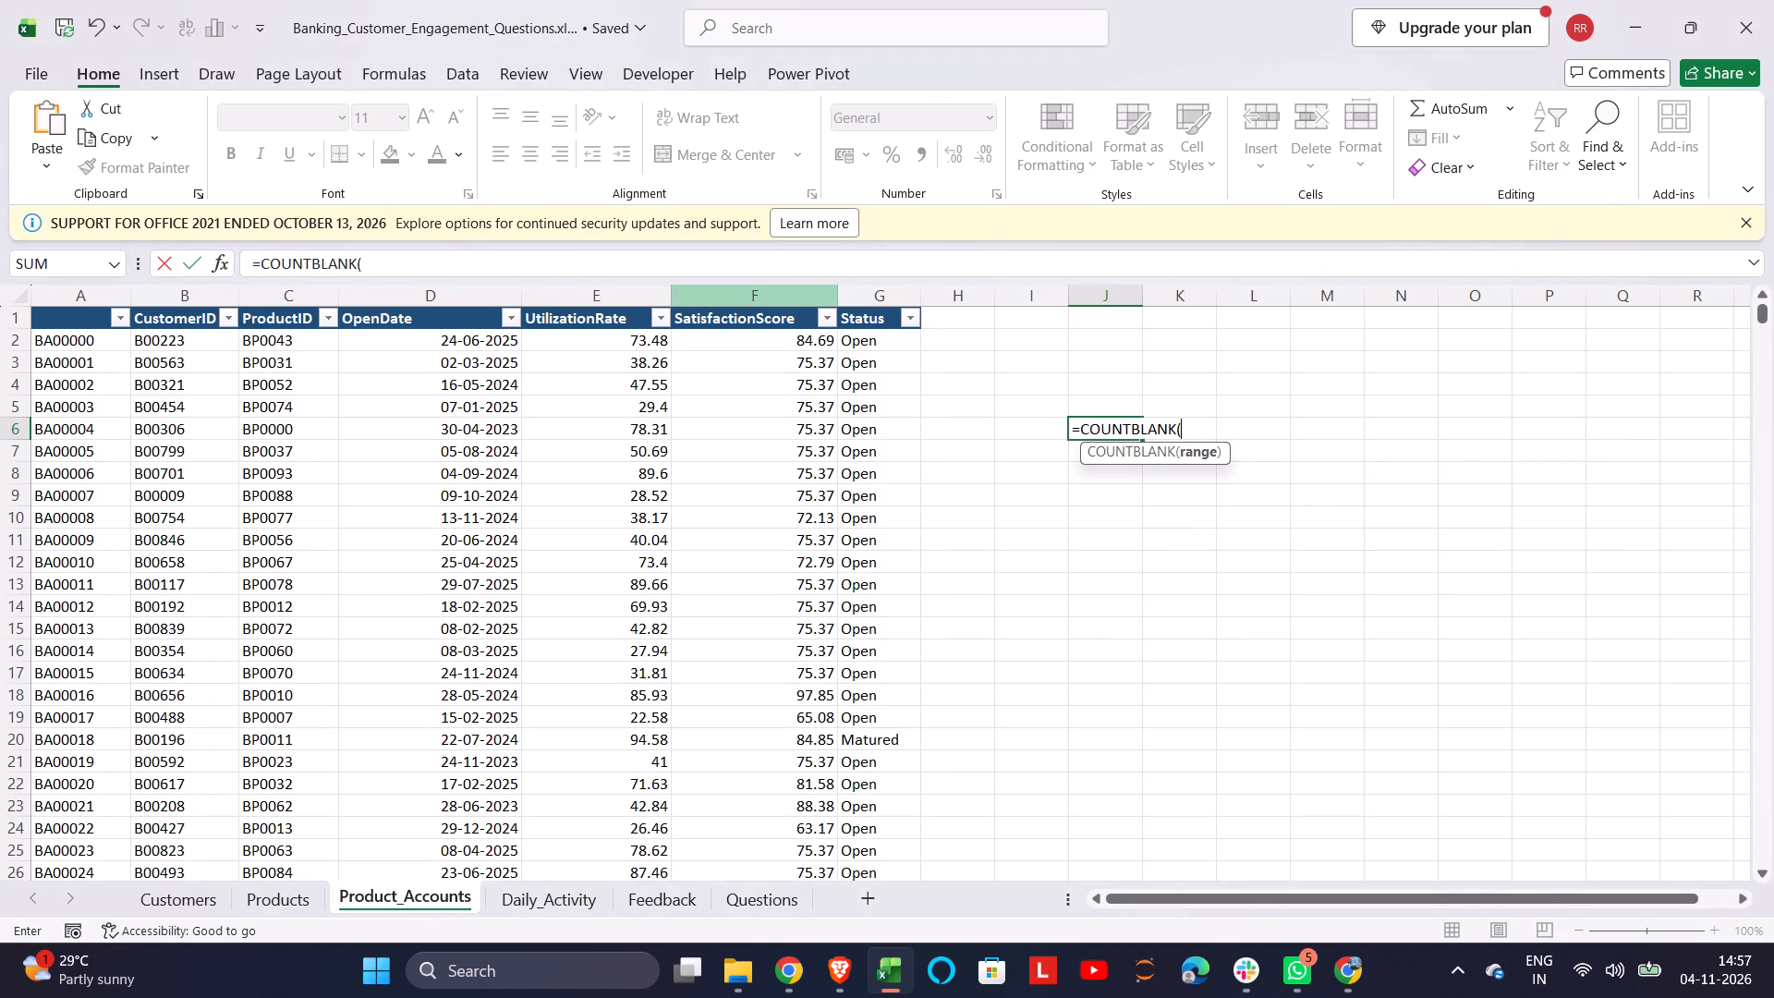
{"action": "left_click", "coordinate": [769, 304]}
{"action": "key", "text": "Return"}
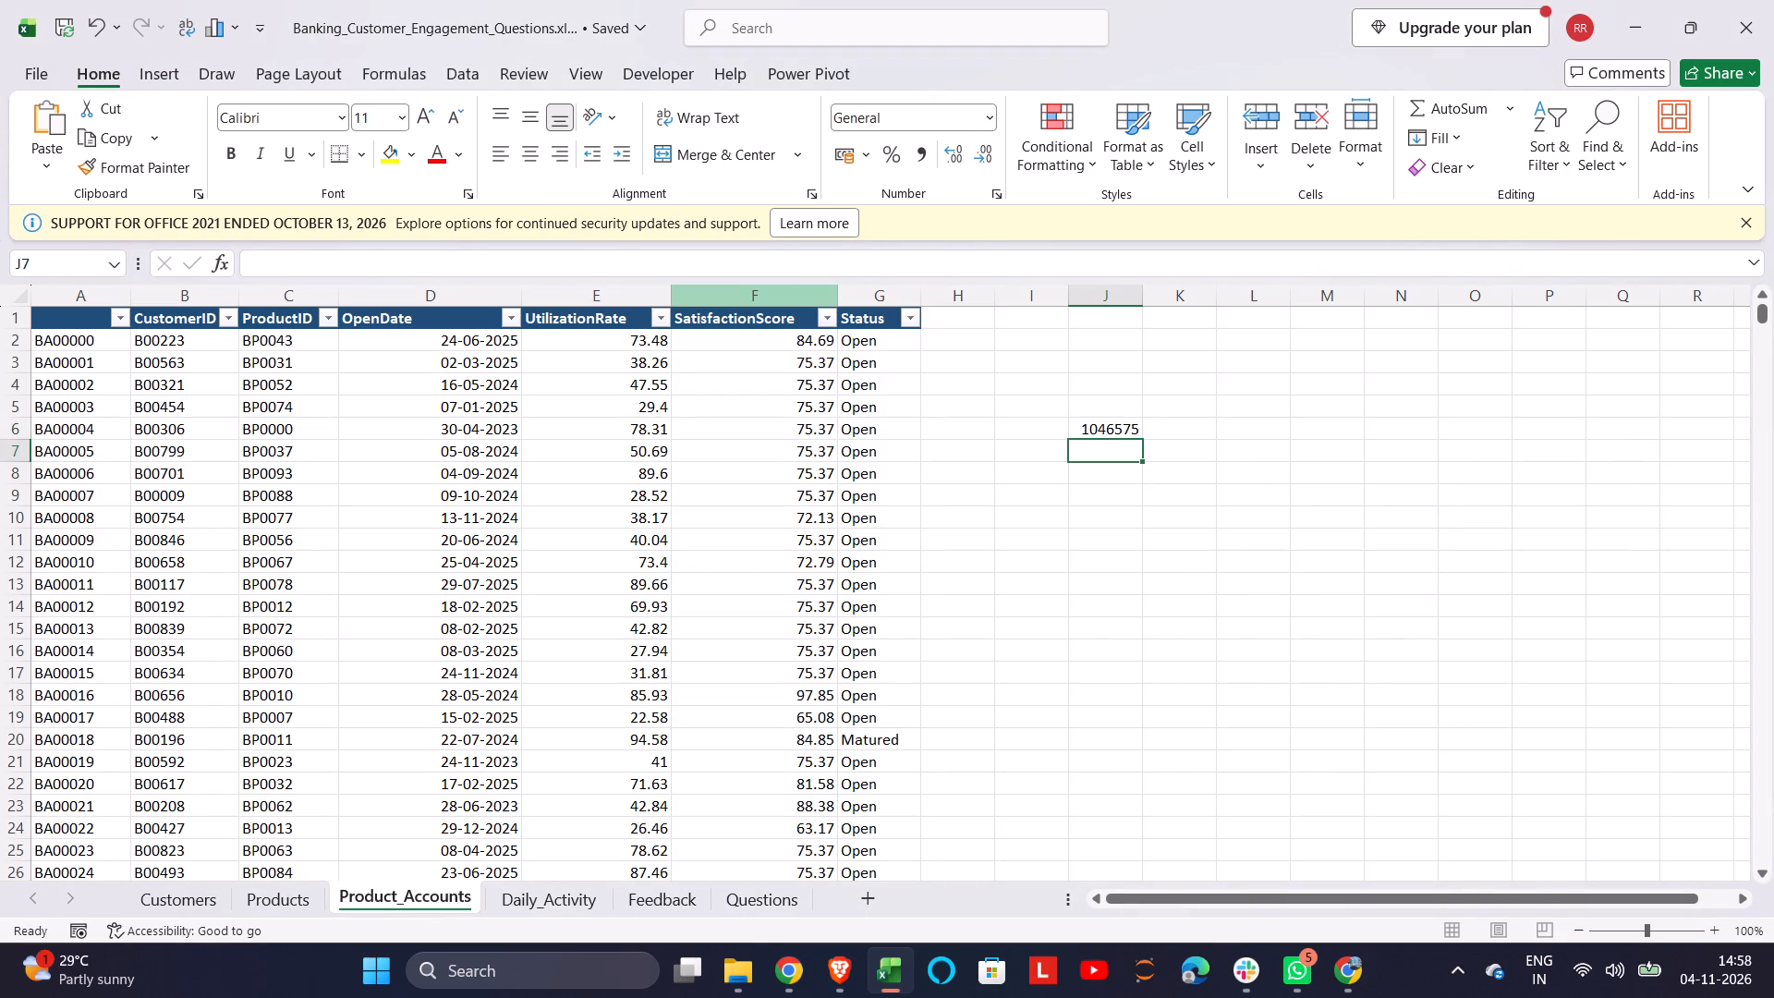
Change the COUNTBLANK range in J6 to the SatisfactionScore data cells only, F2:F2001.
{"action": "double_click", "coordinate": [1109, 430]}
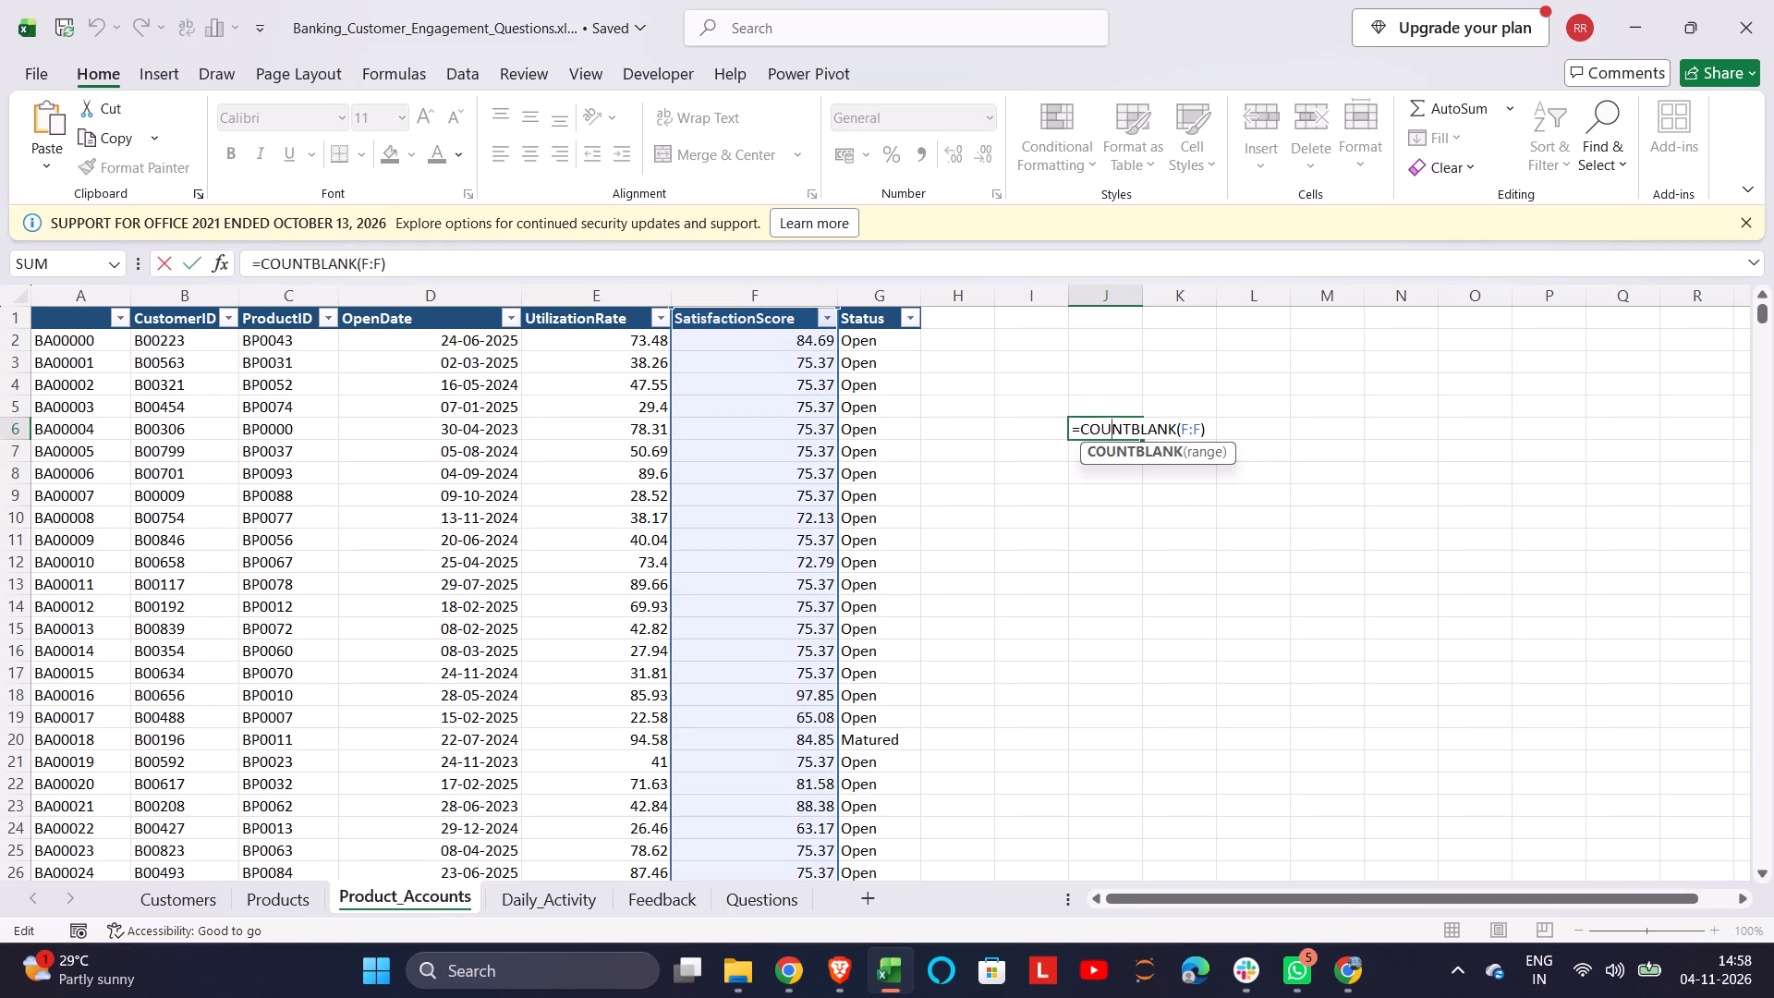
{"action": "left_click", "coordinate": [1184, 429]}
{"action": "left_click", "coordinate": [1185, 429]}
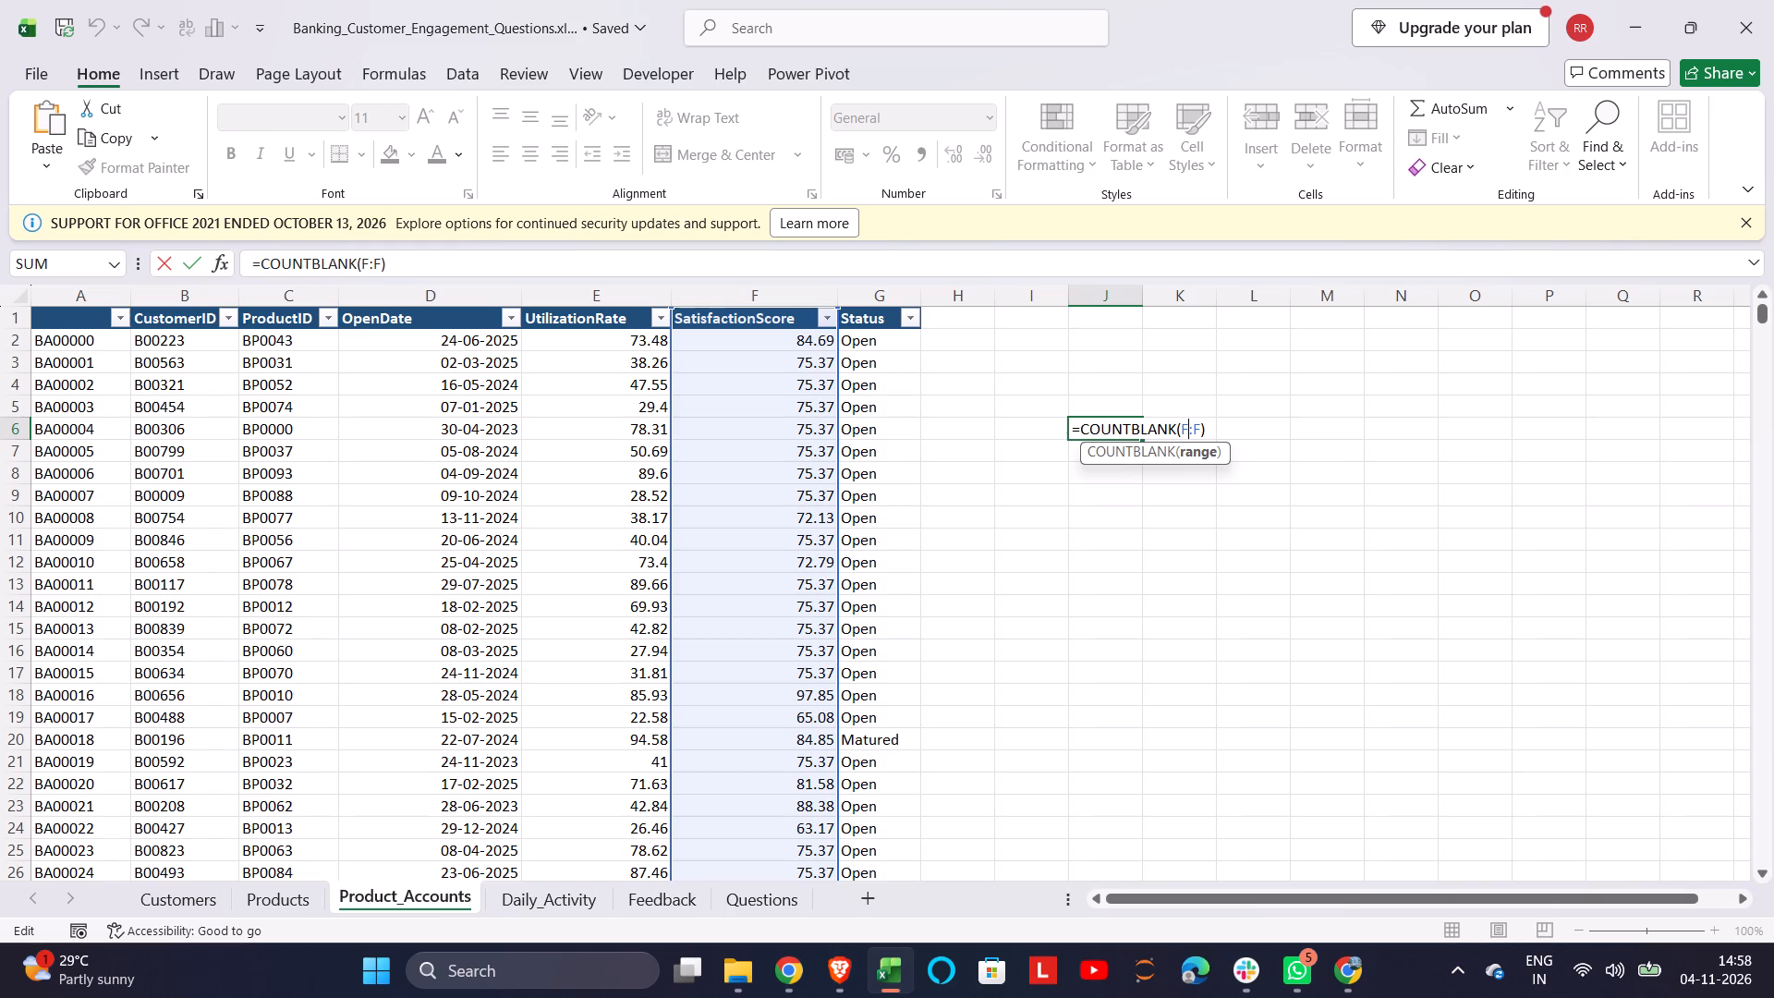
{"action": "left_click", "coordinate": [1202, 429]}
{"action": "key", "text": "BackSpace"}
{"action": "key", "text": "BackSpace"}
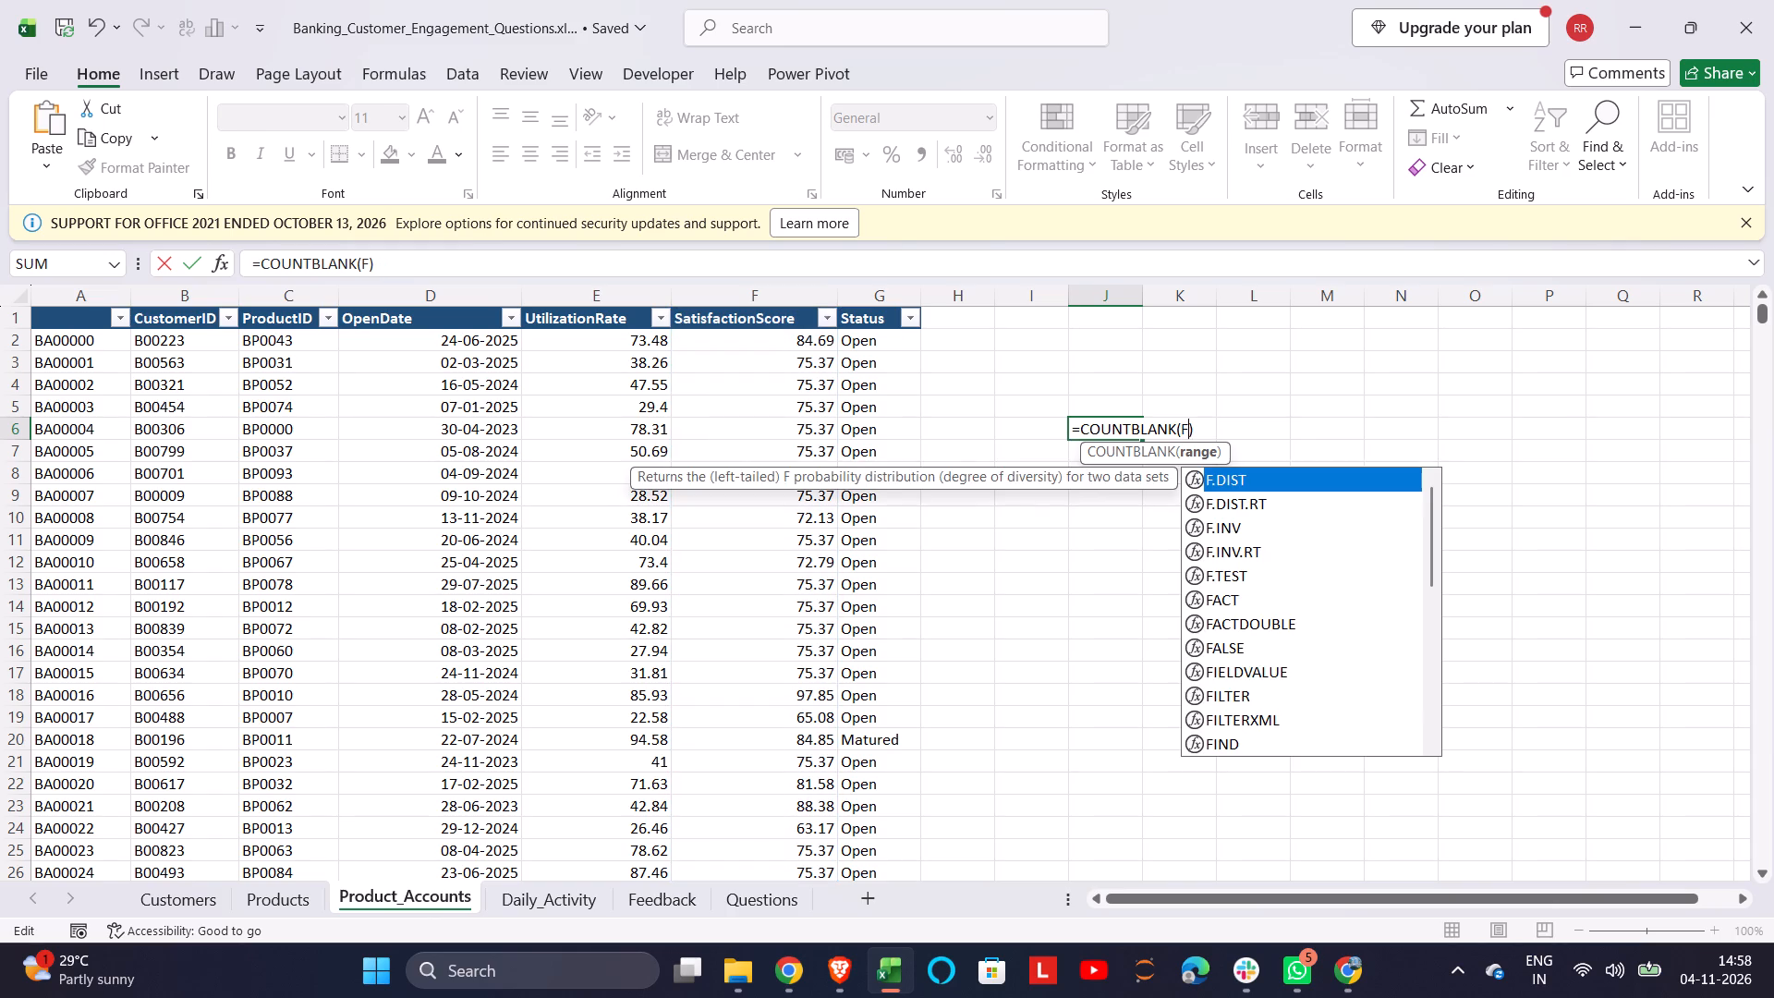
{"action": "key", "text": "BackSpace"}
{"action": "left_click", "coordinate": [812, 343]}
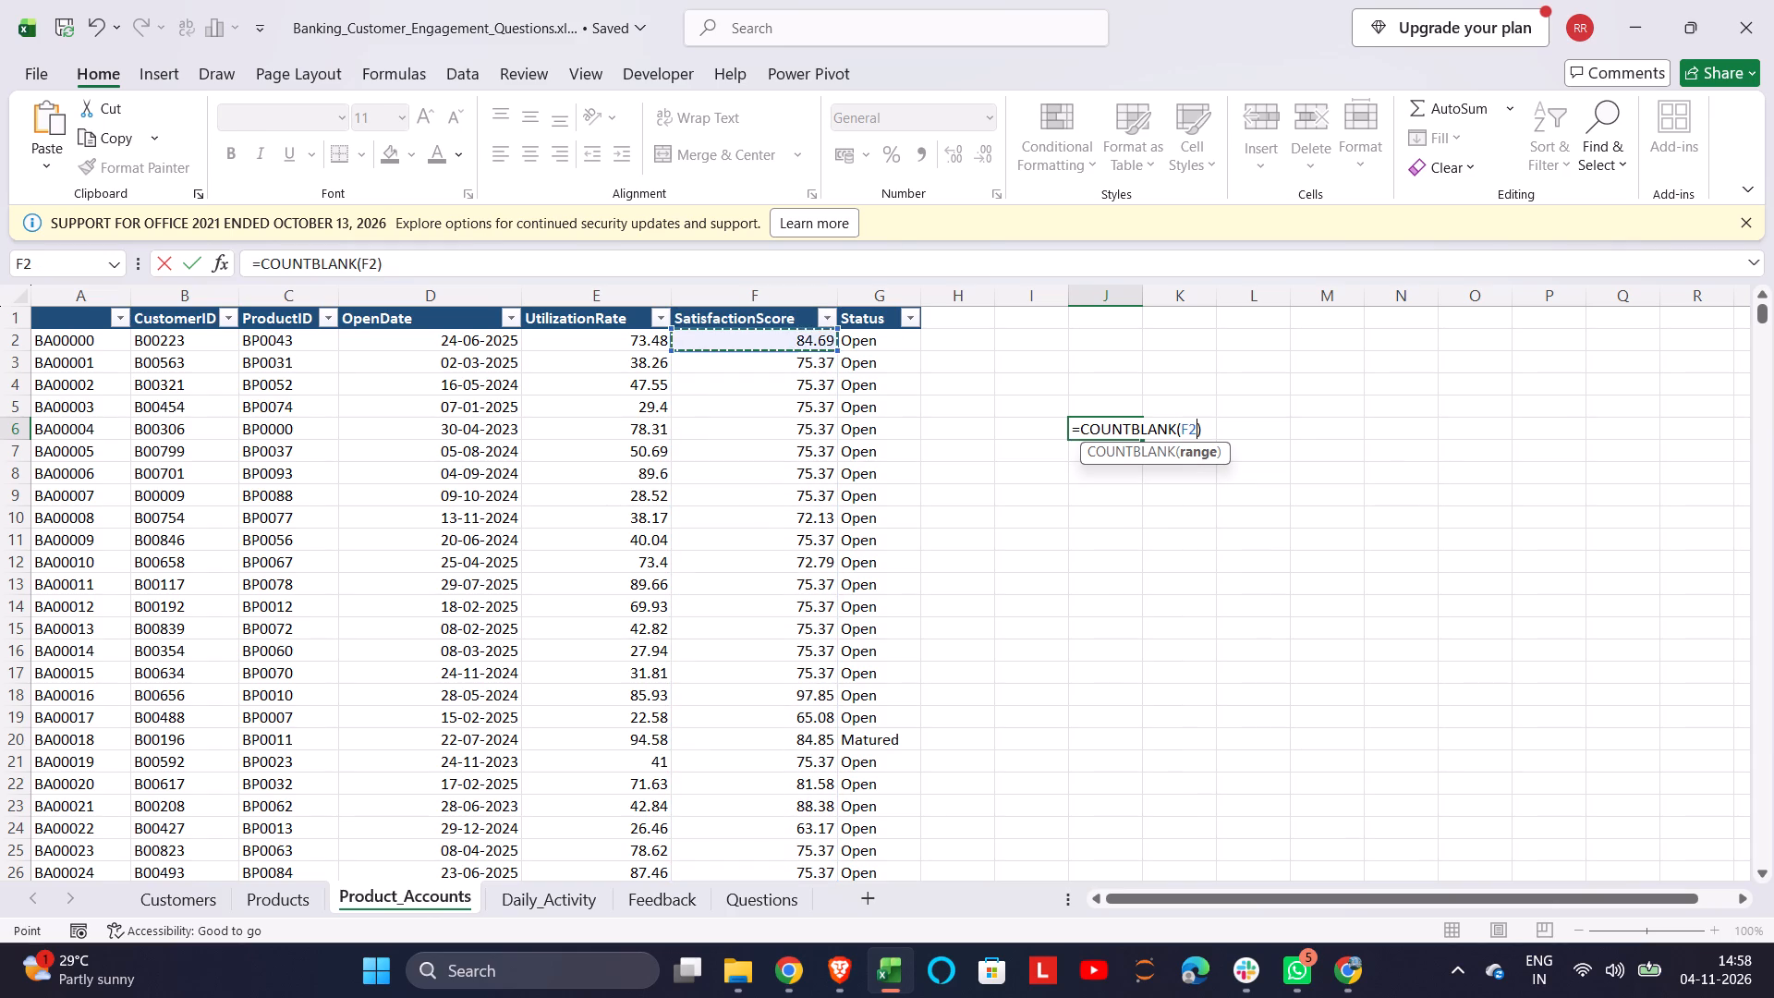
{"action": "key", "text": "ctrl+shift+Down"}
{"action": "key", "text": "Return"}
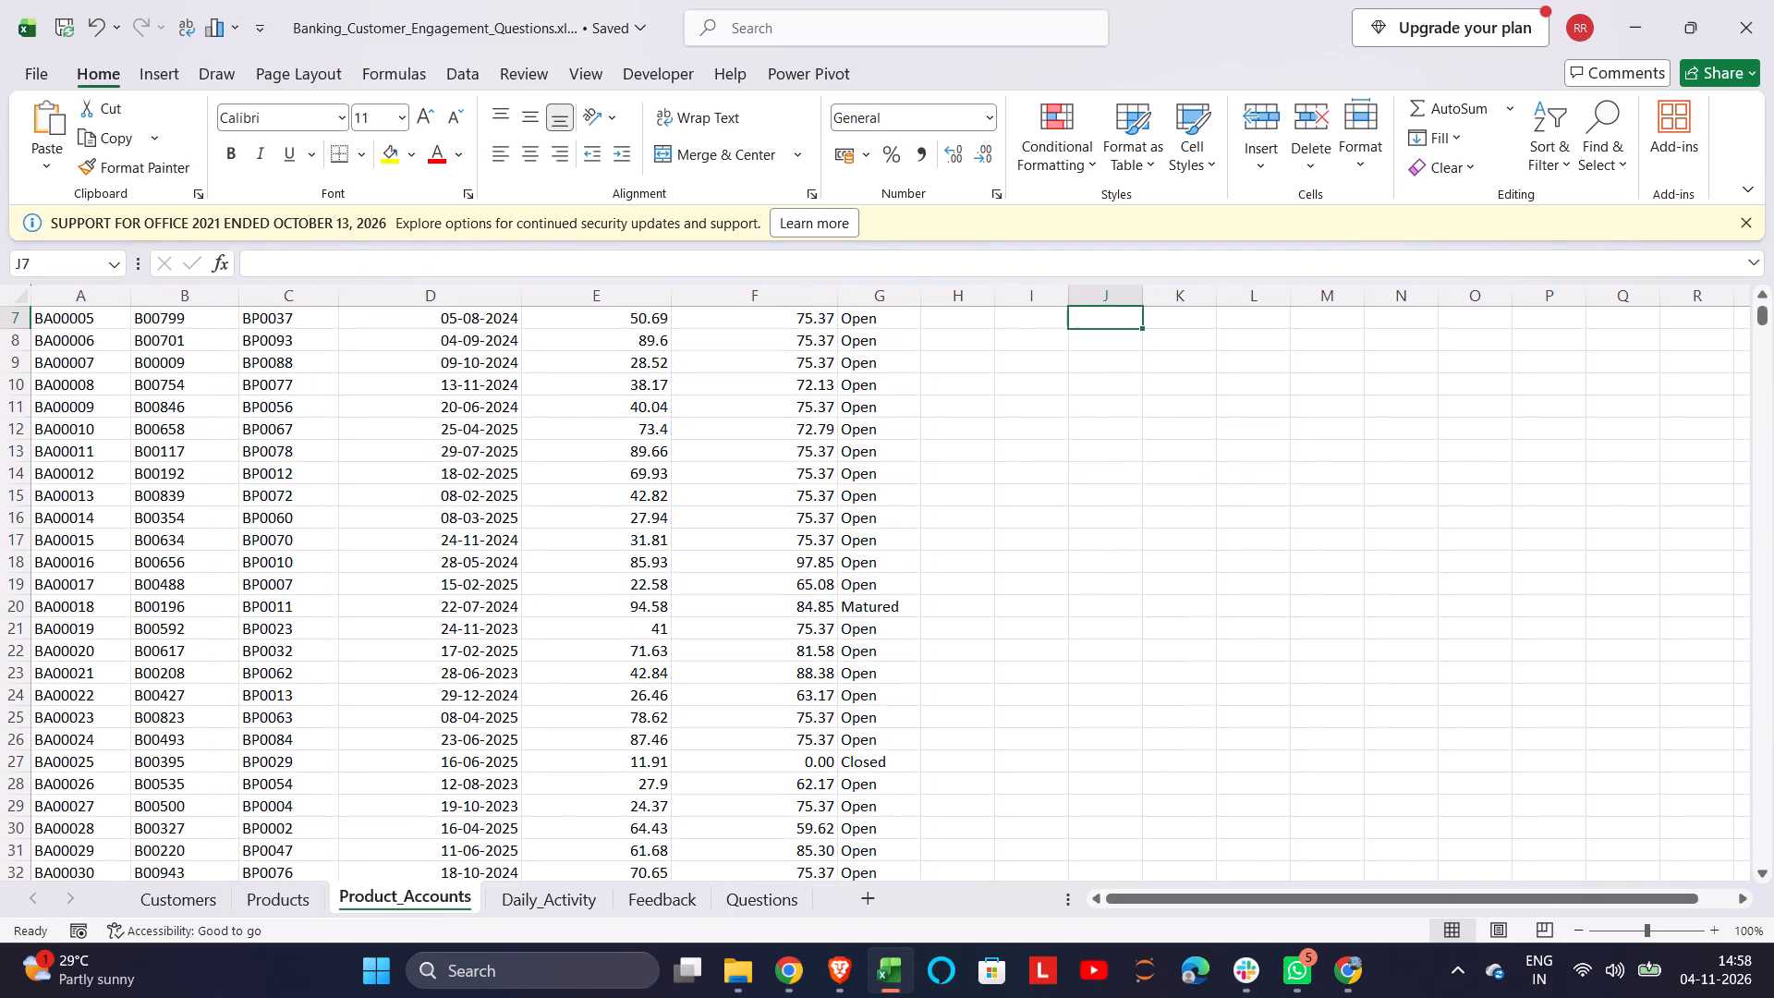
{"action": "key", "text": "ctrl+Up"}
{"action": "scroll", "coordinate": [812, 343], "scroll_direction": "up", "scroll_amount": 3}
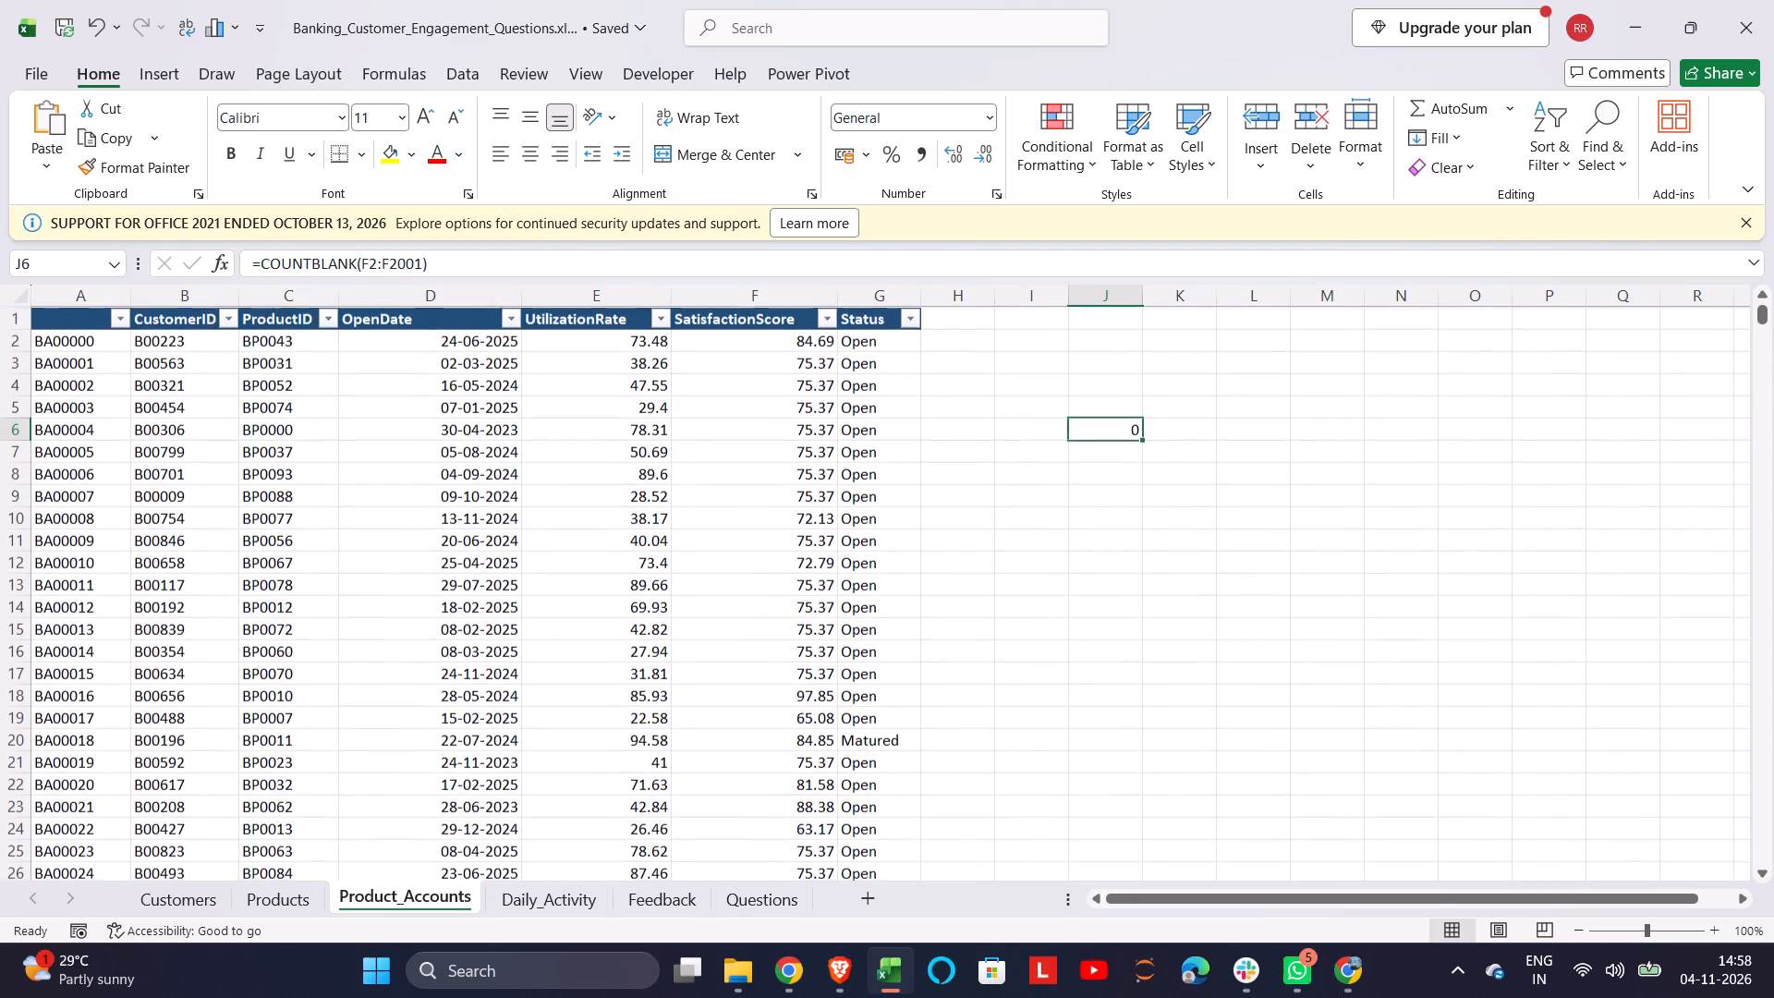
Switch to ChatGPT and draft an unsent message quoting "Product_Accounts – missing SatisfactionScore" and saying a COUNTBLANK check gives the result 0.
{"action": "left_click", "coordinate": [827, 958]}
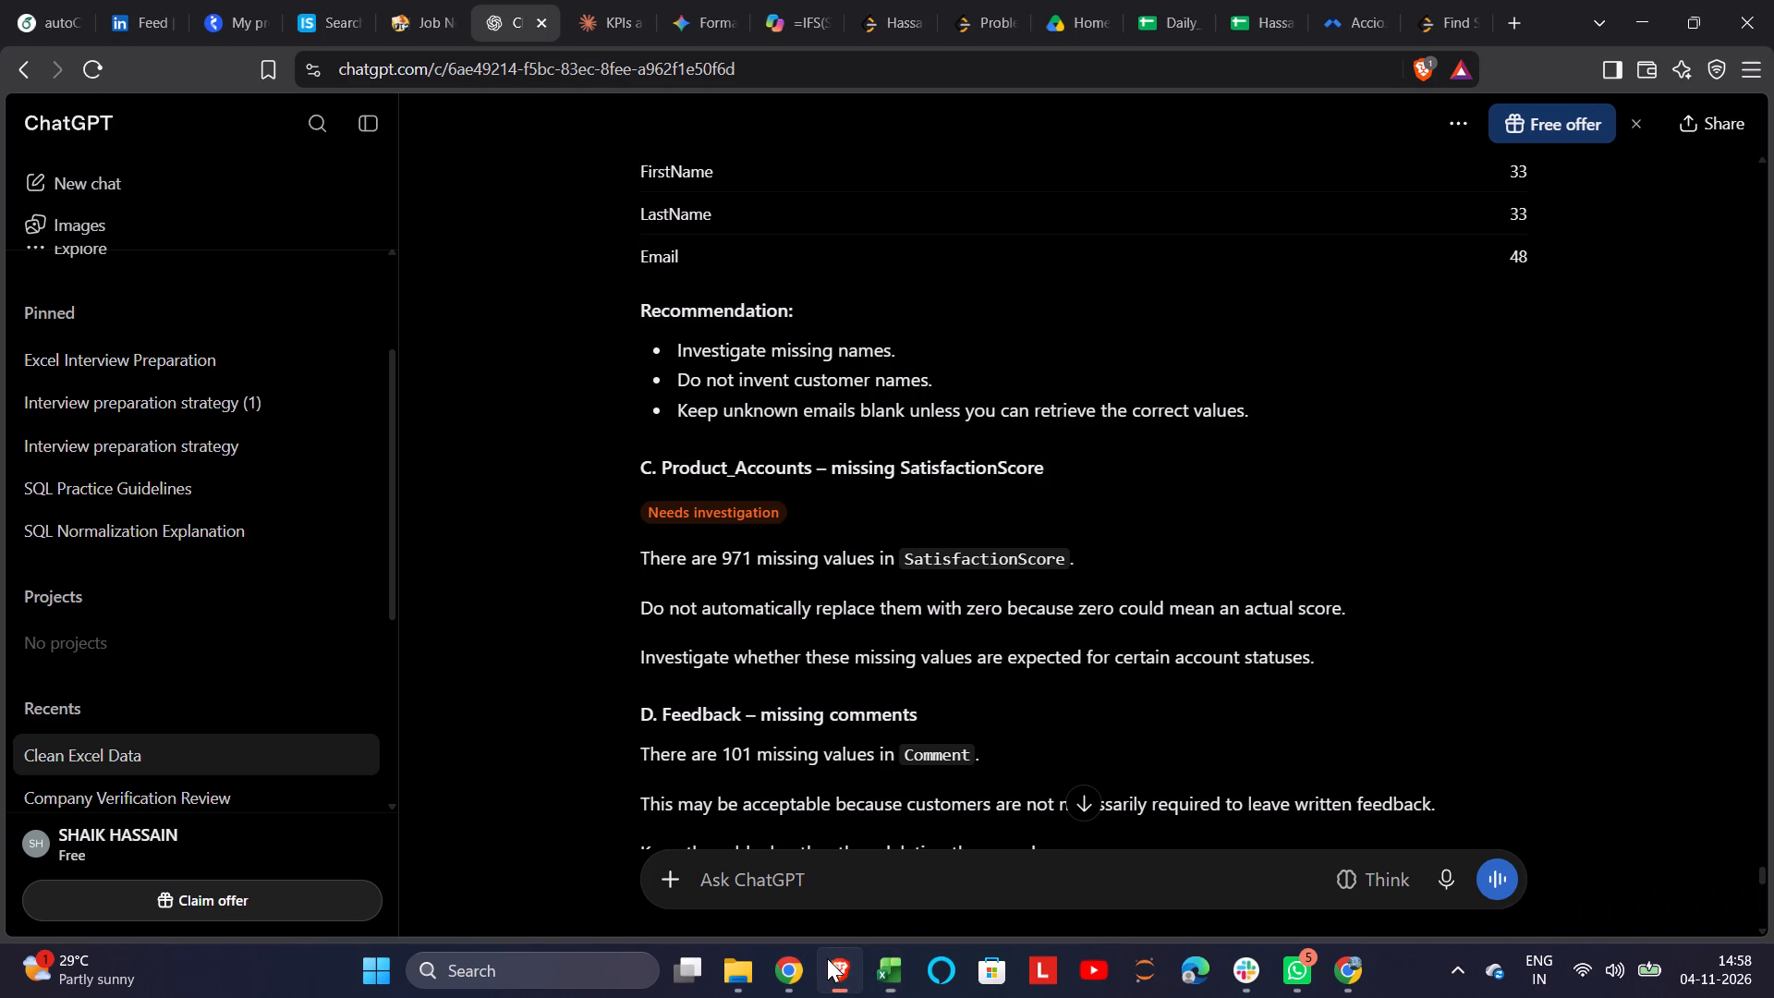
{"action": "left_click", "coordinate": [833, 870]}
{"action": "left_click", "coordinate": [833, 870]}
{"action": "type", "text": "but"}
{"action": "key", "text": "space"}
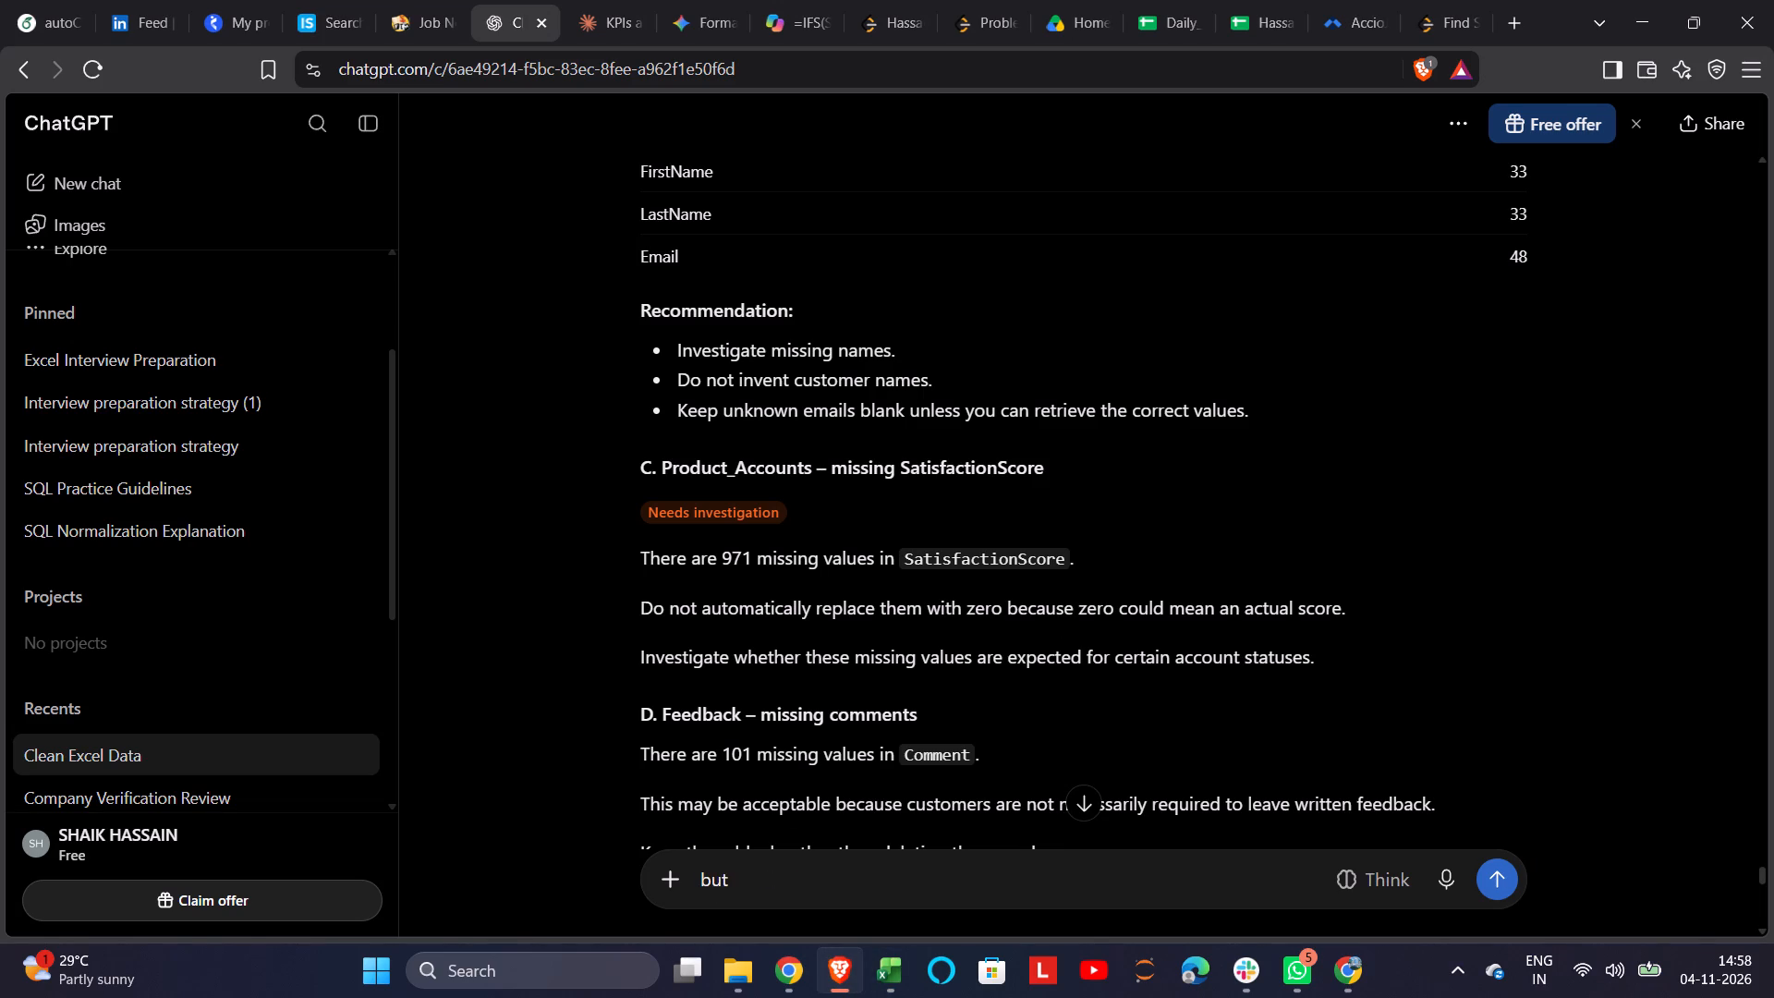
{"action": "left_click_drag", "start_coordinate": [660, 470], "coordinate": [1039, 464]}
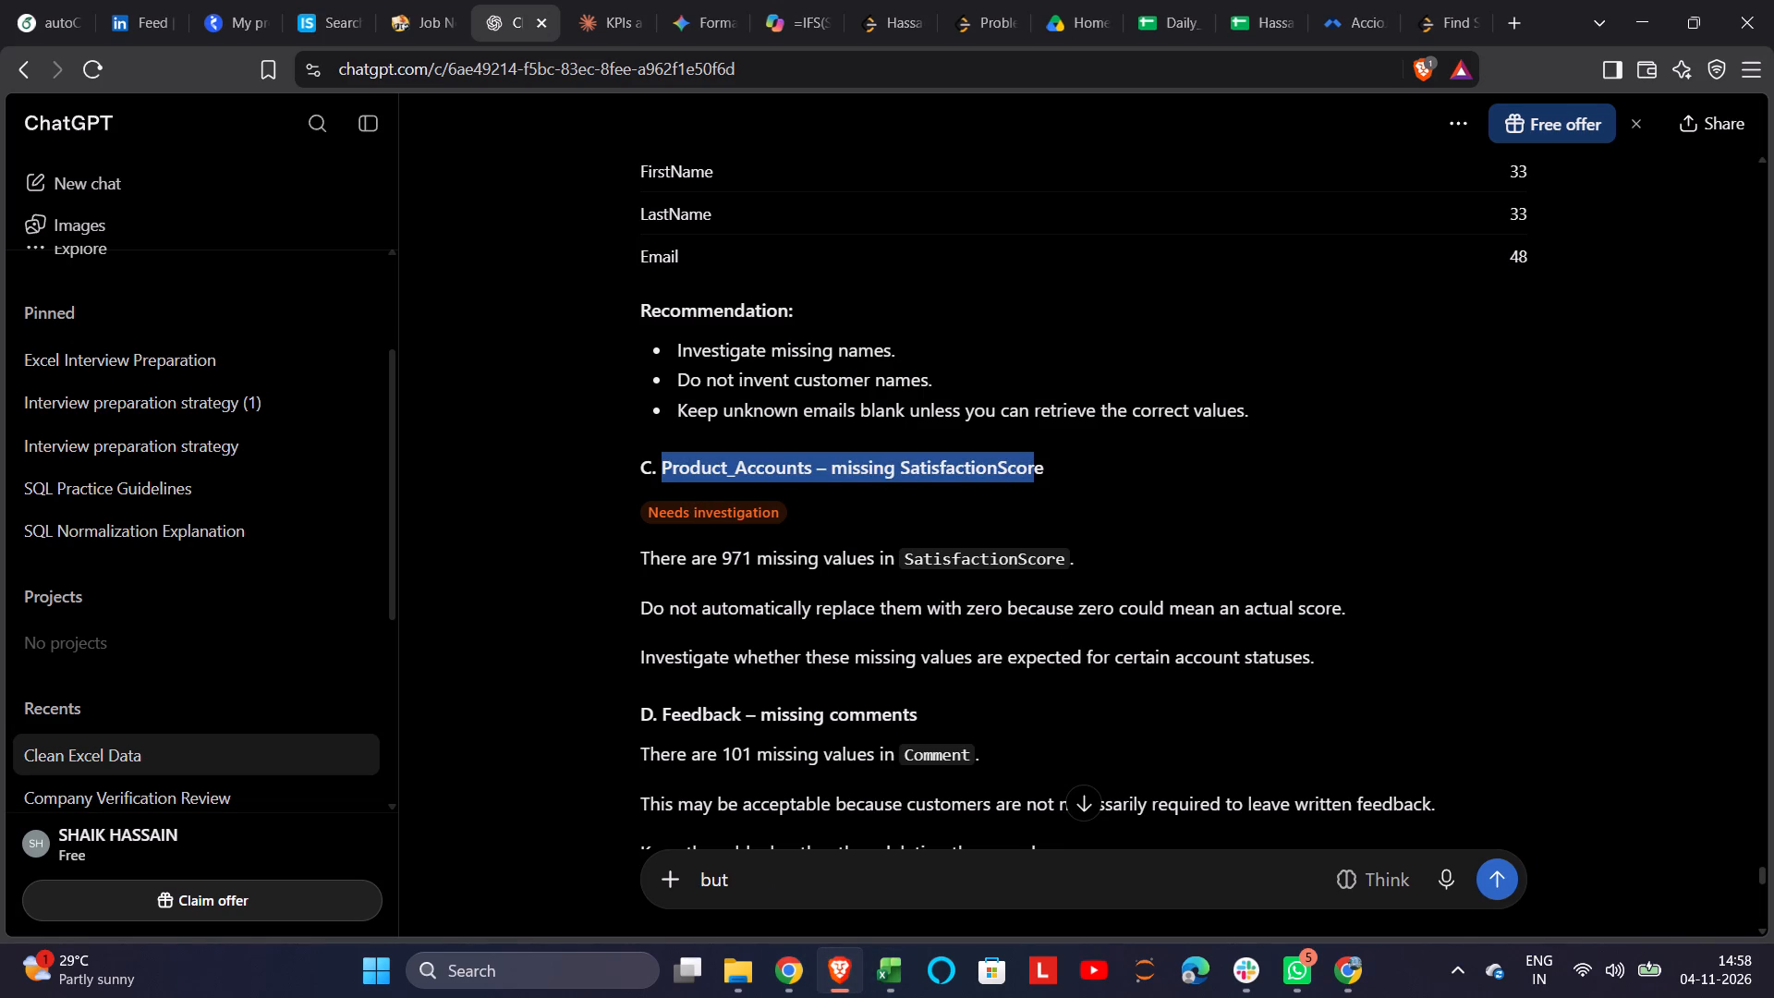
{"action": "key", "text": "ctrl+c"}
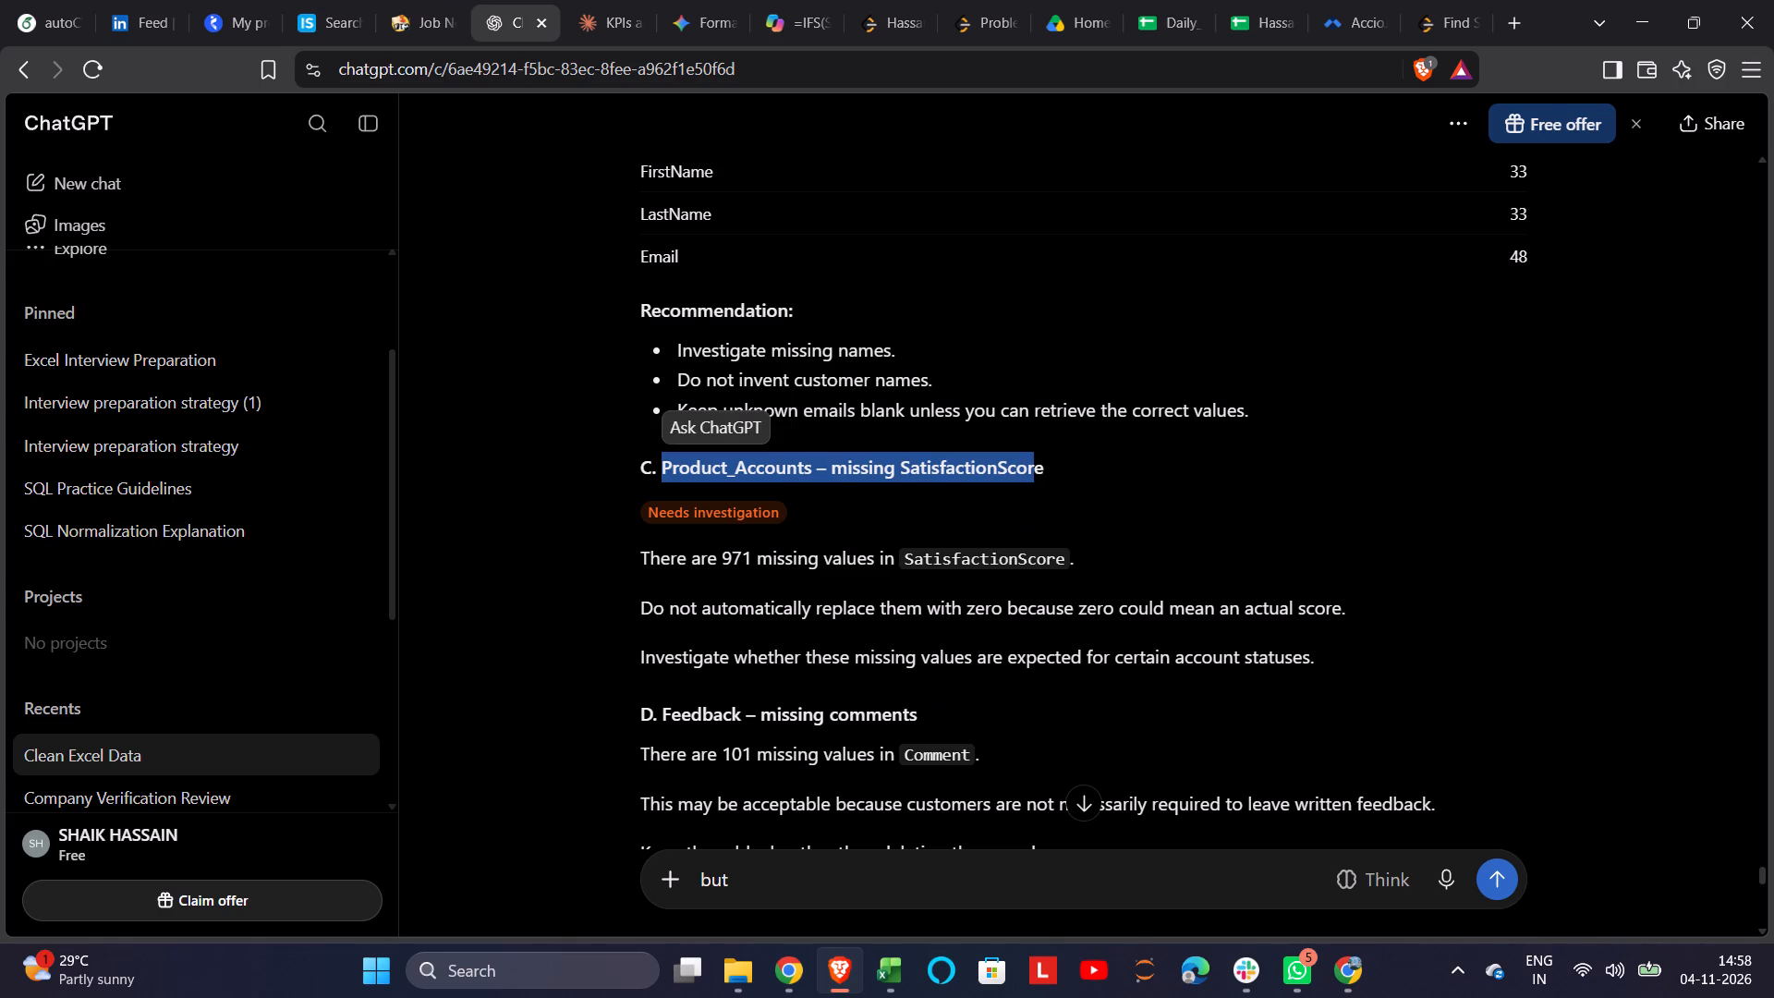
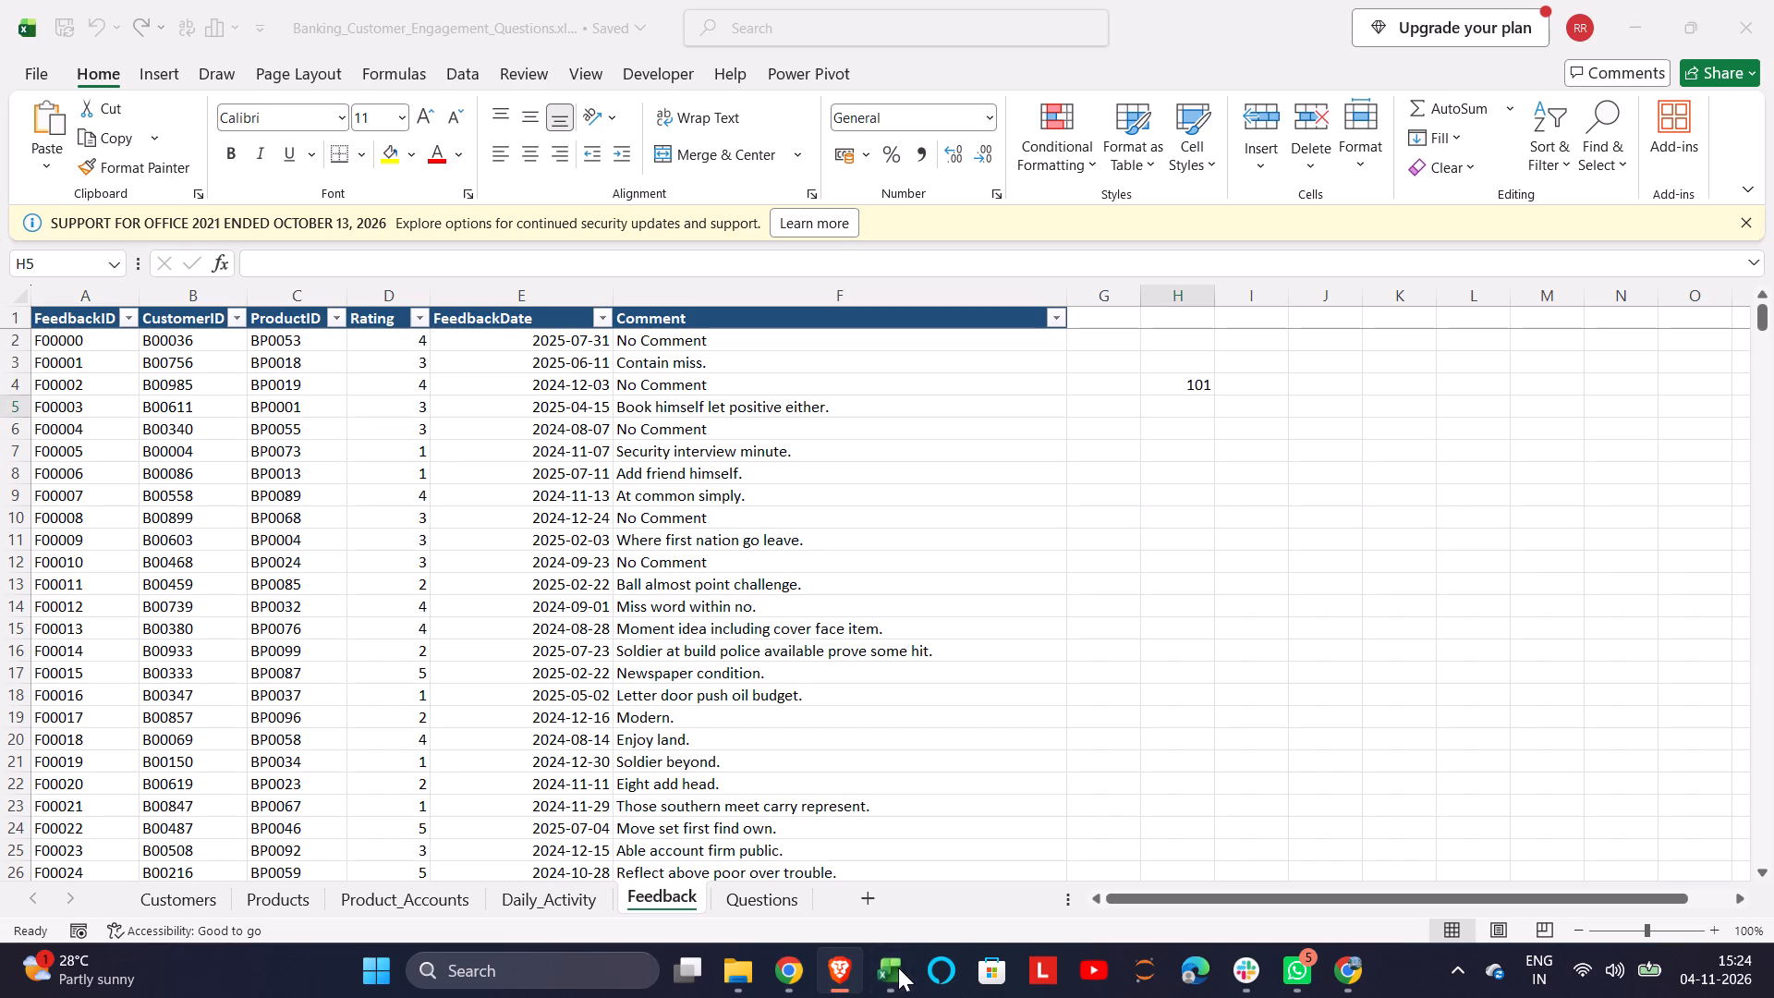
{"action": "left_click", "coordinate": [568, 898]}
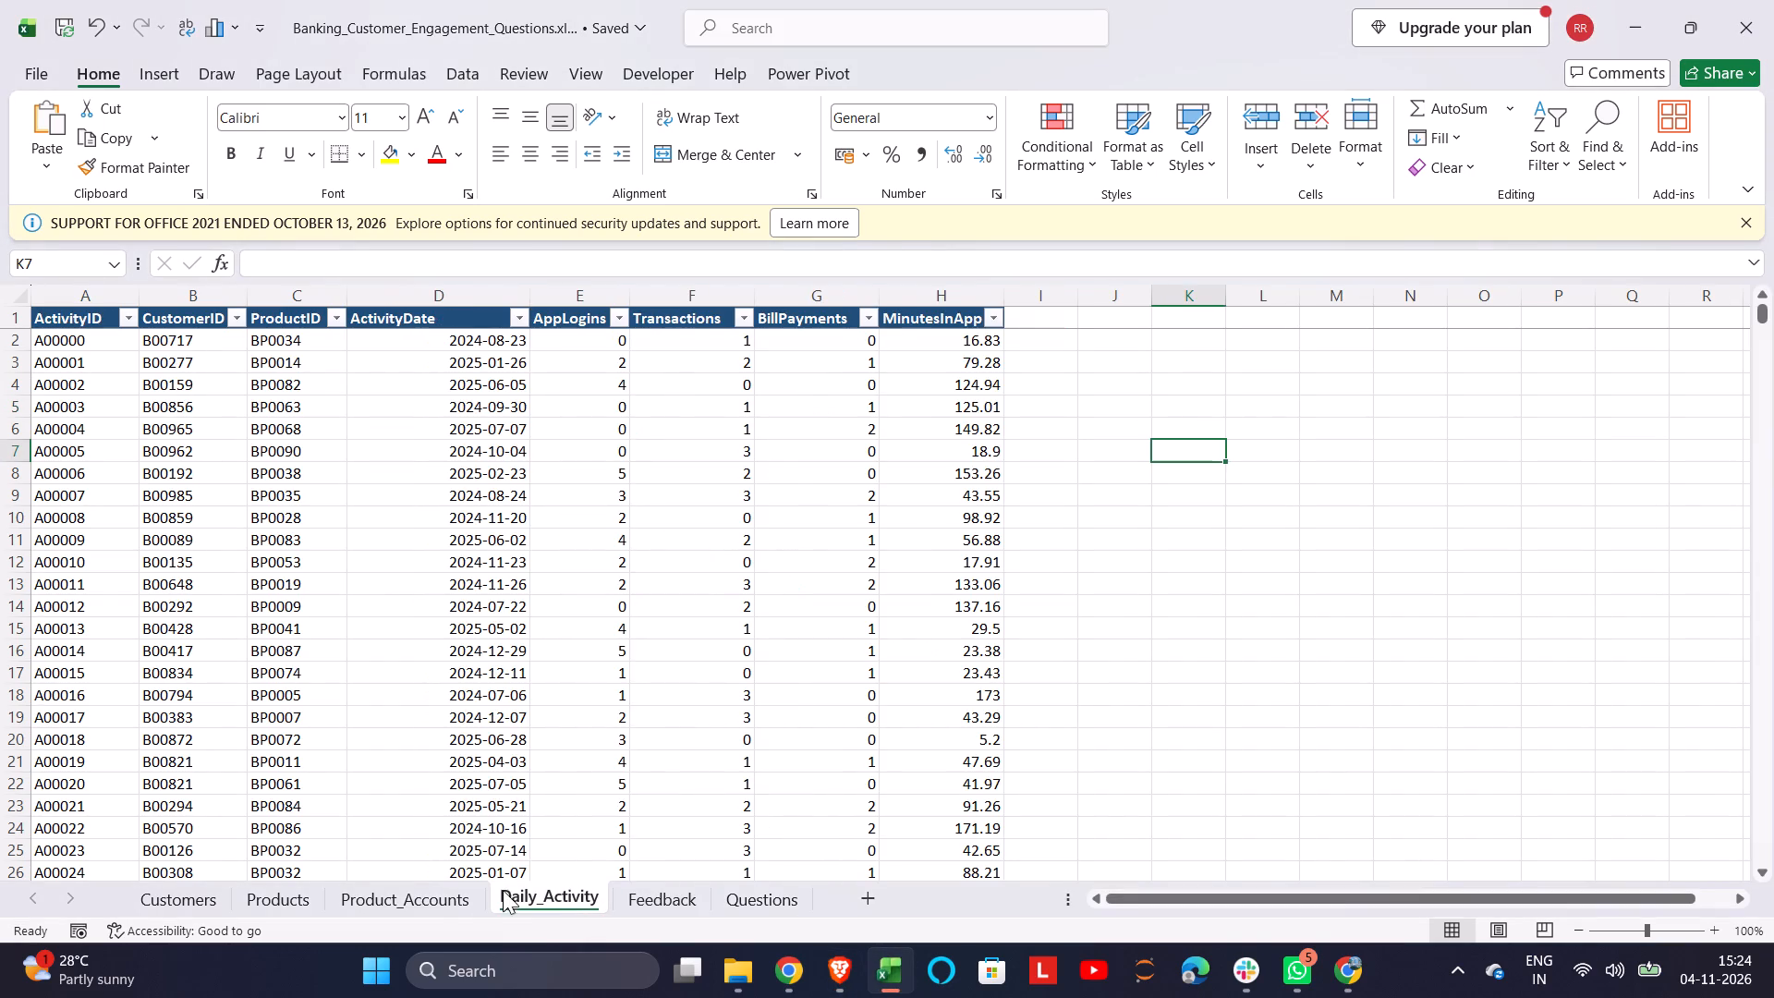
{"action": "left_click", "coordinate": [456, 906]}
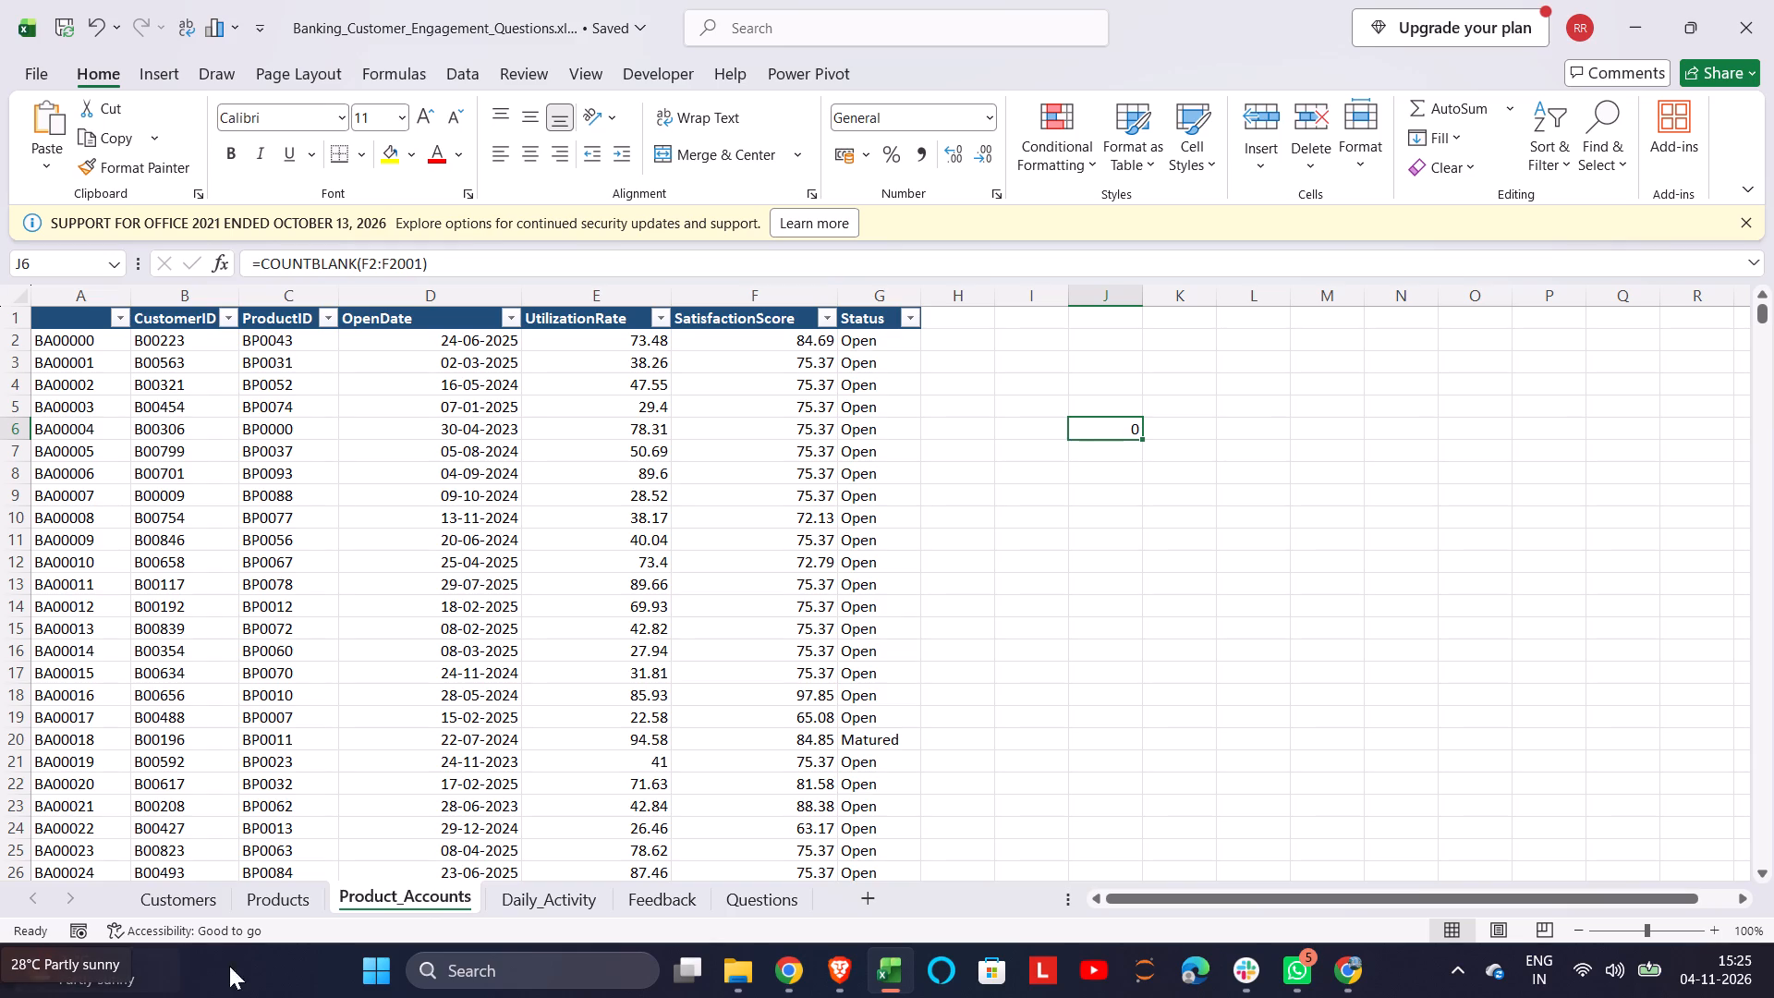
{"action": "left_click", "coordinate": [1089, 419]}
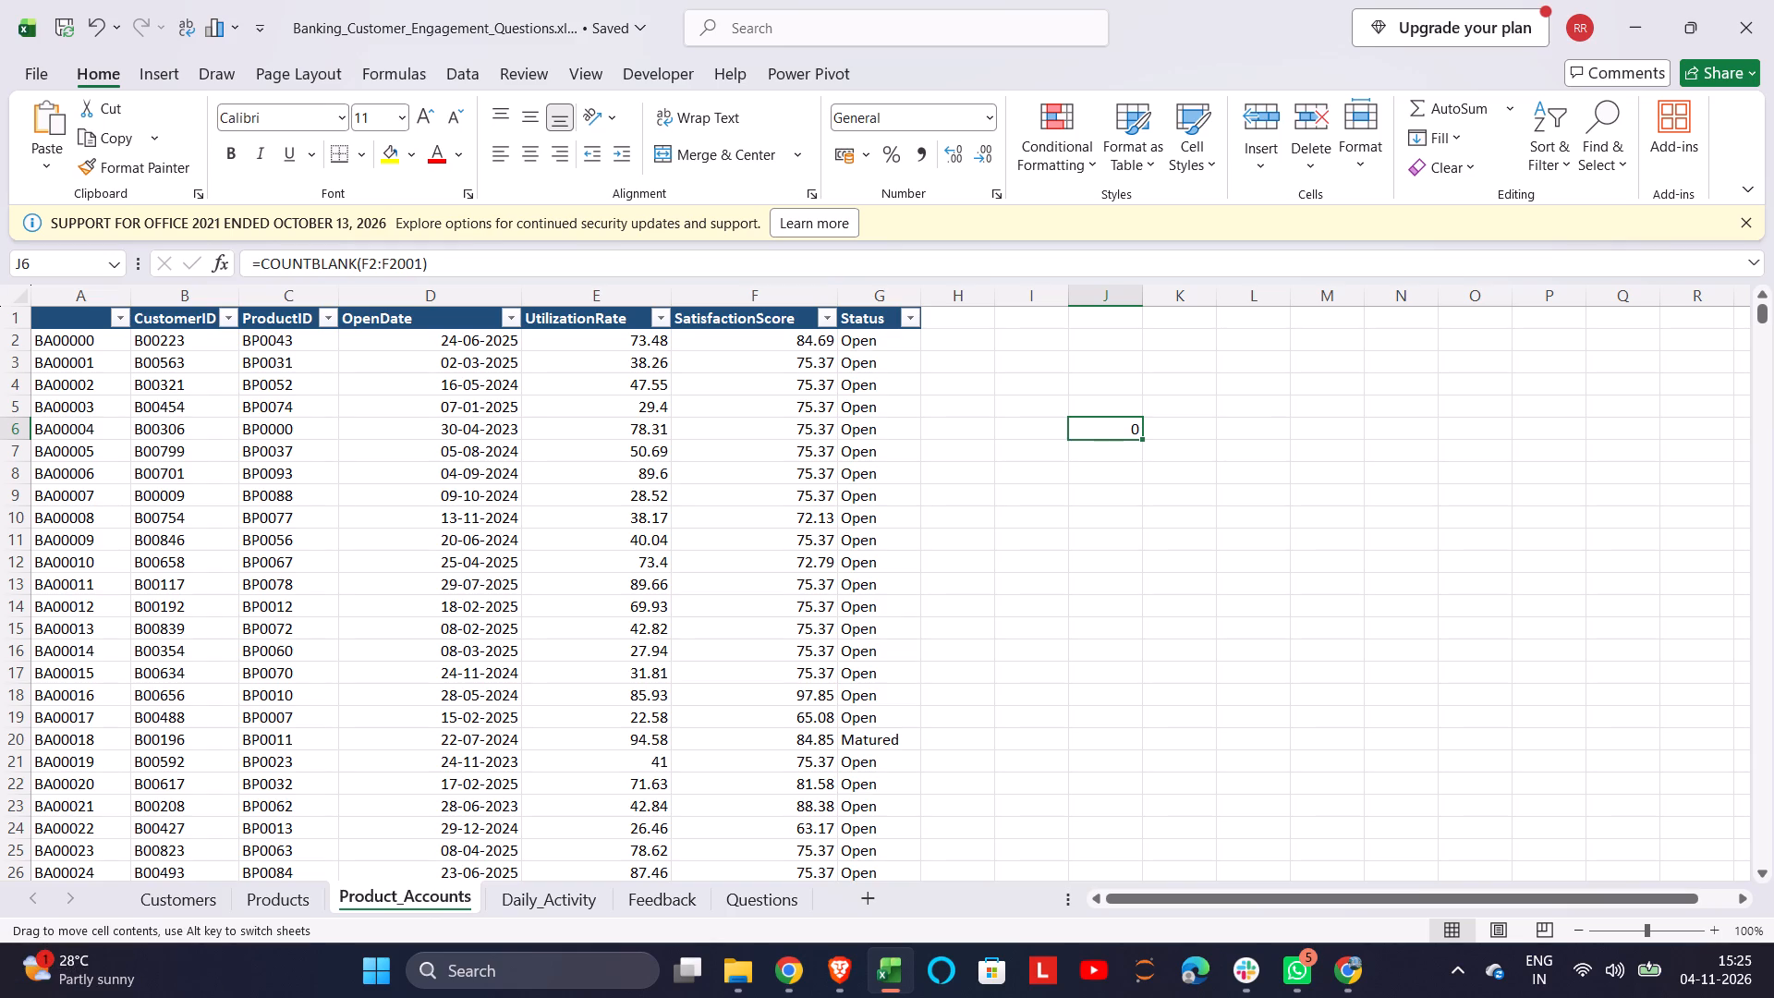
{"action": "double_click", "coordinate": [1090, 421]}
{"action": "left_click", "coordinate": [1090, 421]}
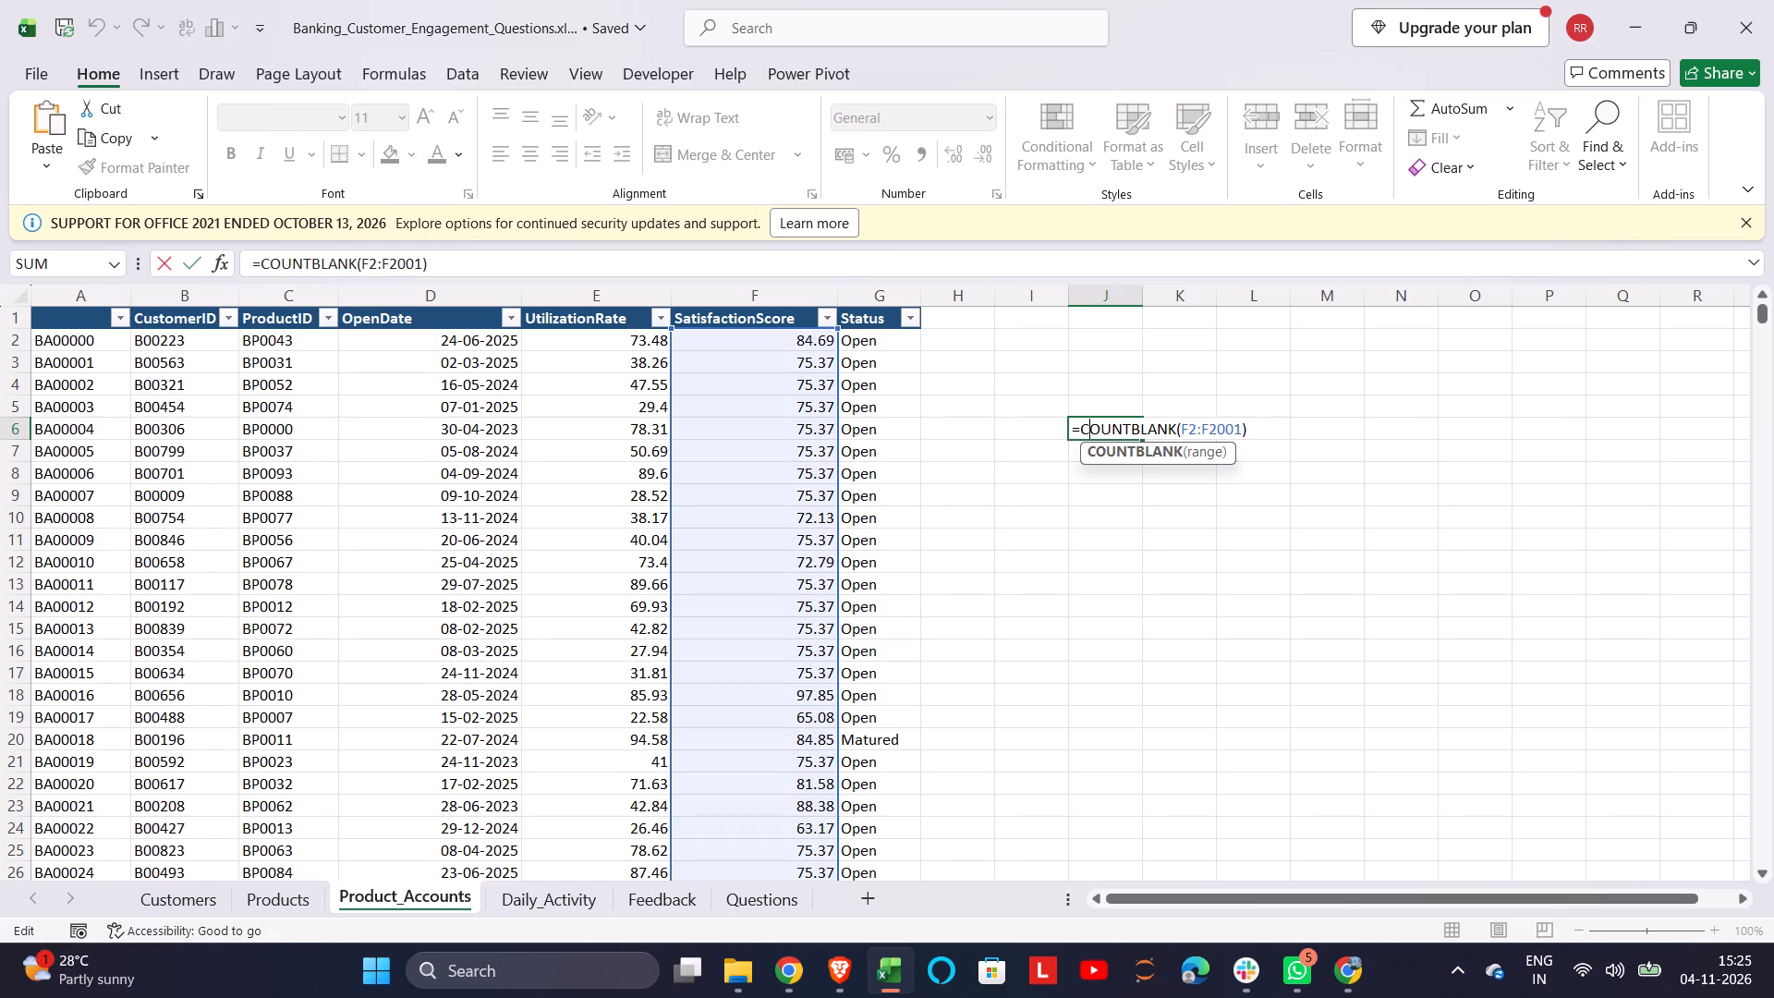
{"action": "key", "text": "ctrl+a"}
{"action": "key", "text": "BackSpace"}
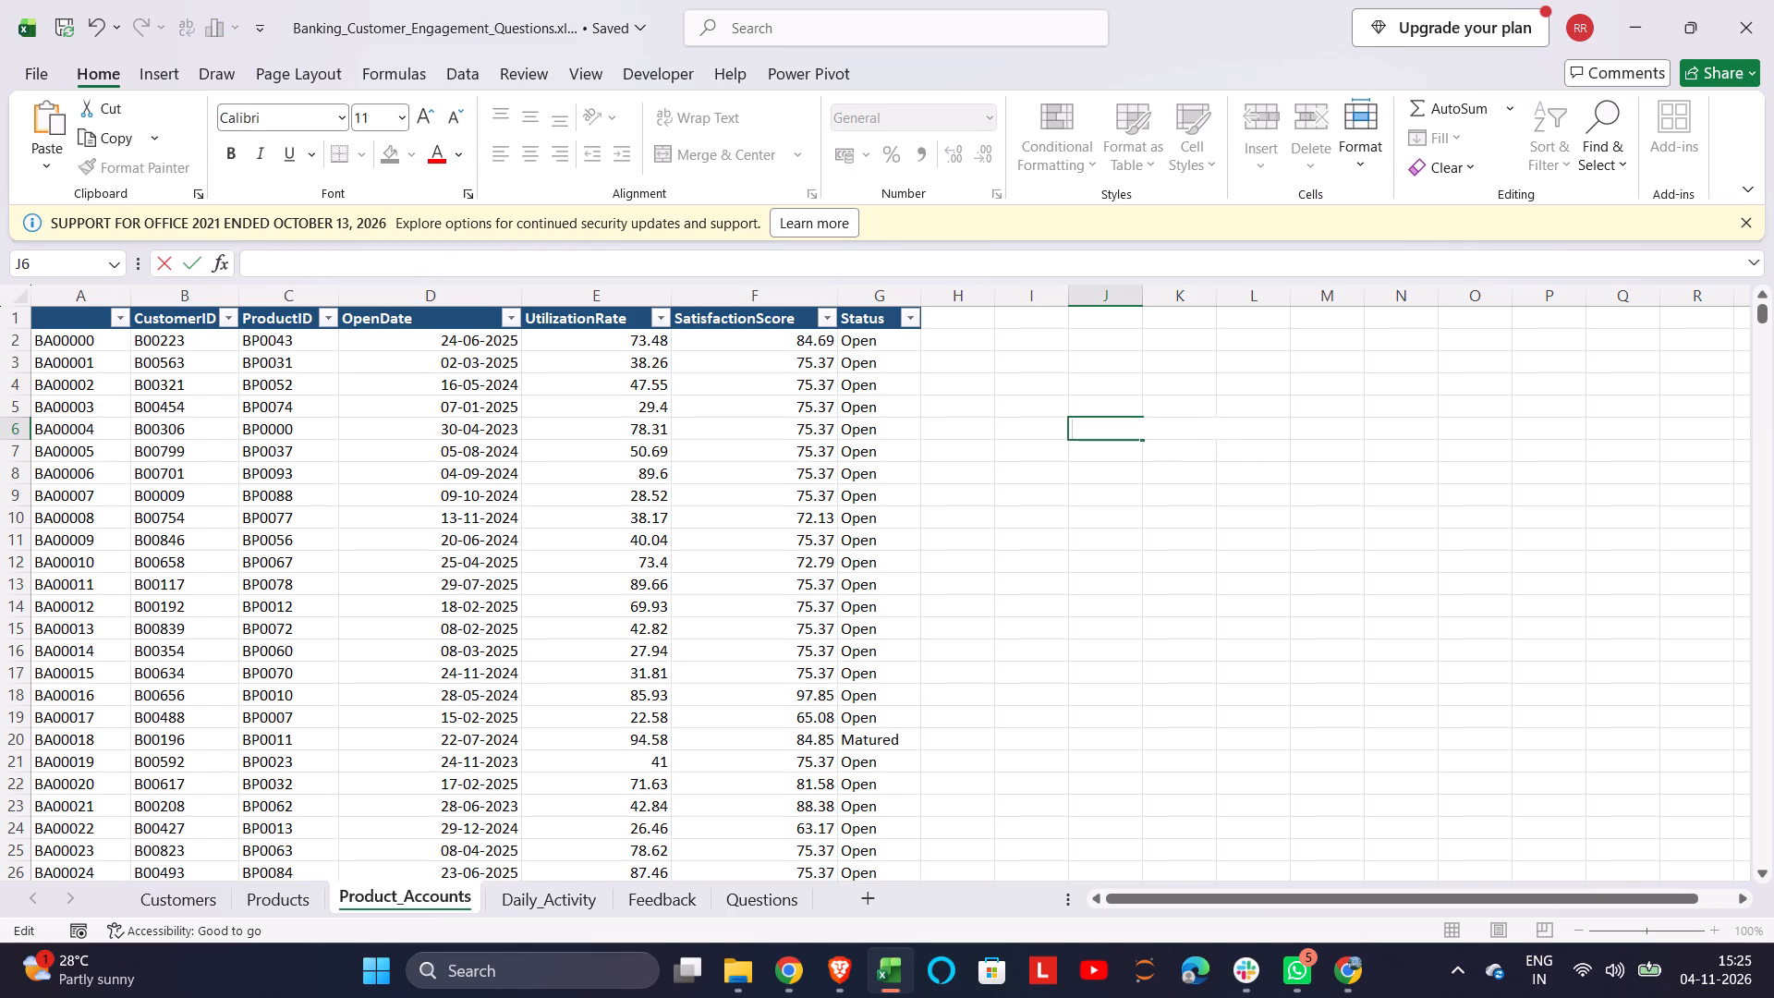
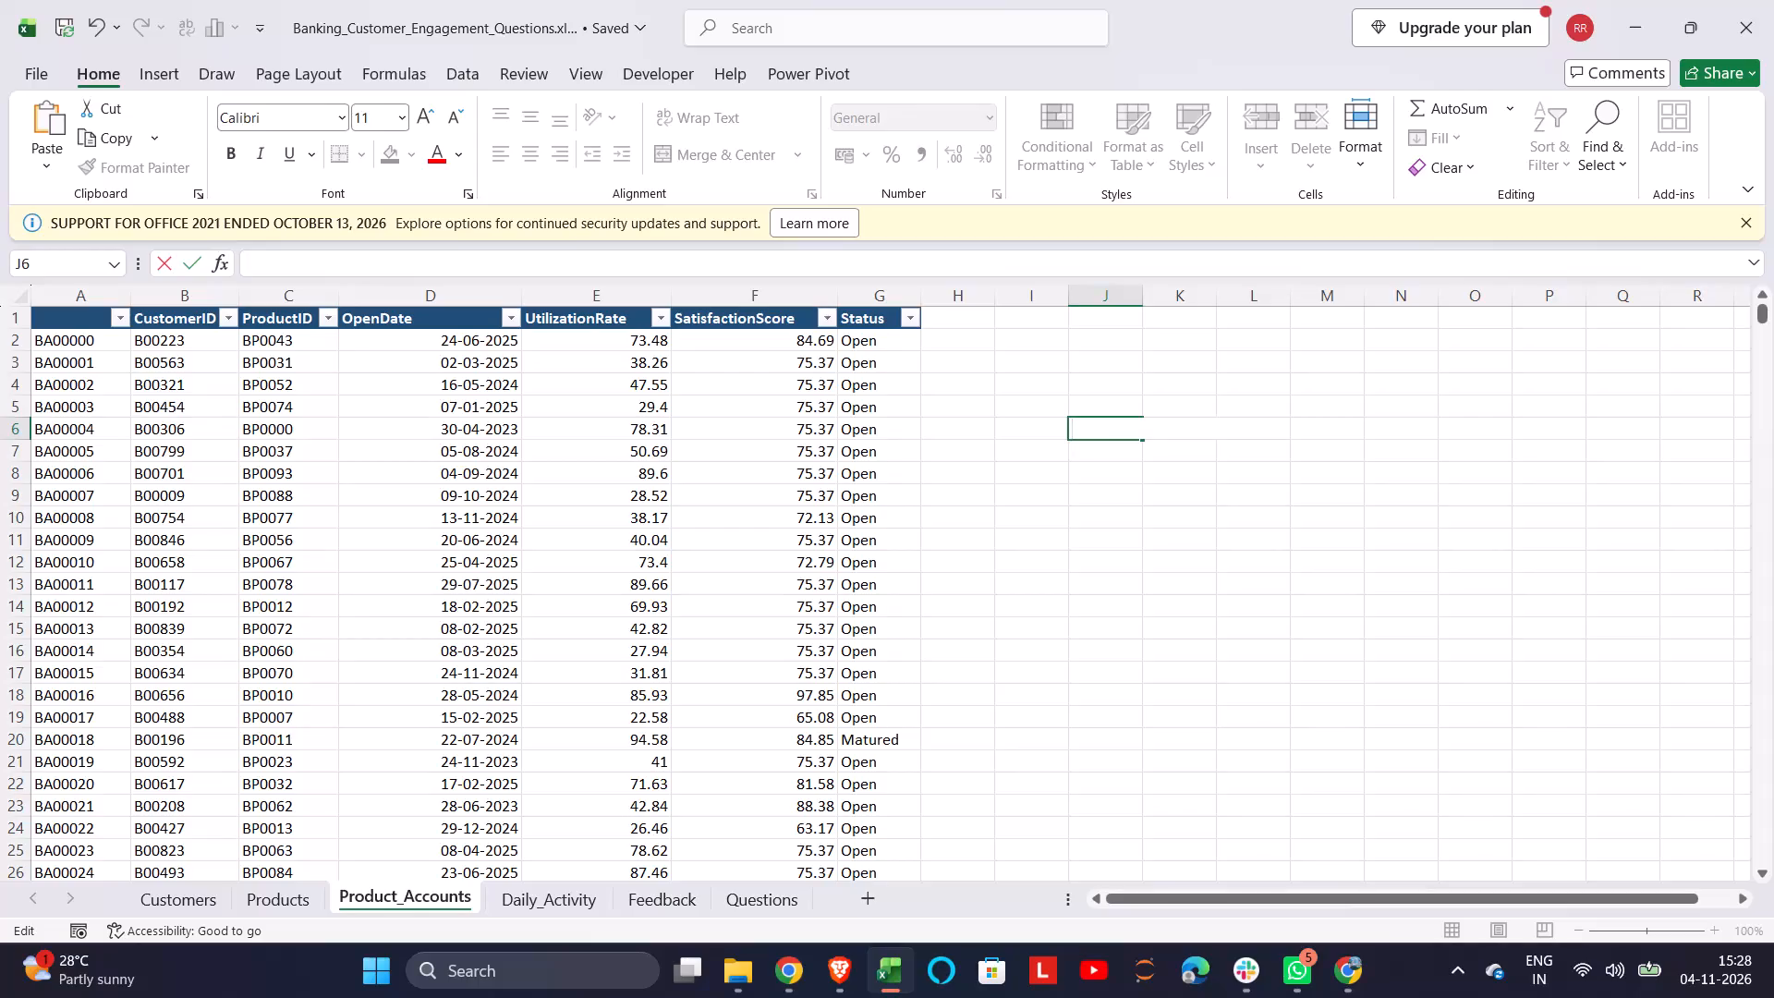
Commit the emptied cell J6 on the Product_Accounts sheet.
{"action": "left_click", "coordinate": [1112, 458]}
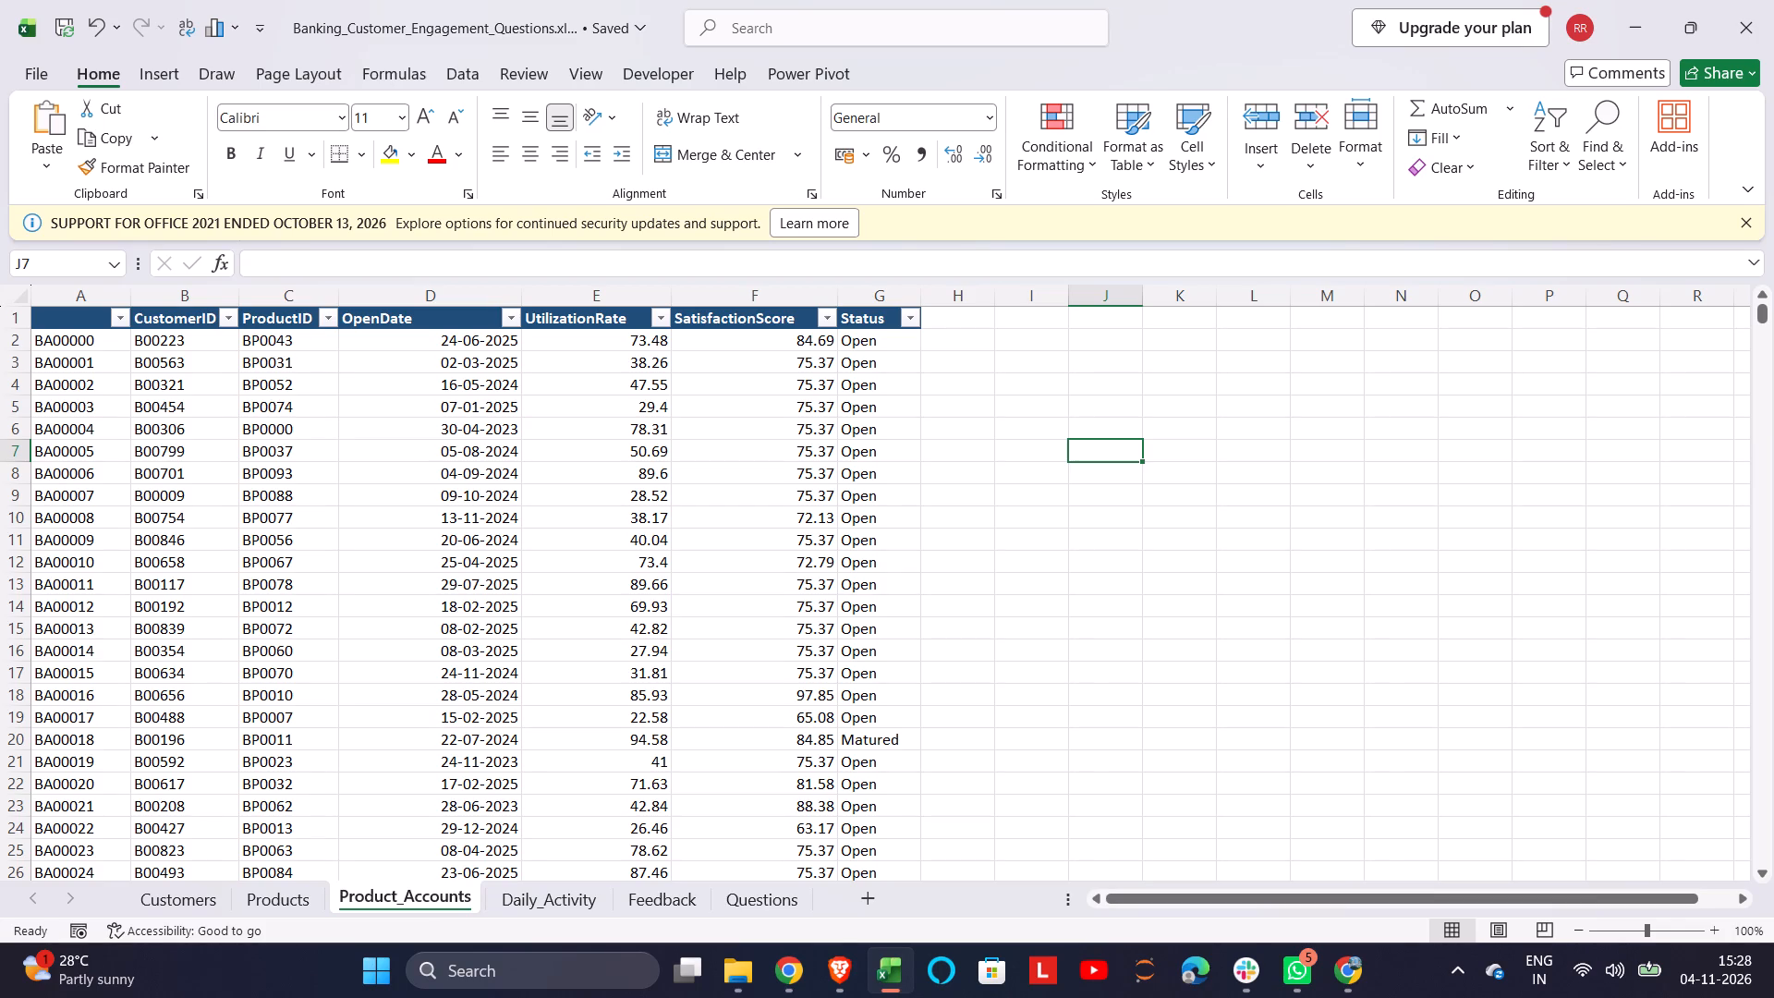
Open the Questions sheet and look over the question list, ending on question 15 about the top 10 countries by unique customers.
{"action": "left_click", "coordinate": [741, 895]}
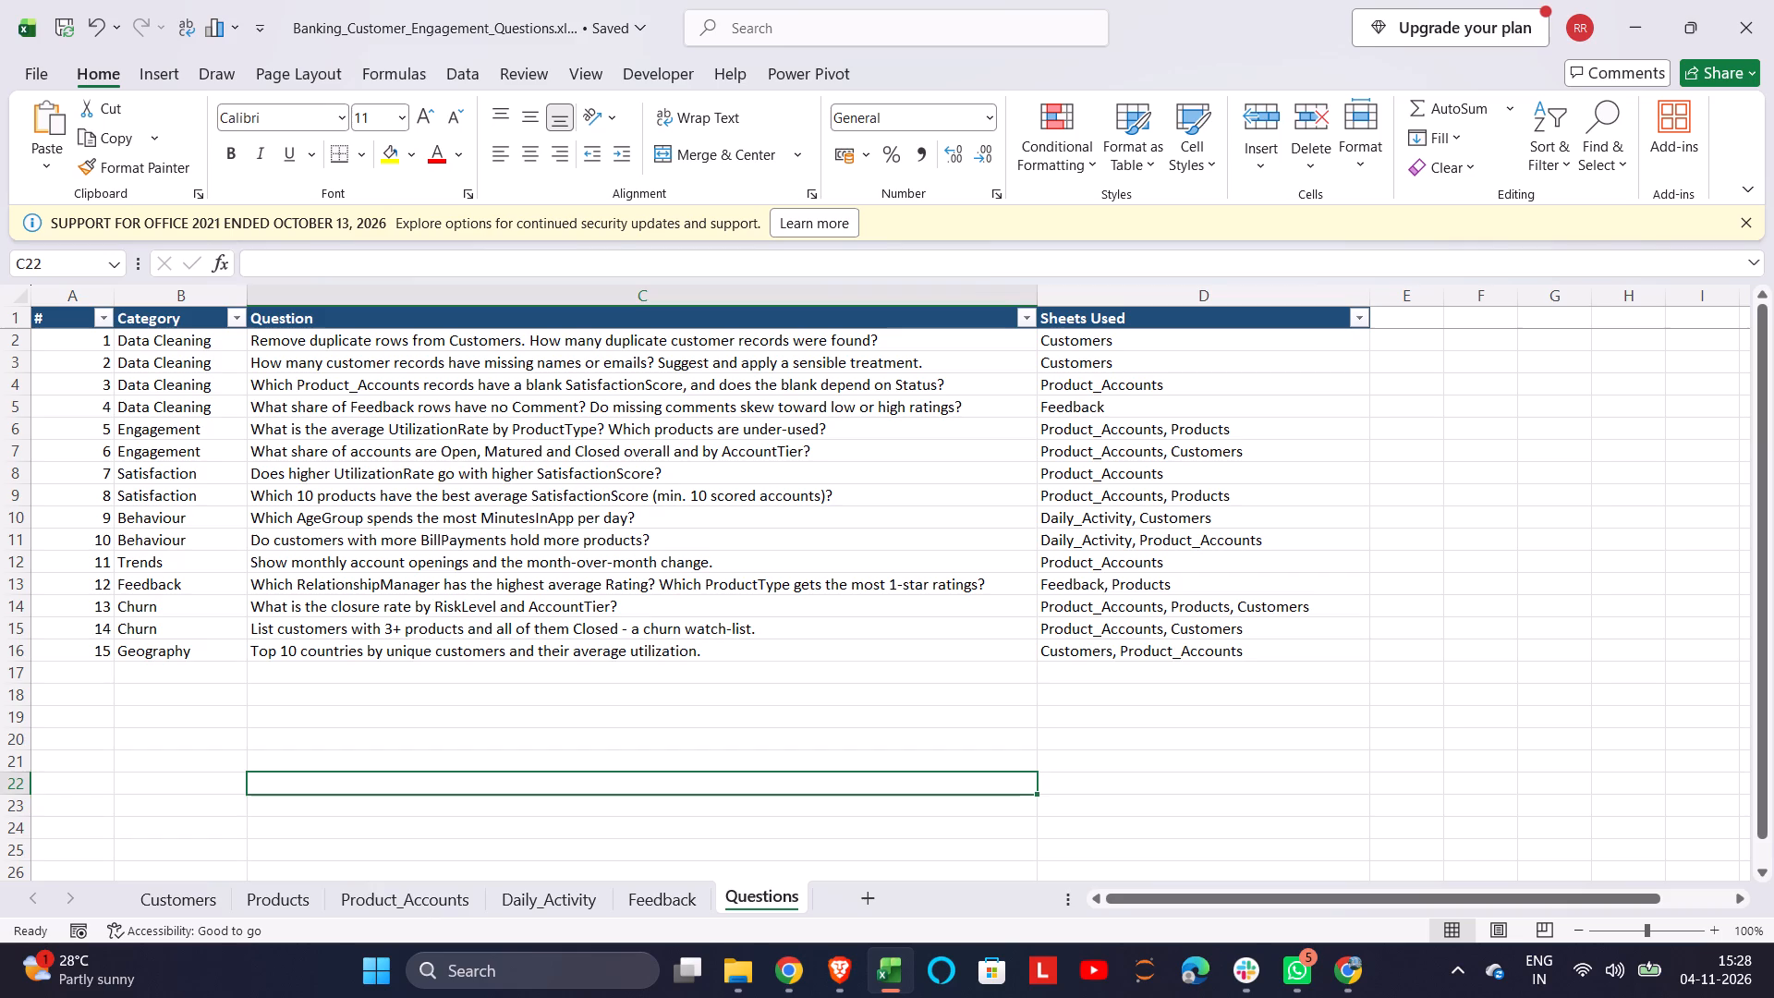
{"action": "left_click_drag", "start_coordinate": [1265, 648], "coordinate": [904, 663]}
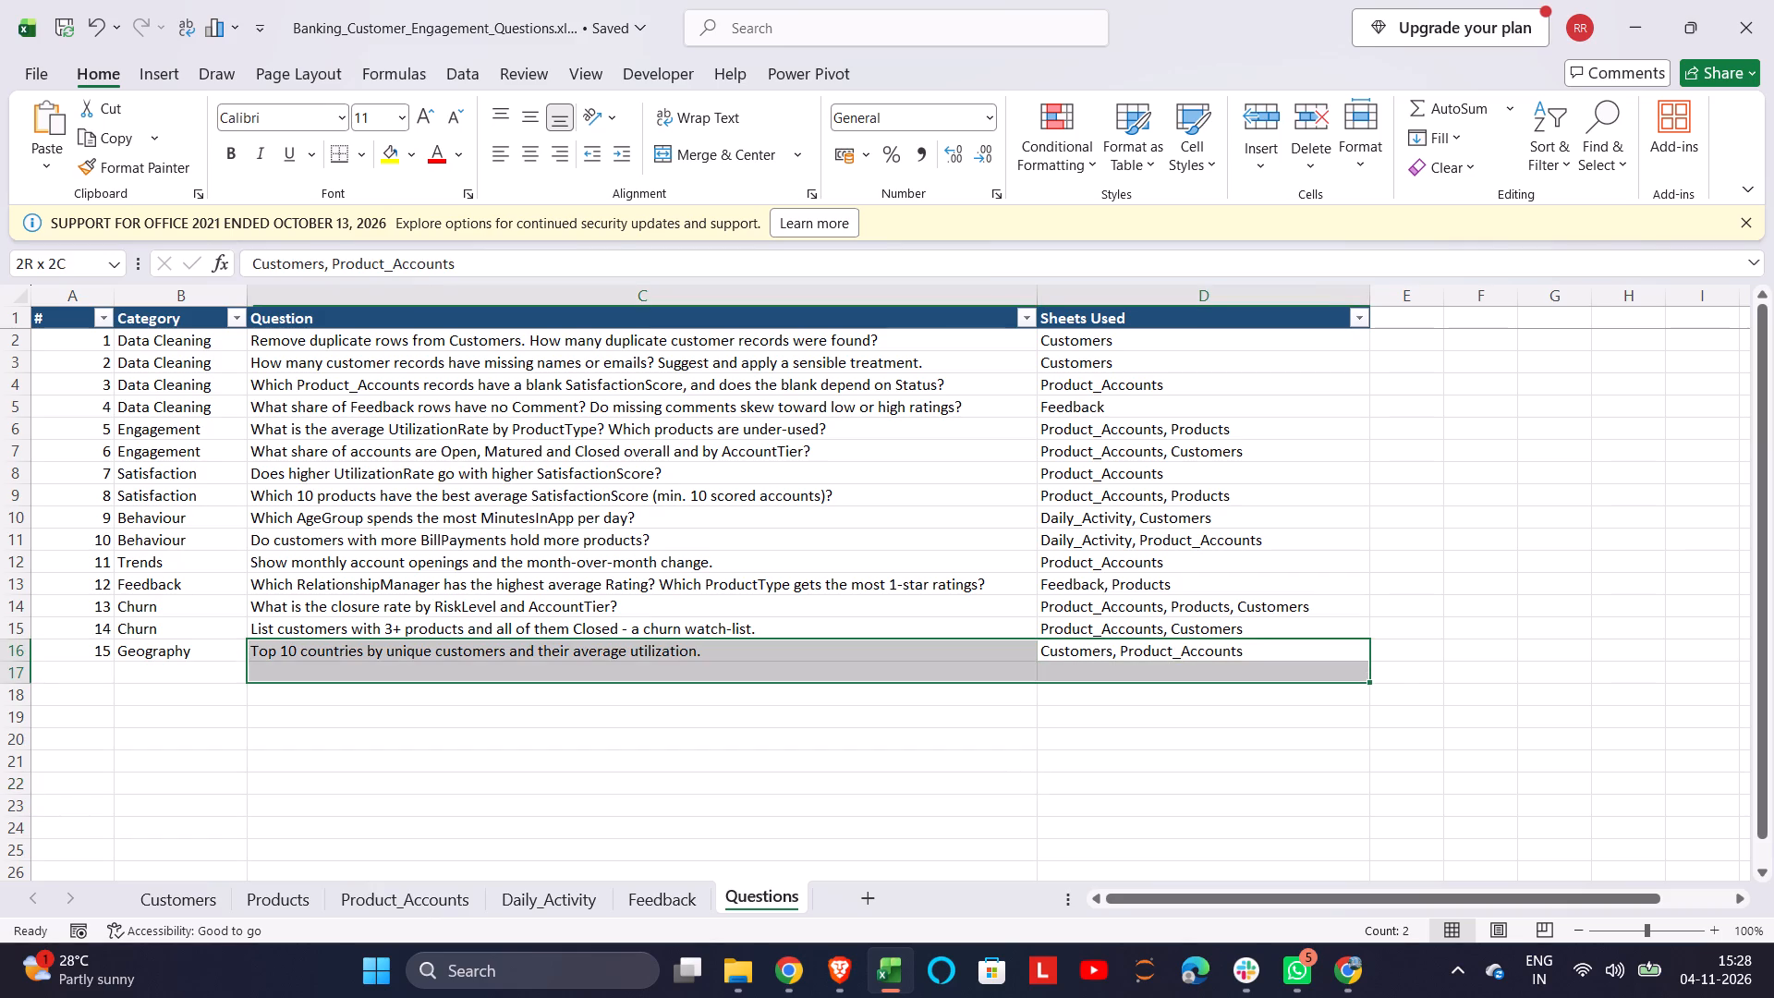
{"action": "left_click_drag", "start_coordinate": [904, 663], "coordinate": [901, 662]}
{"action": "left_click", "coordinate": [901, 662]}
{"action": "left_click", "coordinate": [850, 648]}
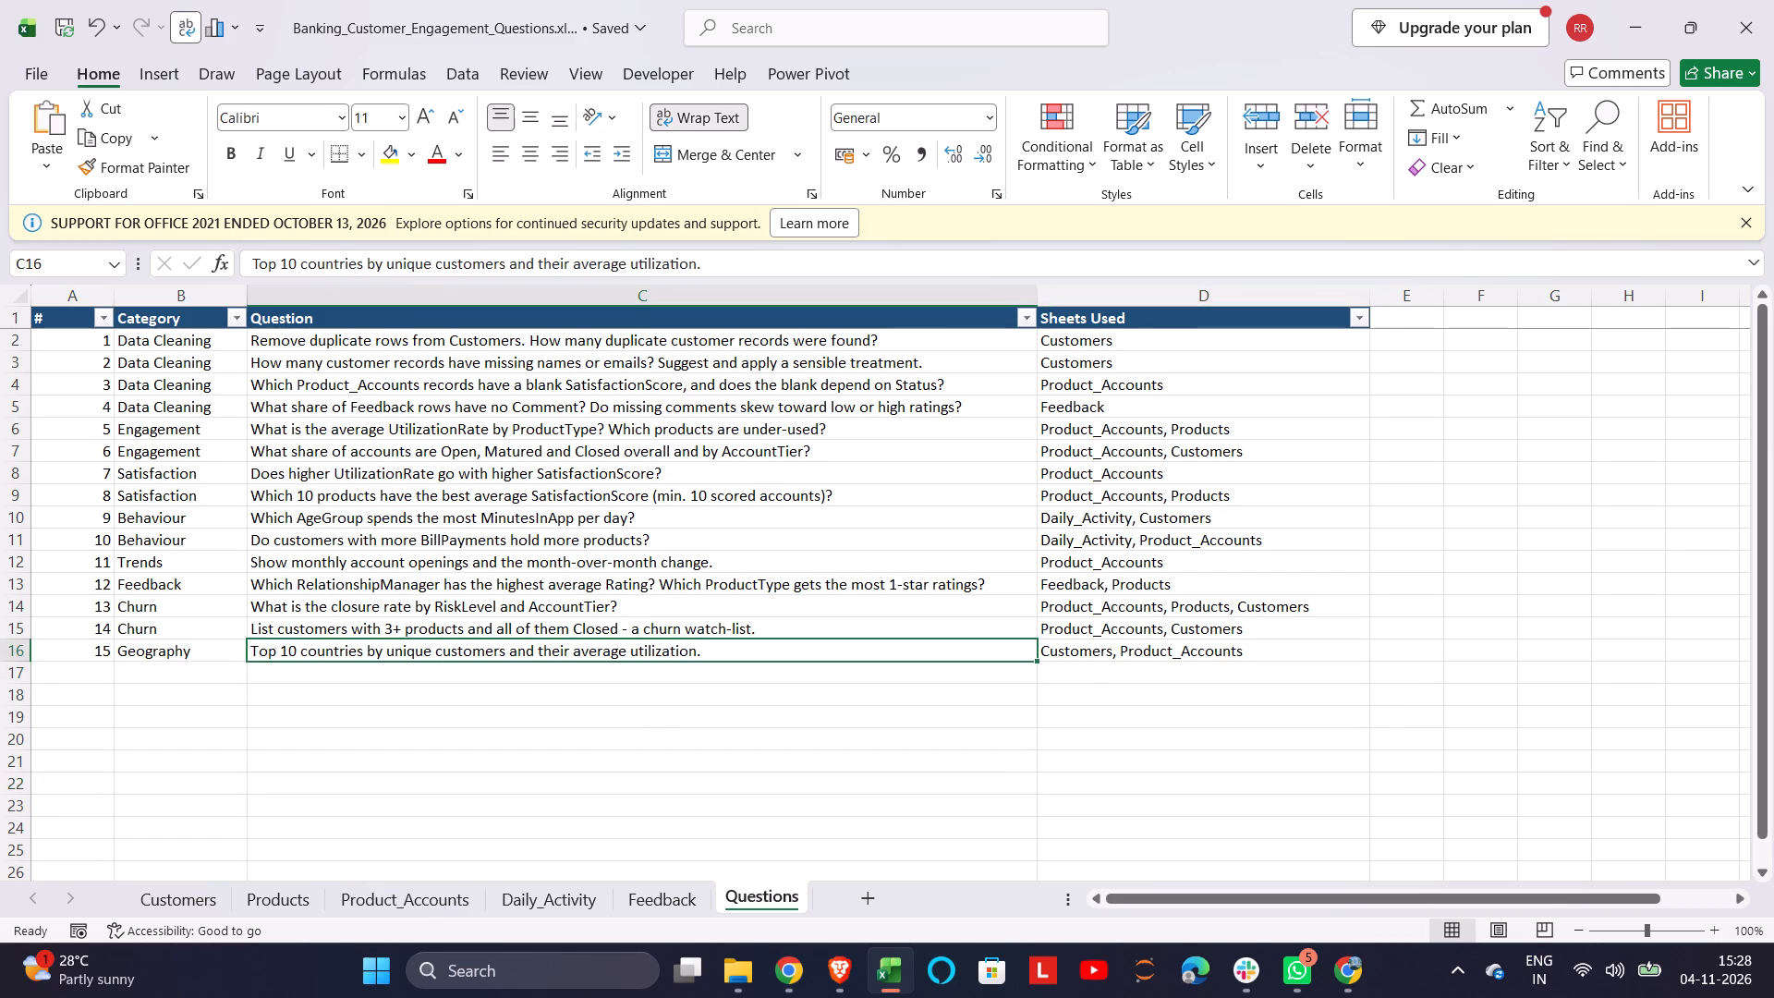
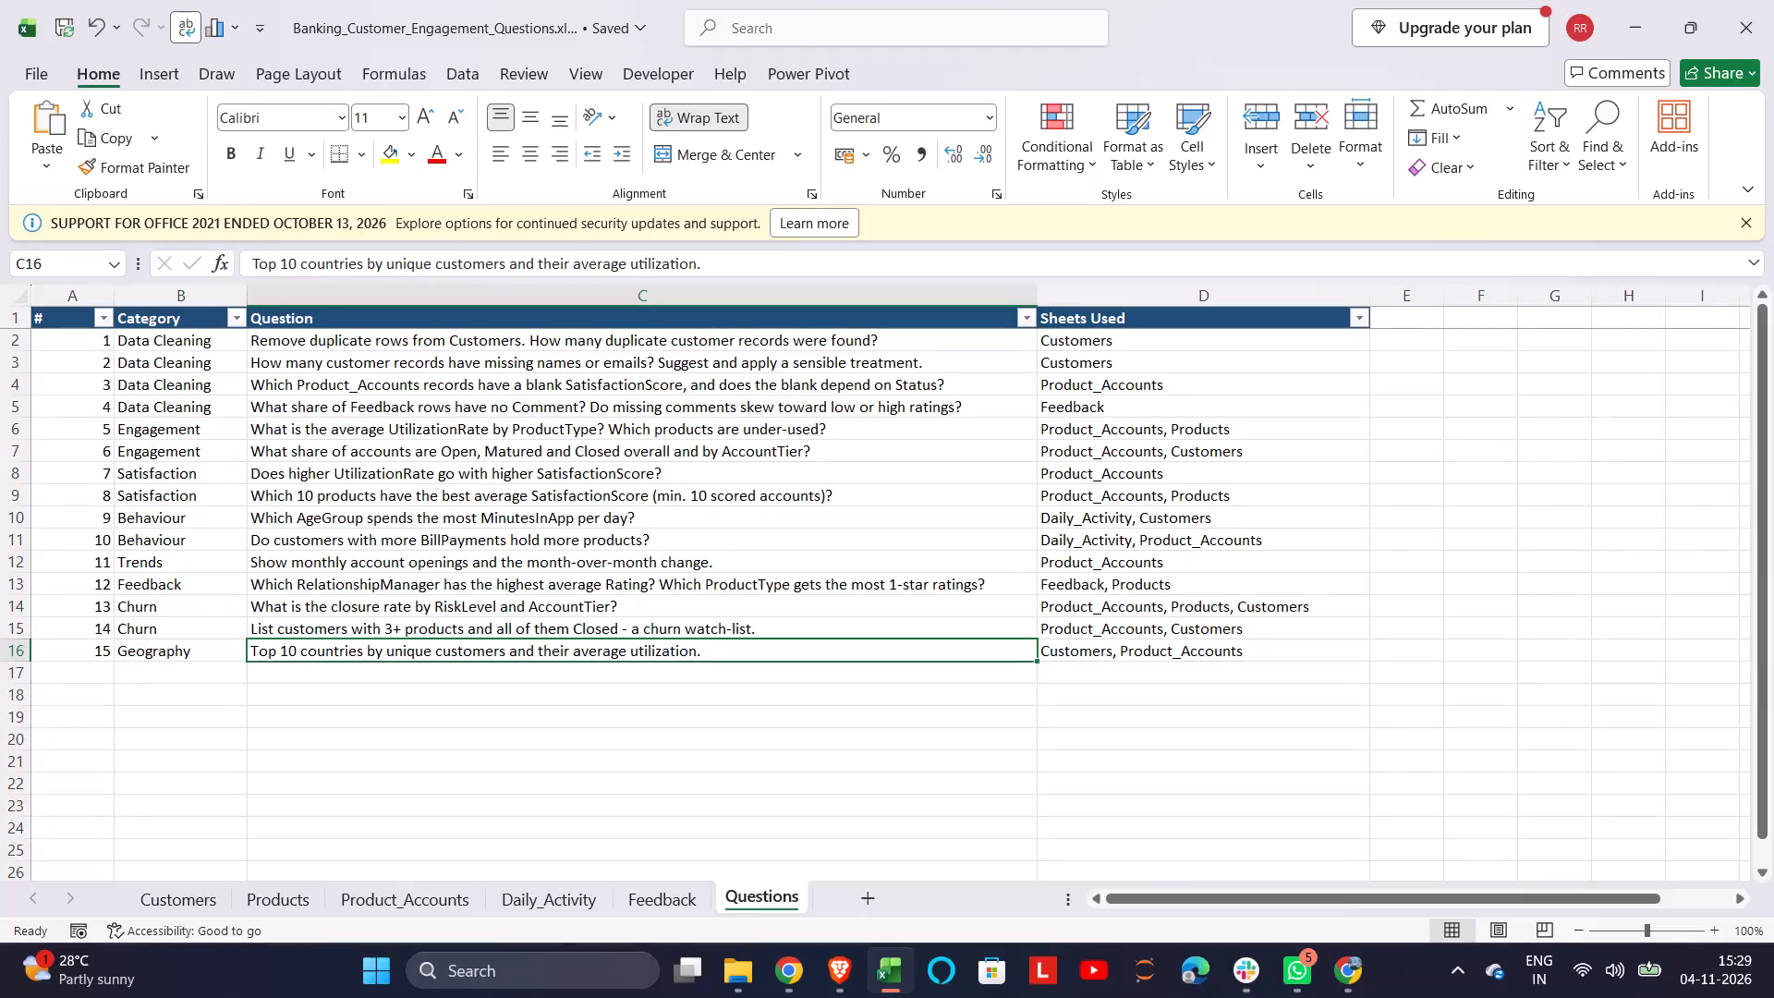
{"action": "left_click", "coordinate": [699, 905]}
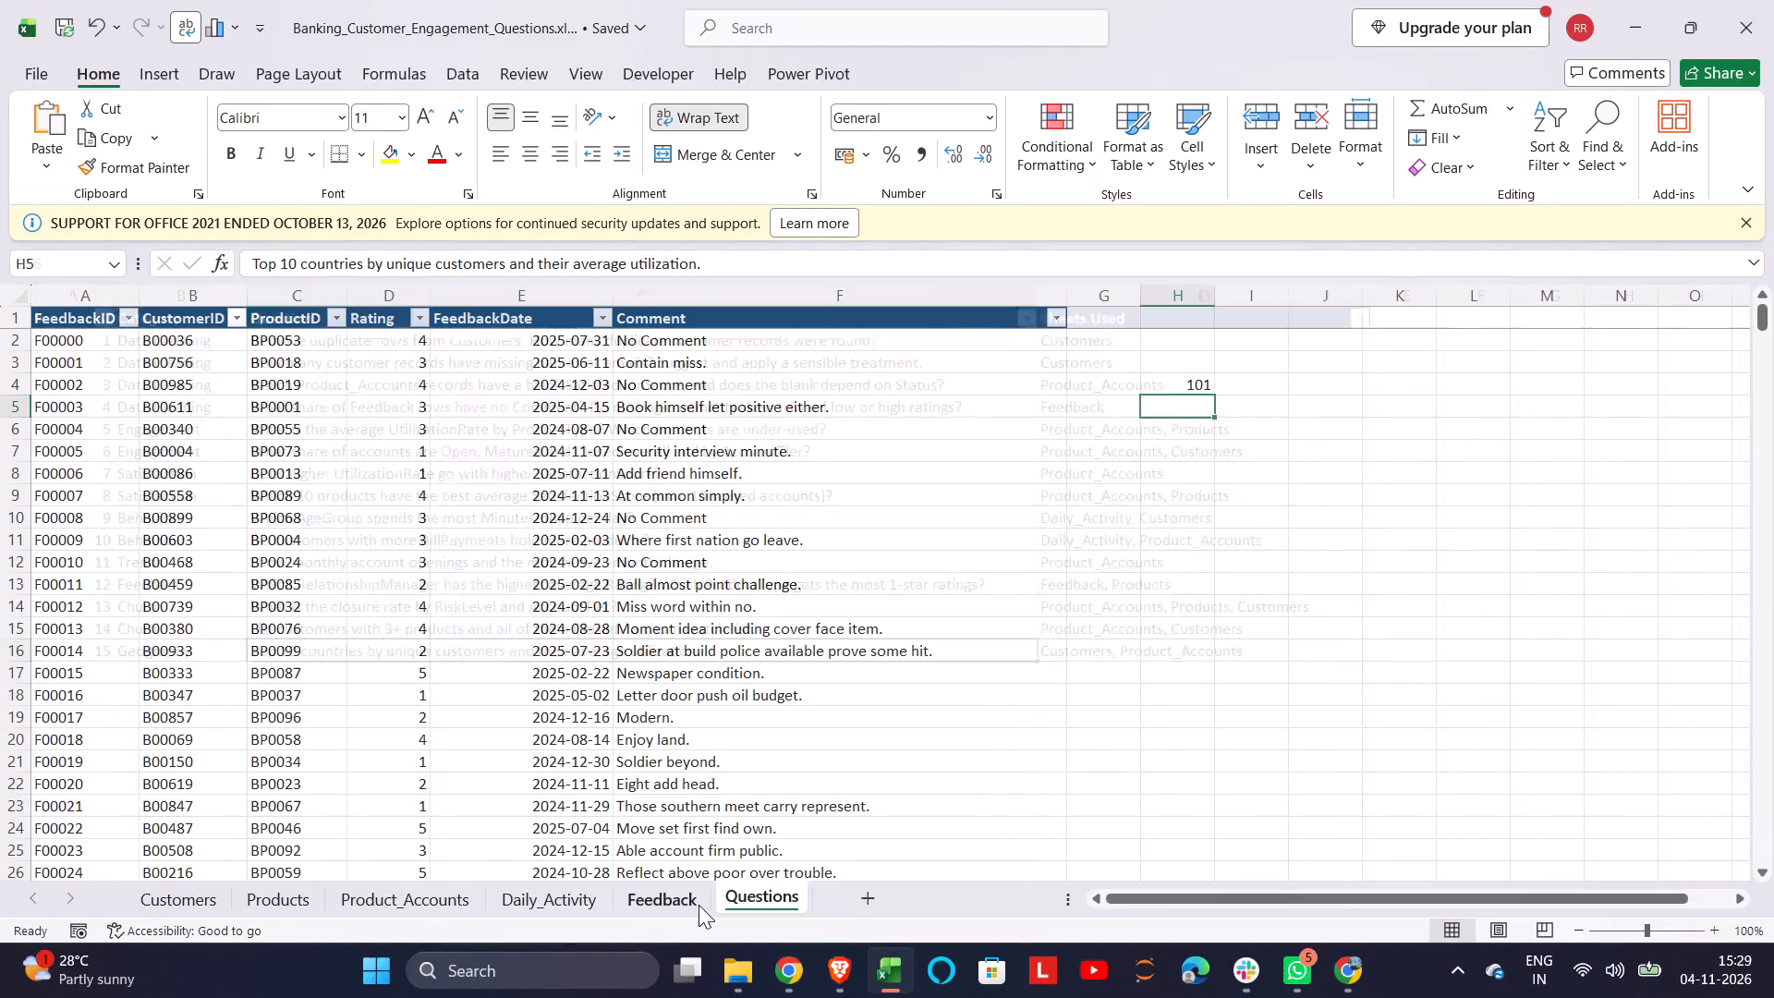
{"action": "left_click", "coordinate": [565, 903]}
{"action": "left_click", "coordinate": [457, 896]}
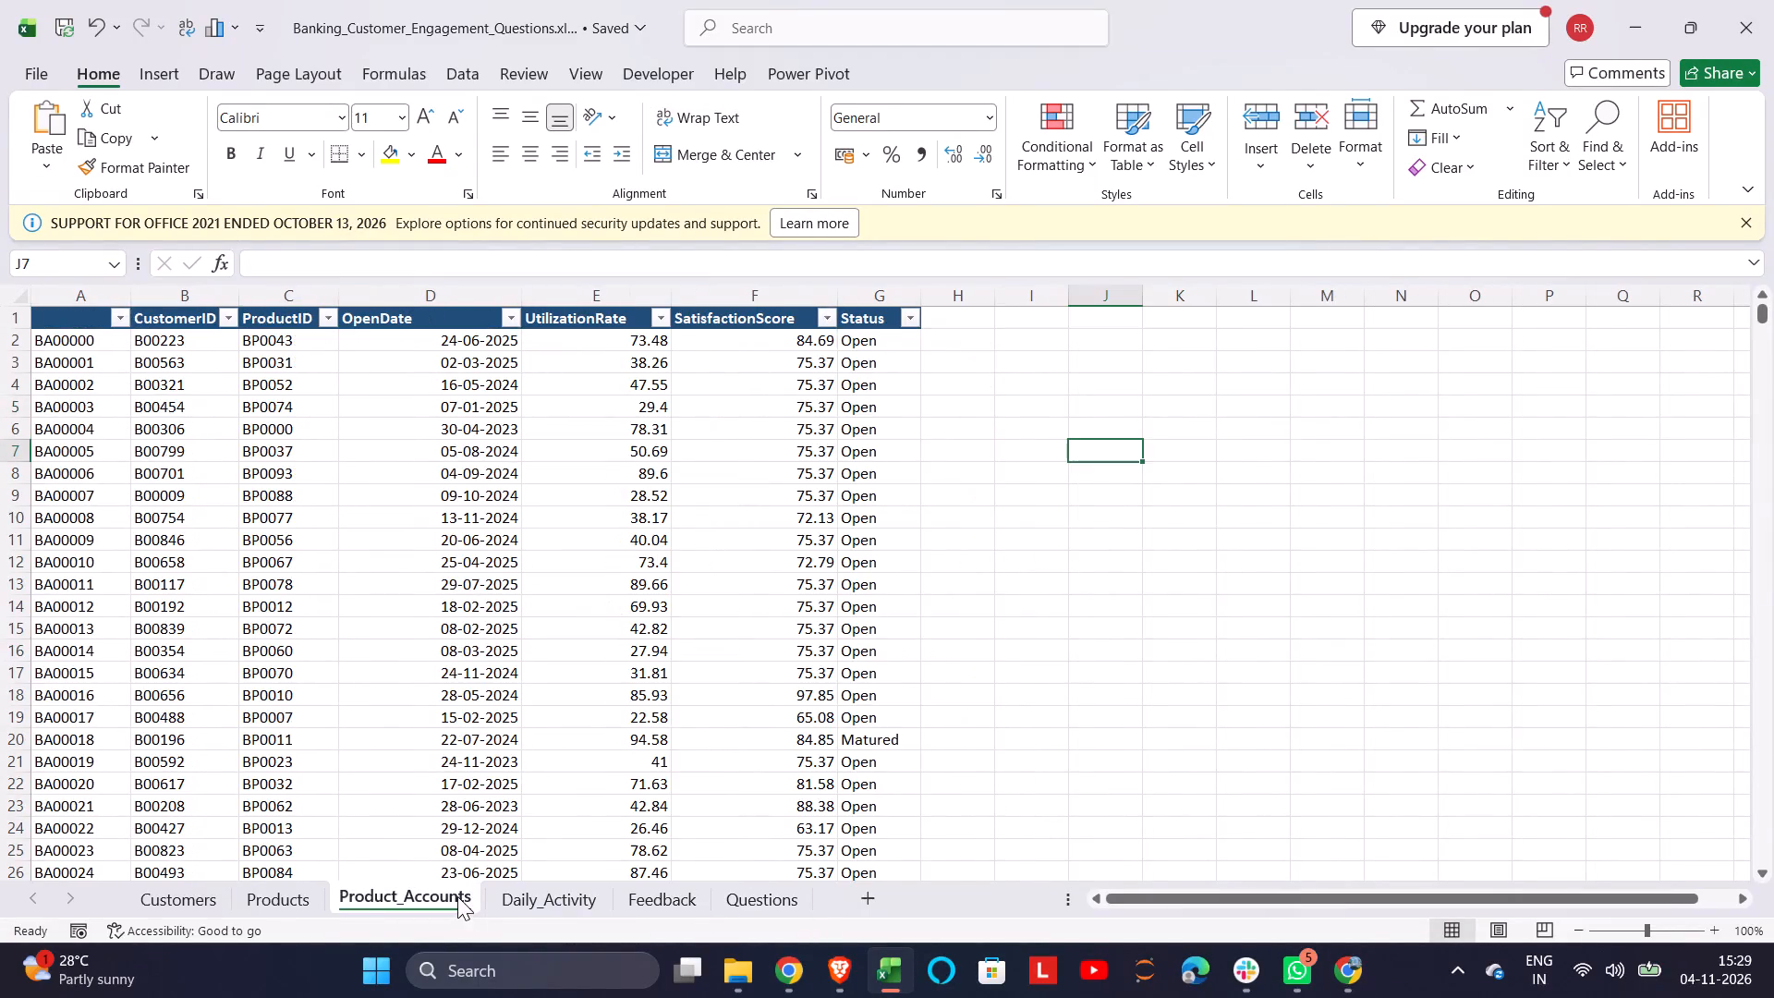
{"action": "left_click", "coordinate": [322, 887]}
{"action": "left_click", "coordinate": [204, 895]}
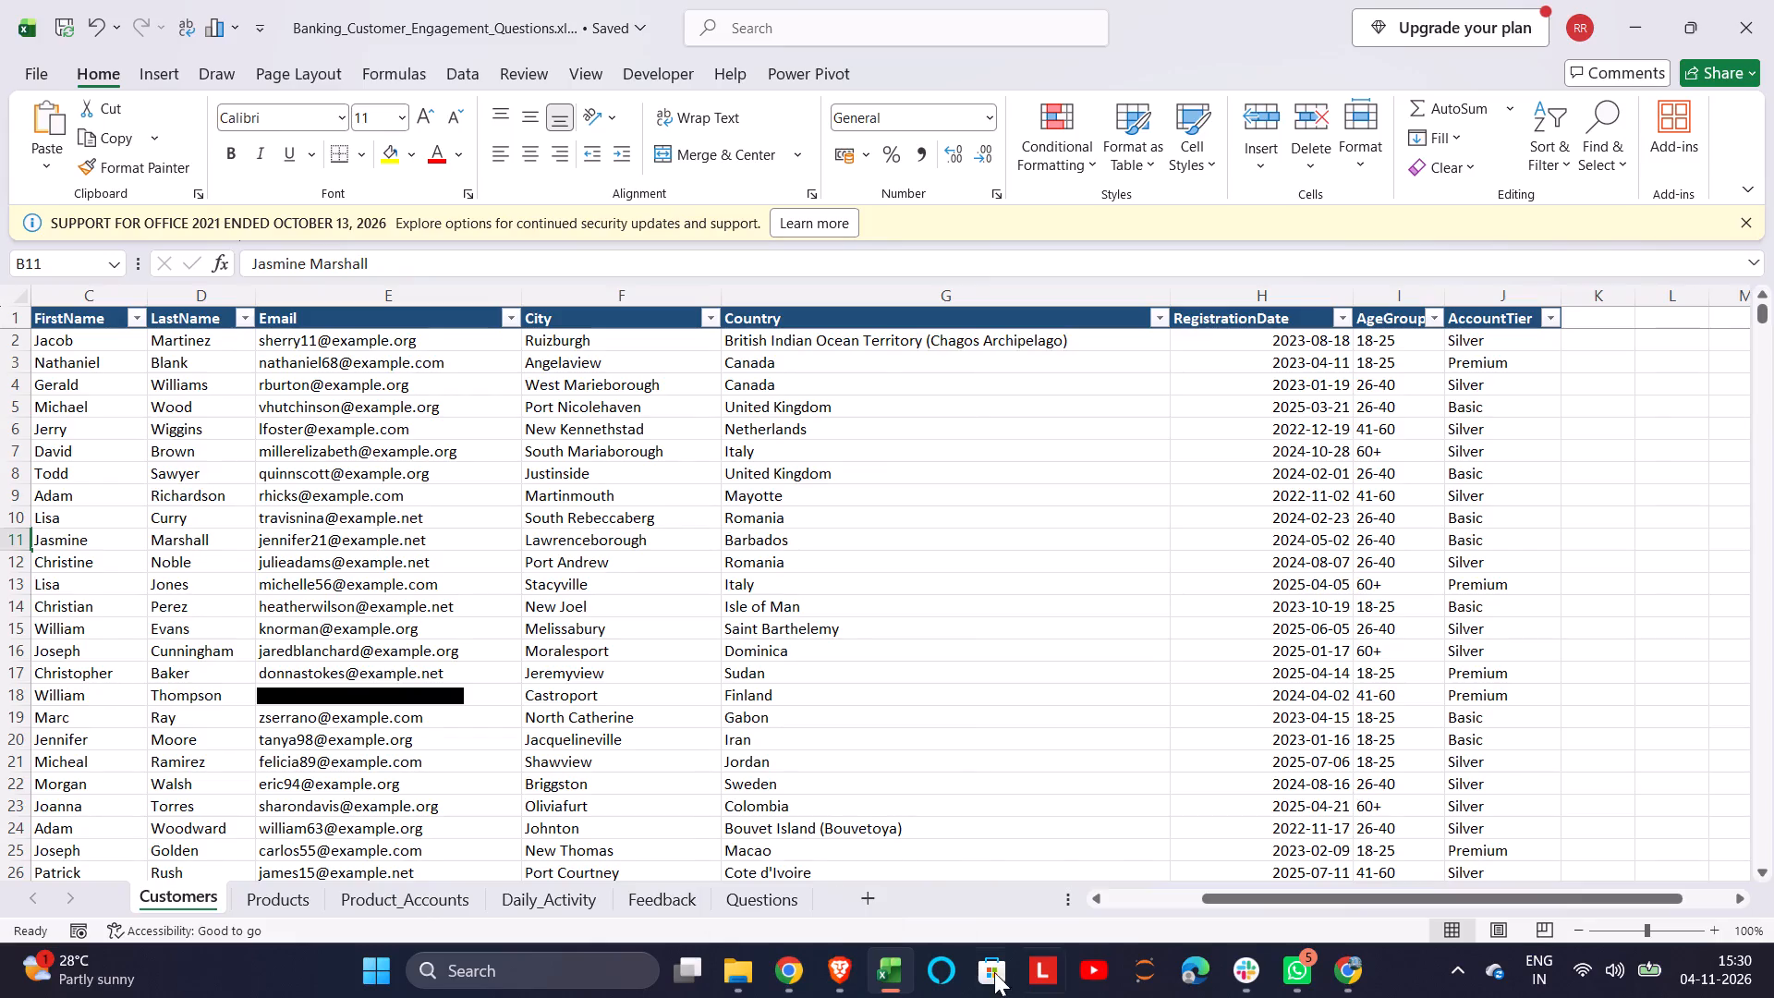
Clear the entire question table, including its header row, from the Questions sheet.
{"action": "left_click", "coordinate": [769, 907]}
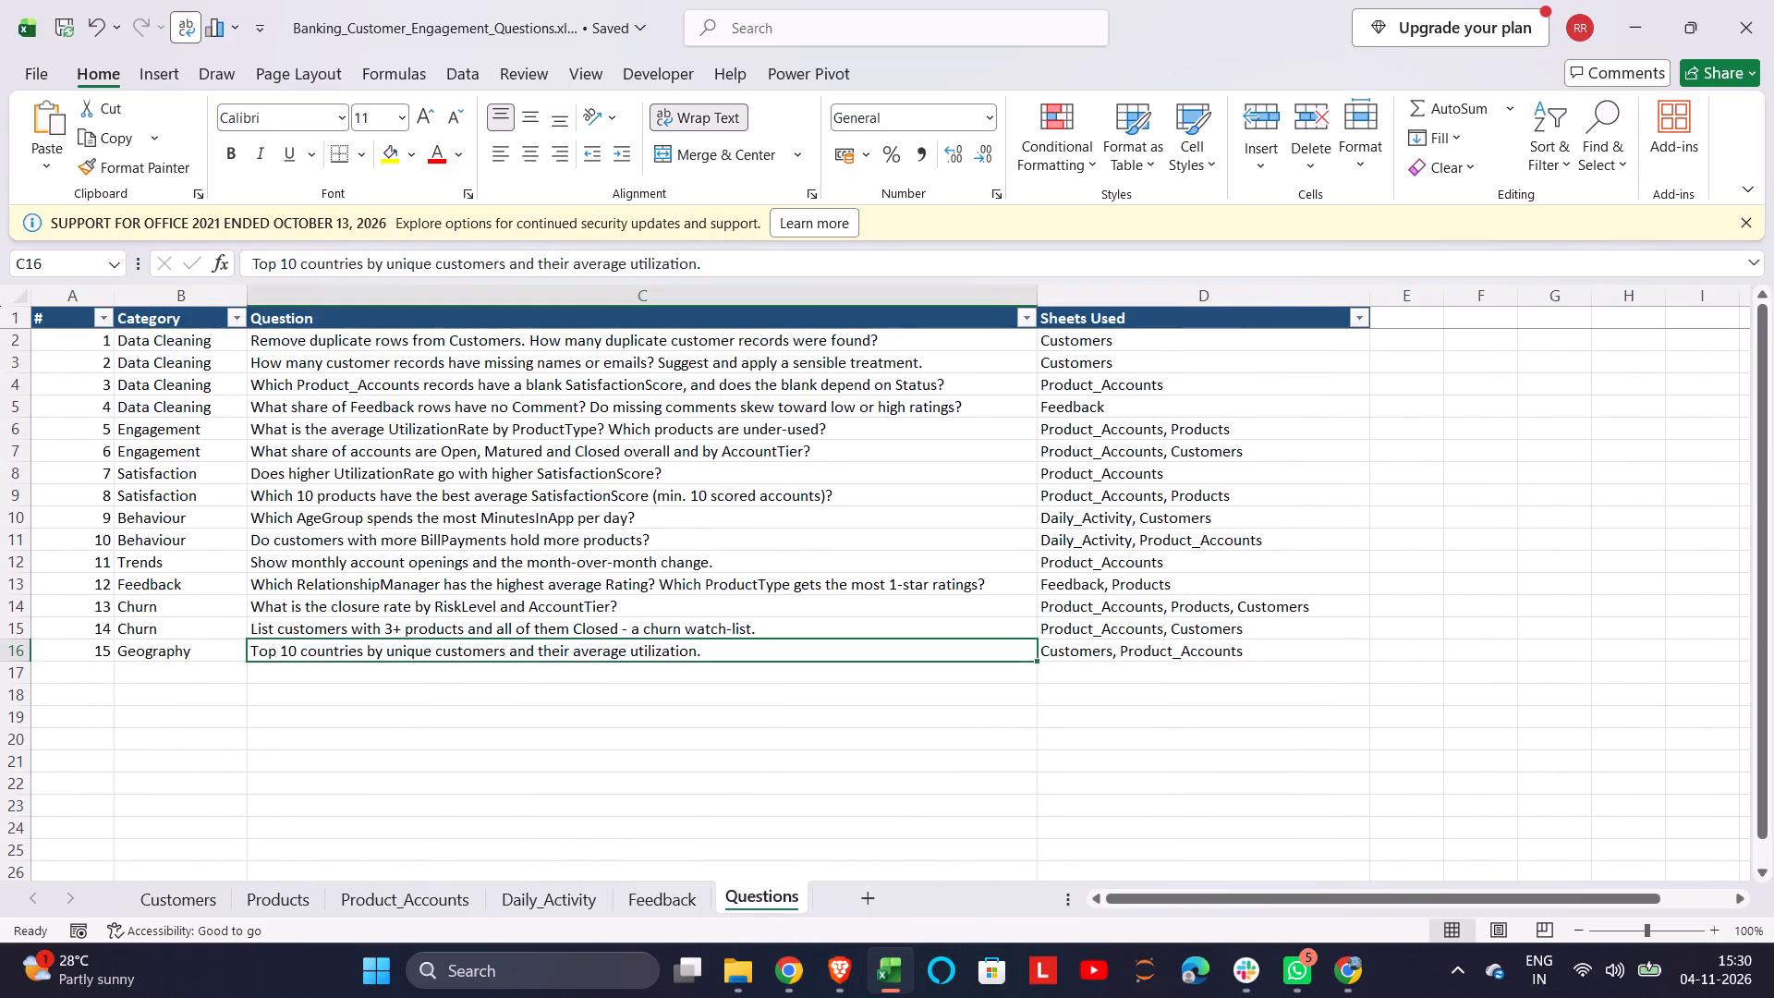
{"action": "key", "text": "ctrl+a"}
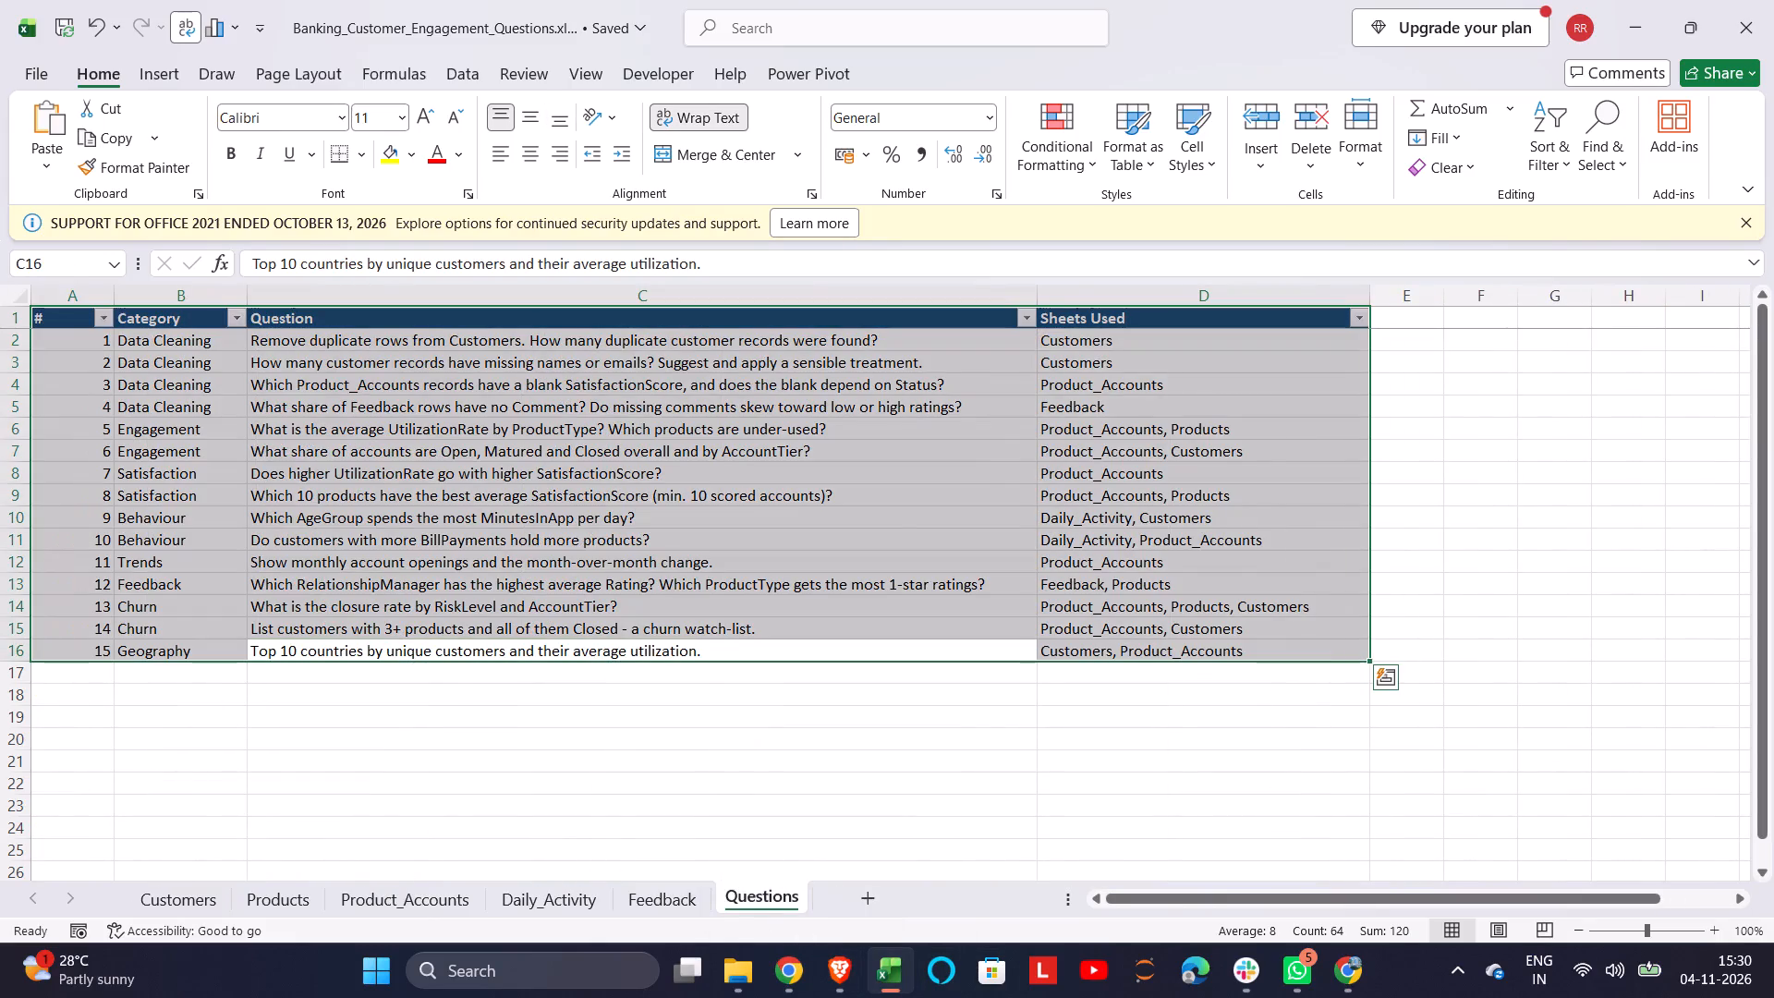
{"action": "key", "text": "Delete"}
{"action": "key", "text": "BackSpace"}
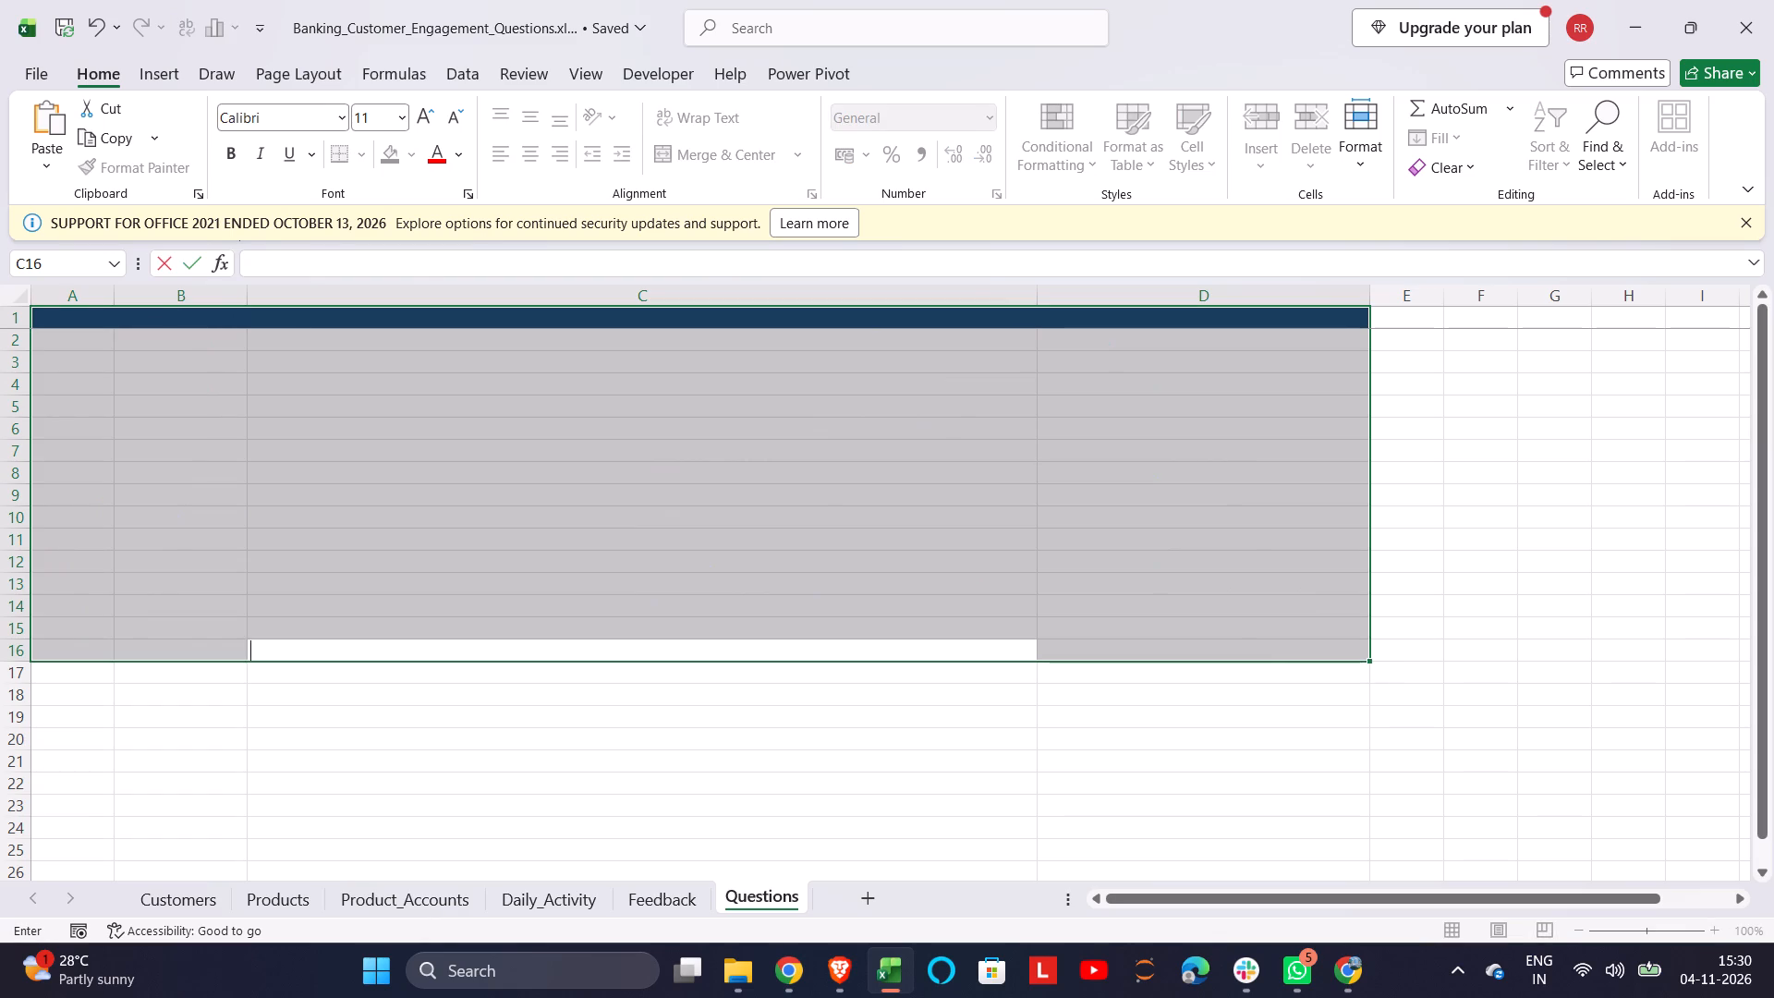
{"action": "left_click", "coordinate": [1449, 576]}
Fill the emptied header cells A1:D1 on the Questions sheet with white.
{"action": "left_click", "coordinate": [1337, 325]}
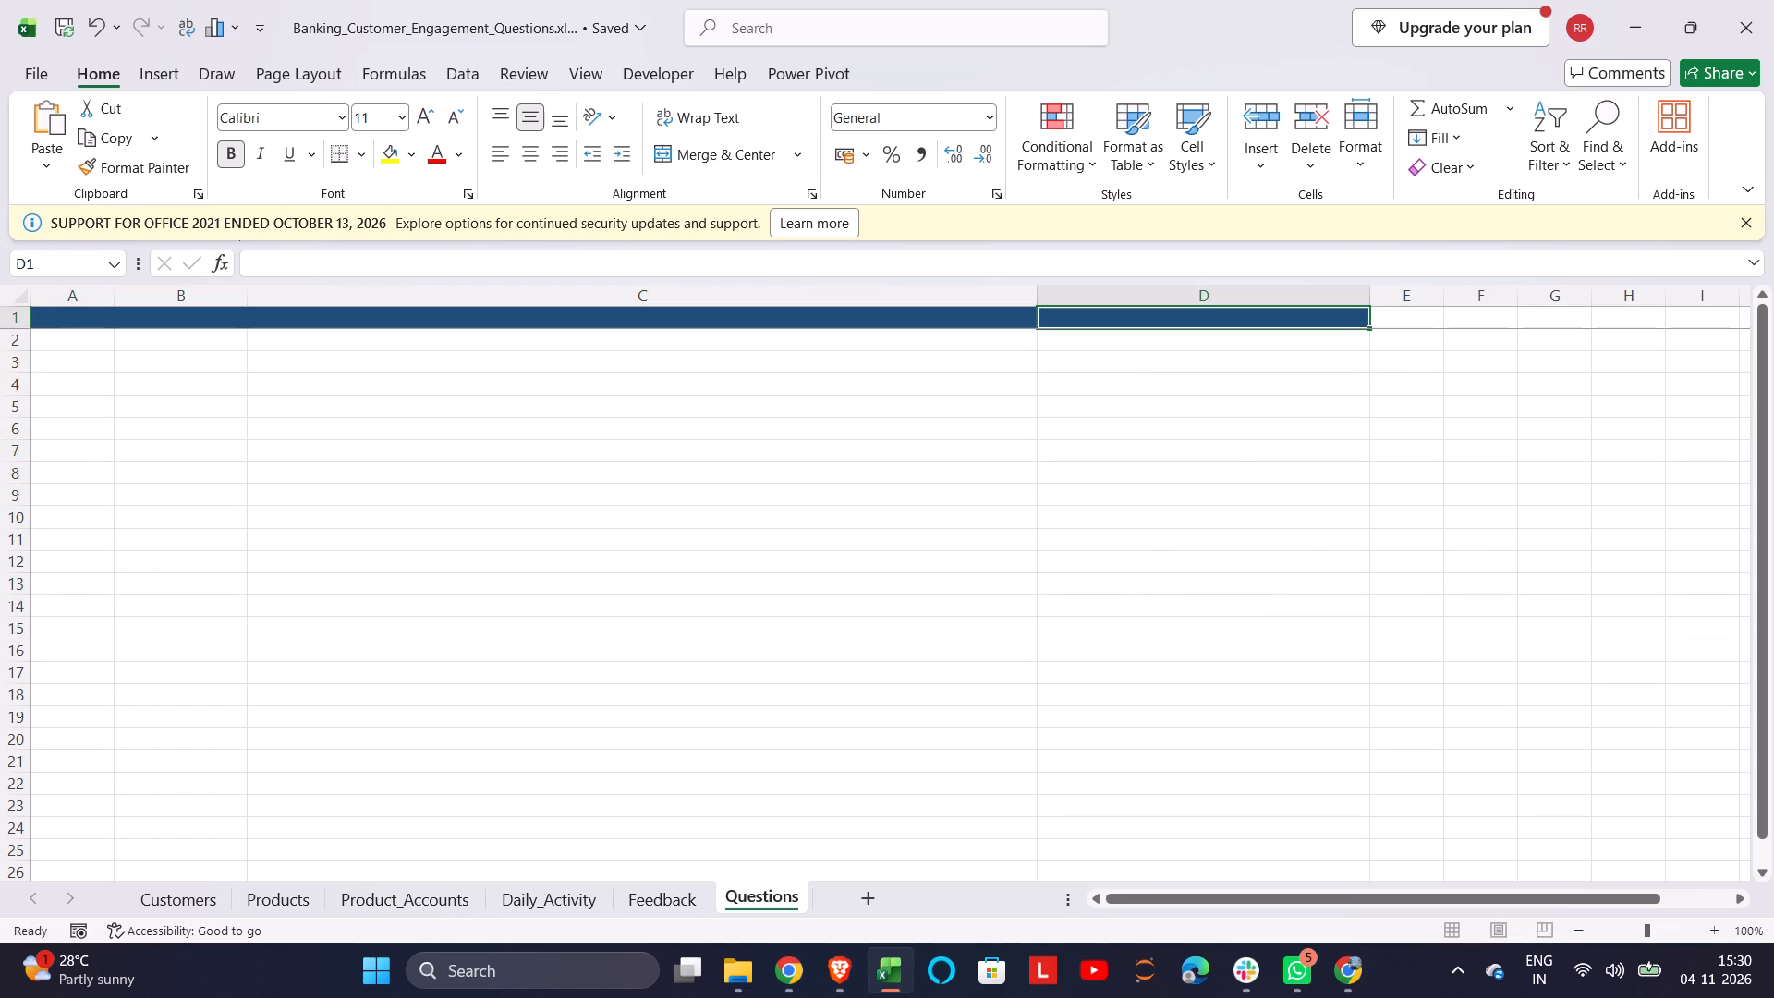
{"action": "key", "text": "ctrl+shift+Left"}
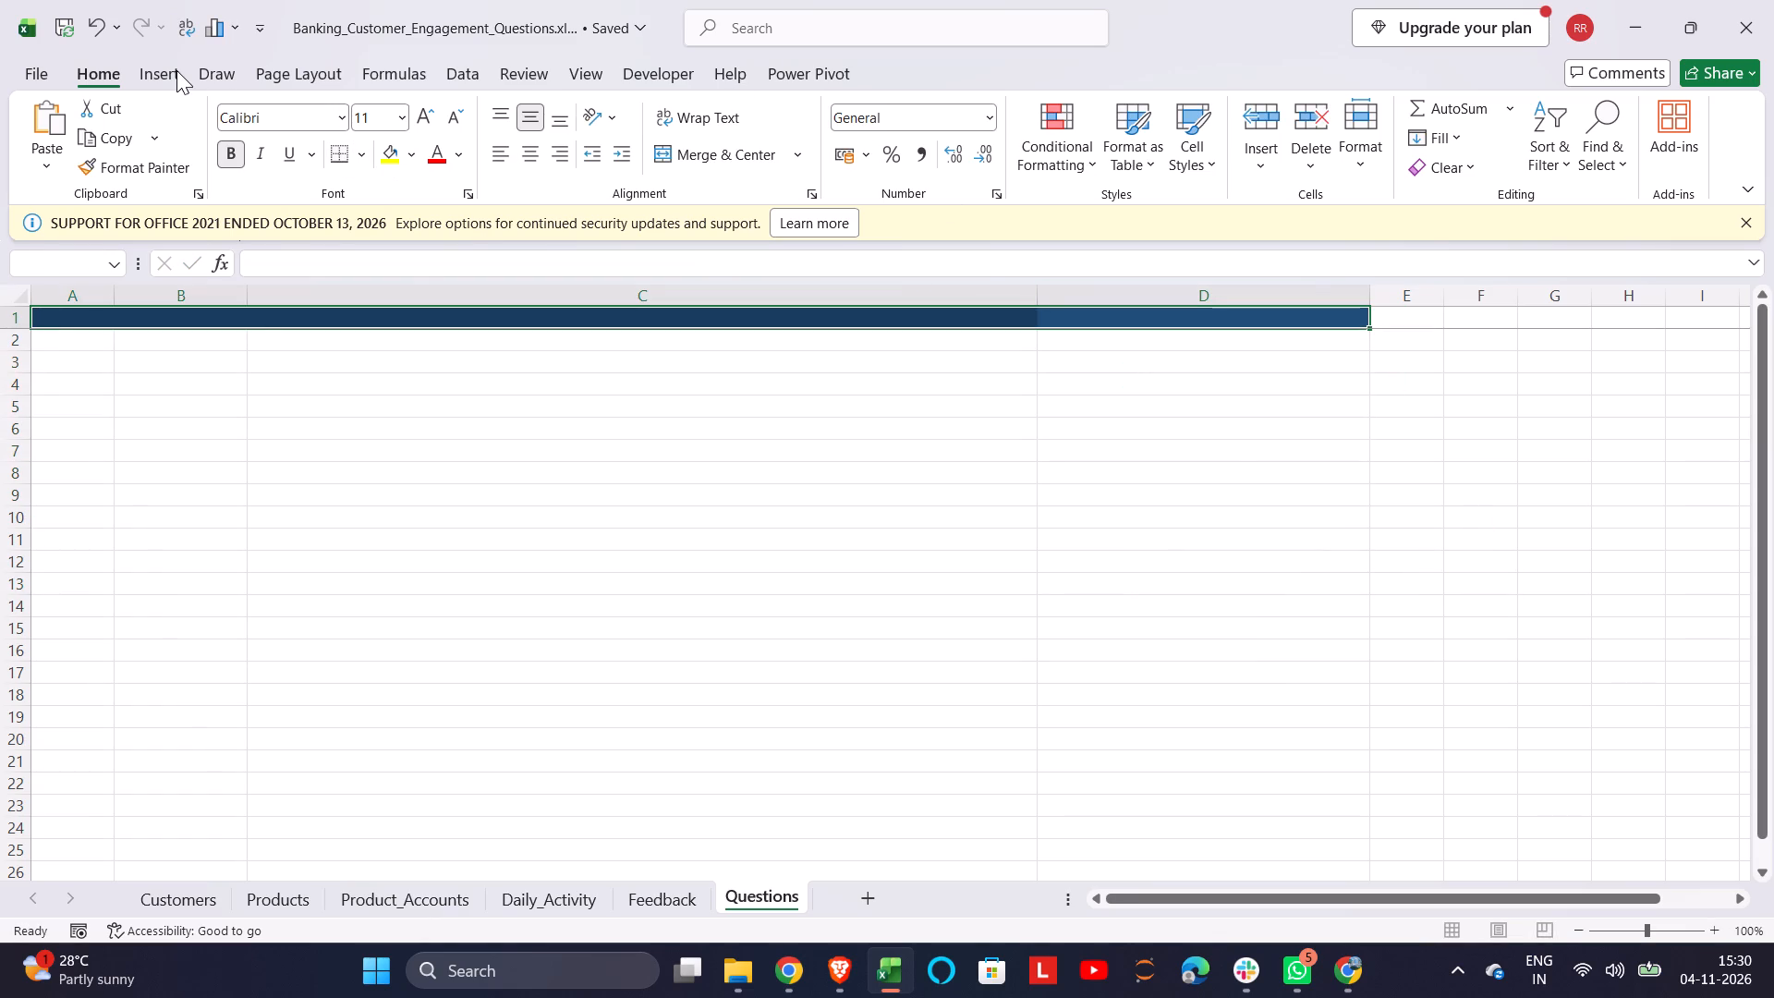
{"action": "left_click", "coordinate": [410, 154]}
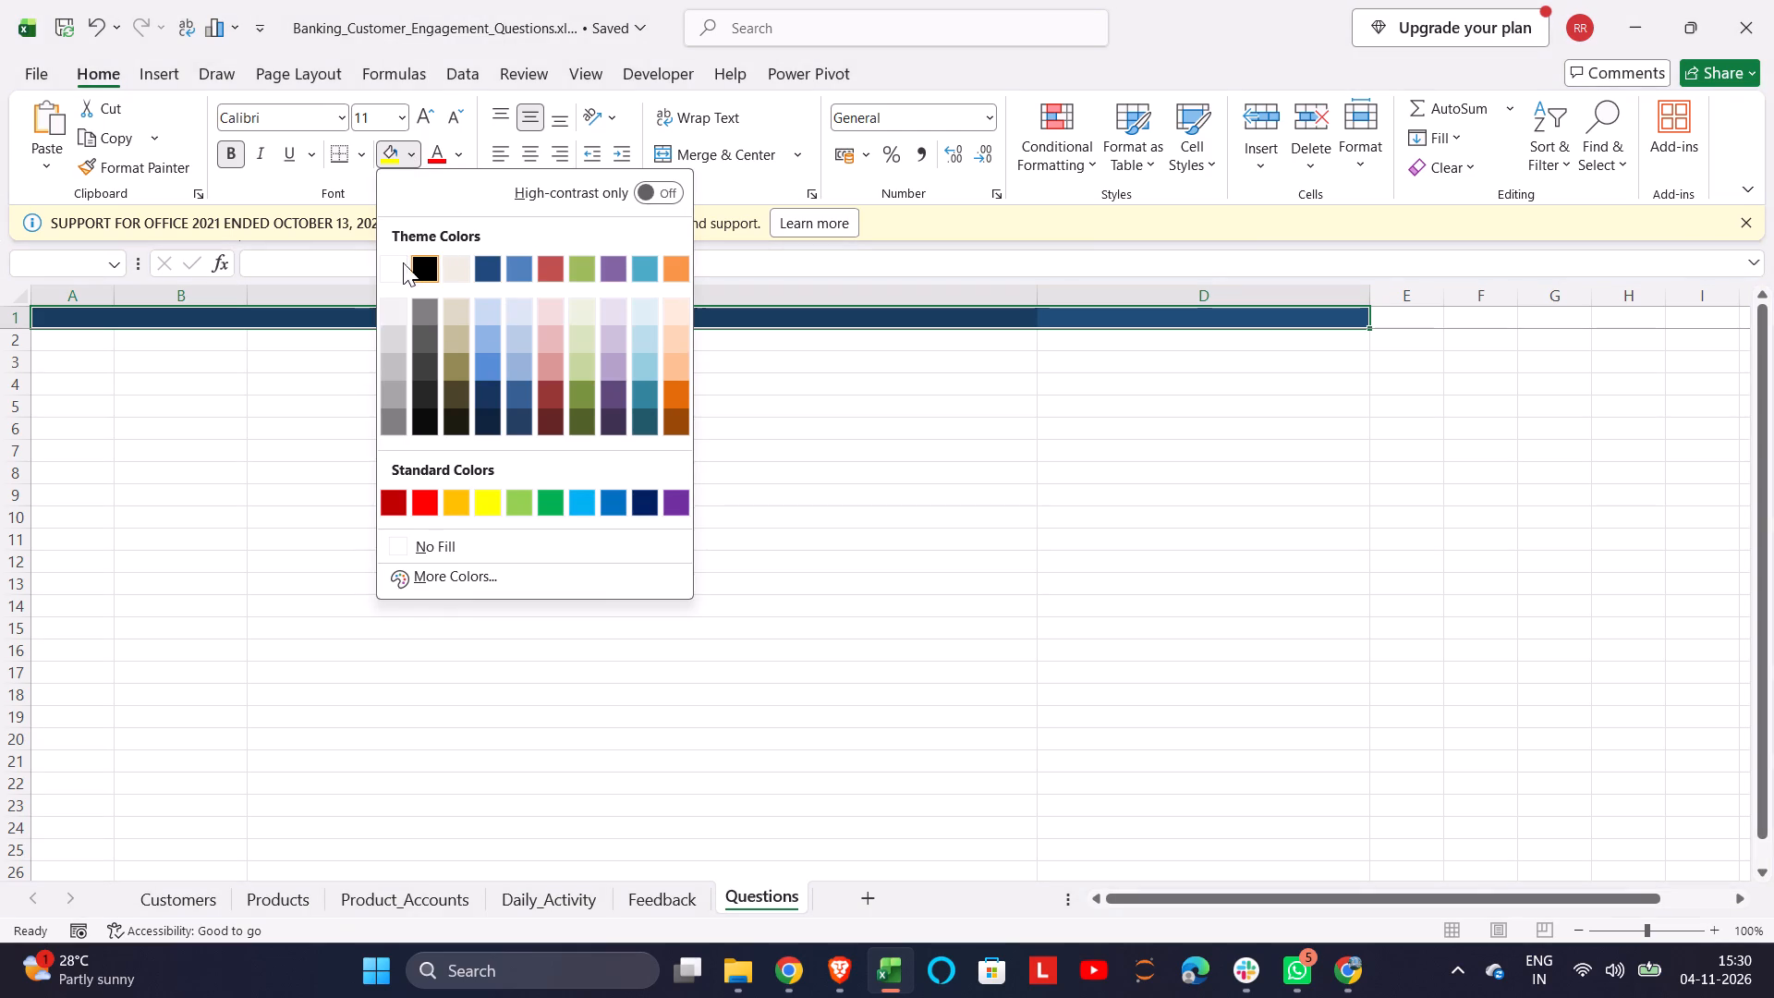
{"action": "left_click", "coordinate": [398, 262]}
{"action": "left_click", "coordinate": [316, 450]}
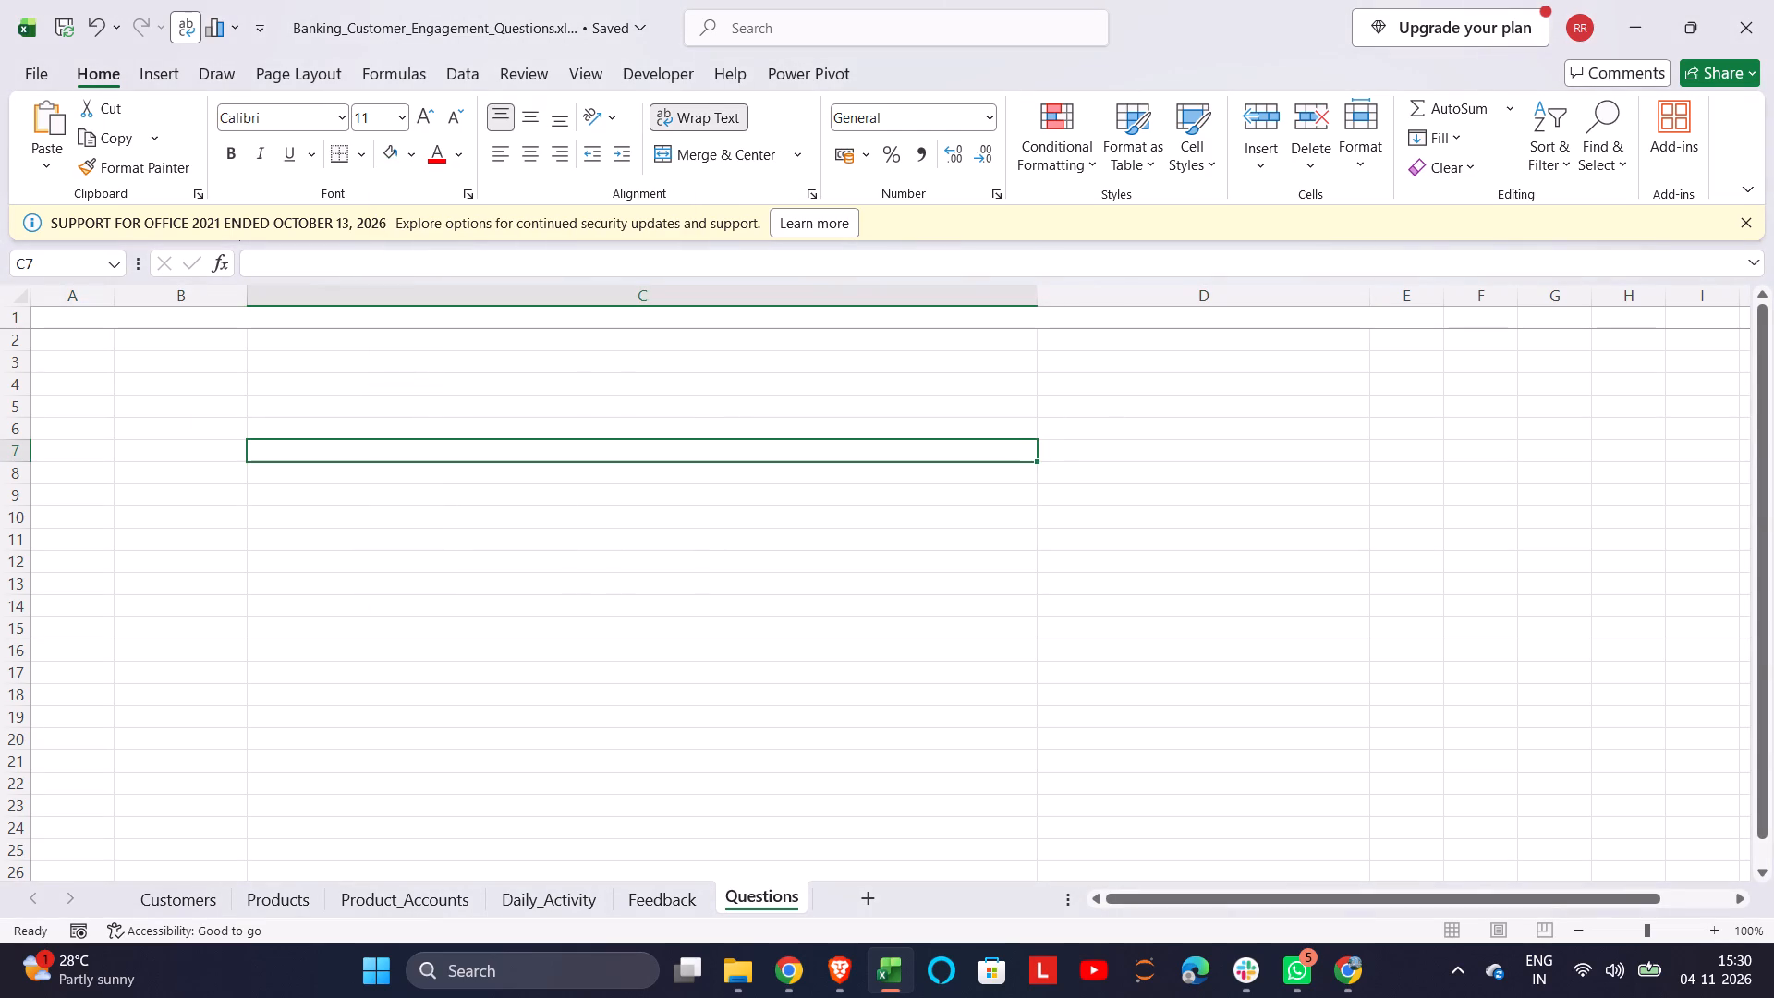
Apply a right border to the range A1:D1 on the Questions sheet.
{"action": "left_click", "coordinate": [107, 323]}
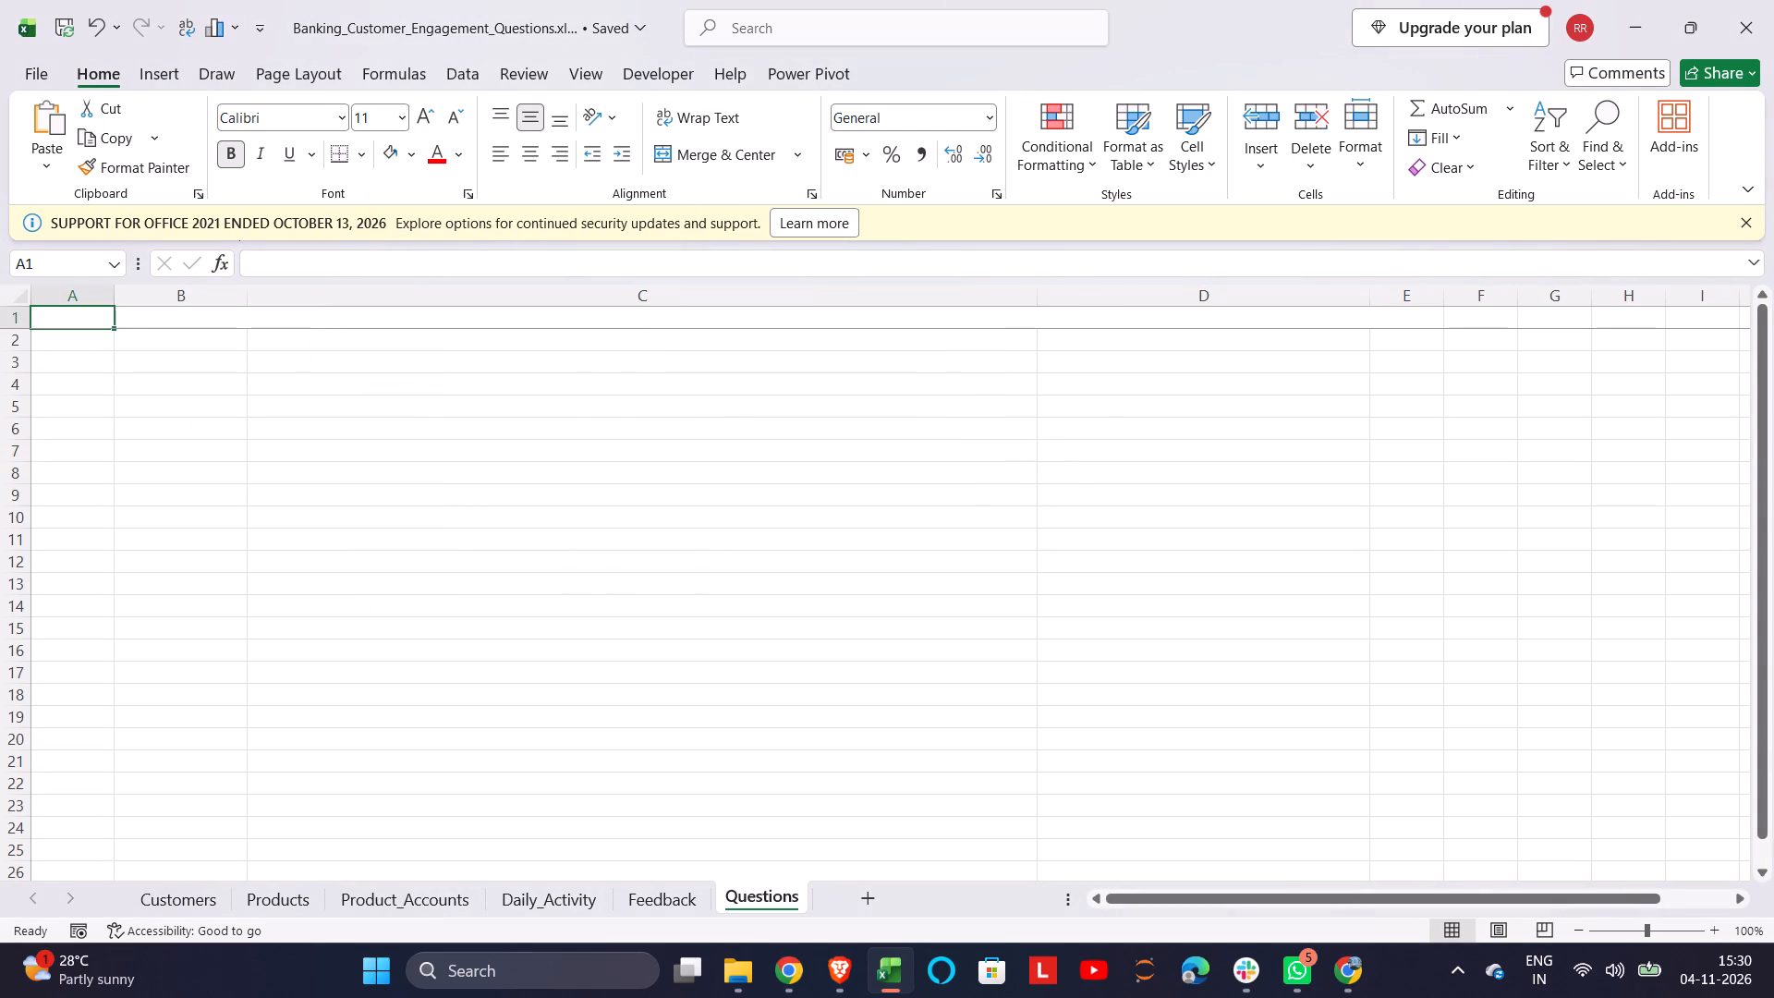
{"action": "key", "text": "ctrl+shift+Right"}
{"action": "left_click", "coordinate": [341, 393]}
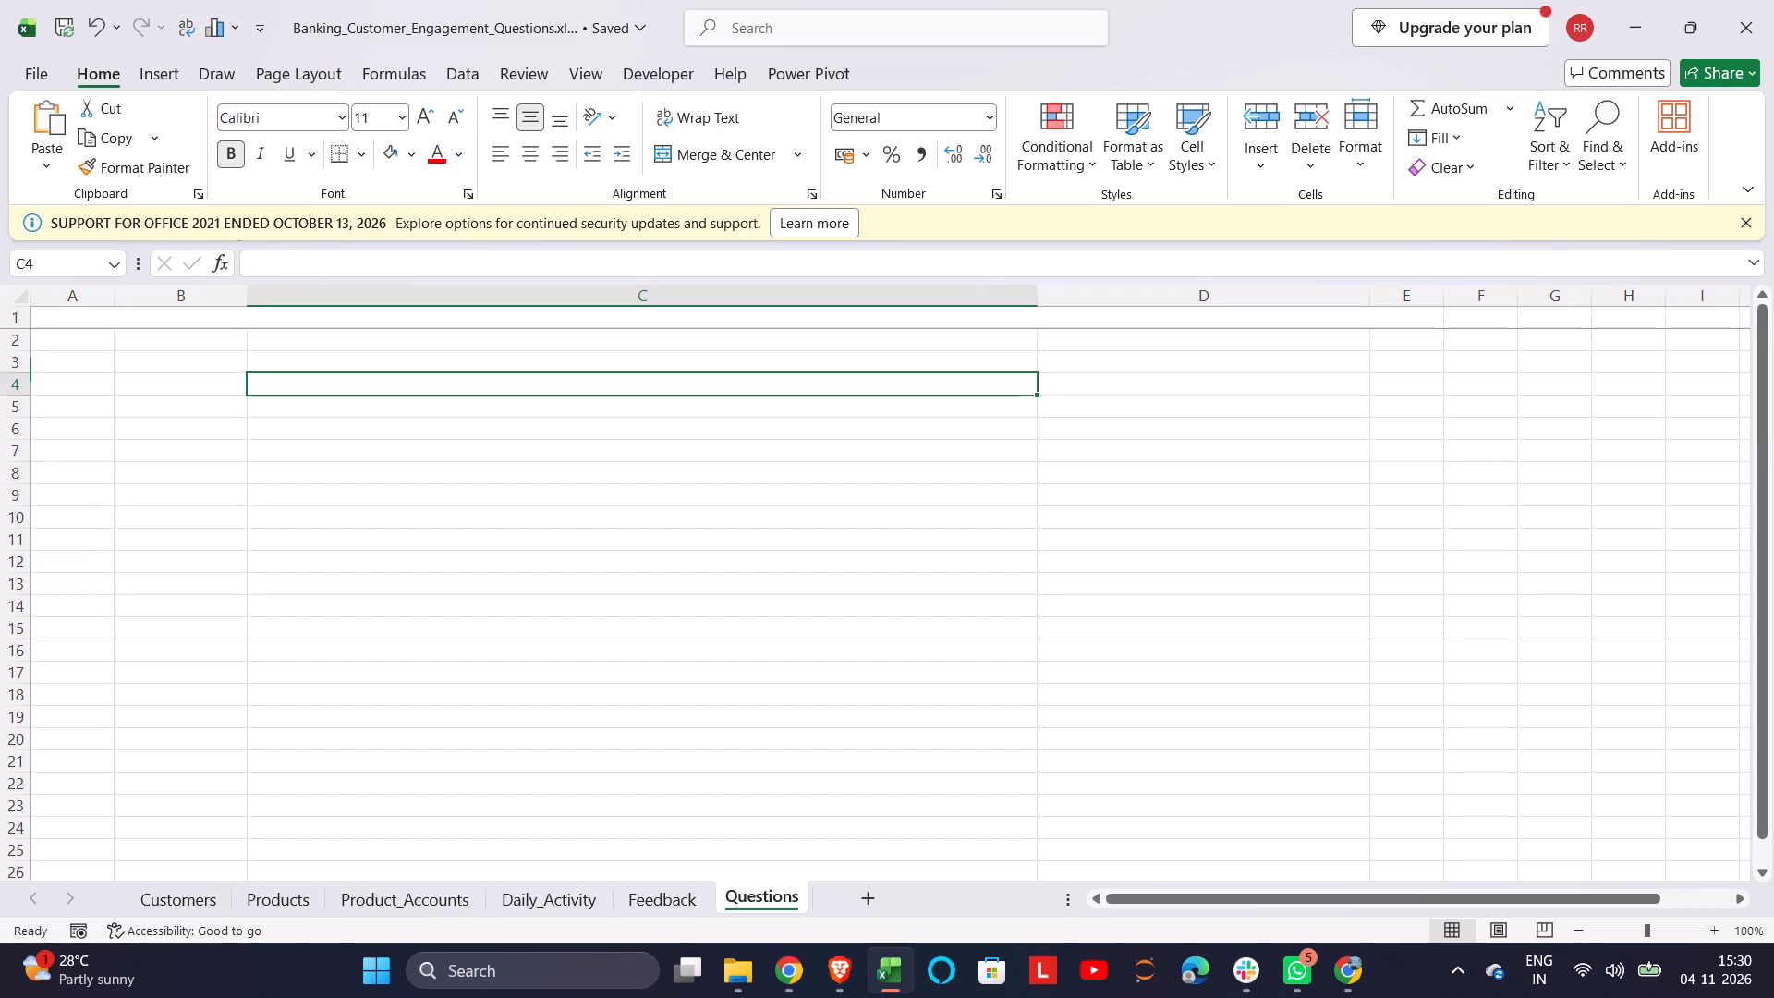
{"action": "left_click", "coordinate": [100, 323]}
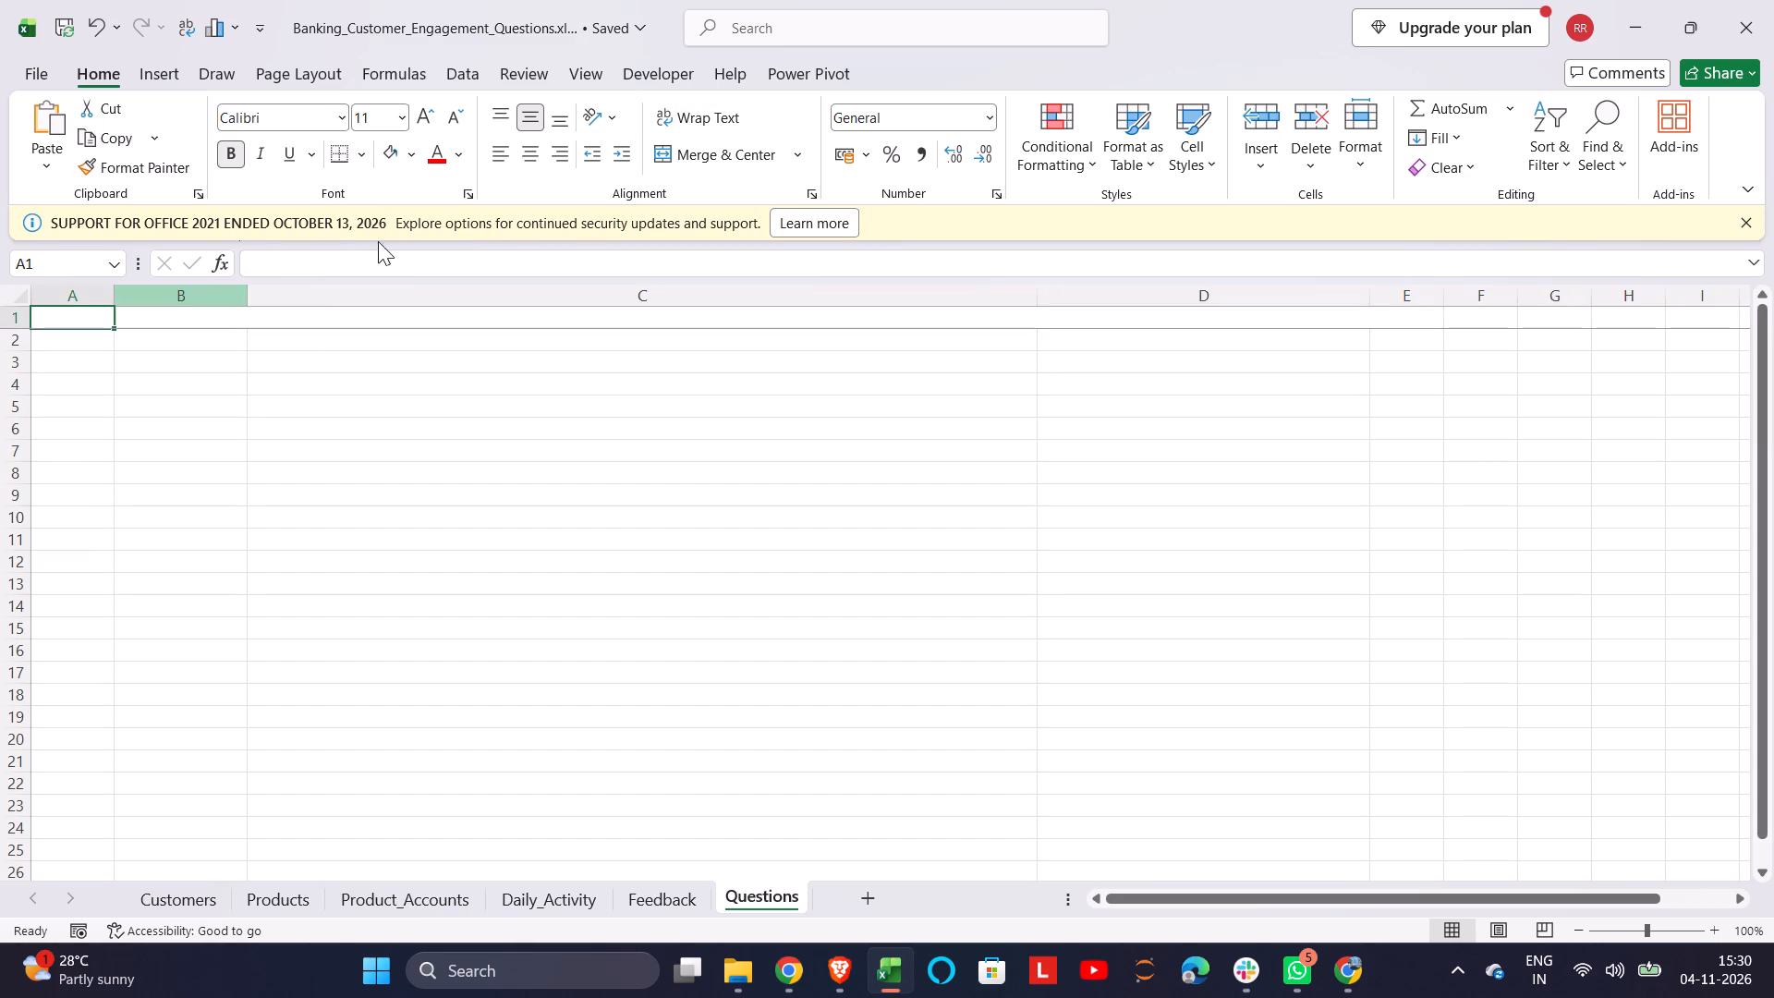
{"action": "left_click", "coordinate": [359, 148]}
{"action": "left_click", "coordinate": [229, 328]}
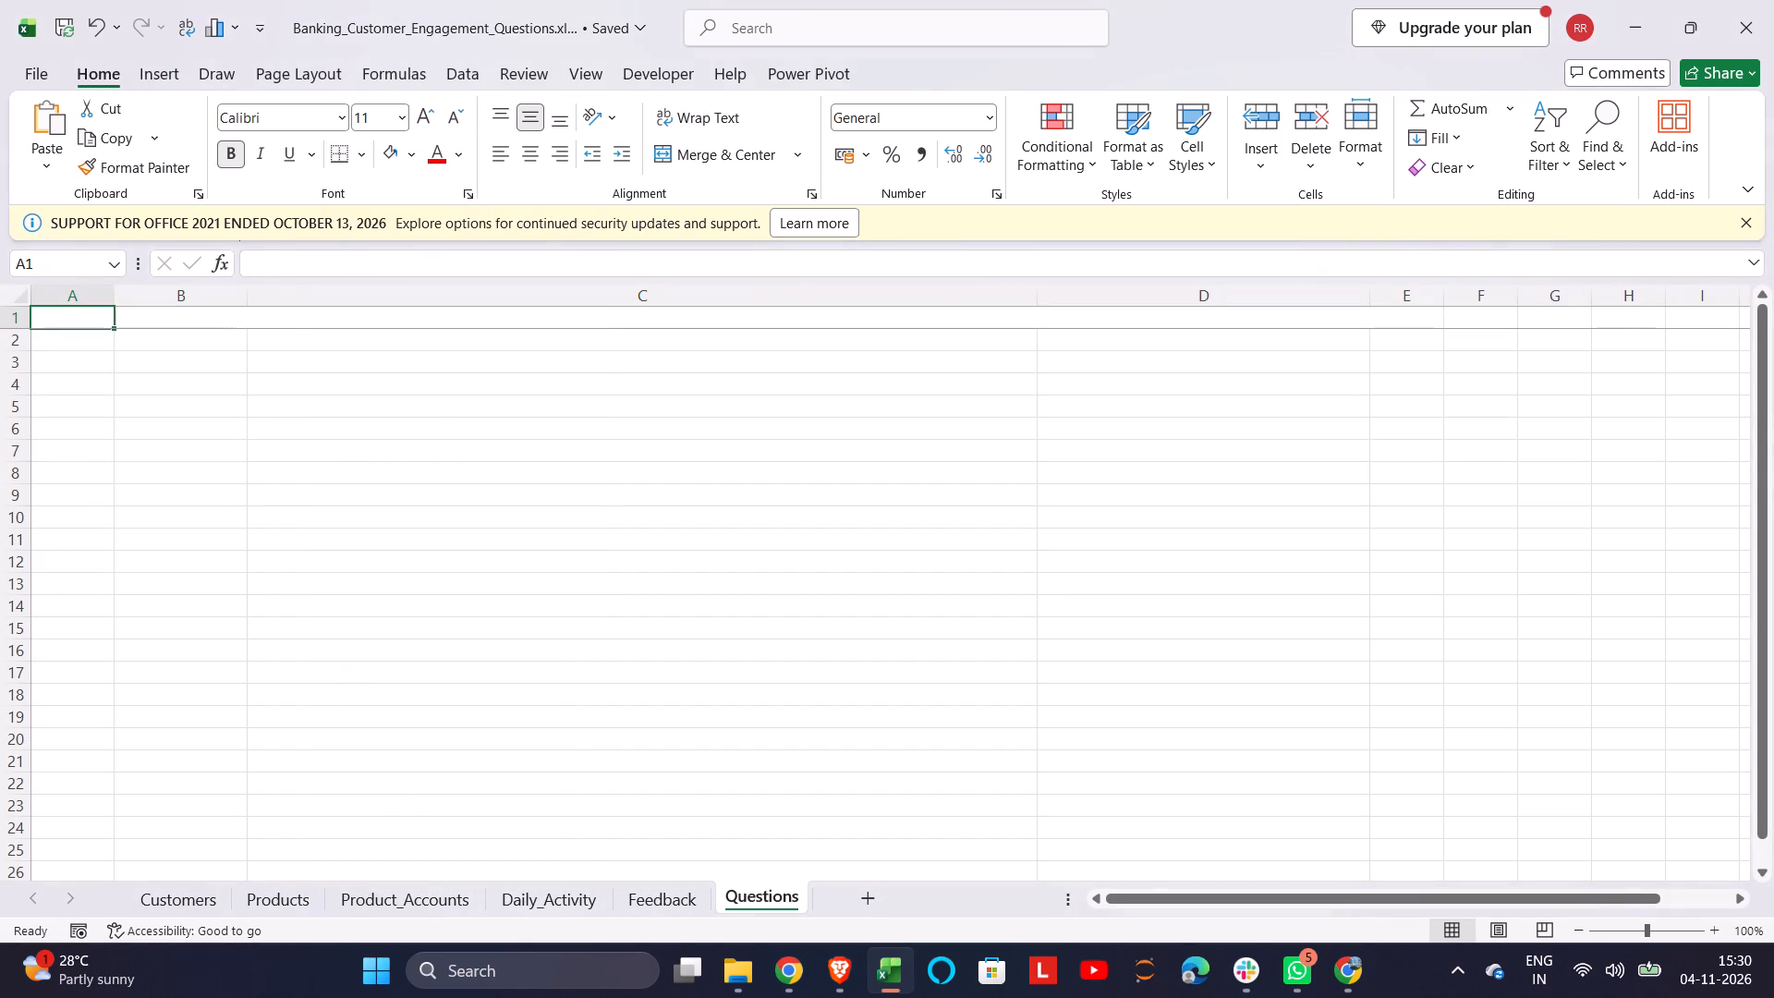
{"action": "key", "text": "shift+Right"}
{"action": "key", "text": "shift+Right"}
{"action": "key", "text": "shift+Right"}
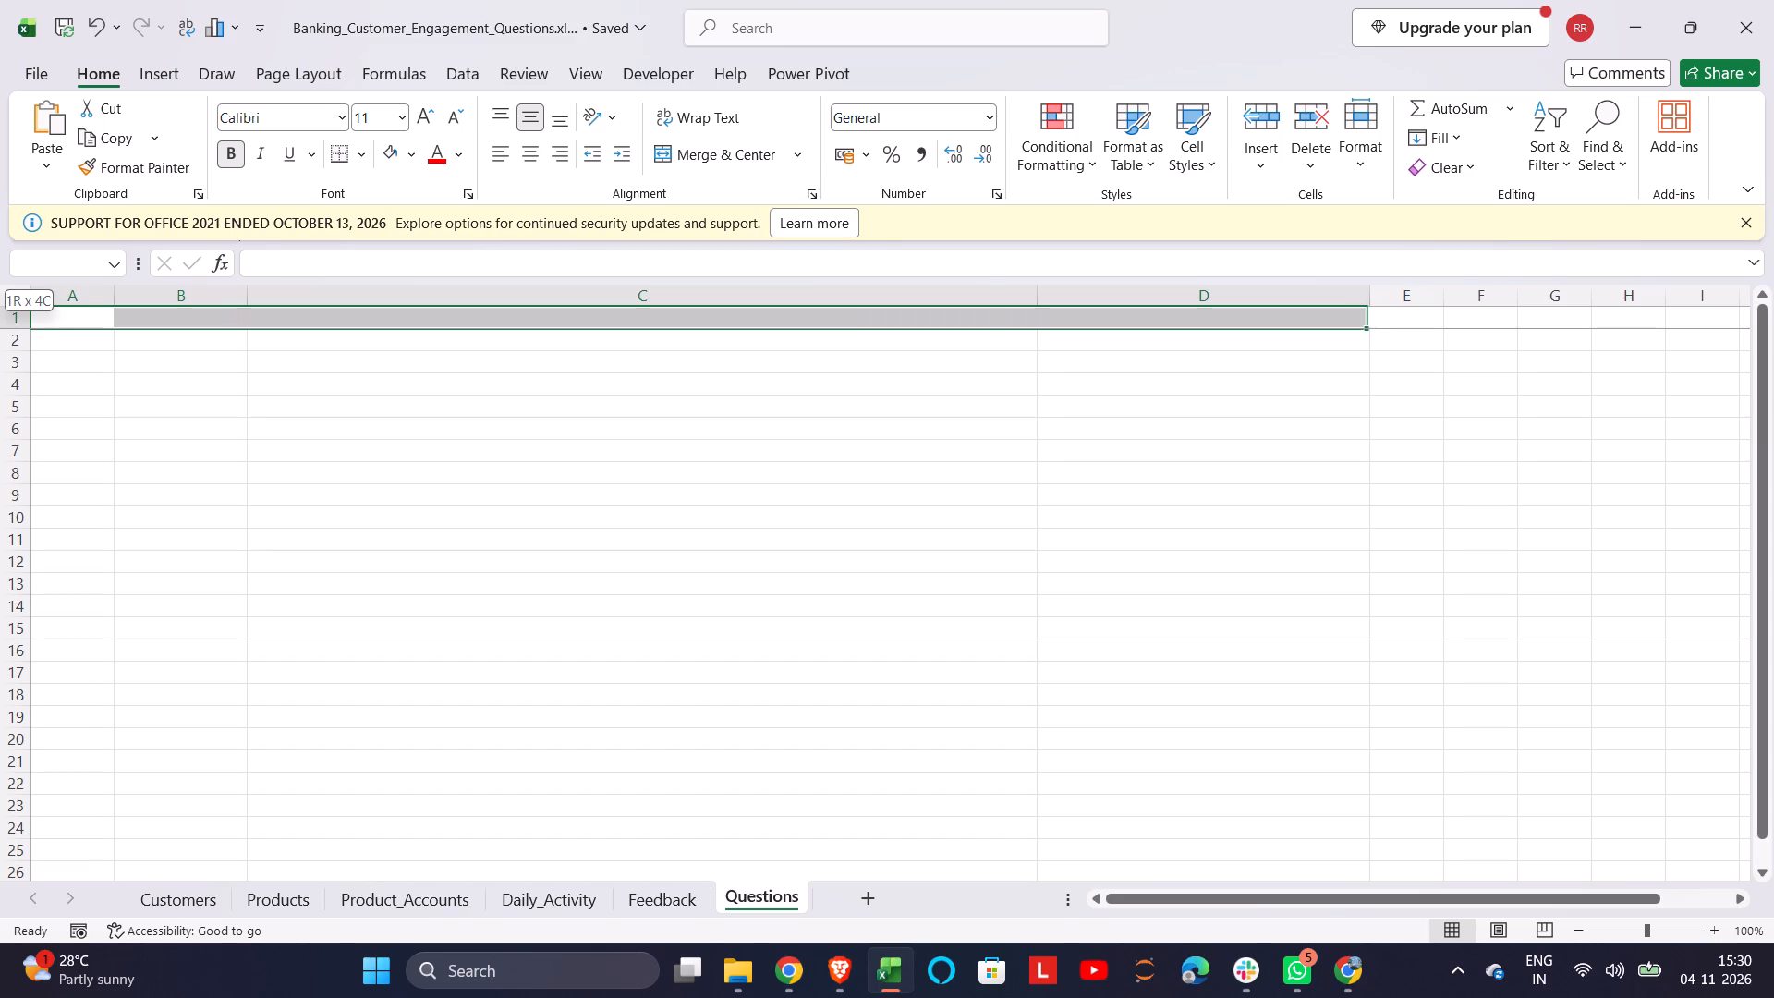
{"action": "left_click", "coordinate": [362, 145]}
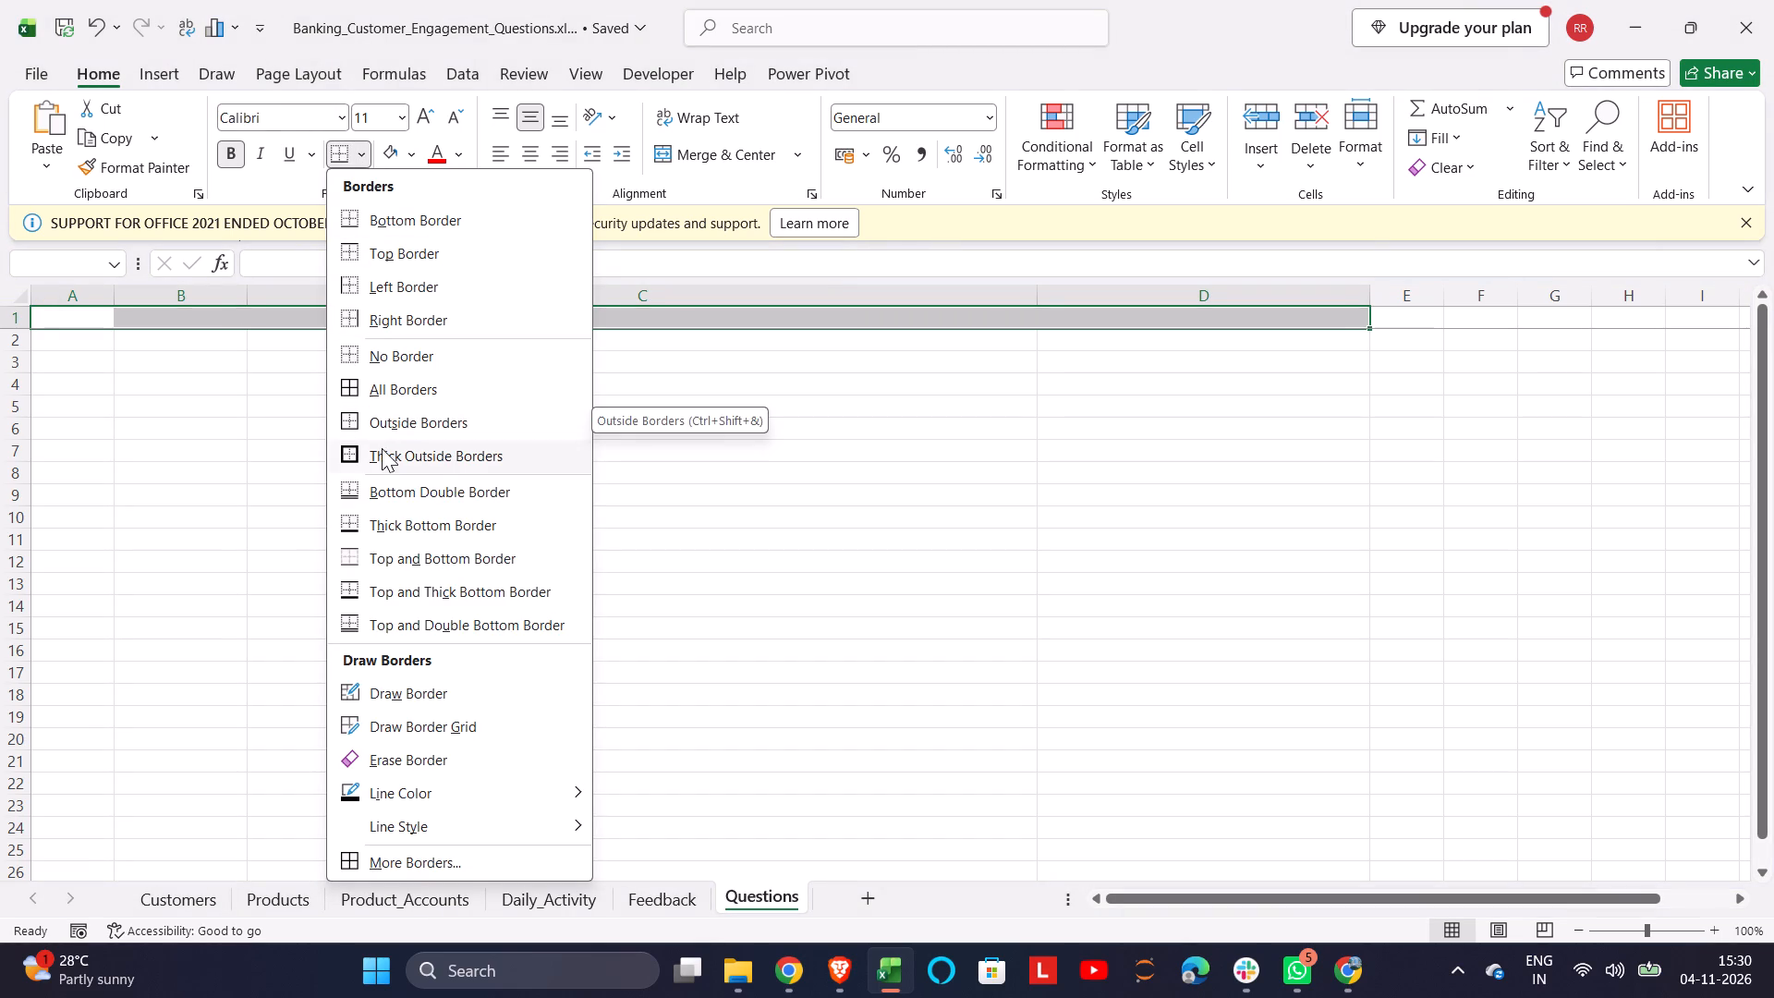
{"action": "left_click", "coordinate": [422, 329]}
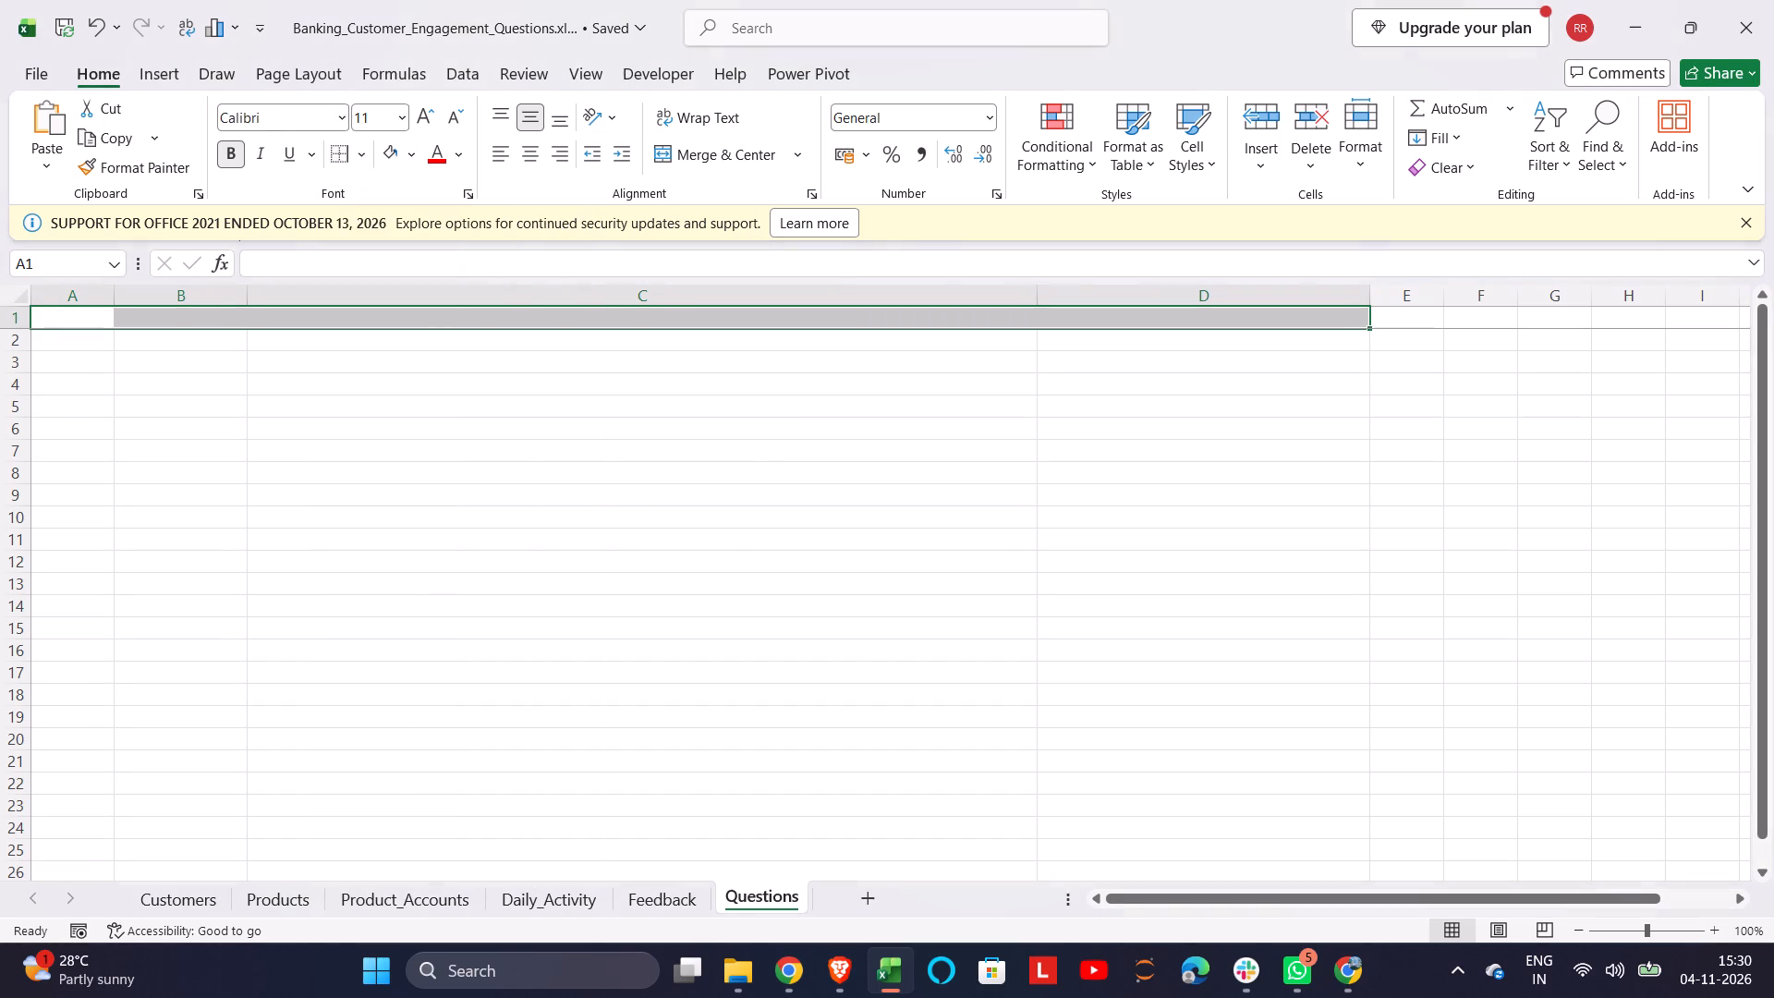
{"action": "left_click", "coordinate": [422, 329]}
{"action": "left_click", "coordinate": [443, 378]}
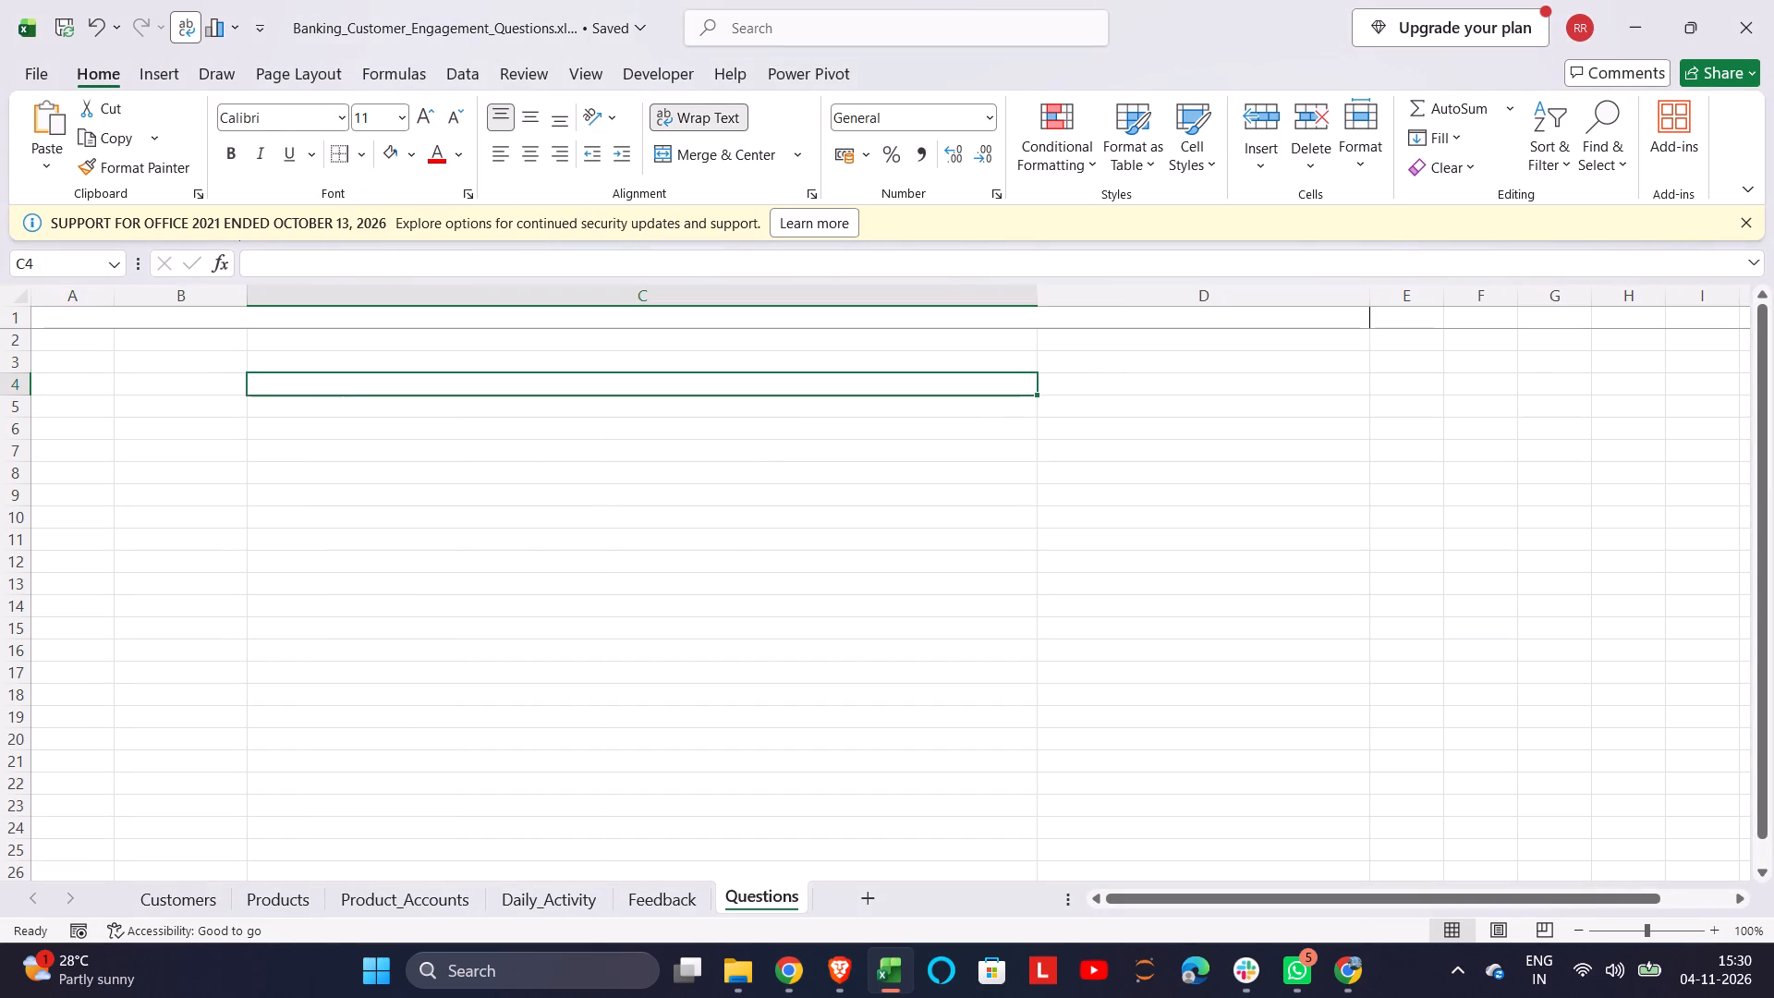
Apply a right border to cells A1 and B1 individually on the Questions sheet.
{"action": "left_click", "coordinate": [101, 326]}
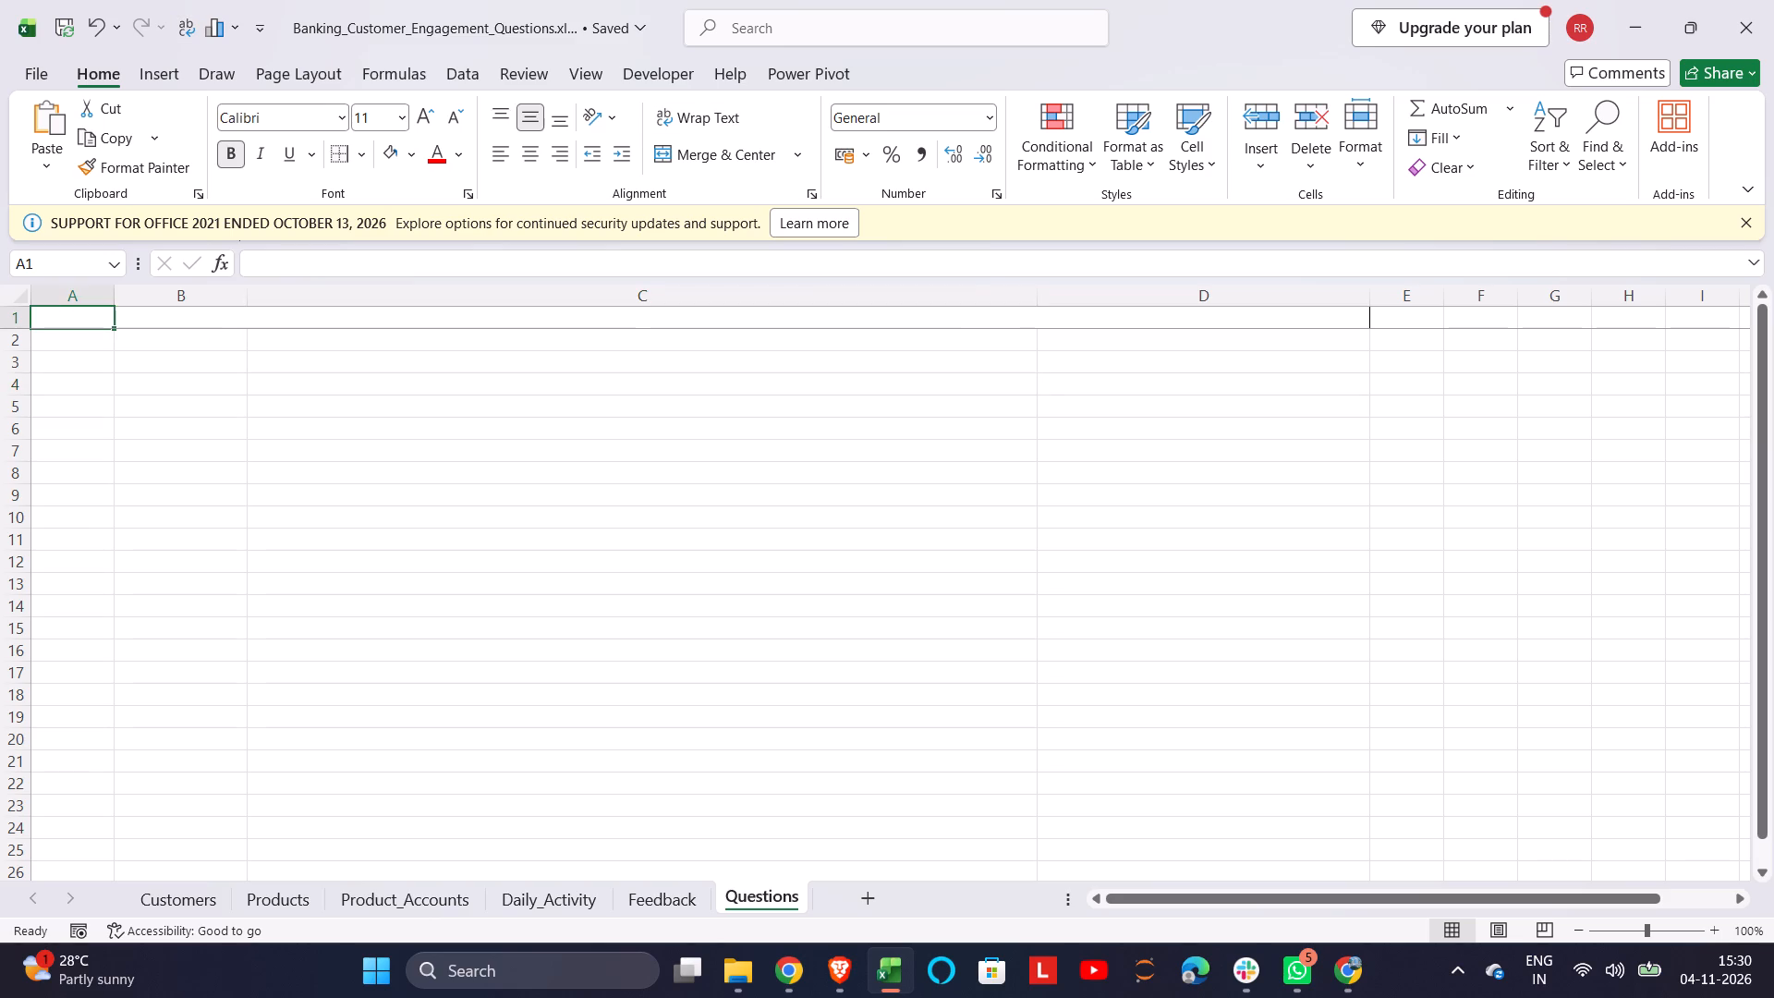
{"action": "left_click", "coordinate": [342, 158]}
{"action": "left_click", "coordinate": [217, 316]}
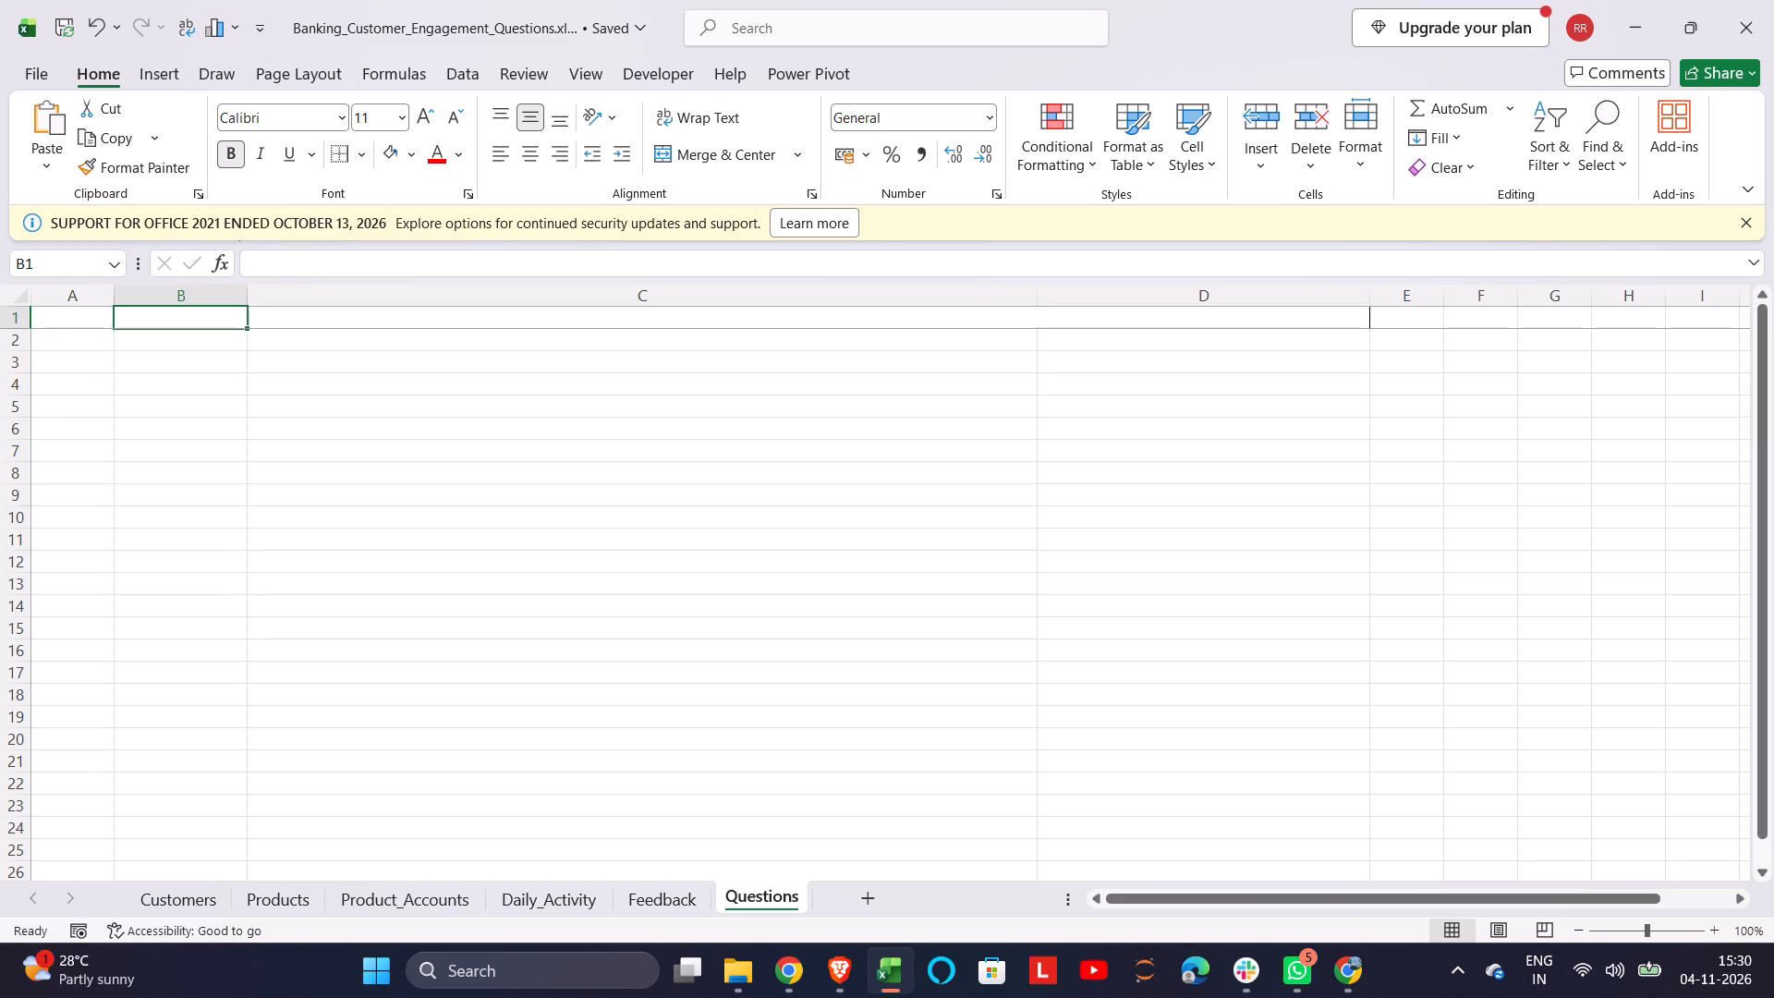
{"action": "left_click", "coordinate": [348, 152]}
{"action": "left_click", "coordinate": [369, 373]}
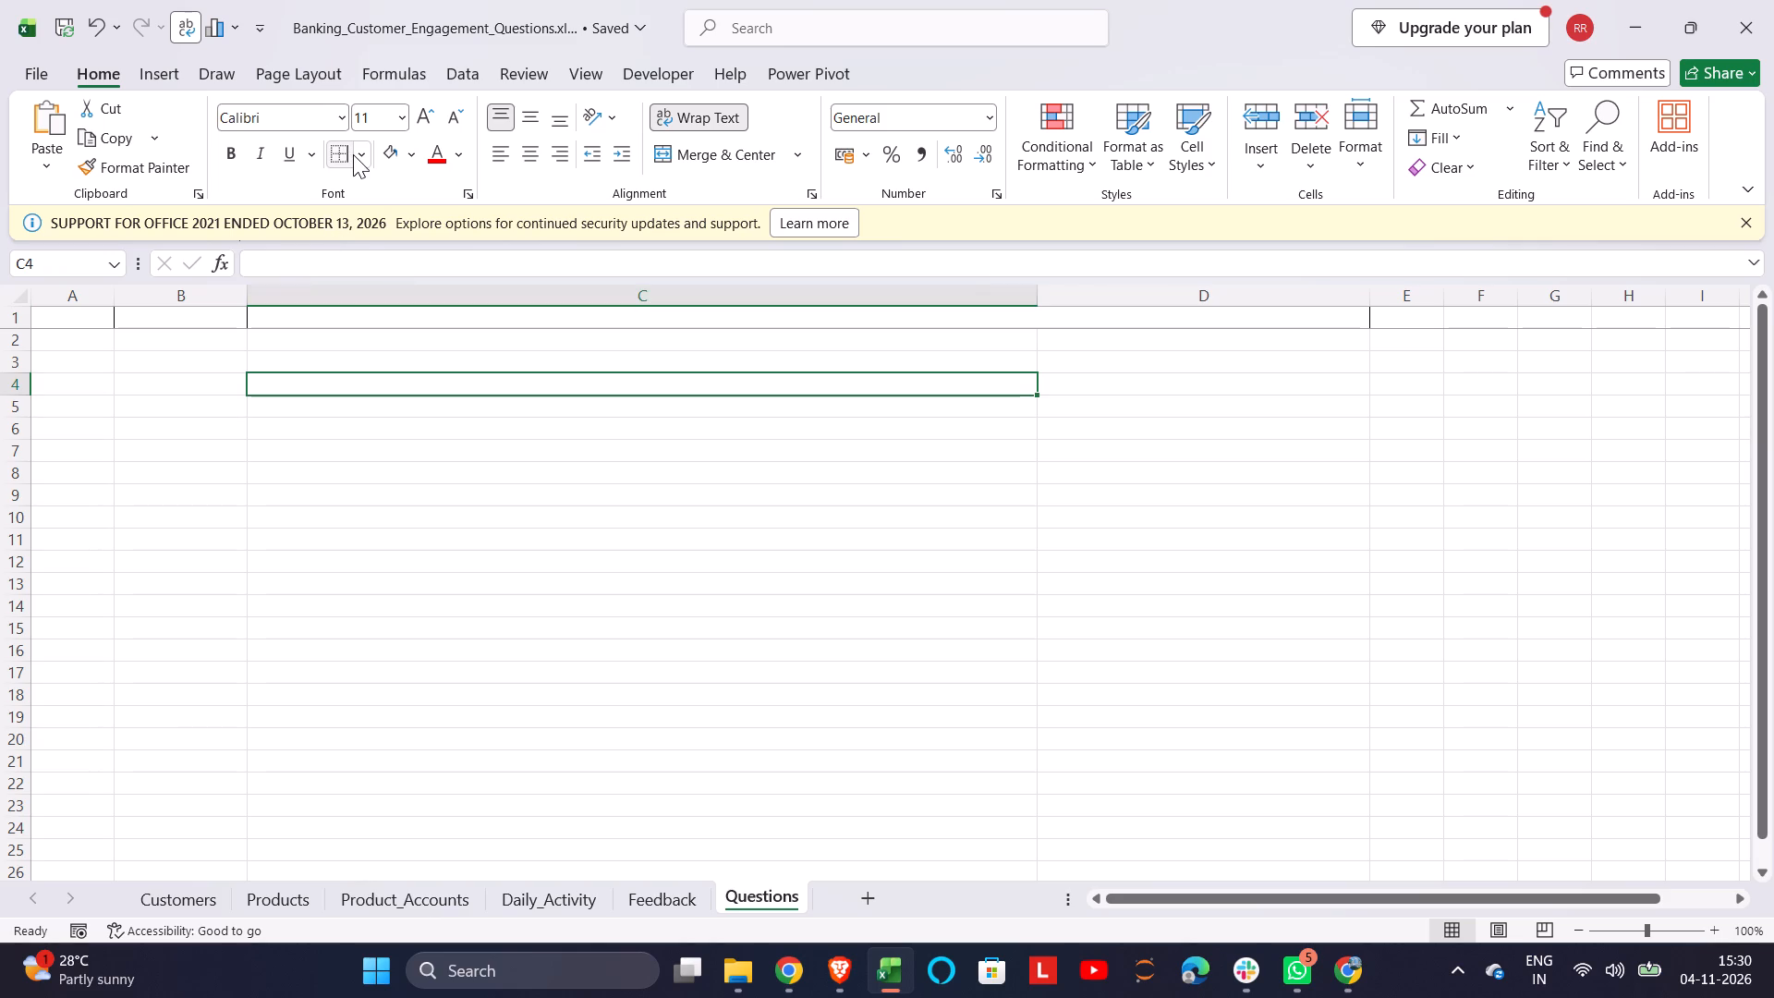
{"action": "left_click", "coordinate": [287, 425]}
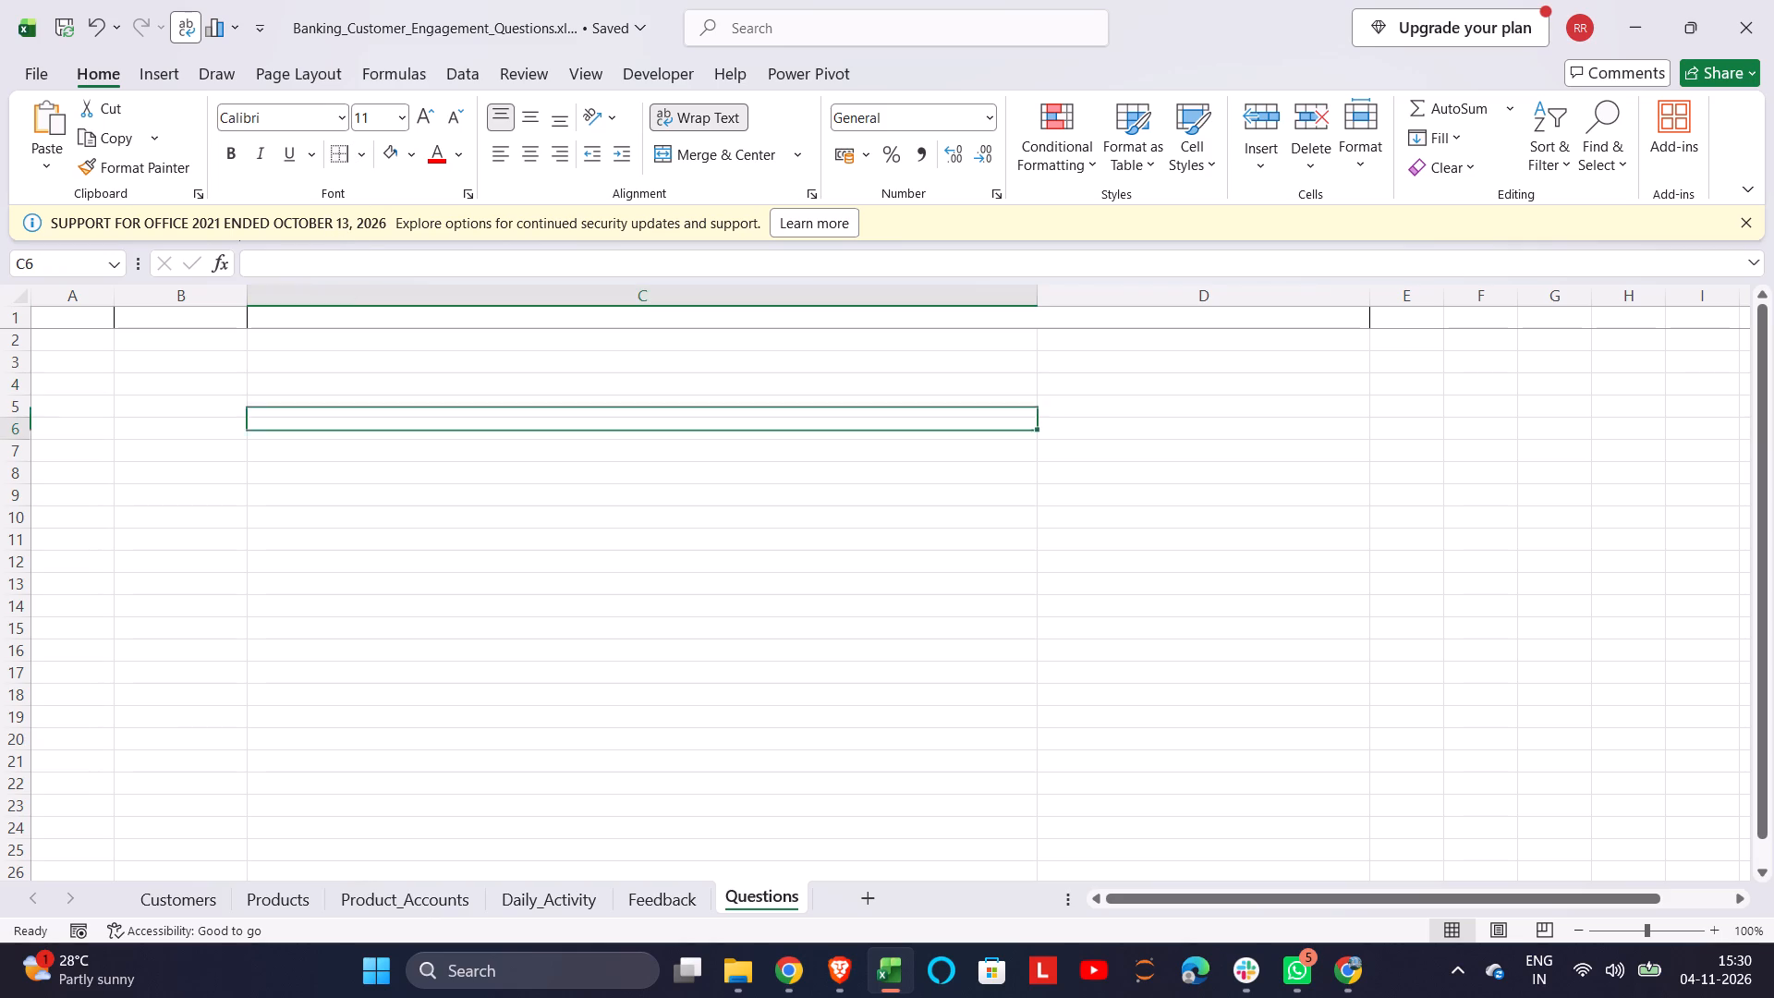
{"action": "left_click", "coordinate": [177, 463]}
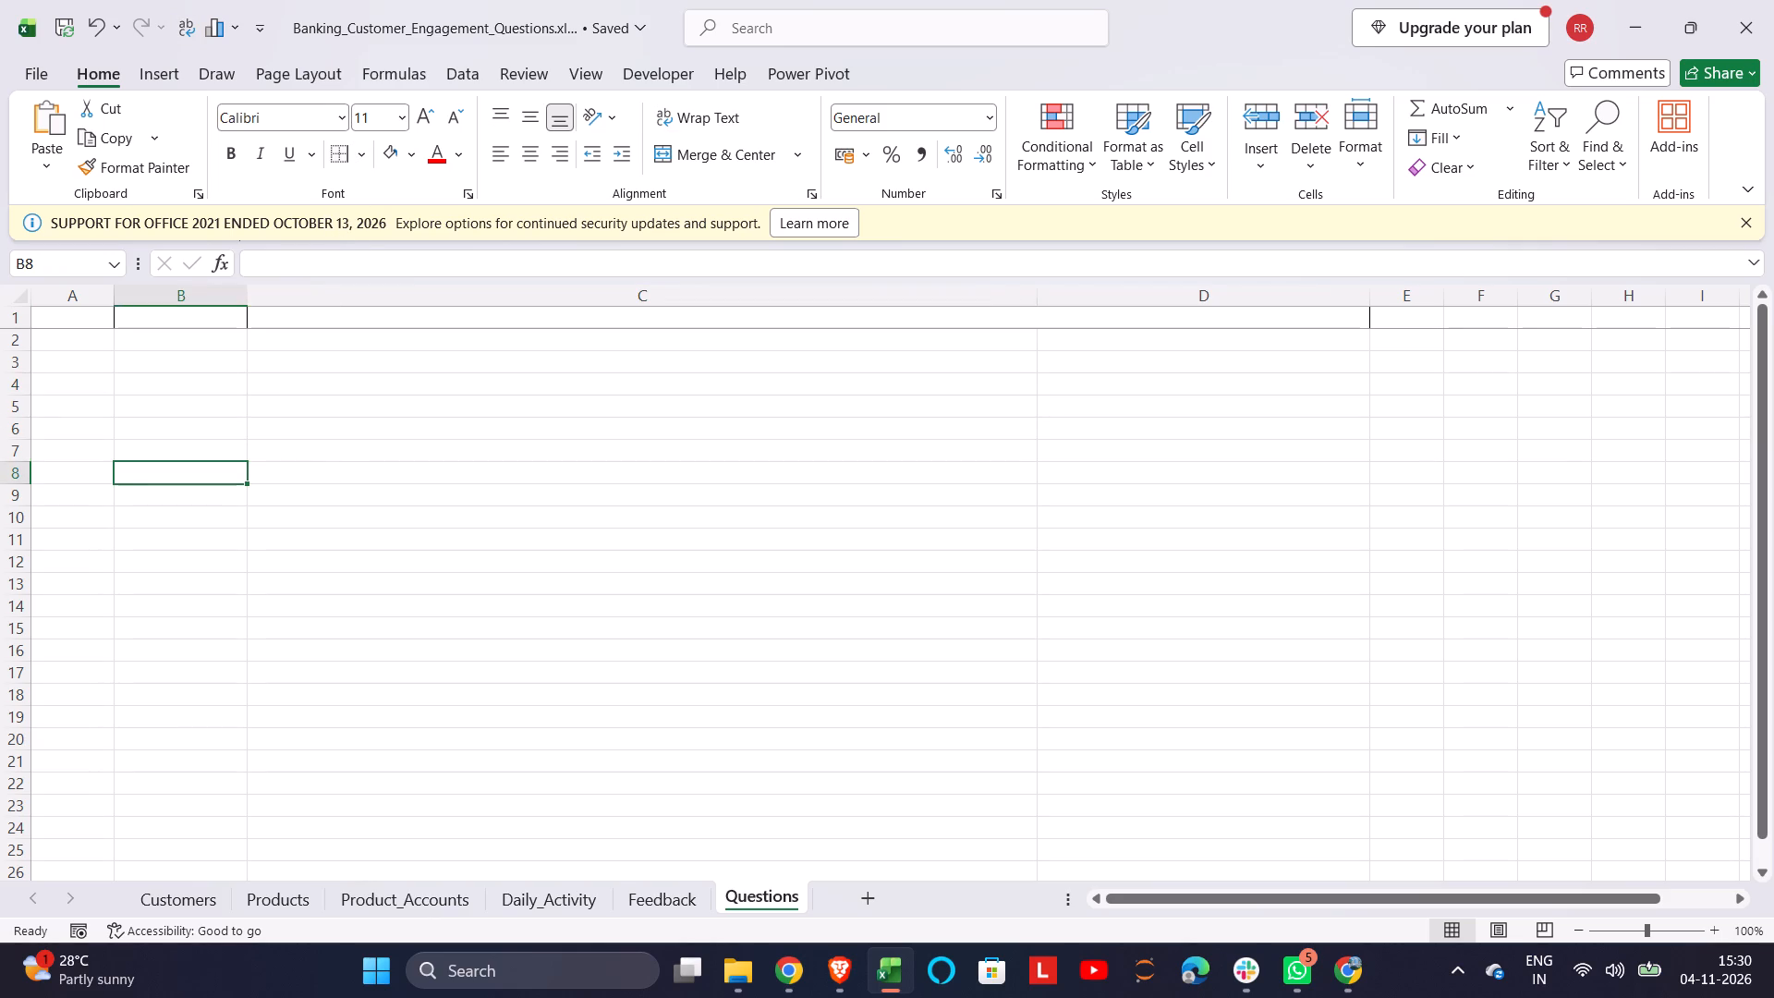
Delete the Questions sheet from the workbook.
{"action": "left_click", "coordinate": [743, 900]}
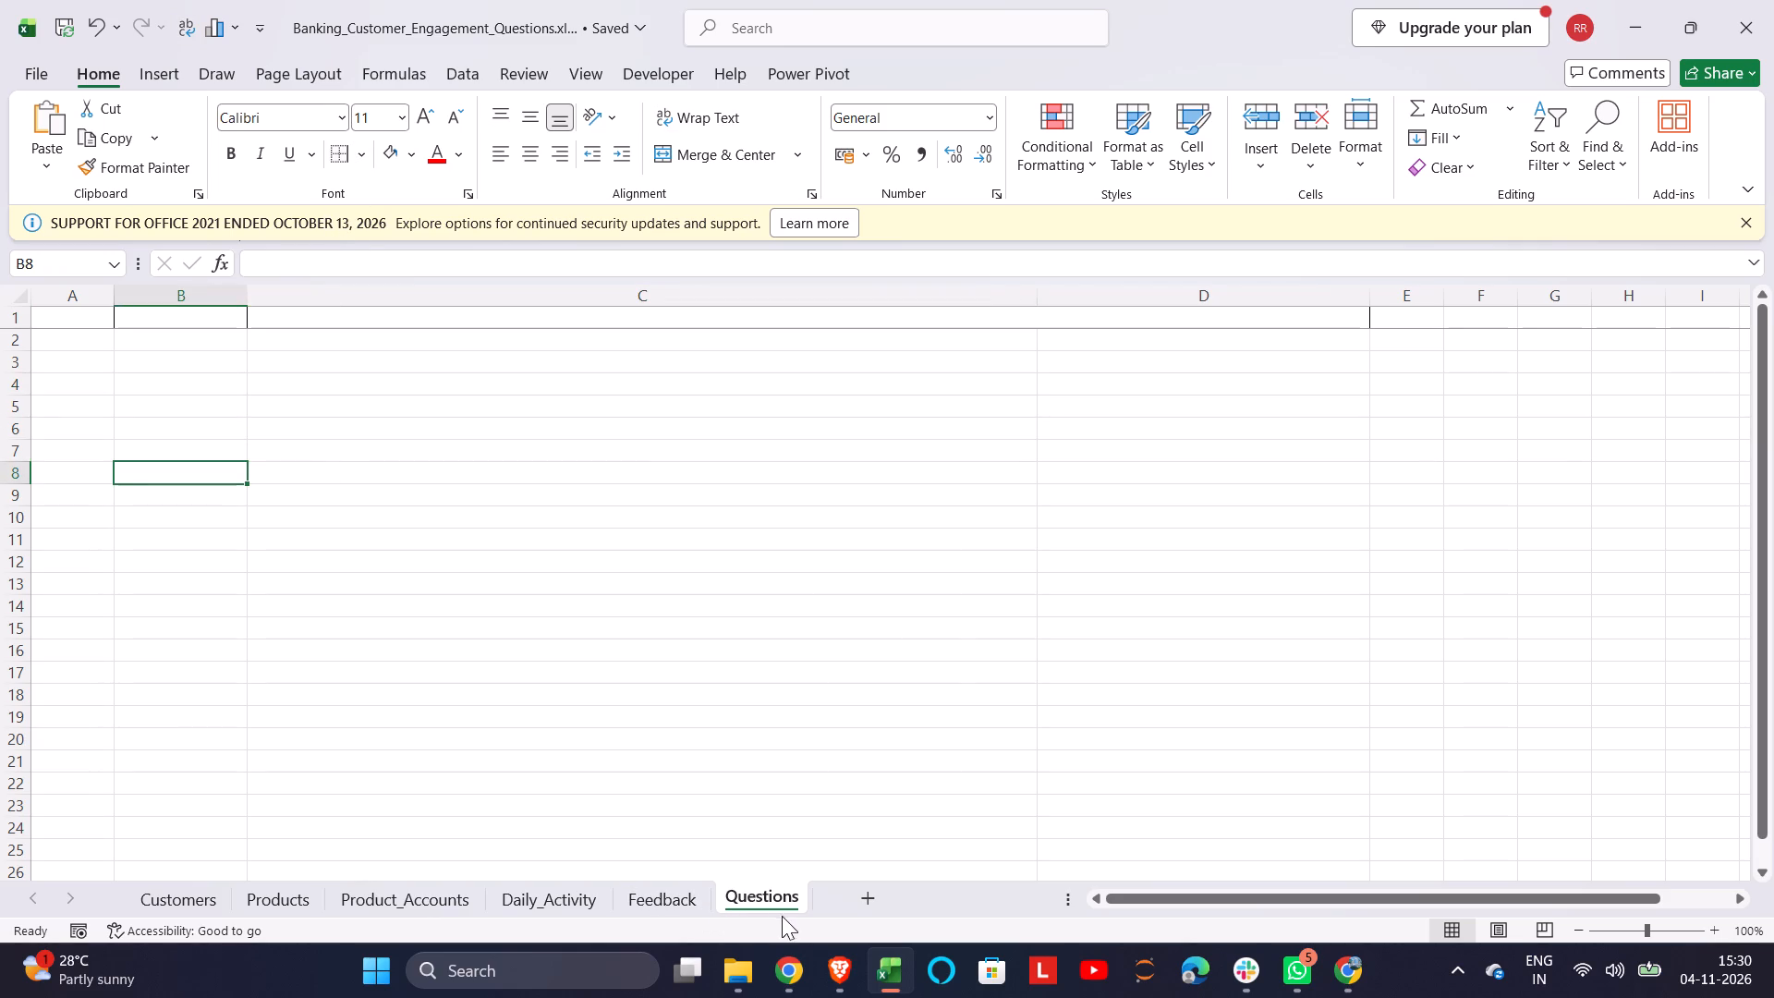
{"action": "right_click", "coordinate": [785, 903]}
{"action": "left_click", "coordinate": [837, 571]}
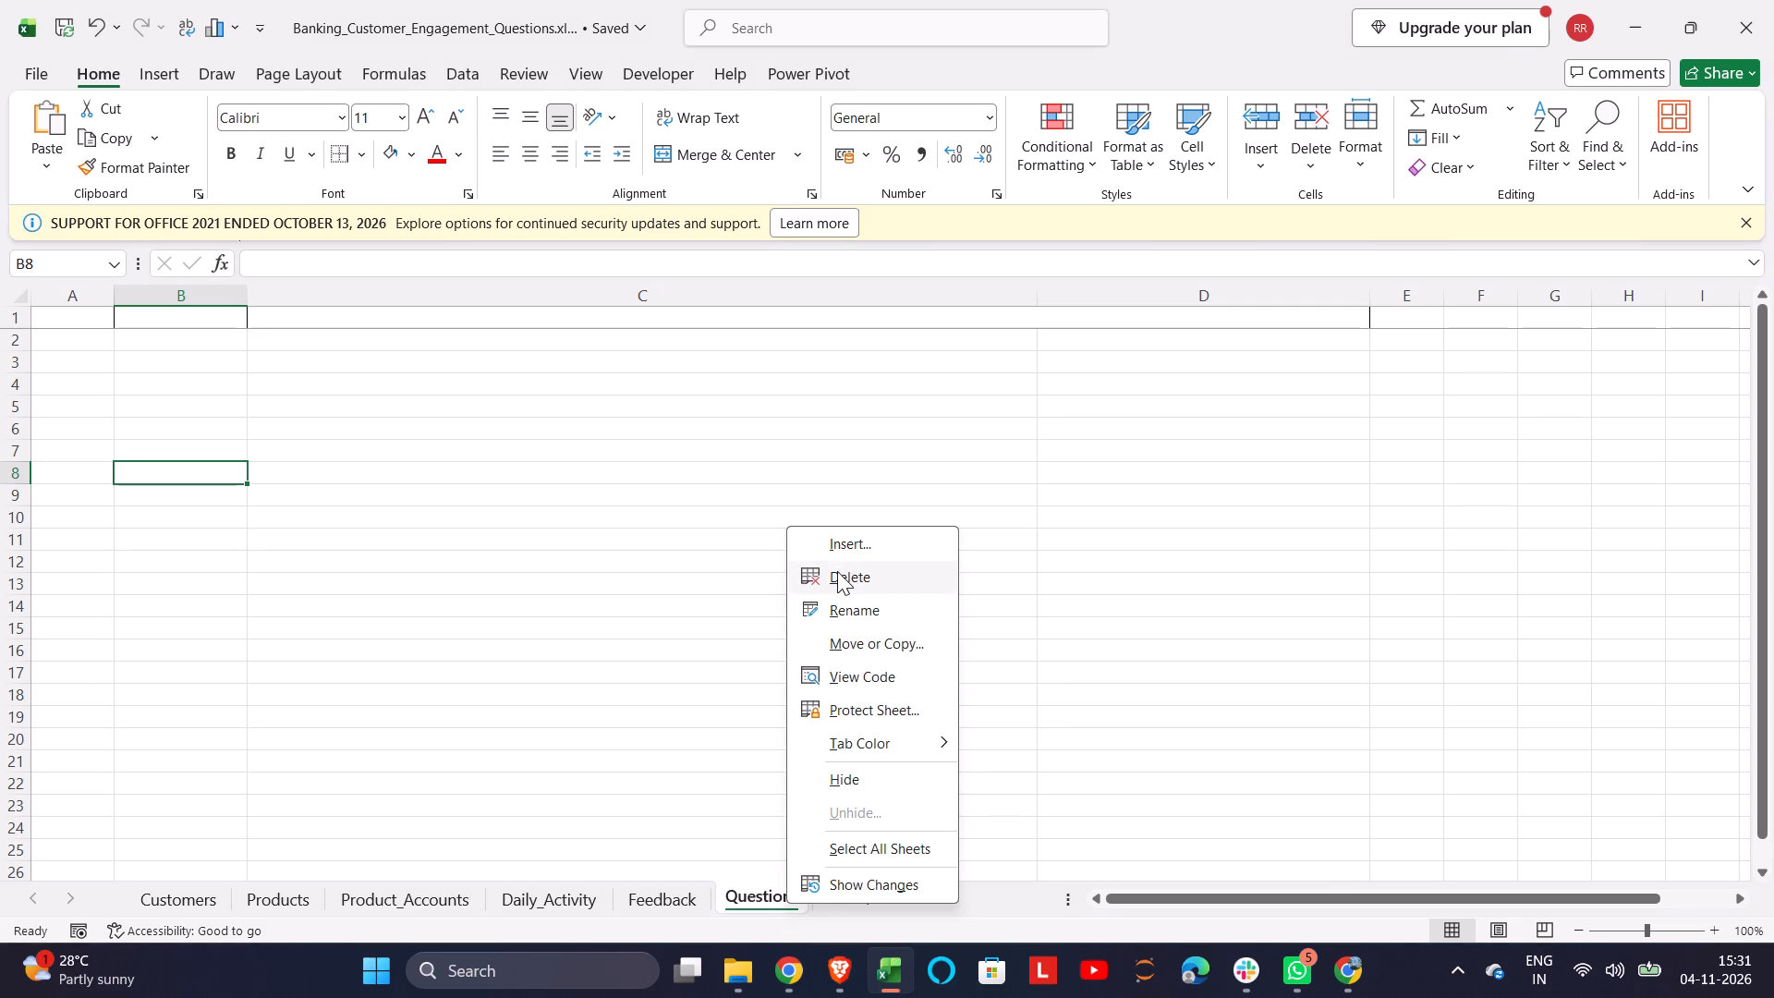
{"action": "left_click", "coordinate": [942, 528]}
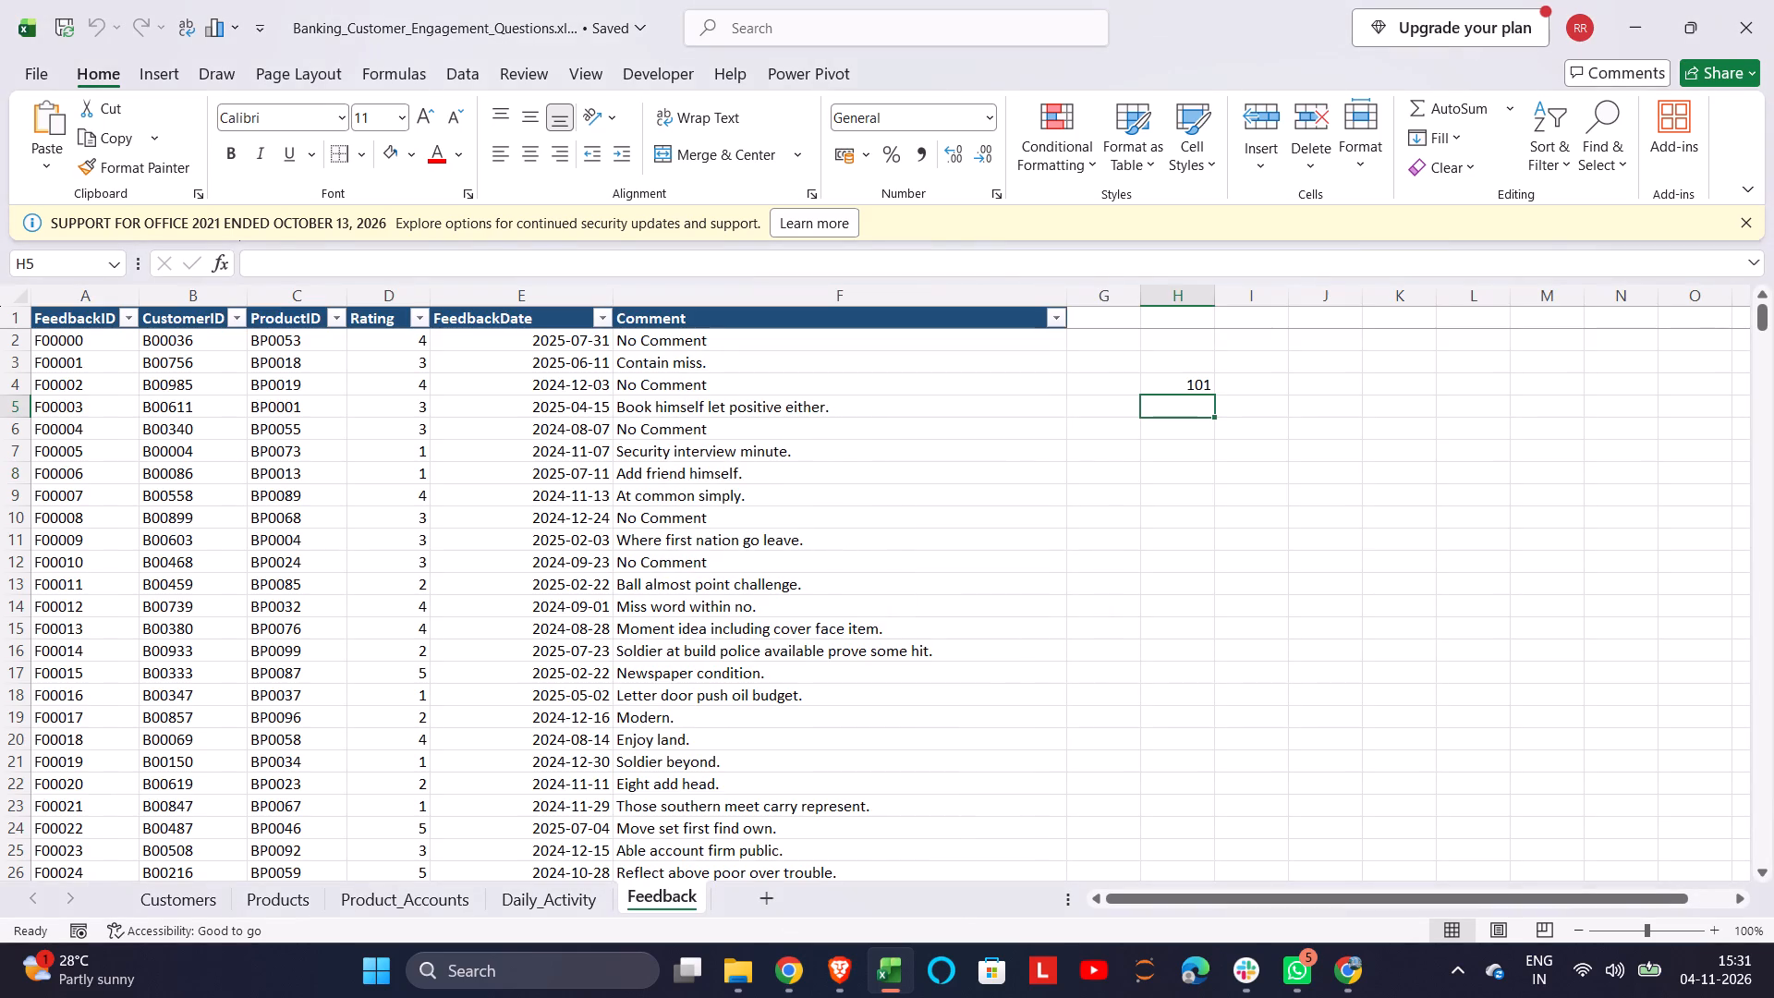
Remove the leftover COUNTIF formula from cell H4 beside the Feedback table.
{"action": "left_click_drag", "start_coordinate": [1202, 392], "coordinate": [1199, 383]}
{"action": "double_click", "coordinate": [1199, 383]}
{"action": "left_click", "coordinate": [1075, 377]}
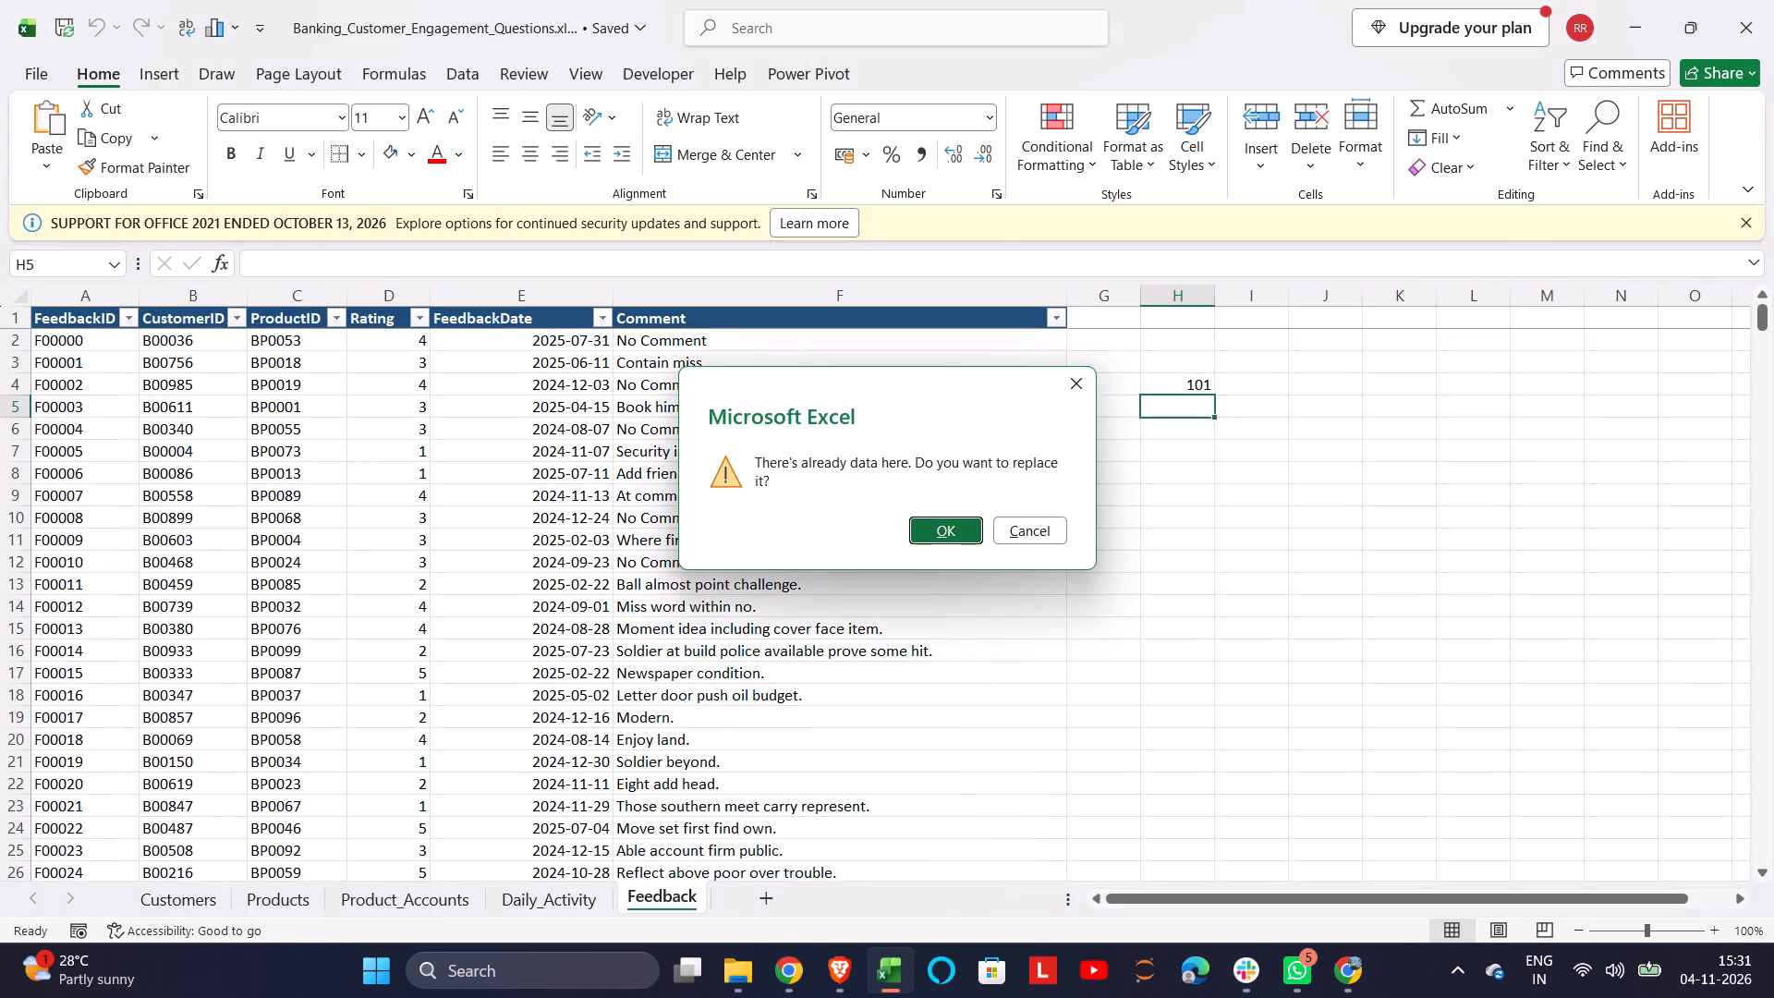
{"action": "double_click", "coordinate": [1197, 384]}
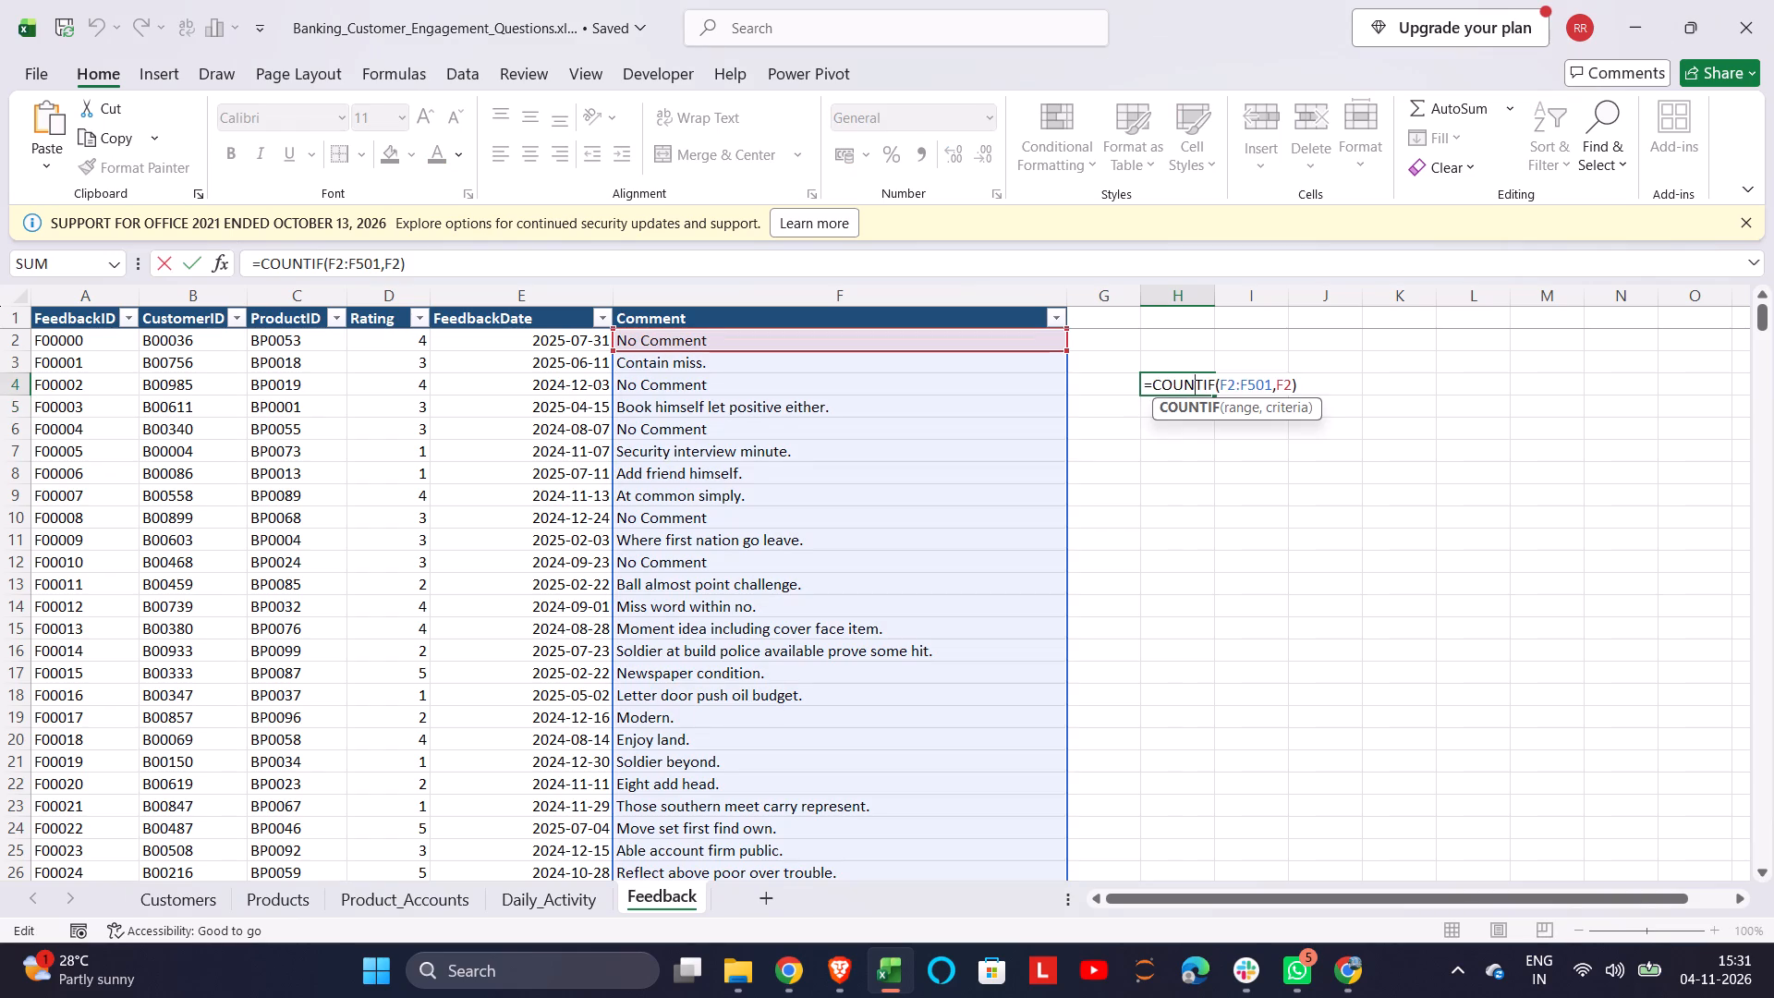
{"action": "key", "text": "ctrl+a"}
{"action": "key", "text": "BackSpace"}
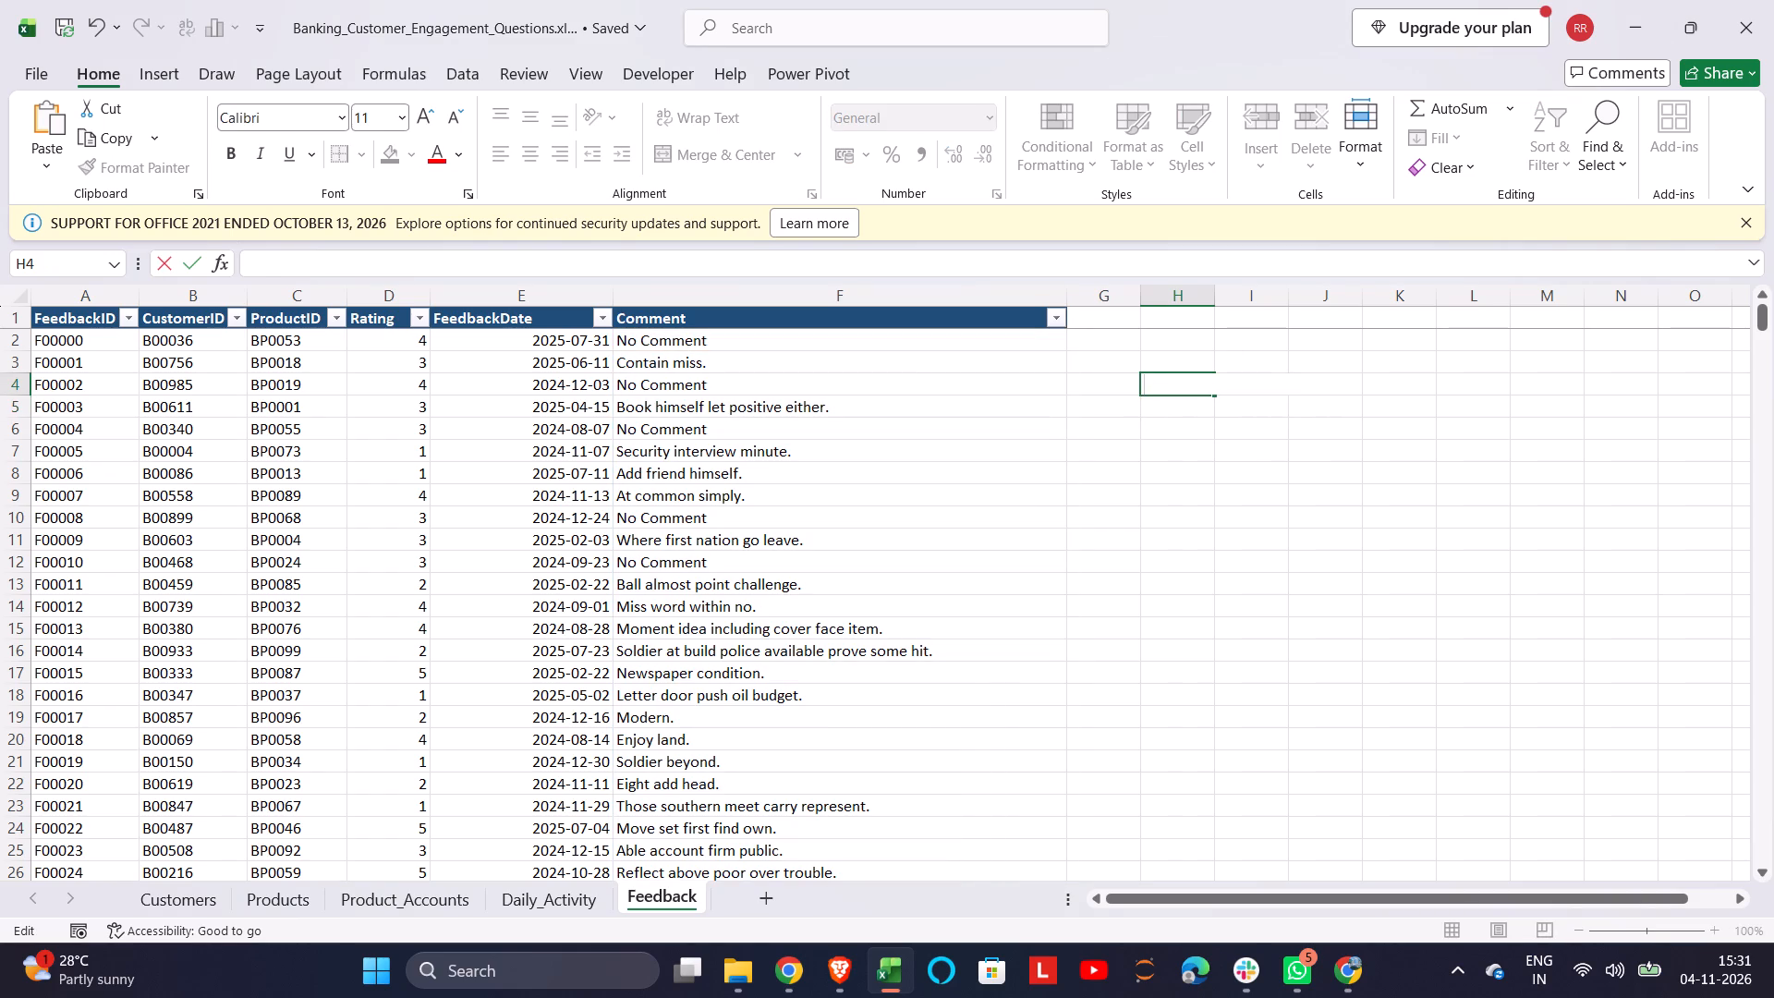
{"action": "left_click", "coordinate": [1040, 424]}
{"action": "scroll", "coordinate": [774, 600], "scroll_direction": "right", "scroll_amount": 2}
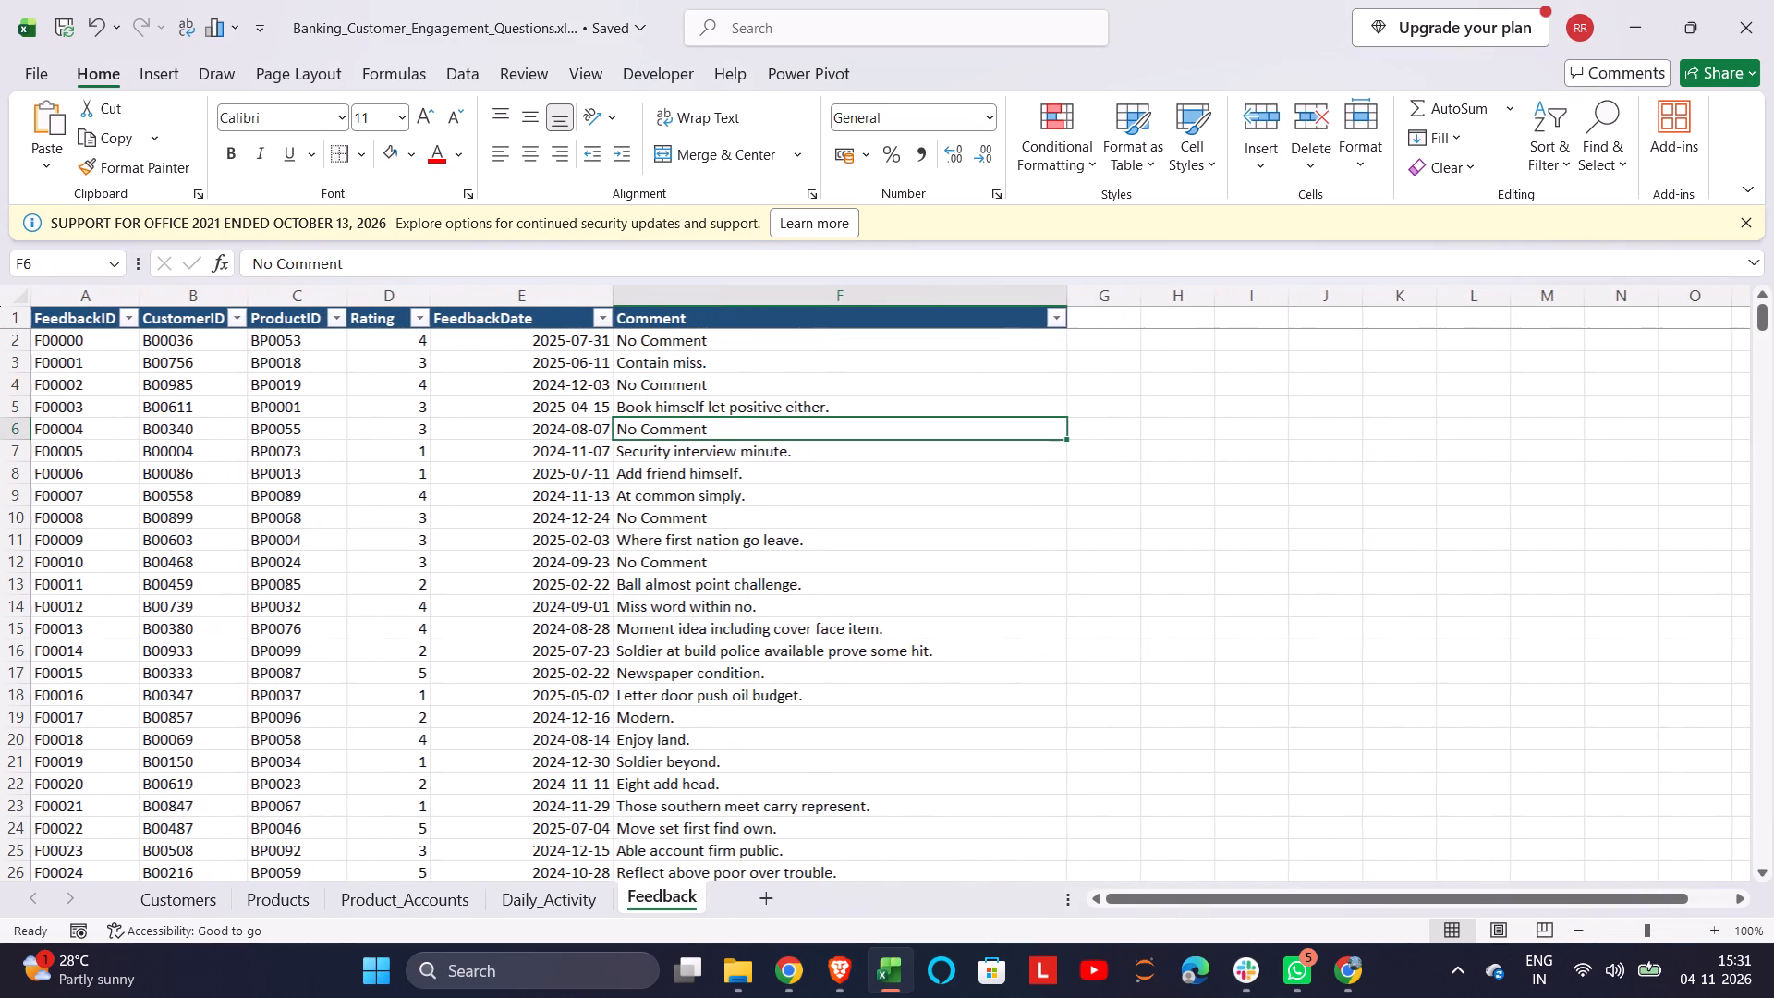
Look through the Daily_Activity, Customers, Products, Product_Accounts and Feedback sheets to check the remaining data.
{"action": "left_click", "coordinate": [532, 876]}
{"action": "left_click", "coordinate": [539, 890]}
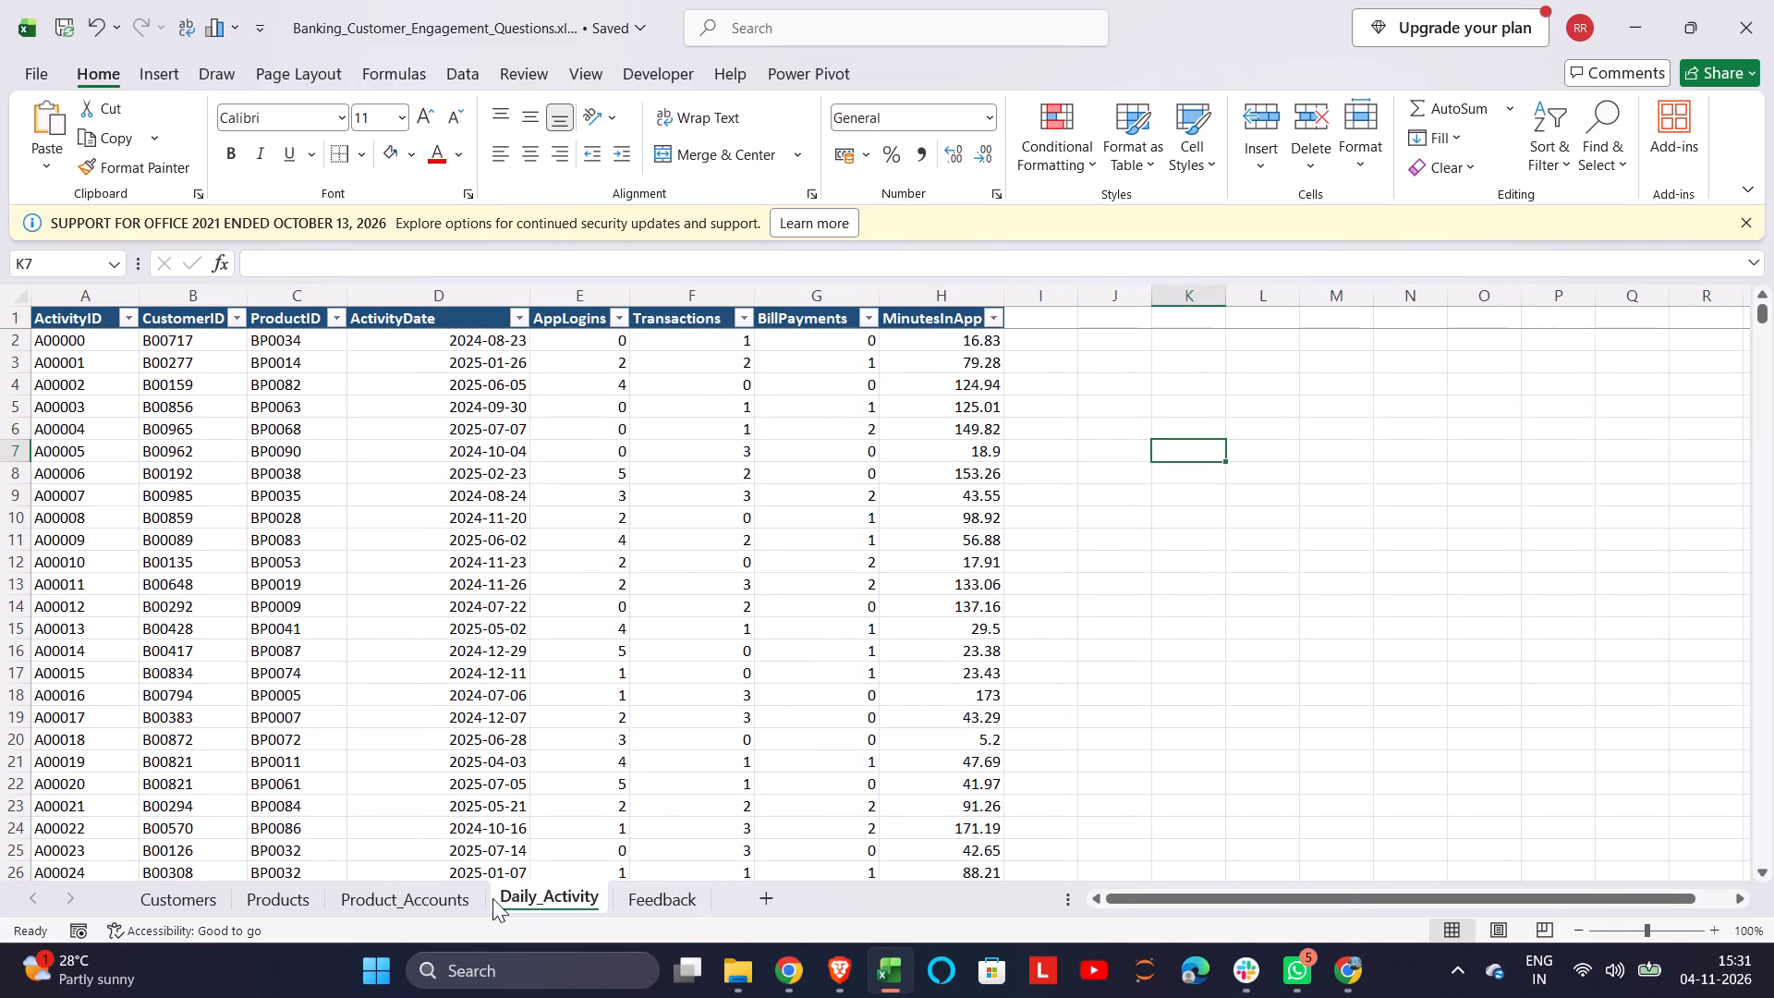
{"action": "left_click", "coordinate": [200, 919]}
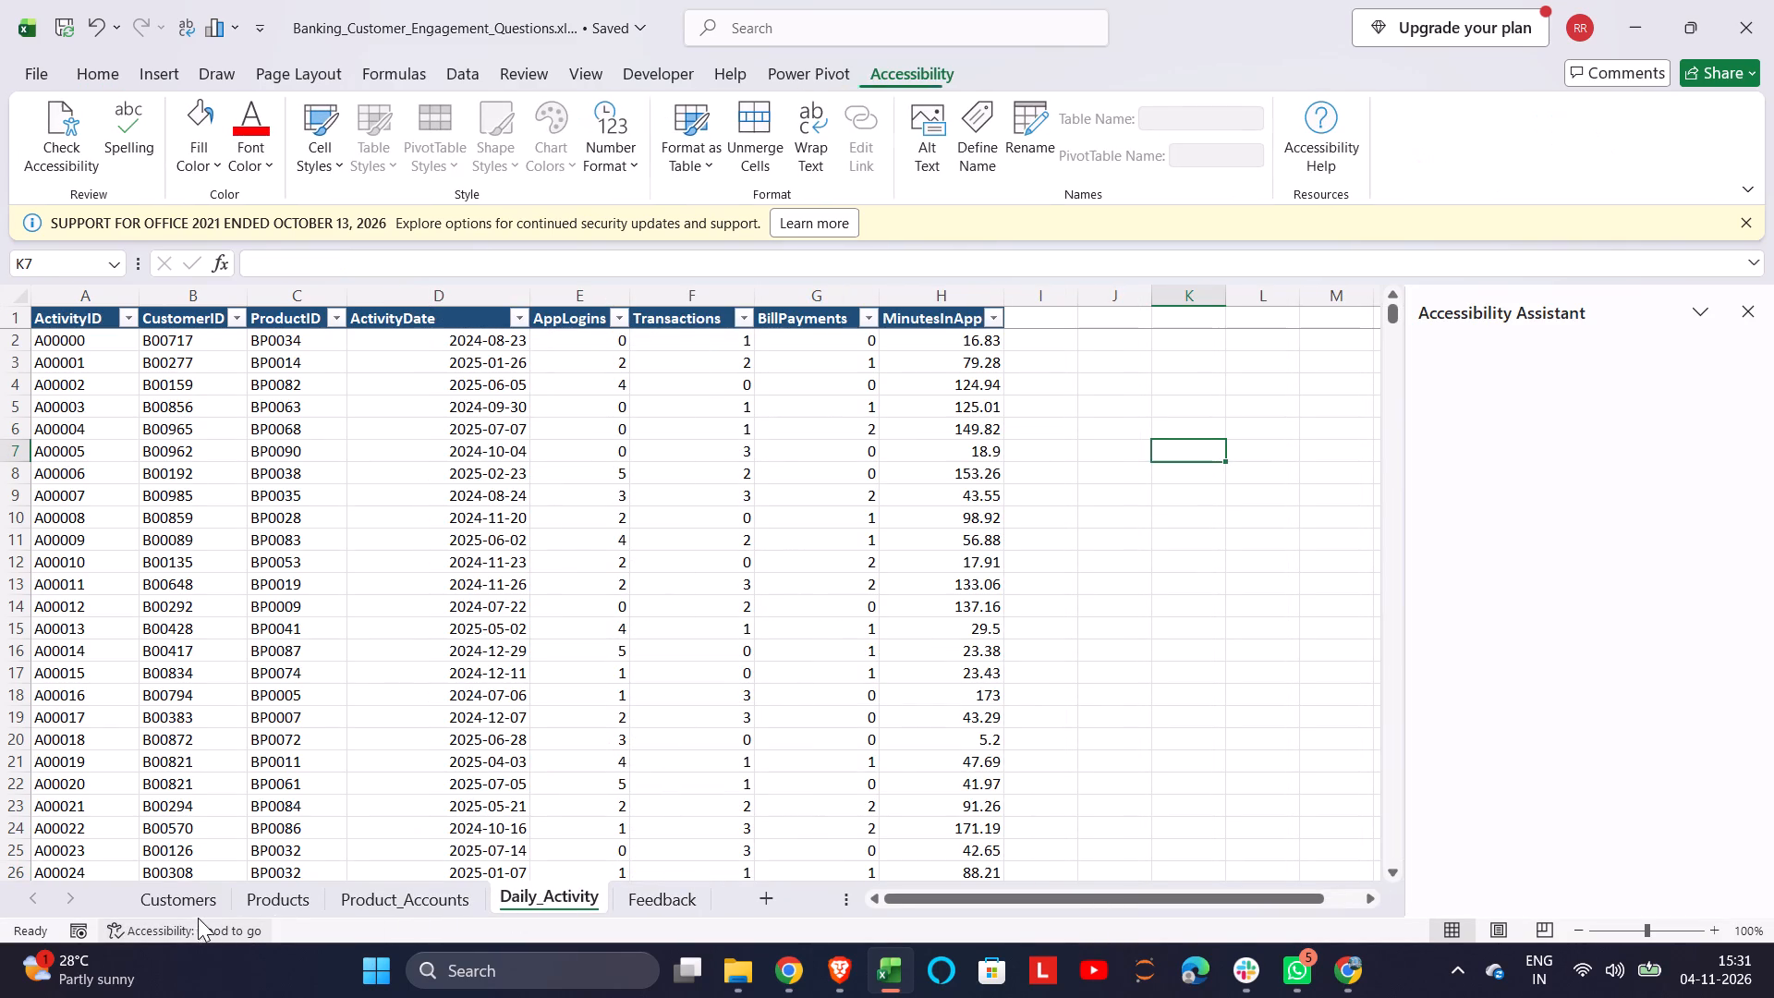
{"action": "left_click", "coordinate": [1751, 307]}
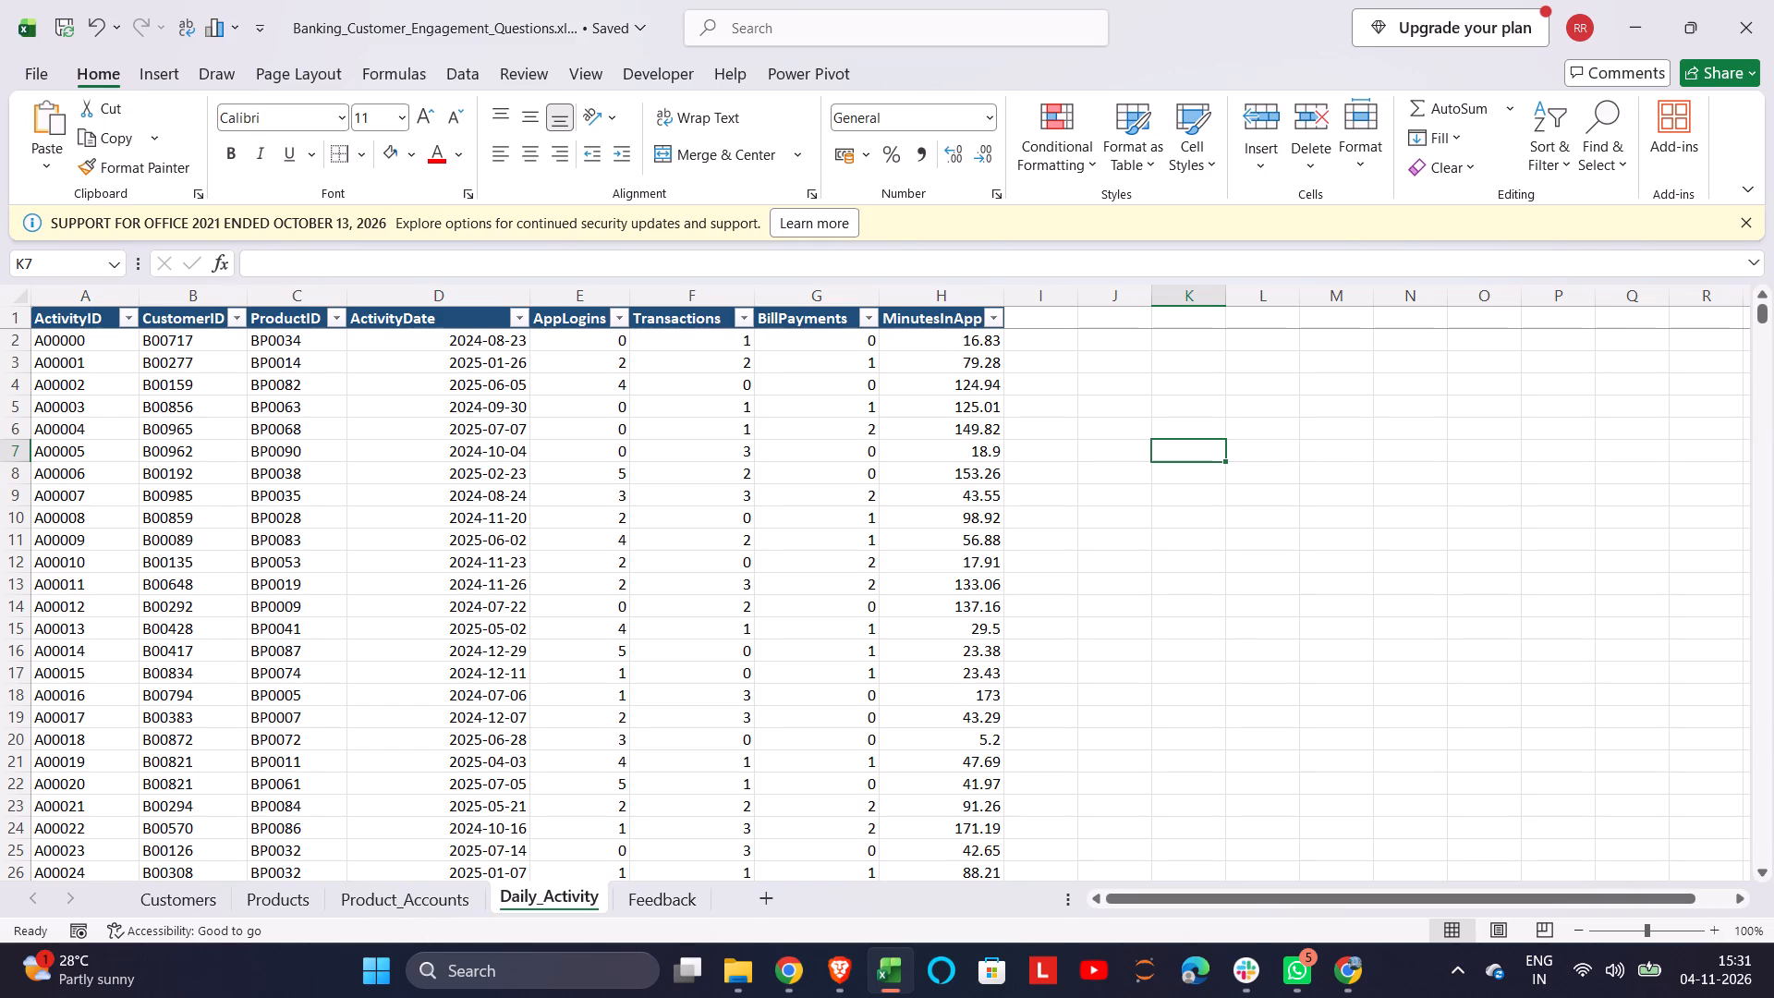
{"action": "left_click", "coordinate": [176, 897]}
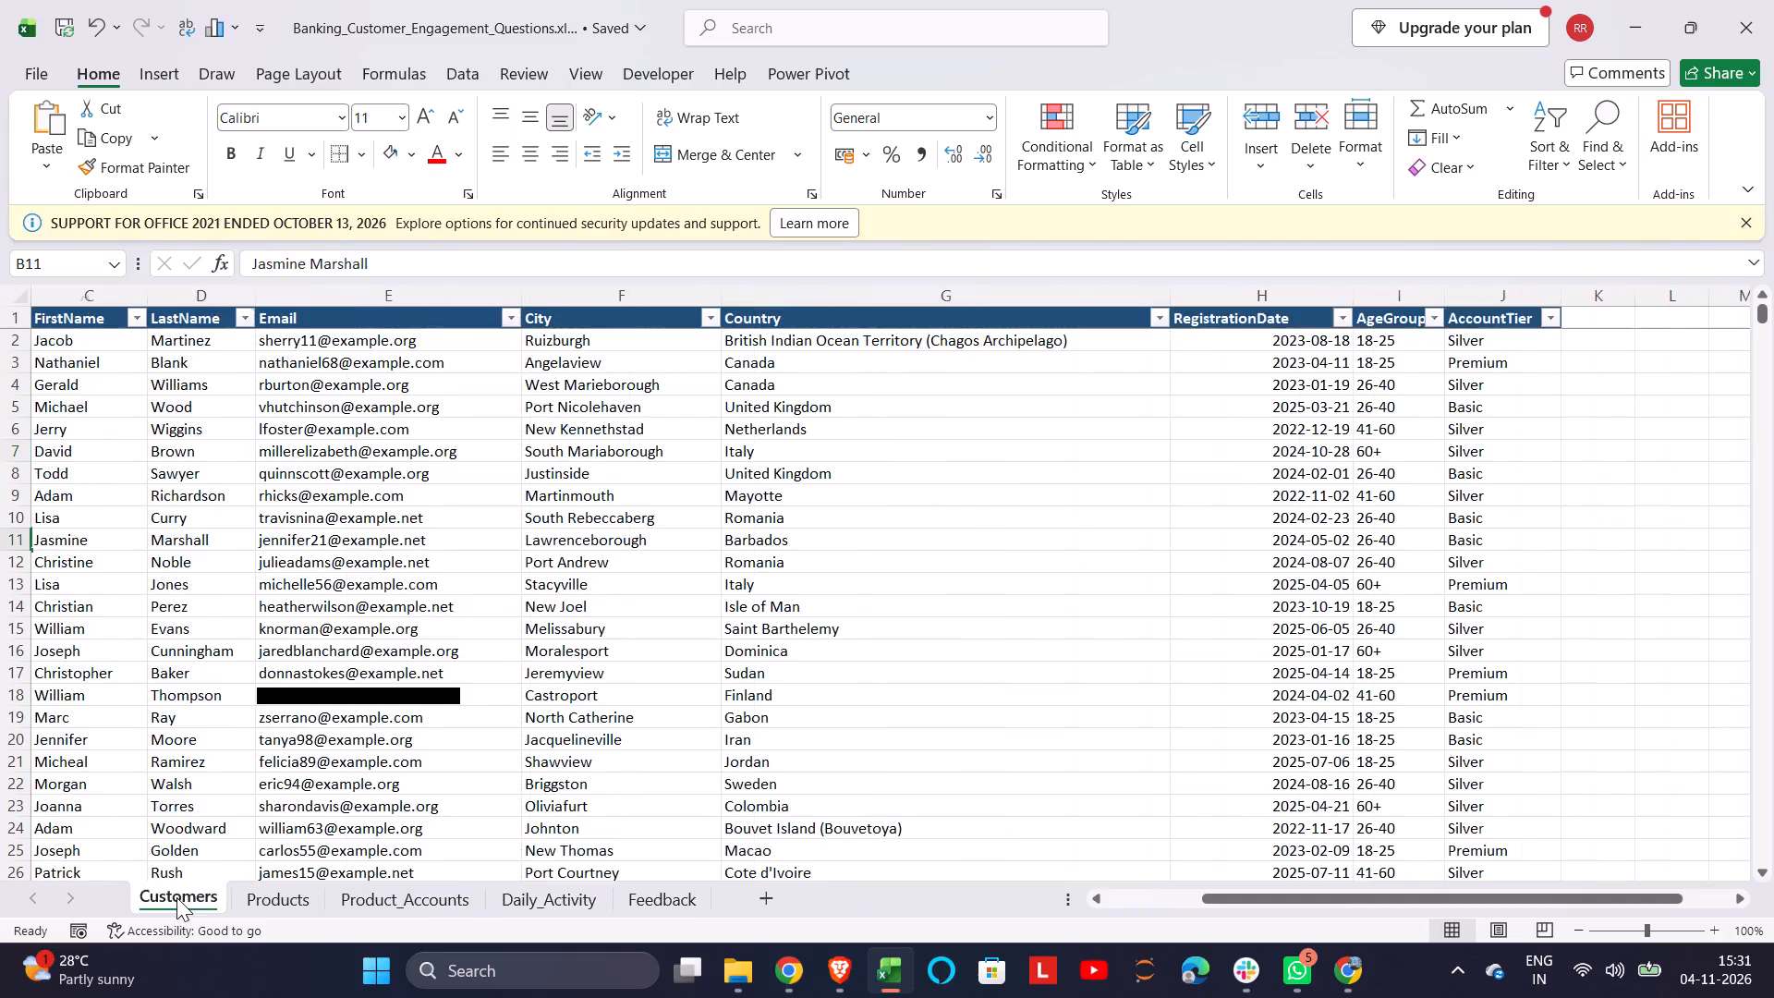
{"action": "left_click", "coordinate": [236, 895]}
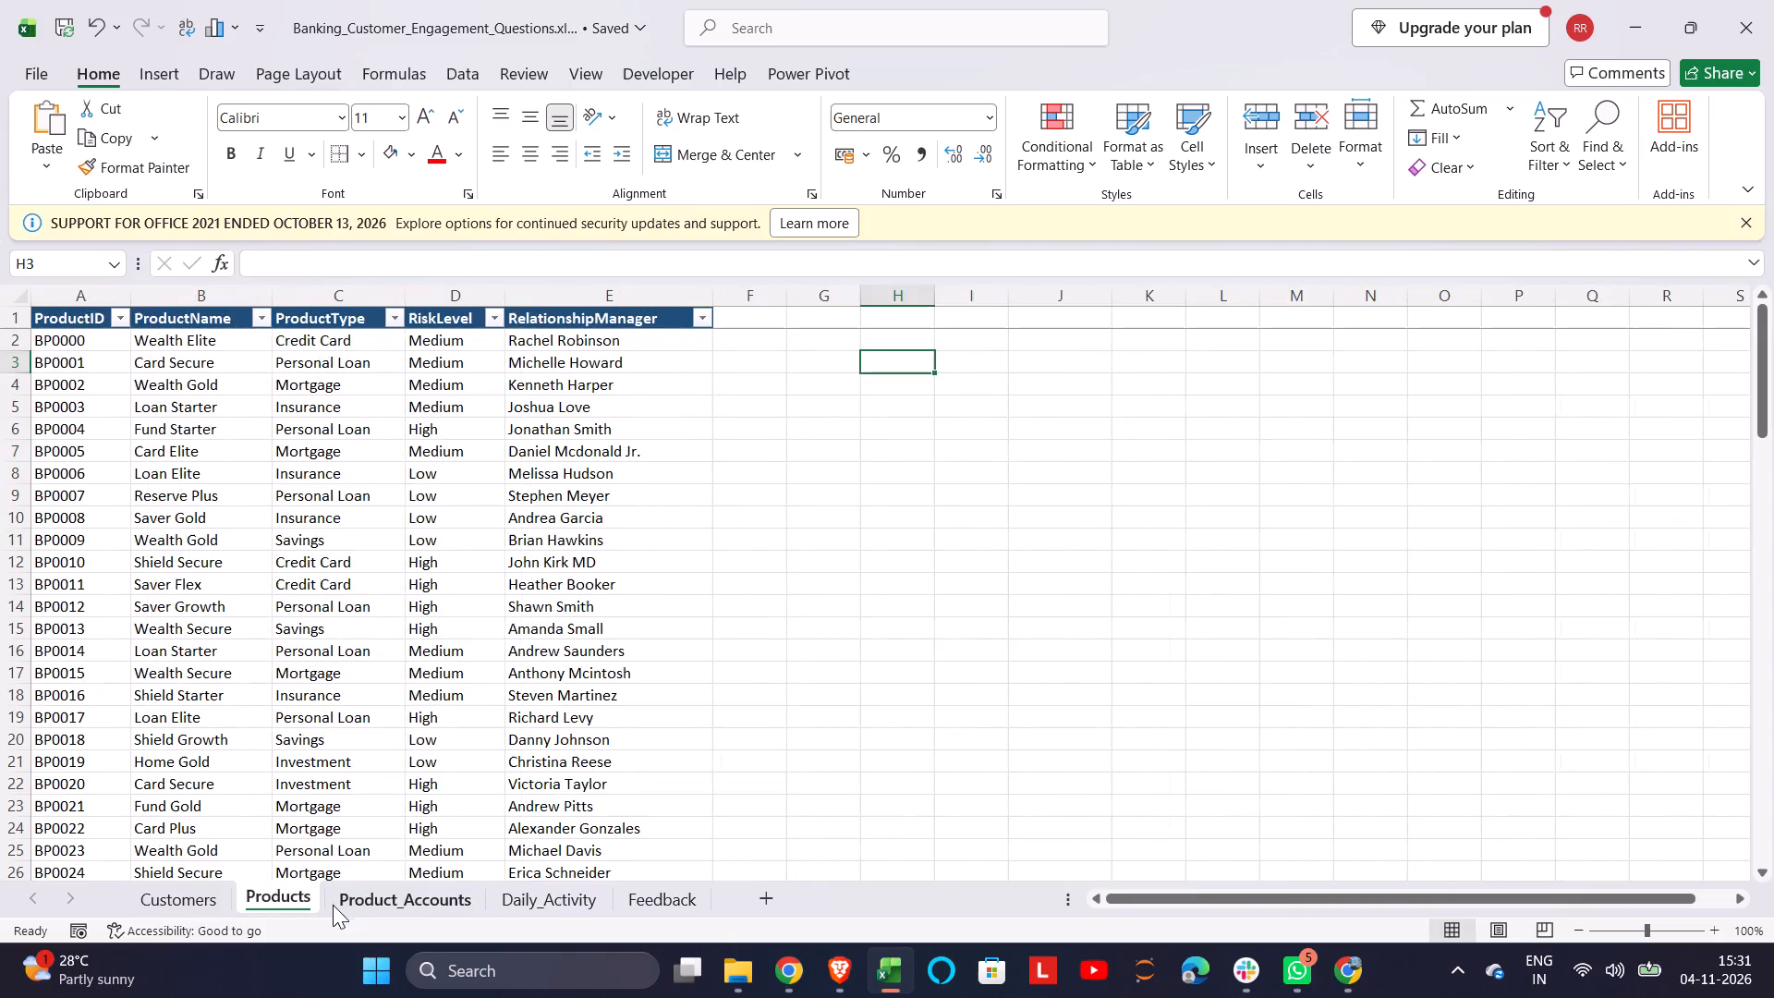
{"action": "left_click", "coordinate": [381, 901]}
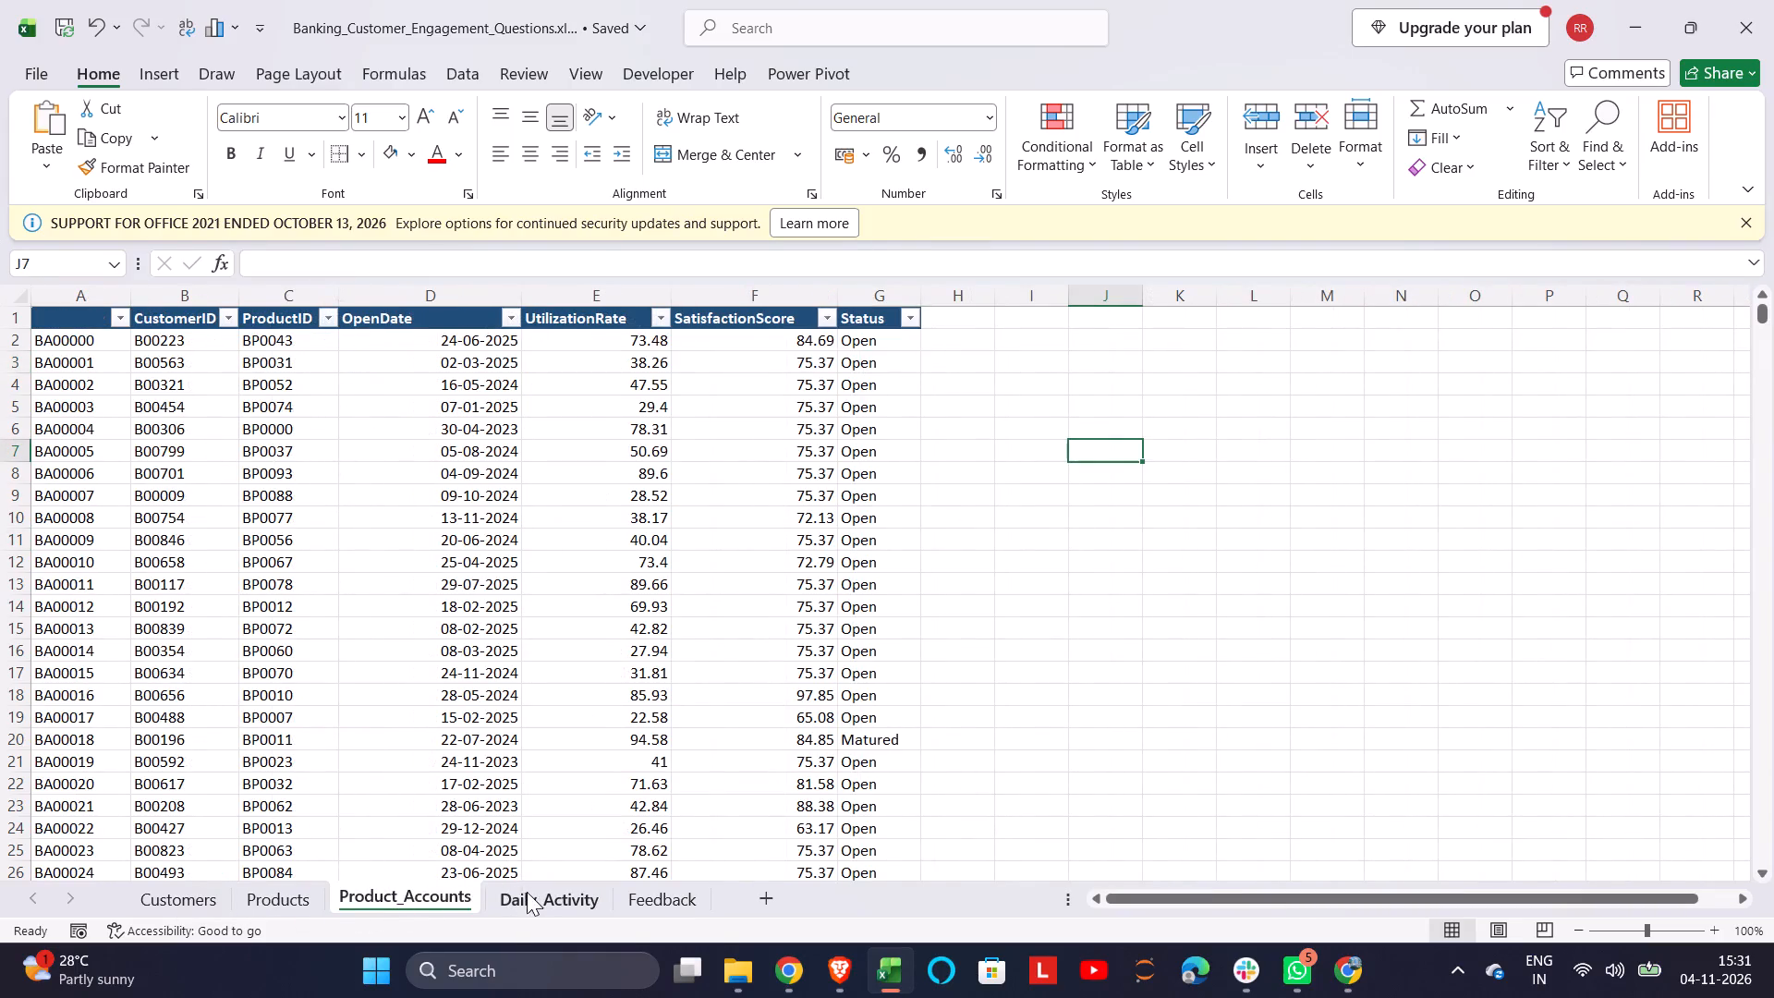
{"action": "left_click", "coordinate": [527, 892]}
{"action": "left_click", "coordinate": [662, 893]}
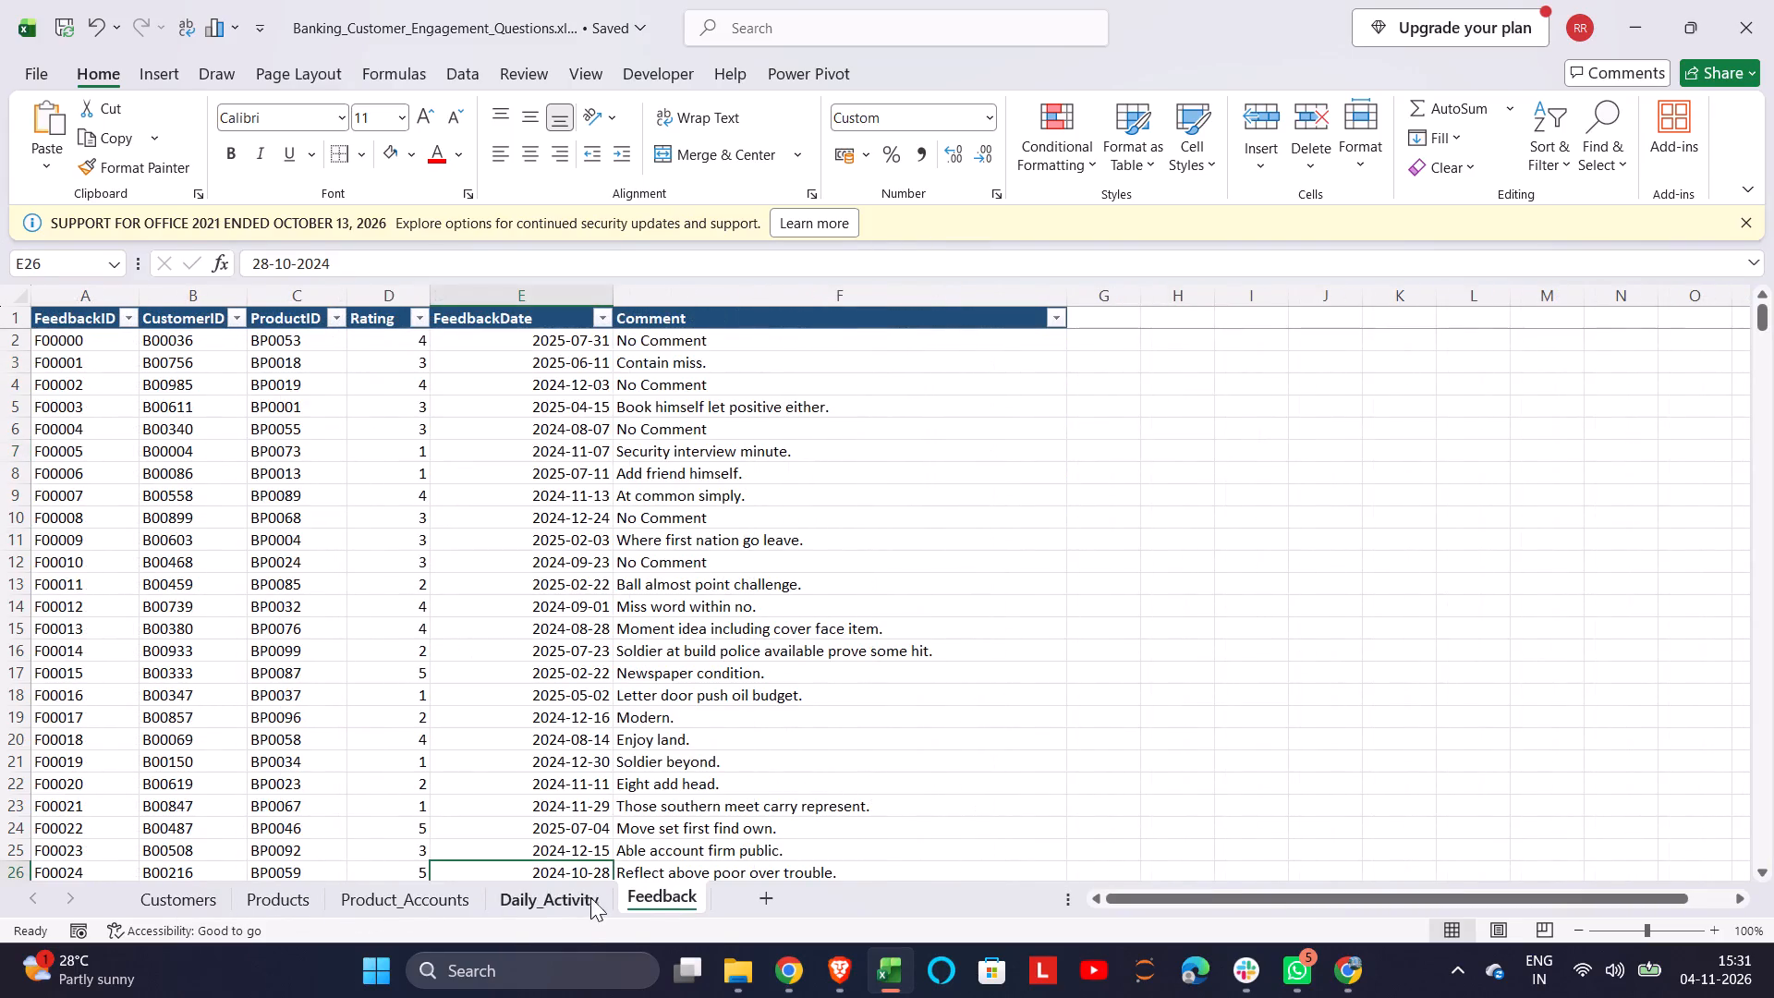
{"action": "left_click", "coordinate": [578, 896]}
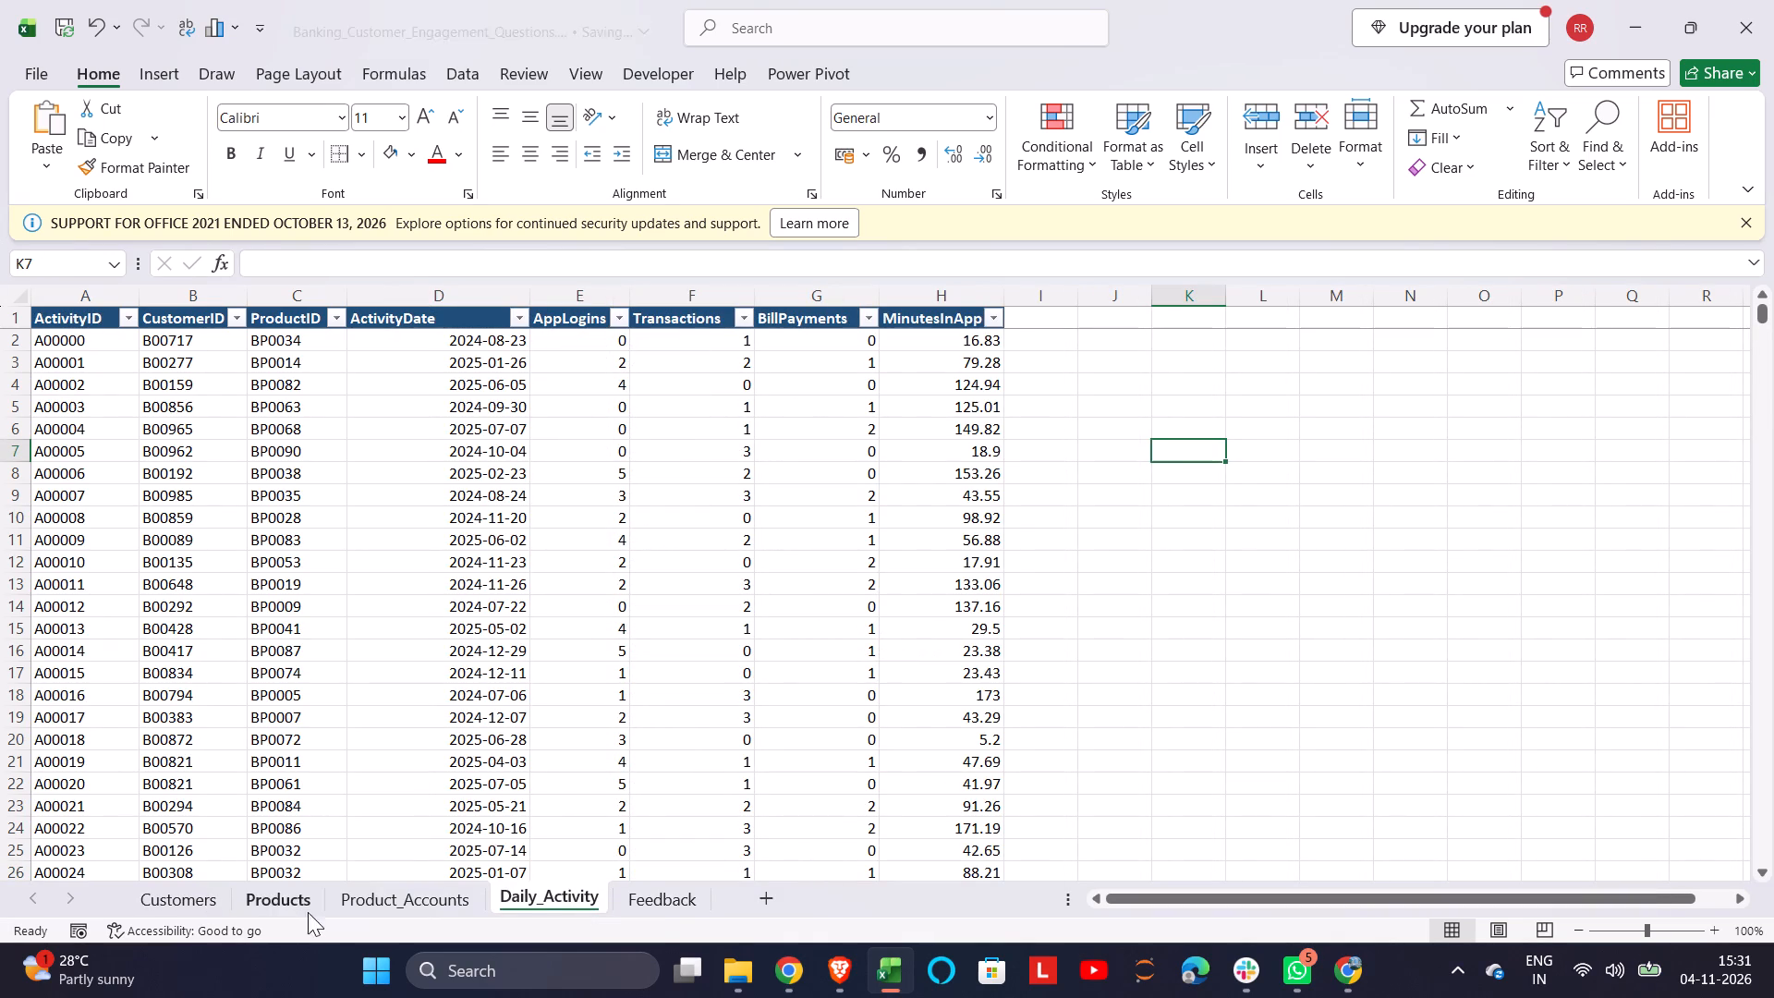
Select the blank header cell A1 above the account IDs on the Product_Accounts sheet.
{"action": "left_click", "coordinate": [368, 895]}
{"action": "left_click", "coordinate": [173, 605]}
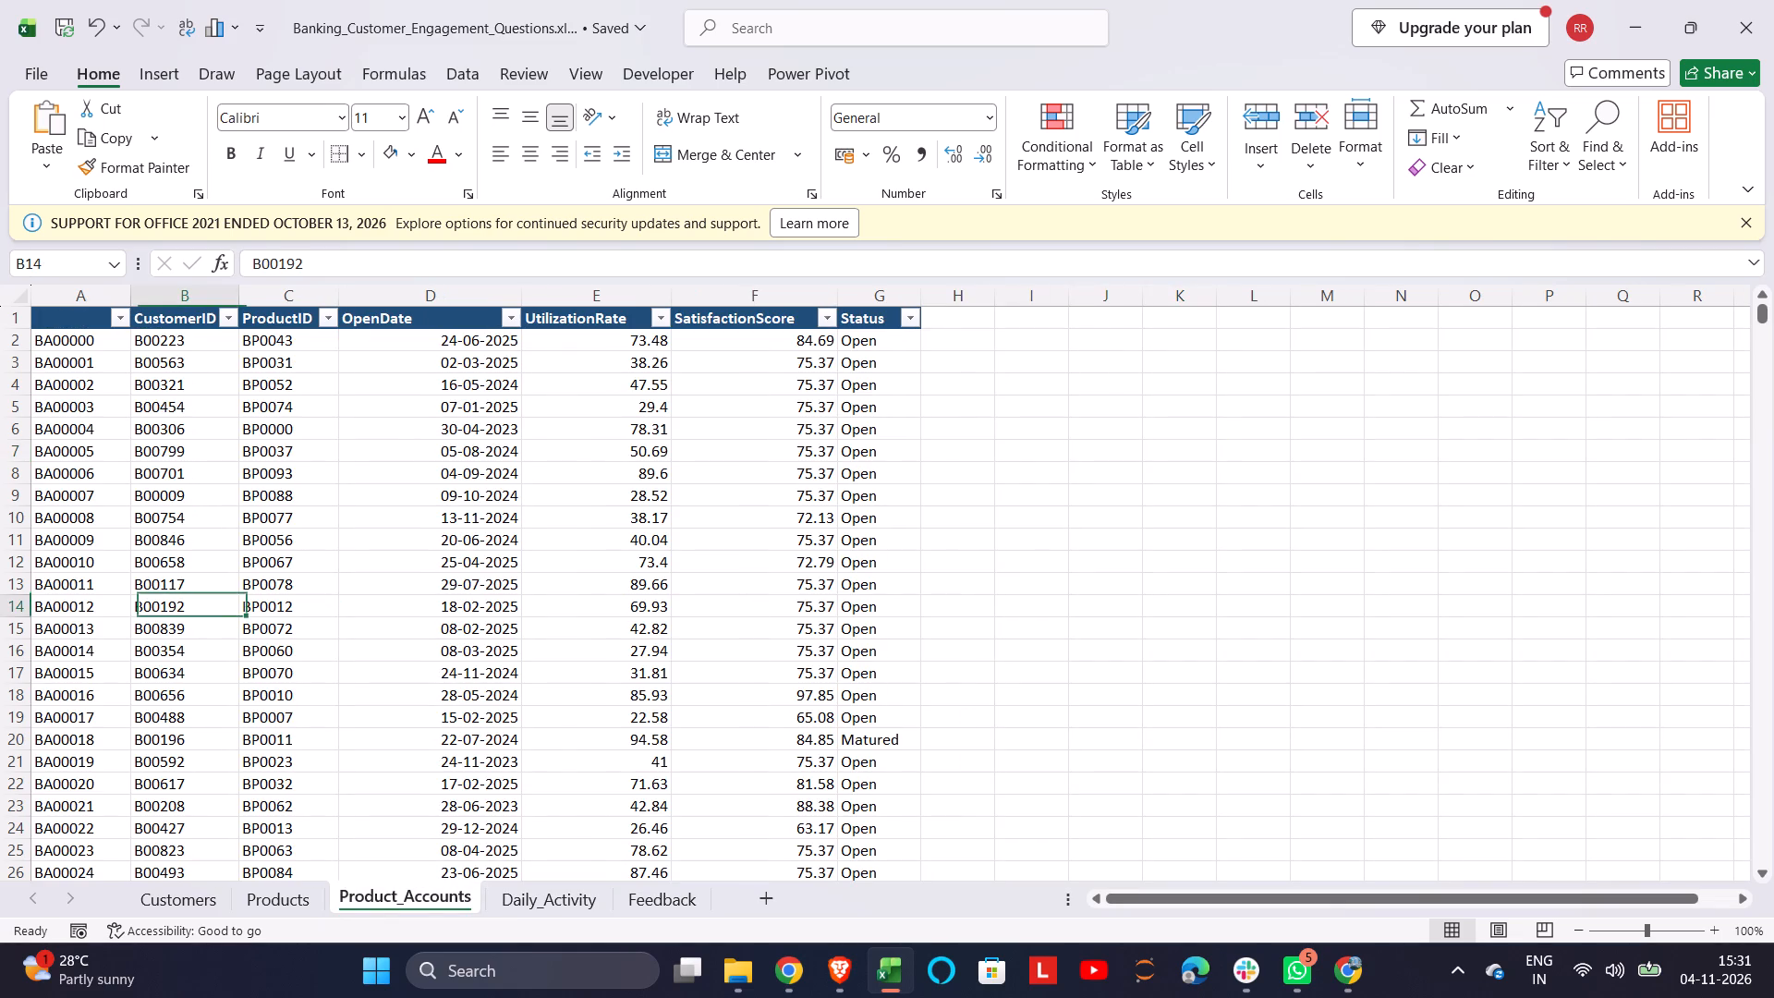
{"action": "left_click", "coordinate": [90, 434]}
{"action": "left_click", "coordinate": [95, 322]}
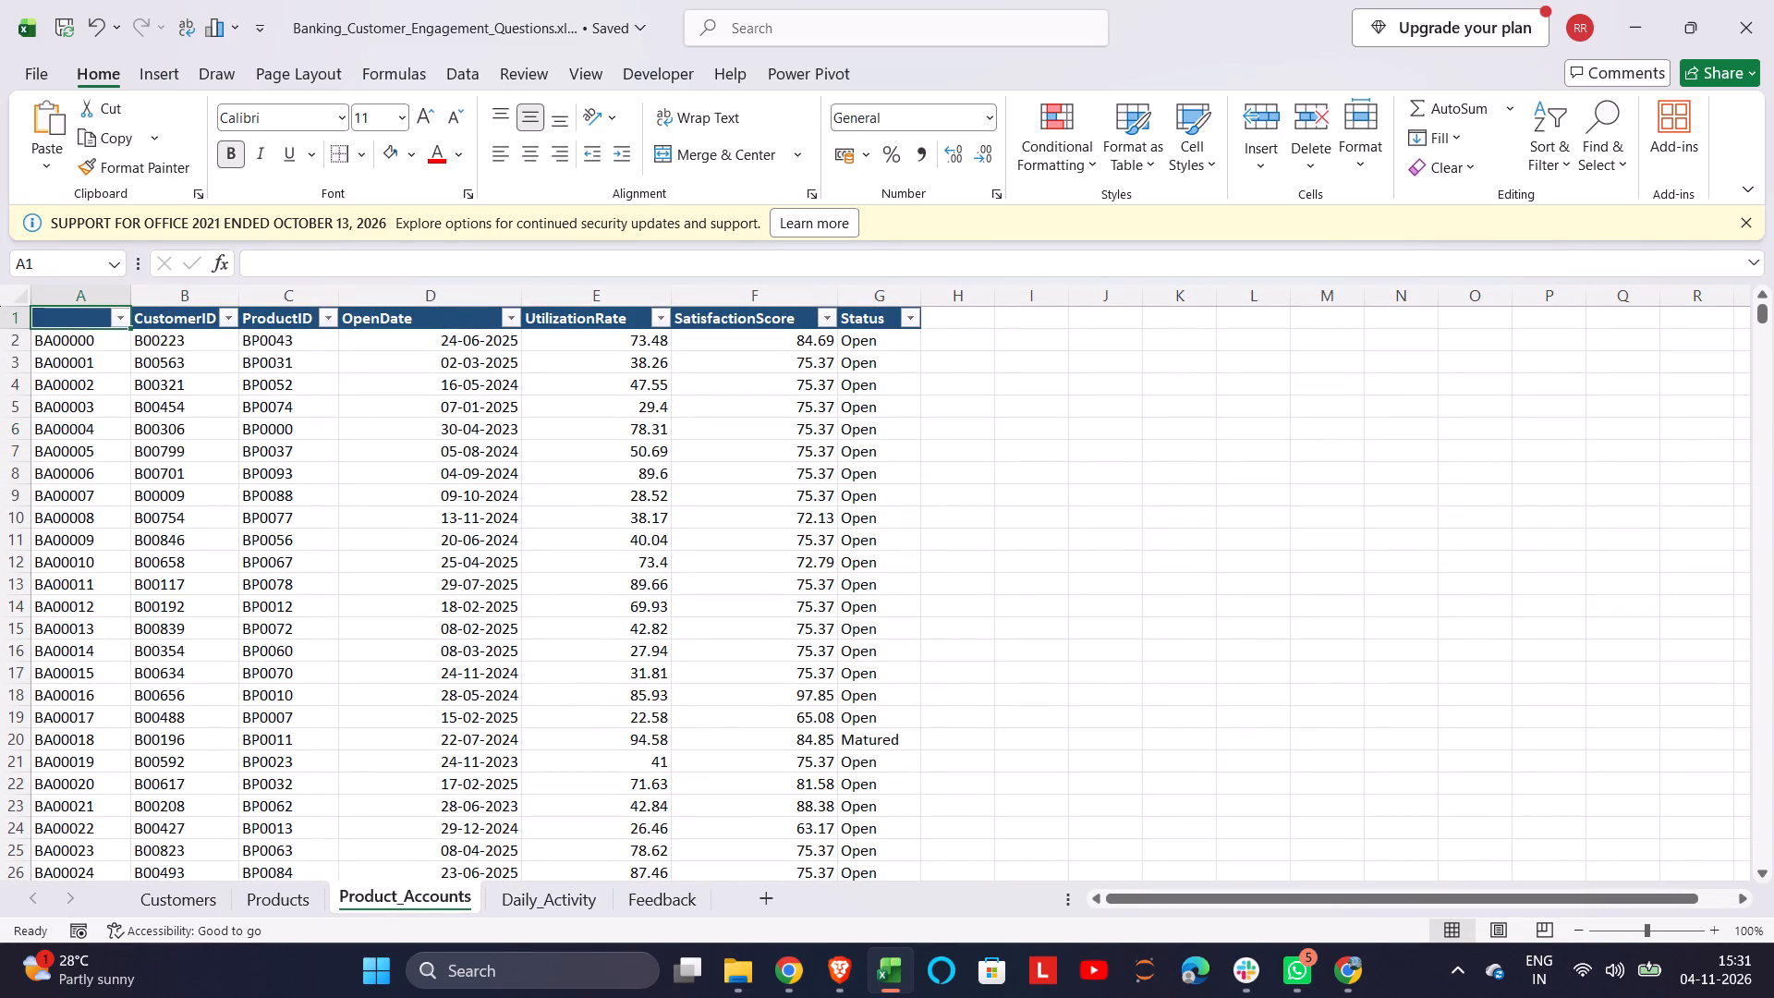
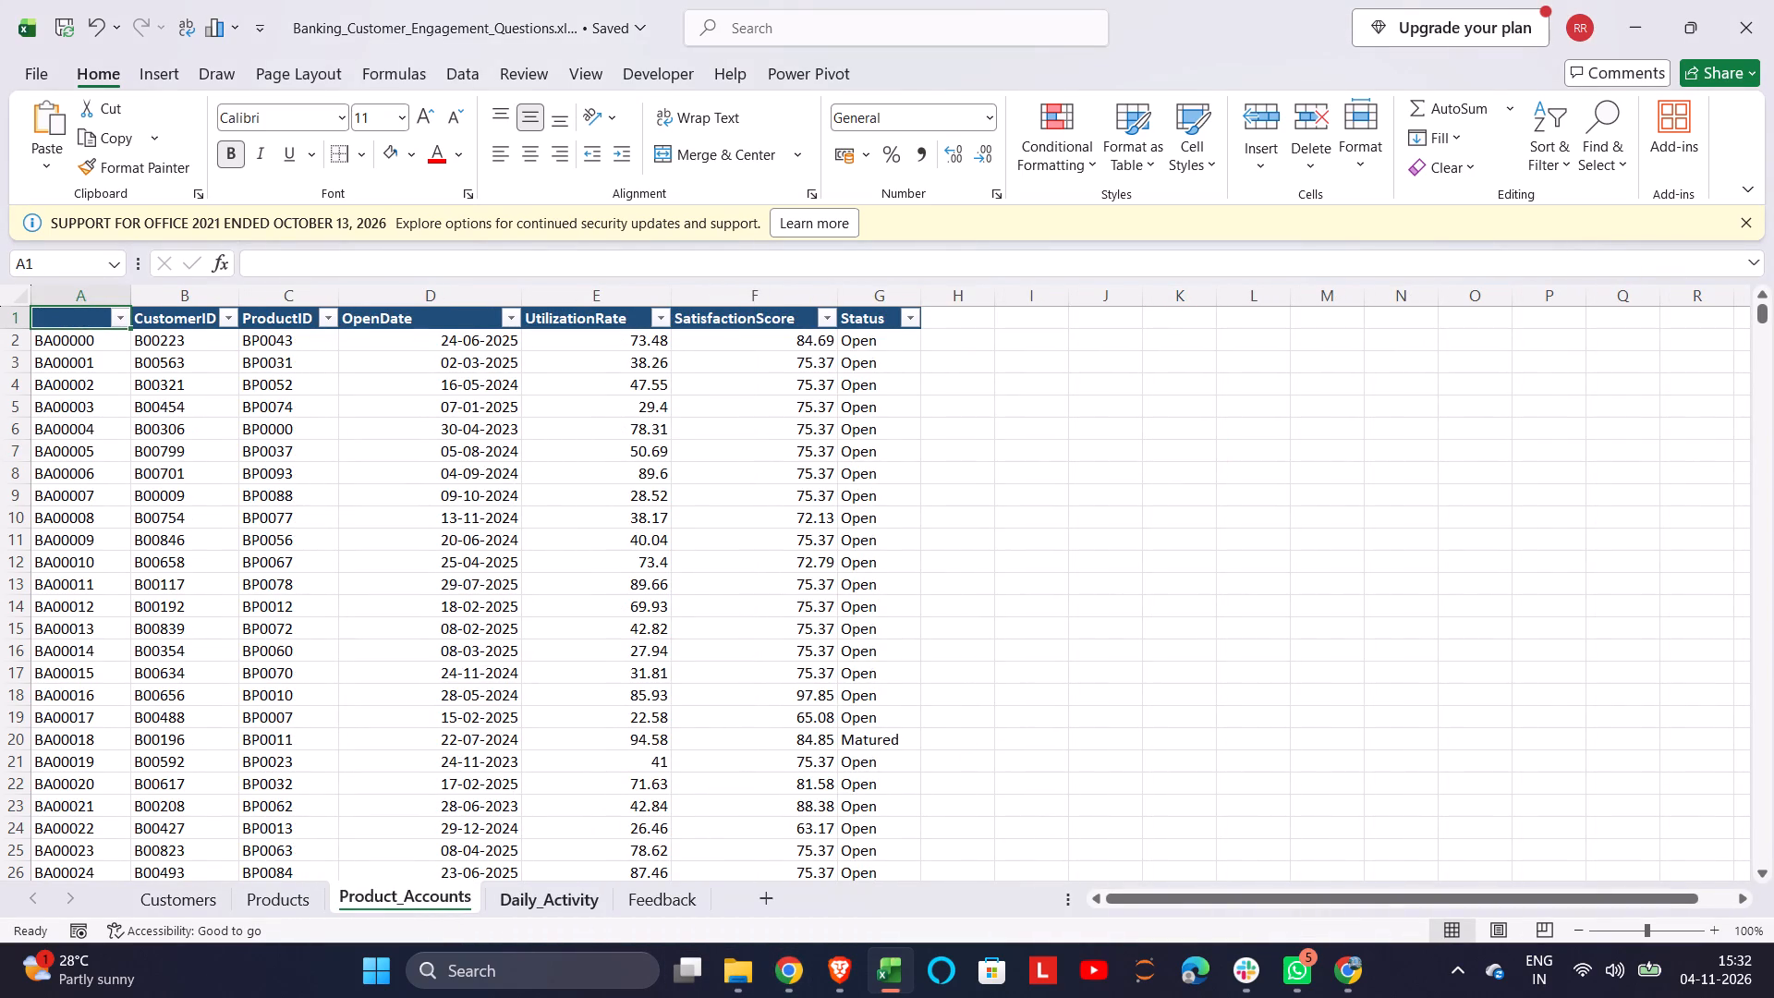
Enter AccountID as the header in cell A1 of the Product_Accounts sheet.
{"action": "double_click", "coordinate": [73, 324]}
{"action": "type", "text": "Account"}
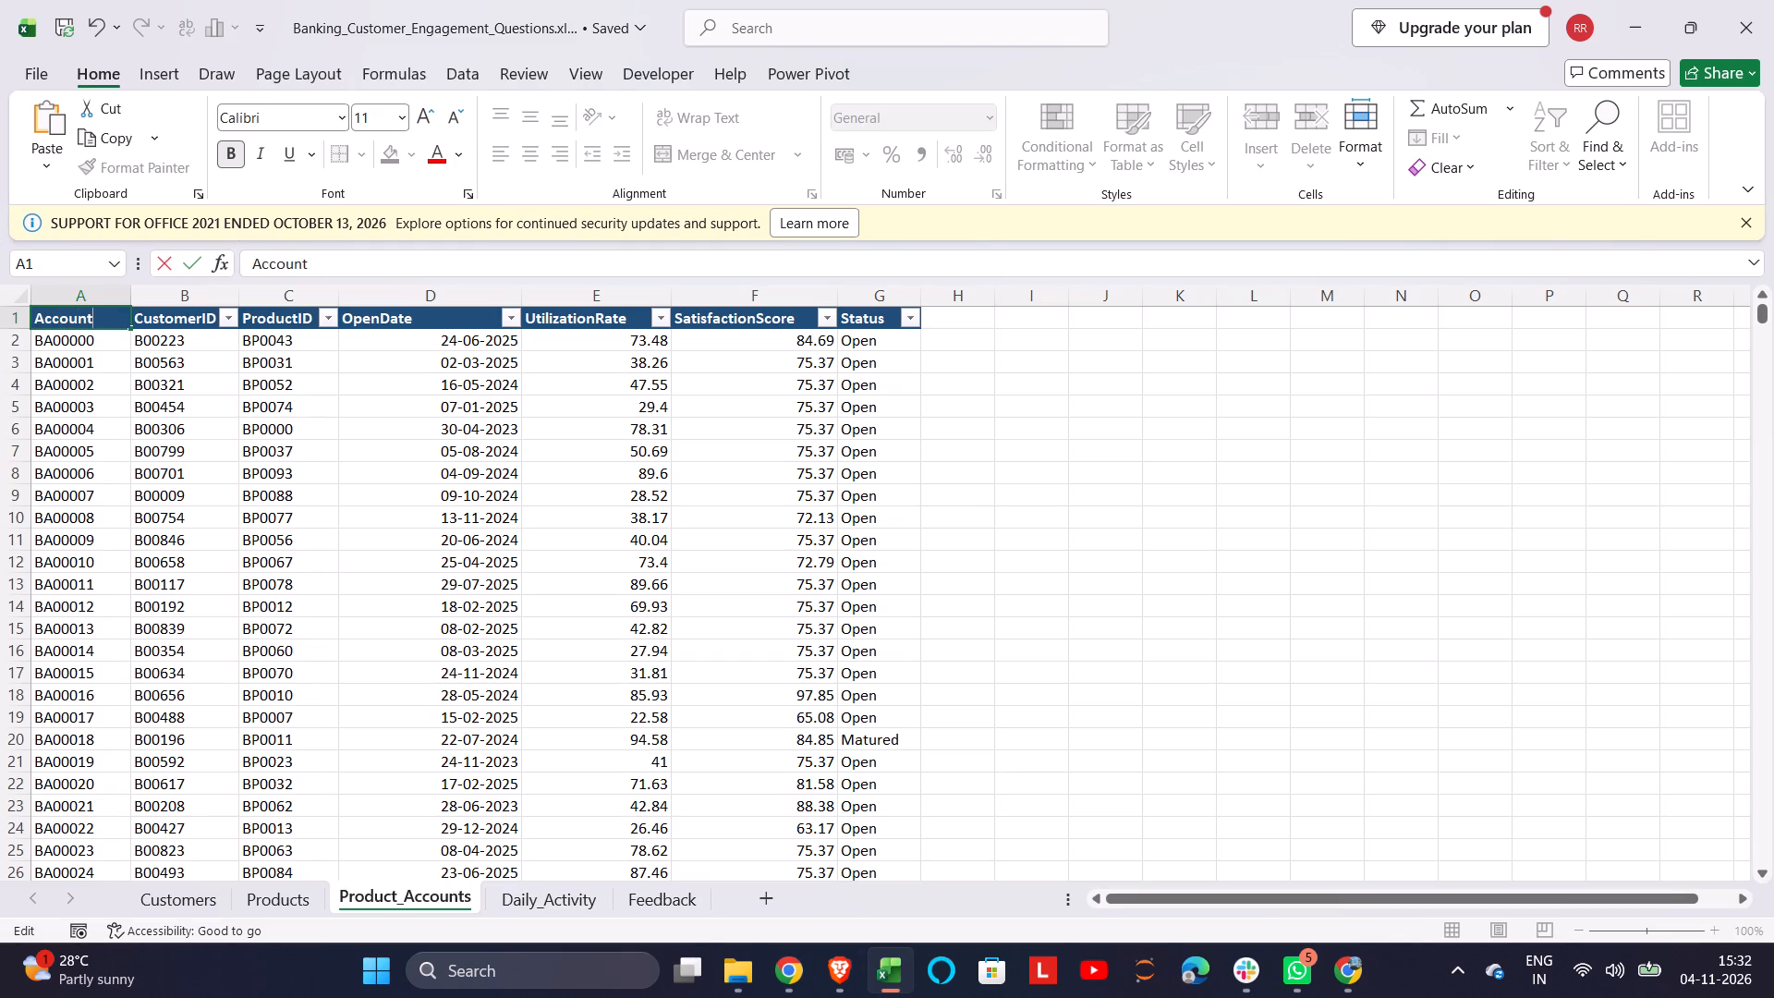
{"action": "type", "text": "Id"}
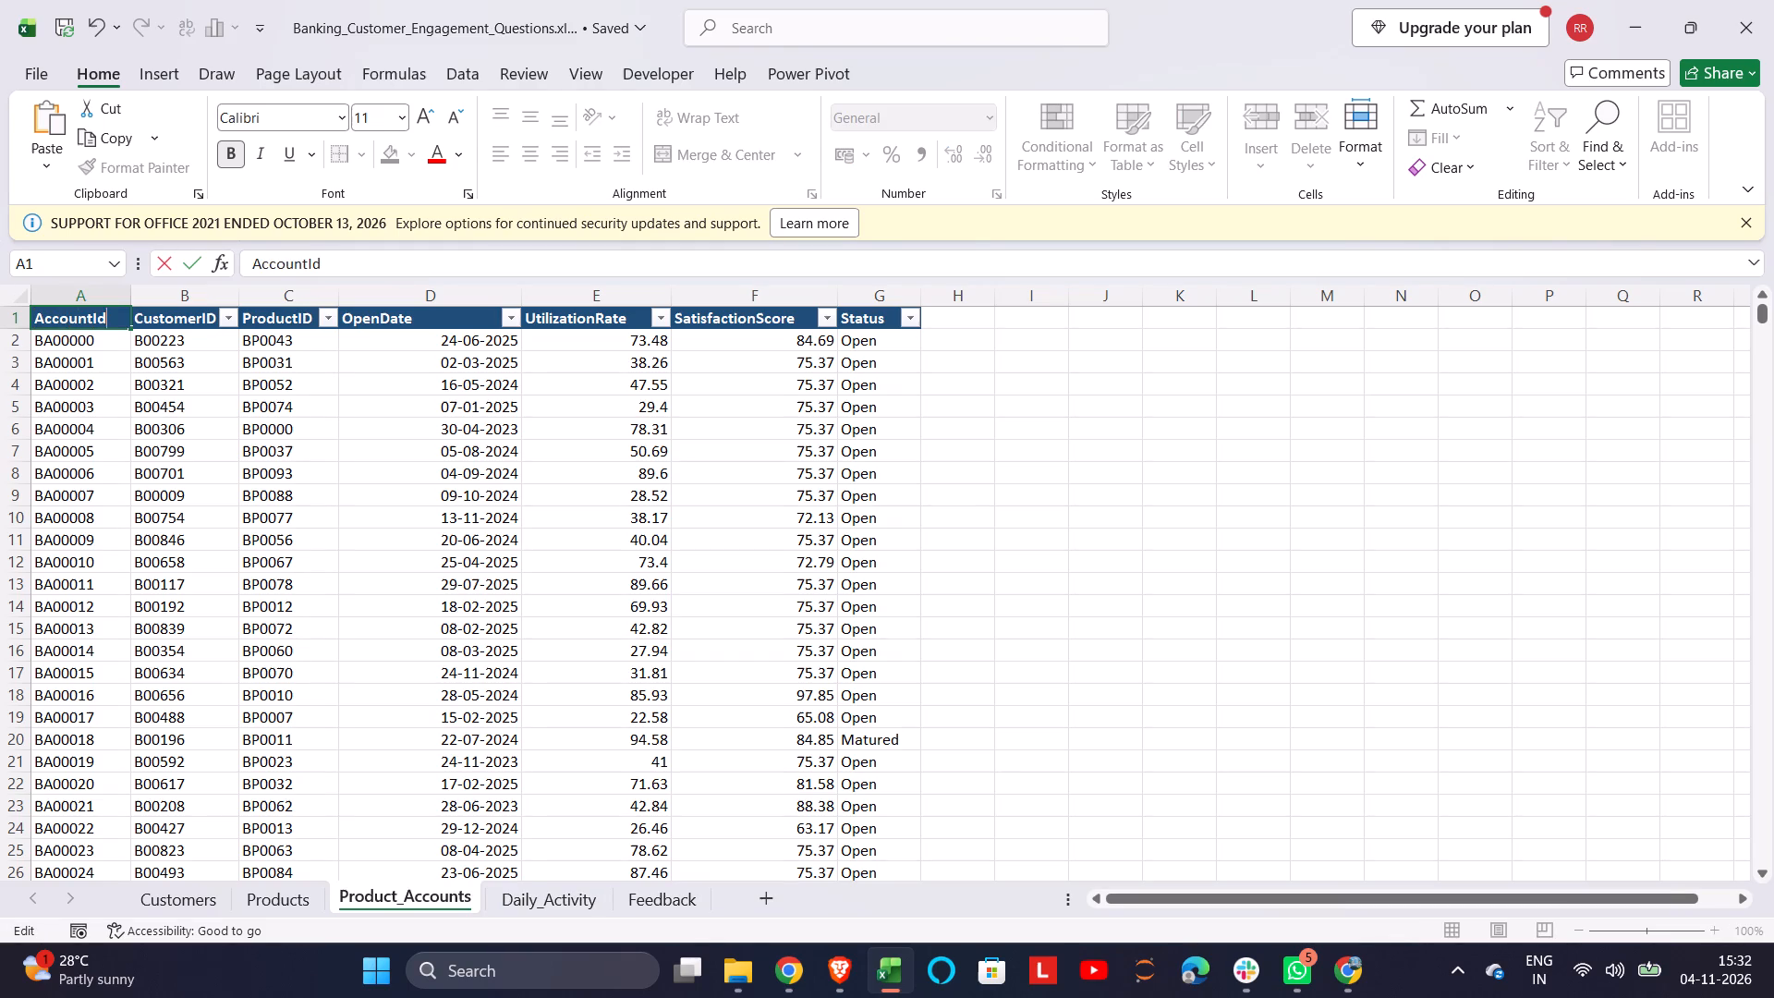
{"action": "key", "text": "BackSpace"}
{"action": "key", "text": "shift+d"}
{"action": "key", "text": "Return"}
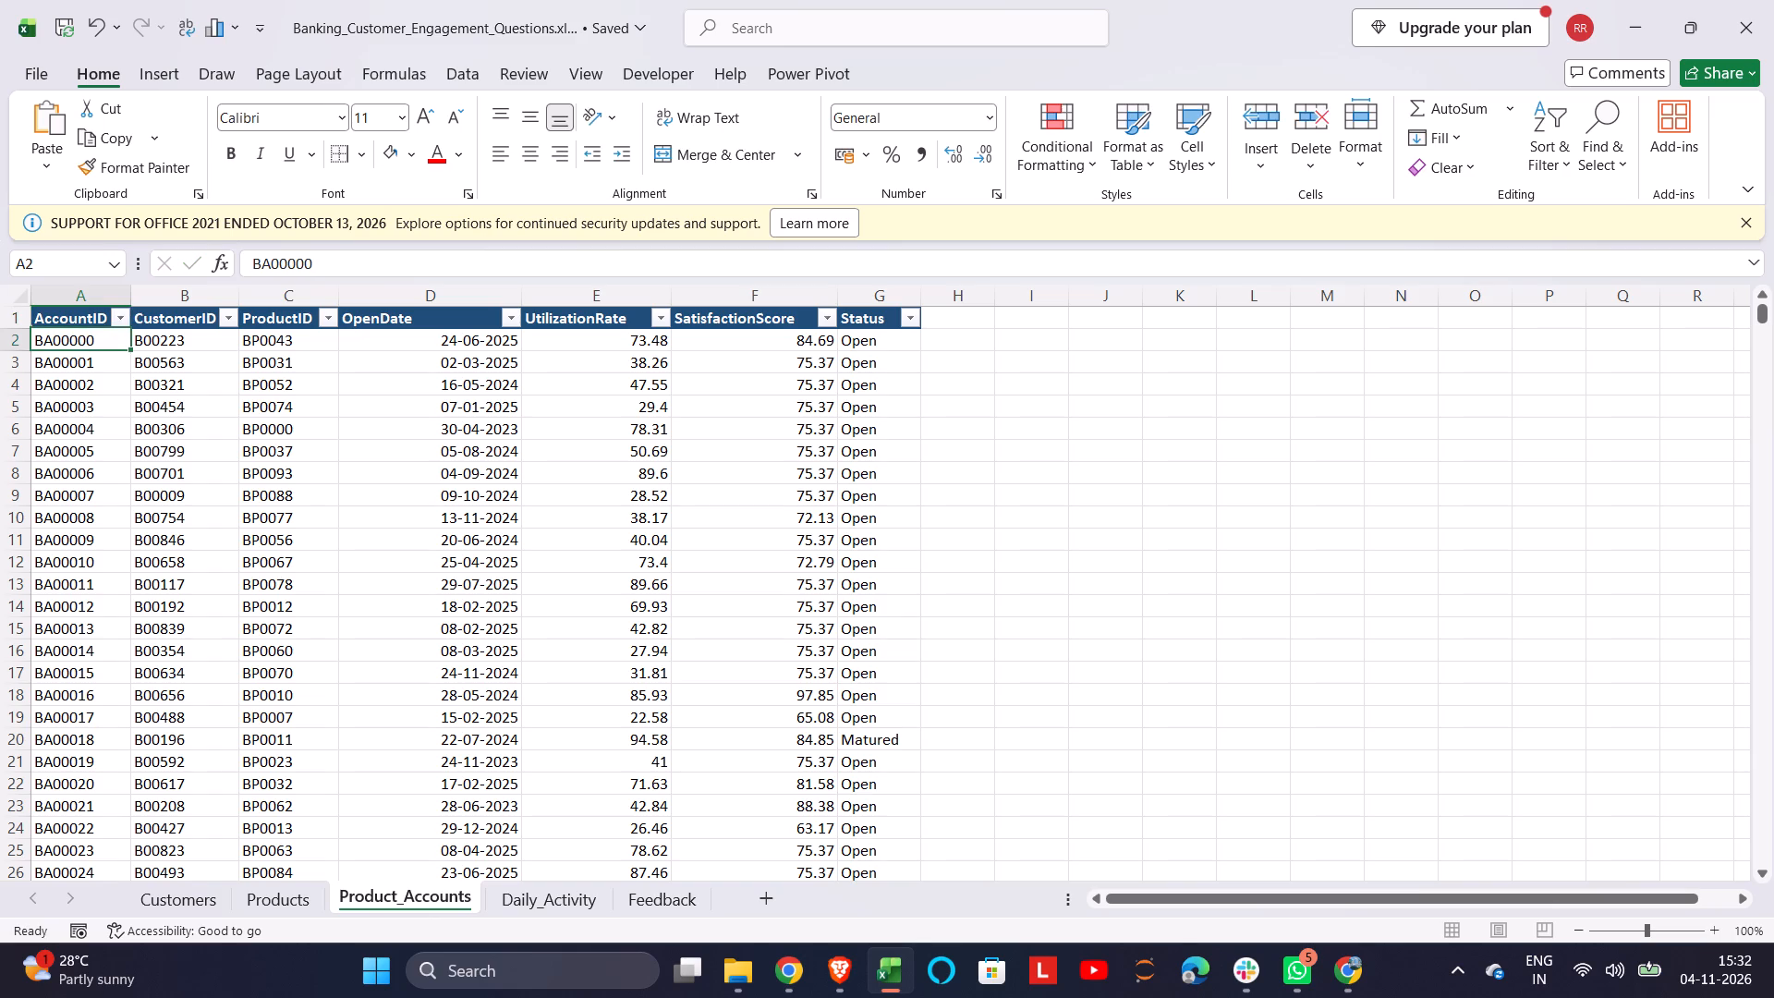
Open the recent Banking_Customer_Engagement_Questions_Base.xlsx file, check its Product_Accounts headers, and return to the cleaned workbook.
{"action": "left_click", "coordinate": [738, 995]}
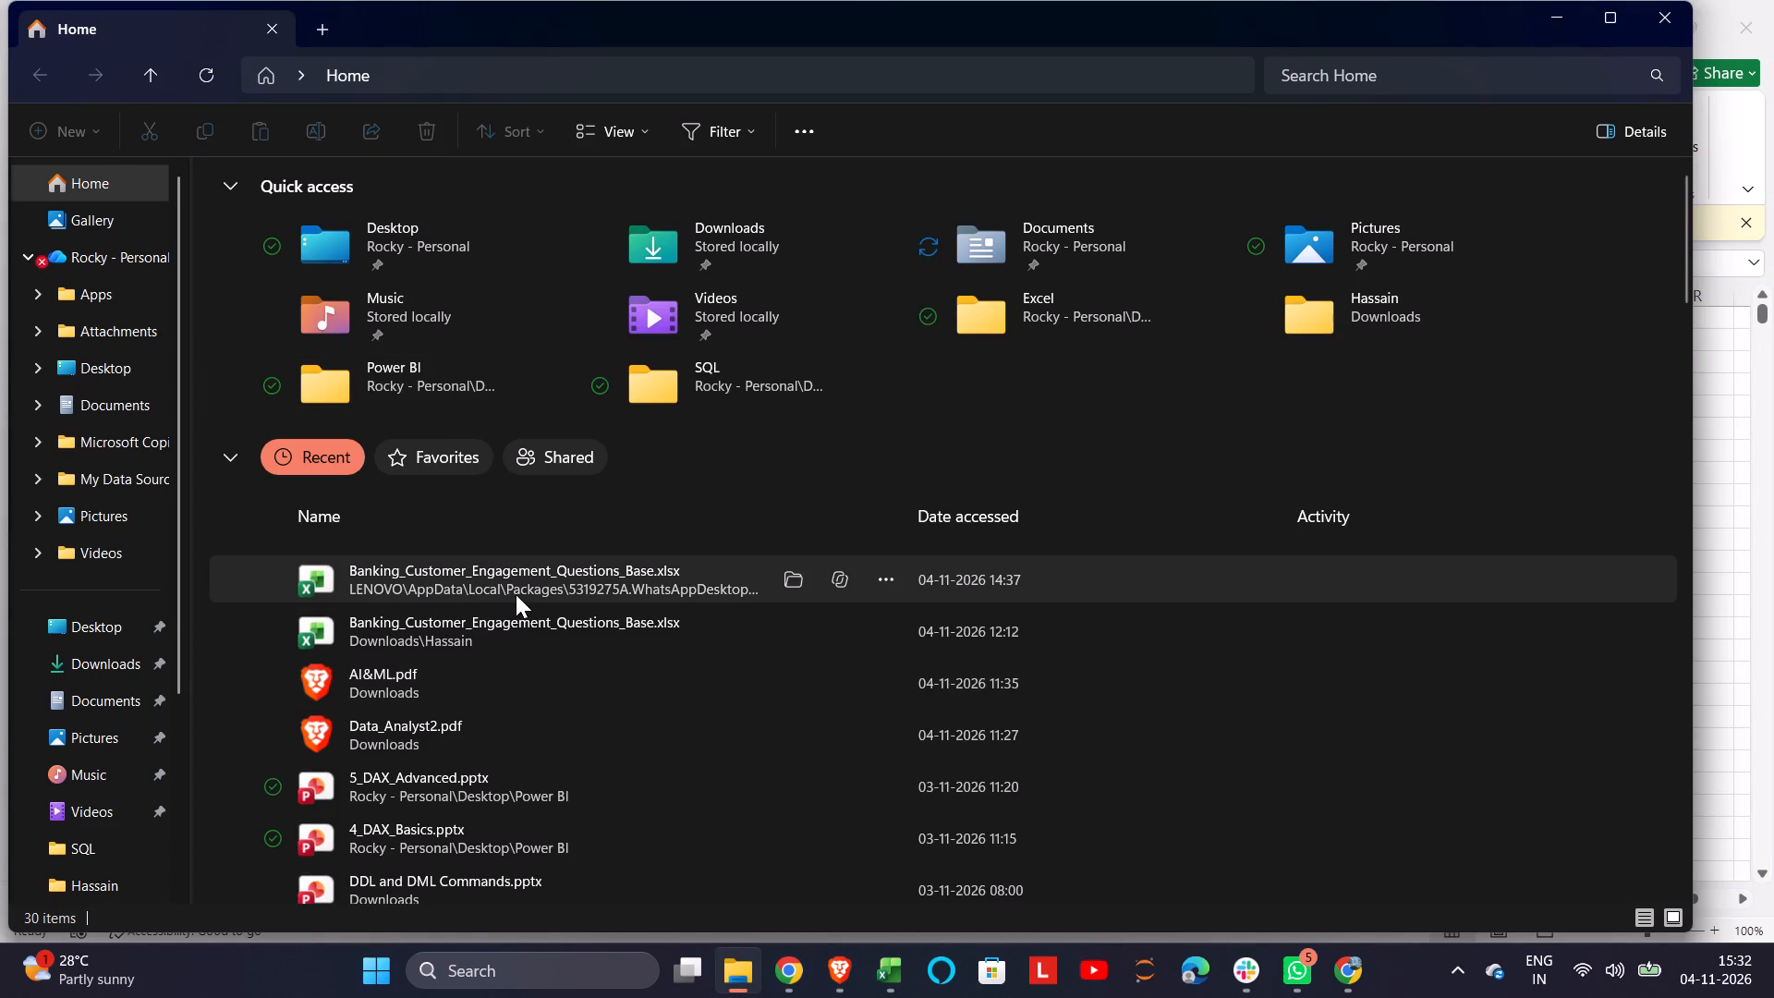
{"action": "left_click", "coordinate": [516, 594]}
{"action": "double_click", "coordinate": [516, 594]}
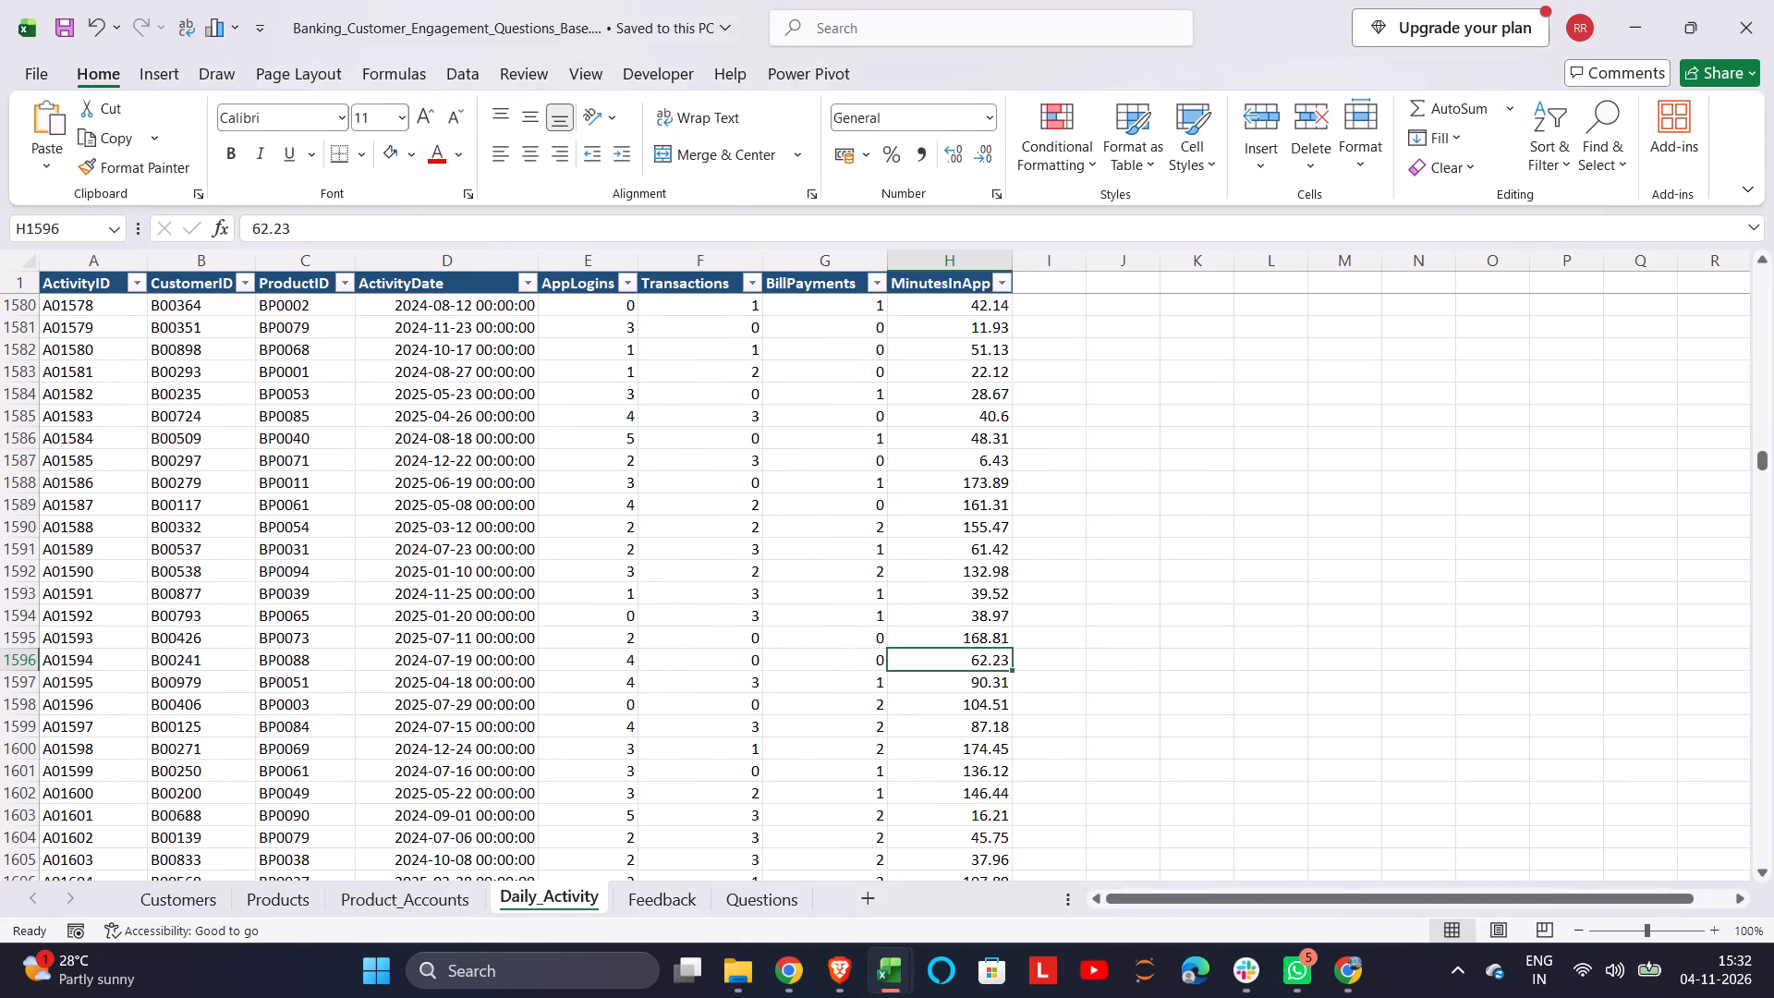
{"action": "left_click", "coordinate": [467, 889]}
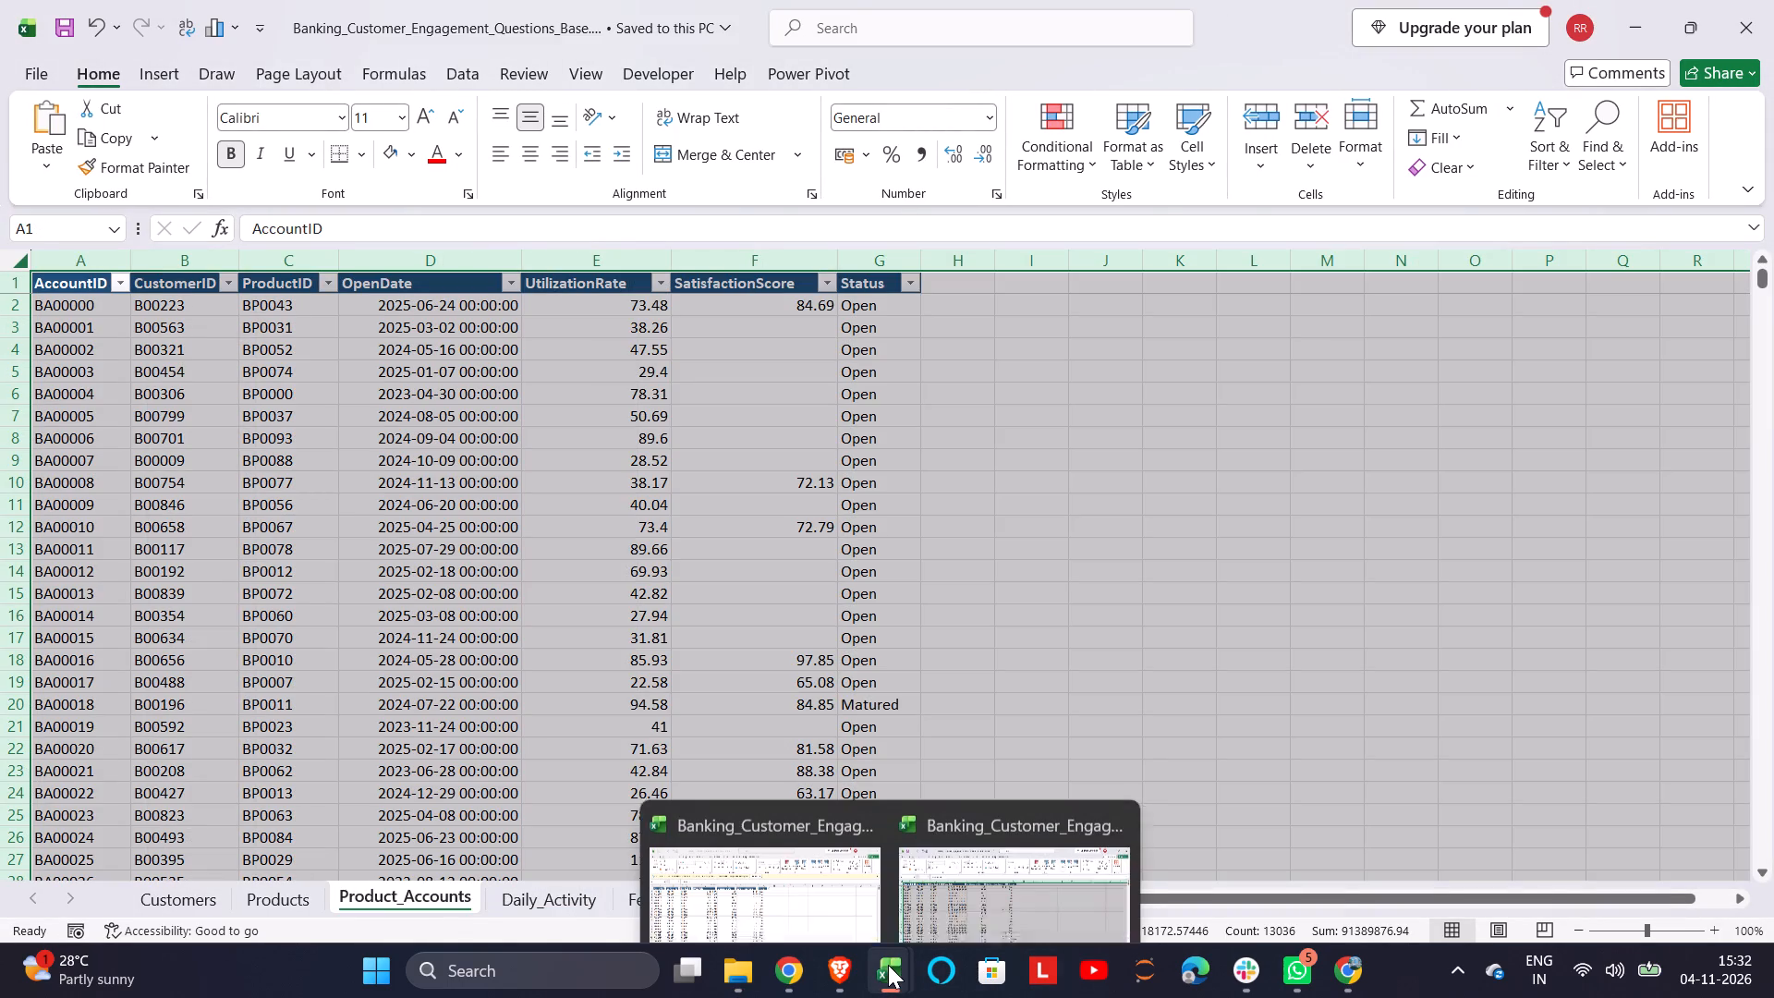
{"action": "left_click", "coordinate": [1118, 757]}
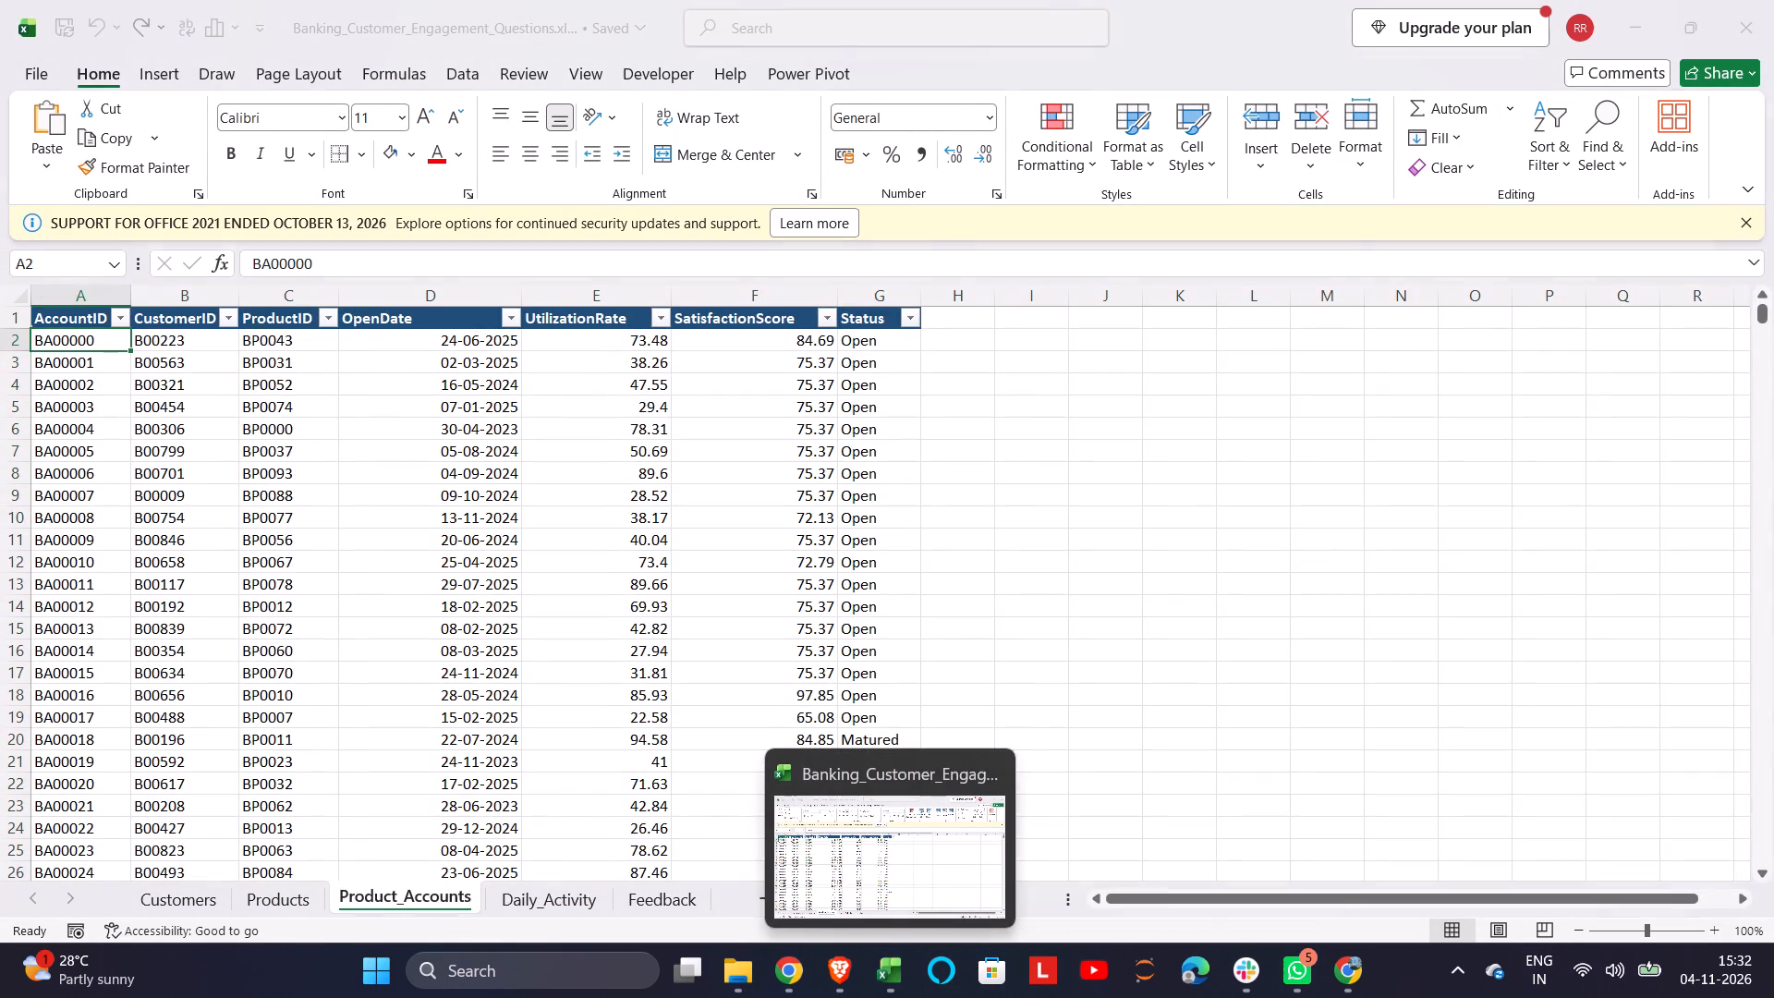
{"action": "left_click", "coordinate": [908, 840]}
{"action": "left_click", "coordinate": [1073, 582]}
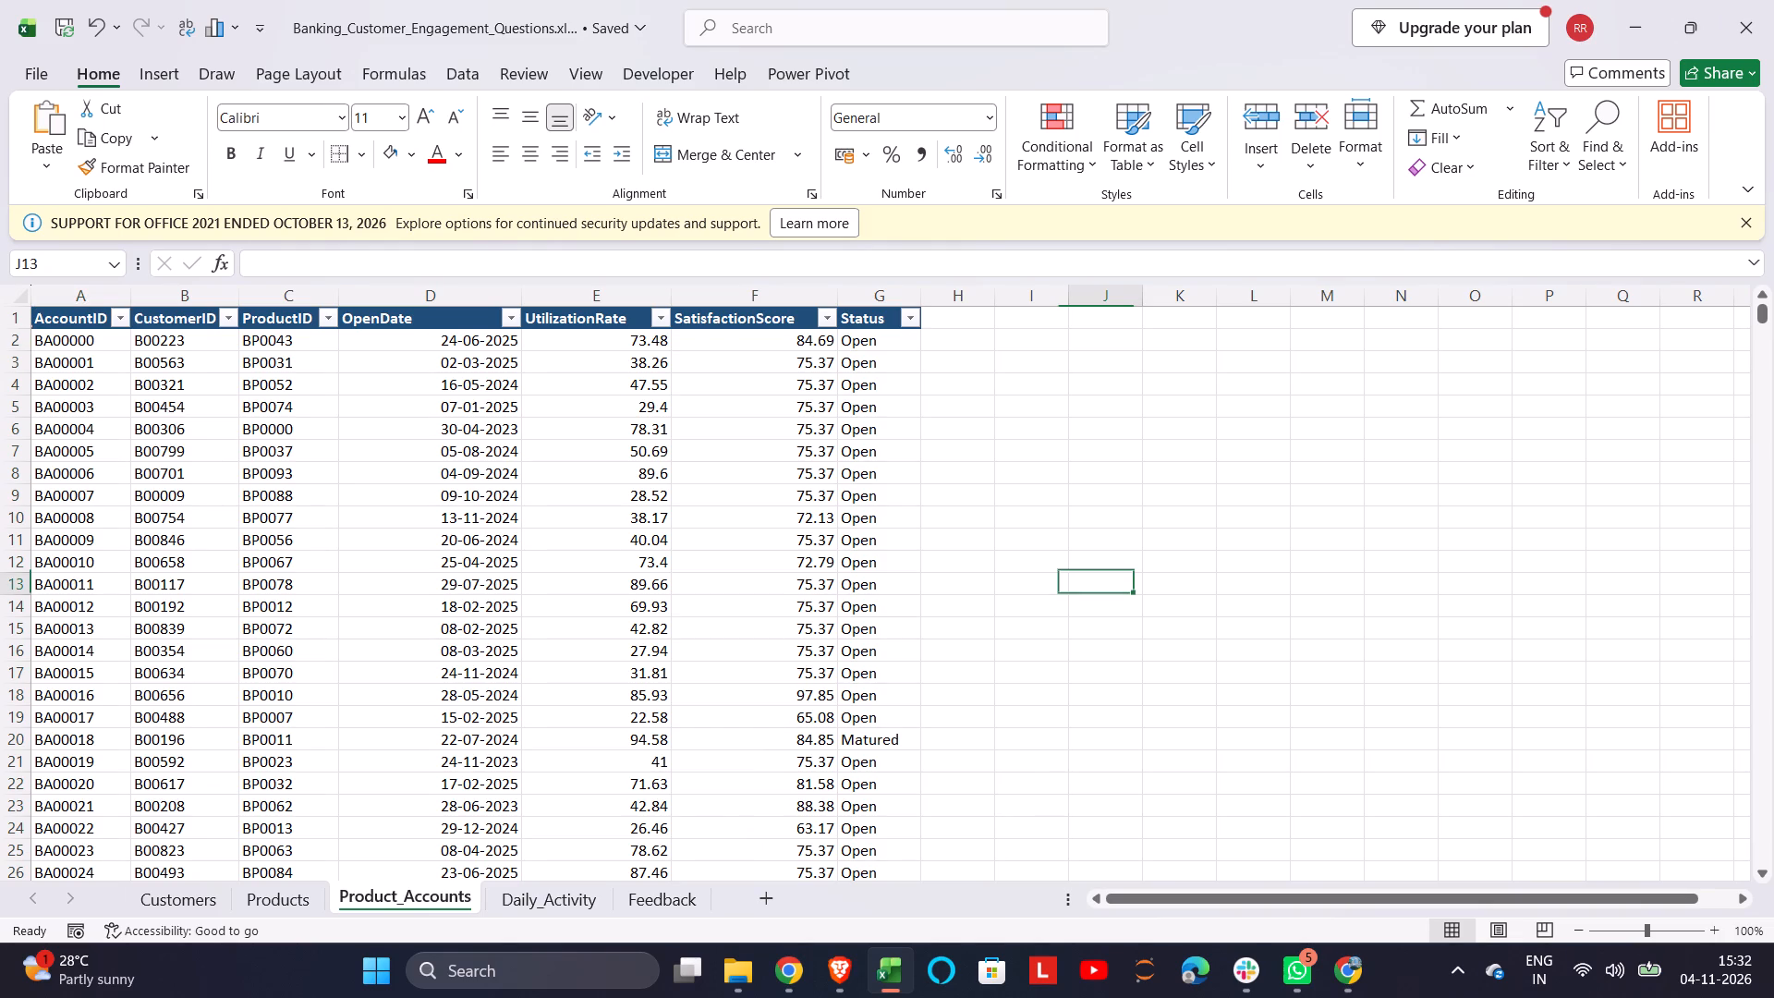
Review the Customers, Products, Product_Accounts, Daily_Activity and Feedback sheets for remaining header or data problems.
{"action": "left_click", "coordinate": [529, 890]}
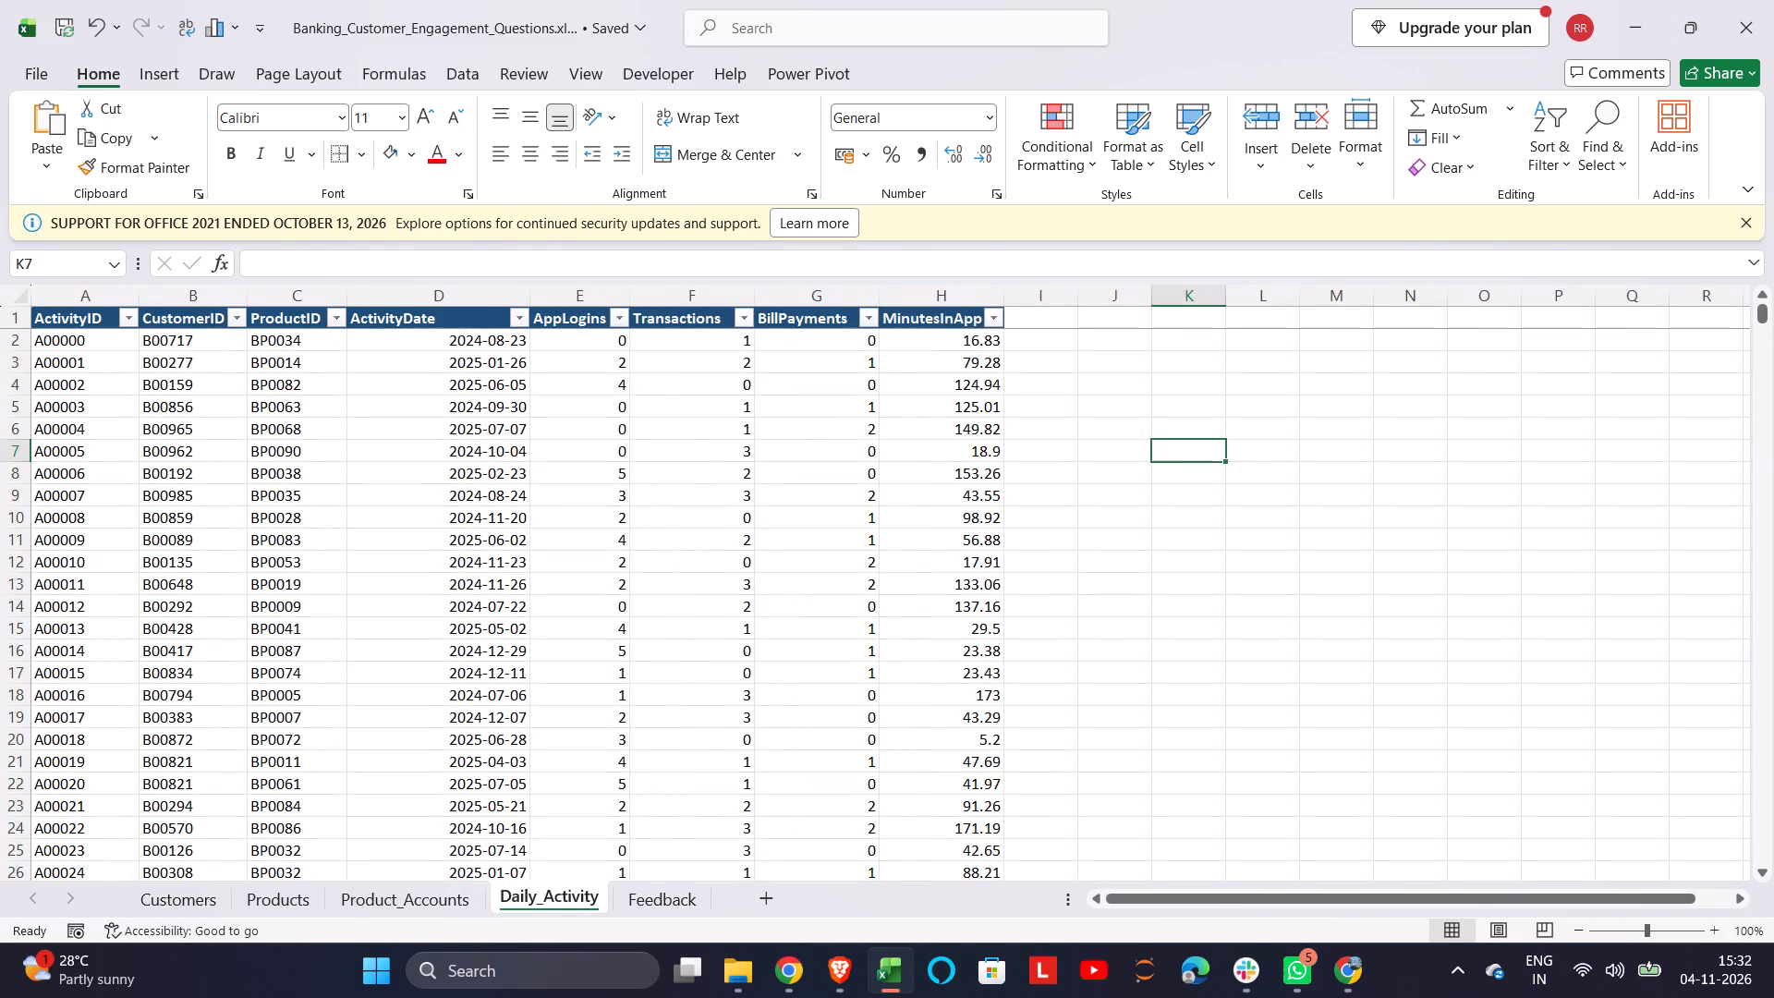
{"action": "left_click", "coordinate": [448, 906]}
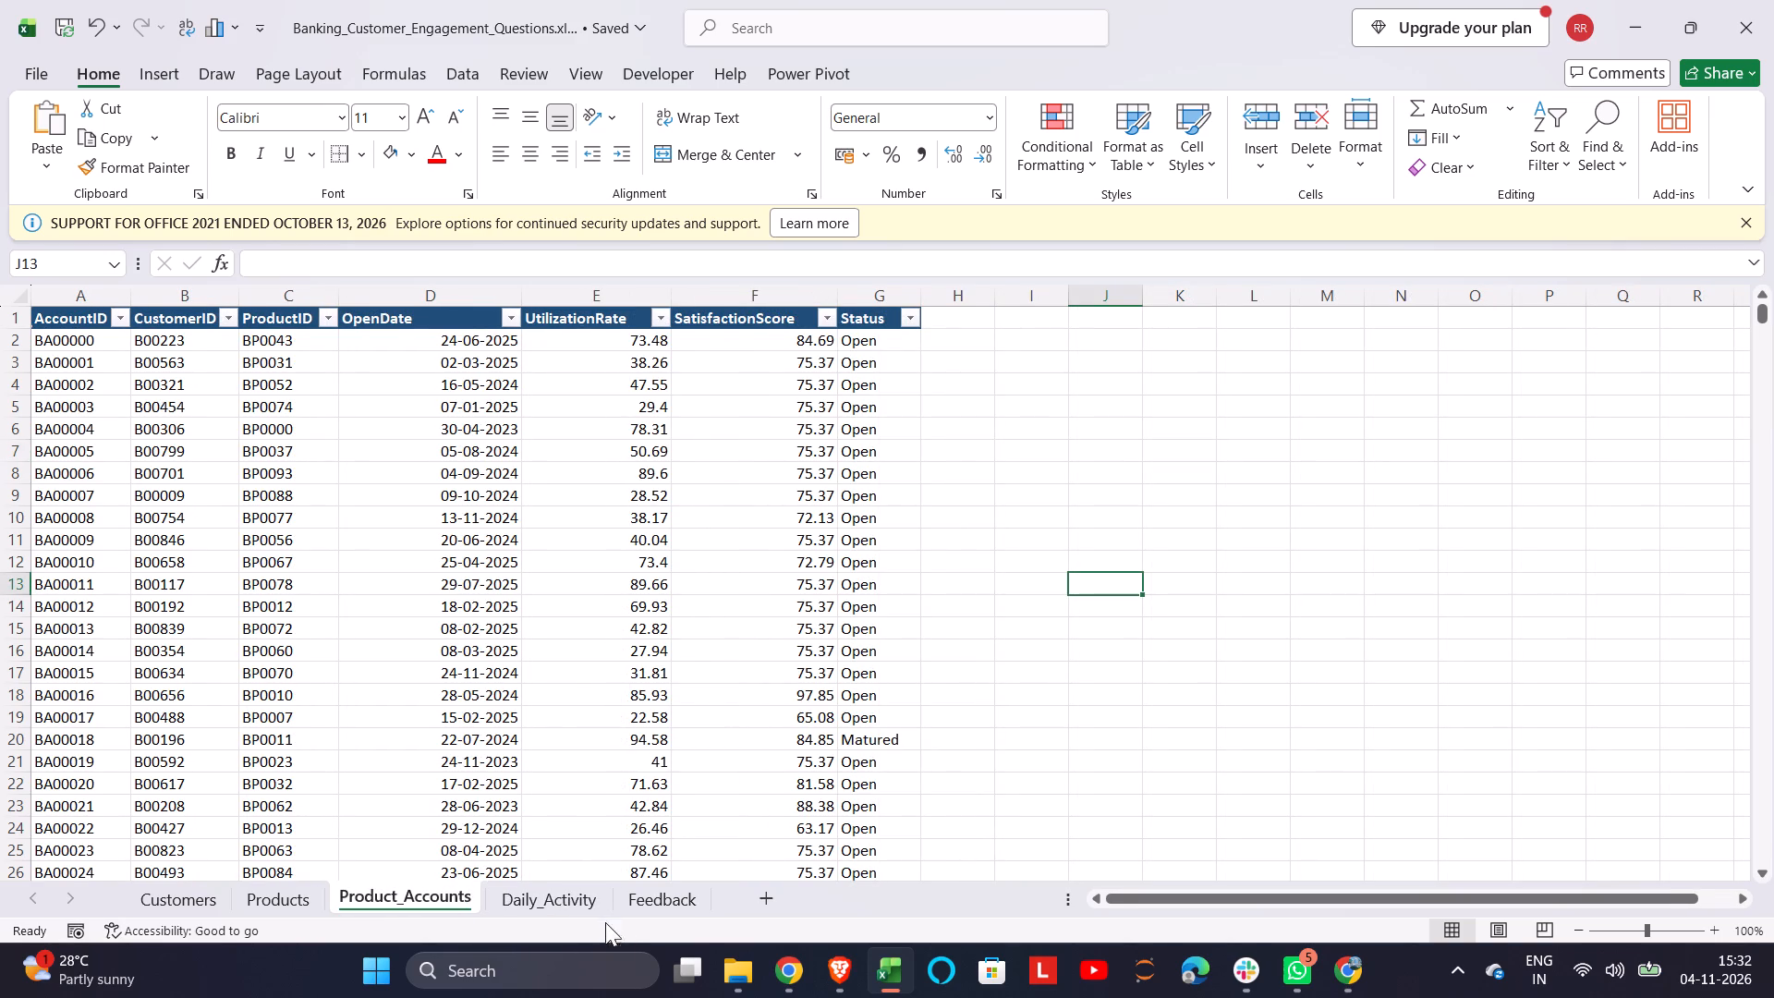
{"action": "left_click", "coordinate": [574, 900]}
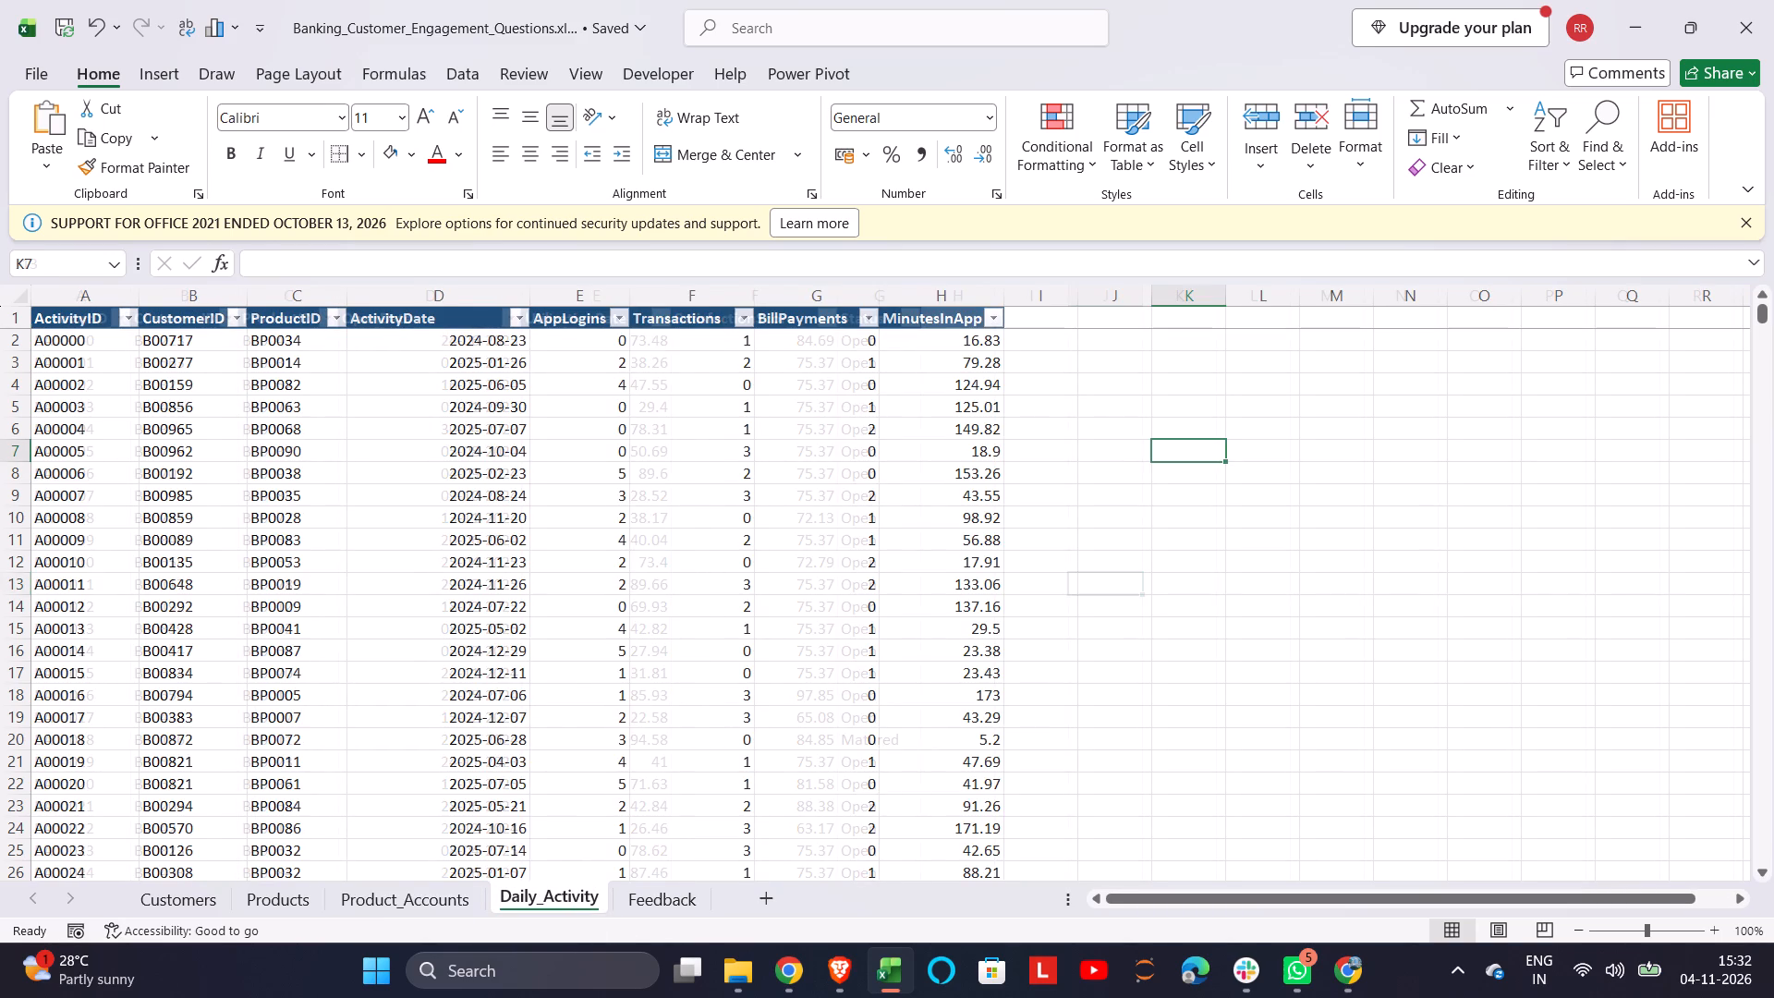
{"action": "left_click", "coordinate": [660, 909]}
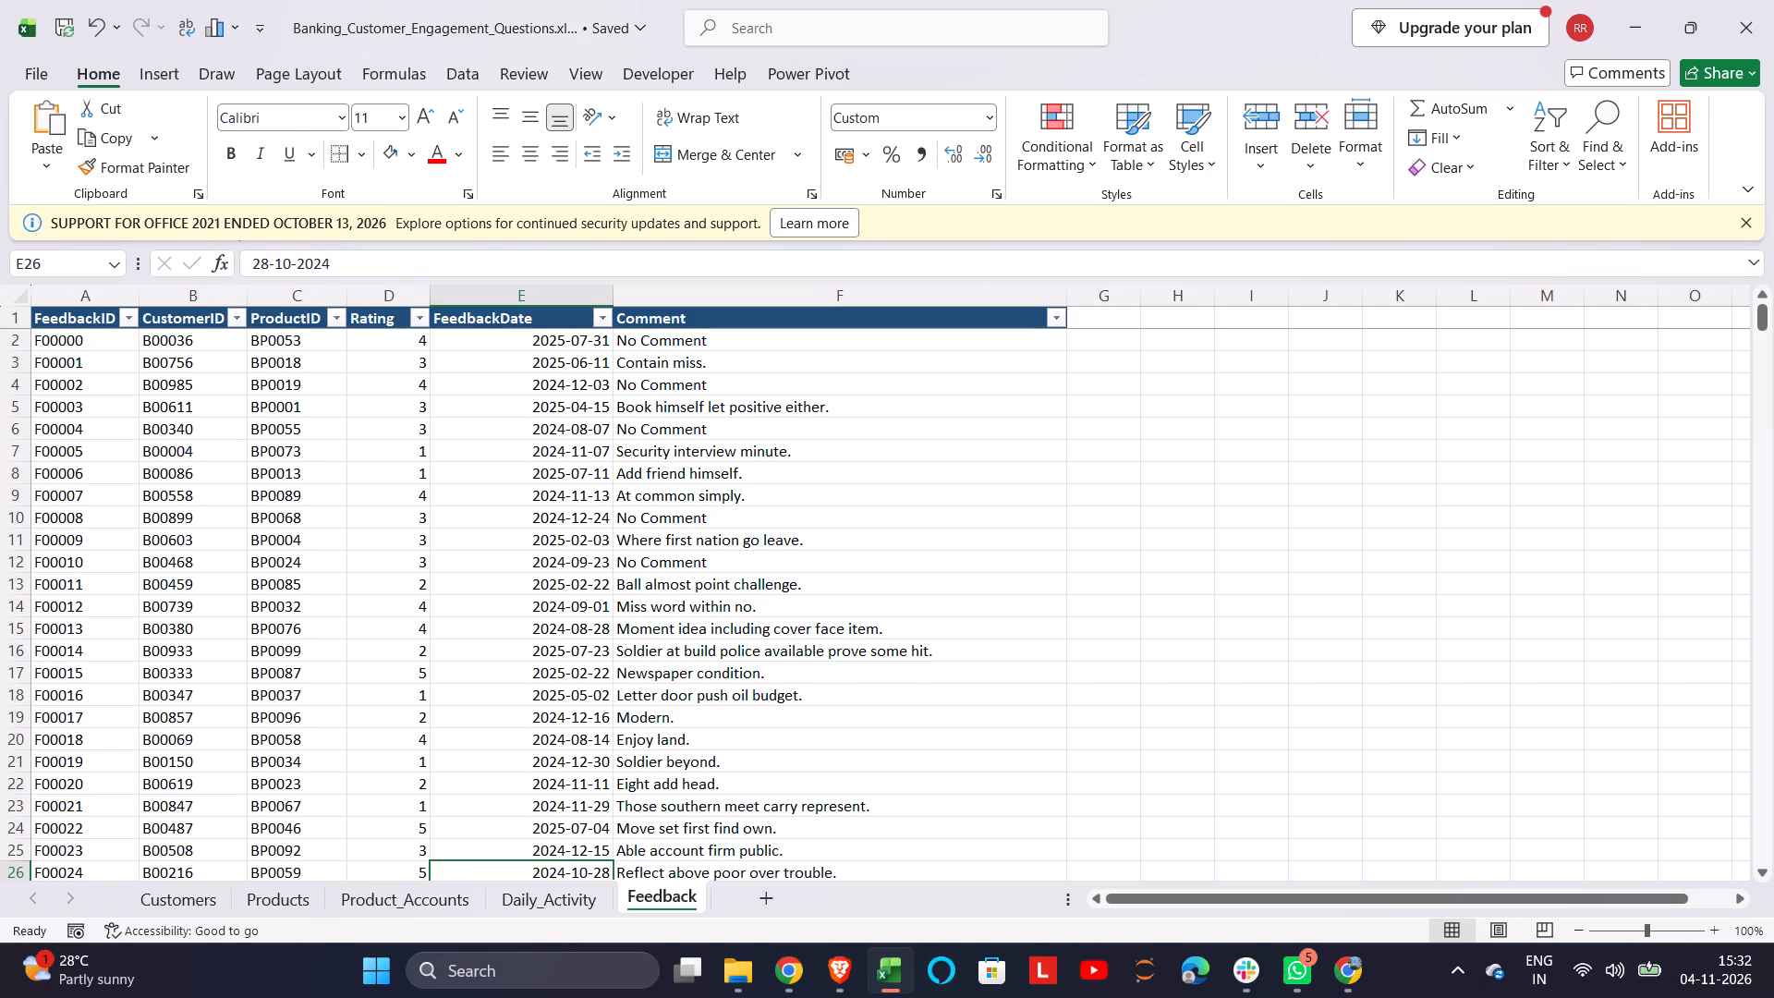
{"action": "left_click", "coordinate": [545, 903]}
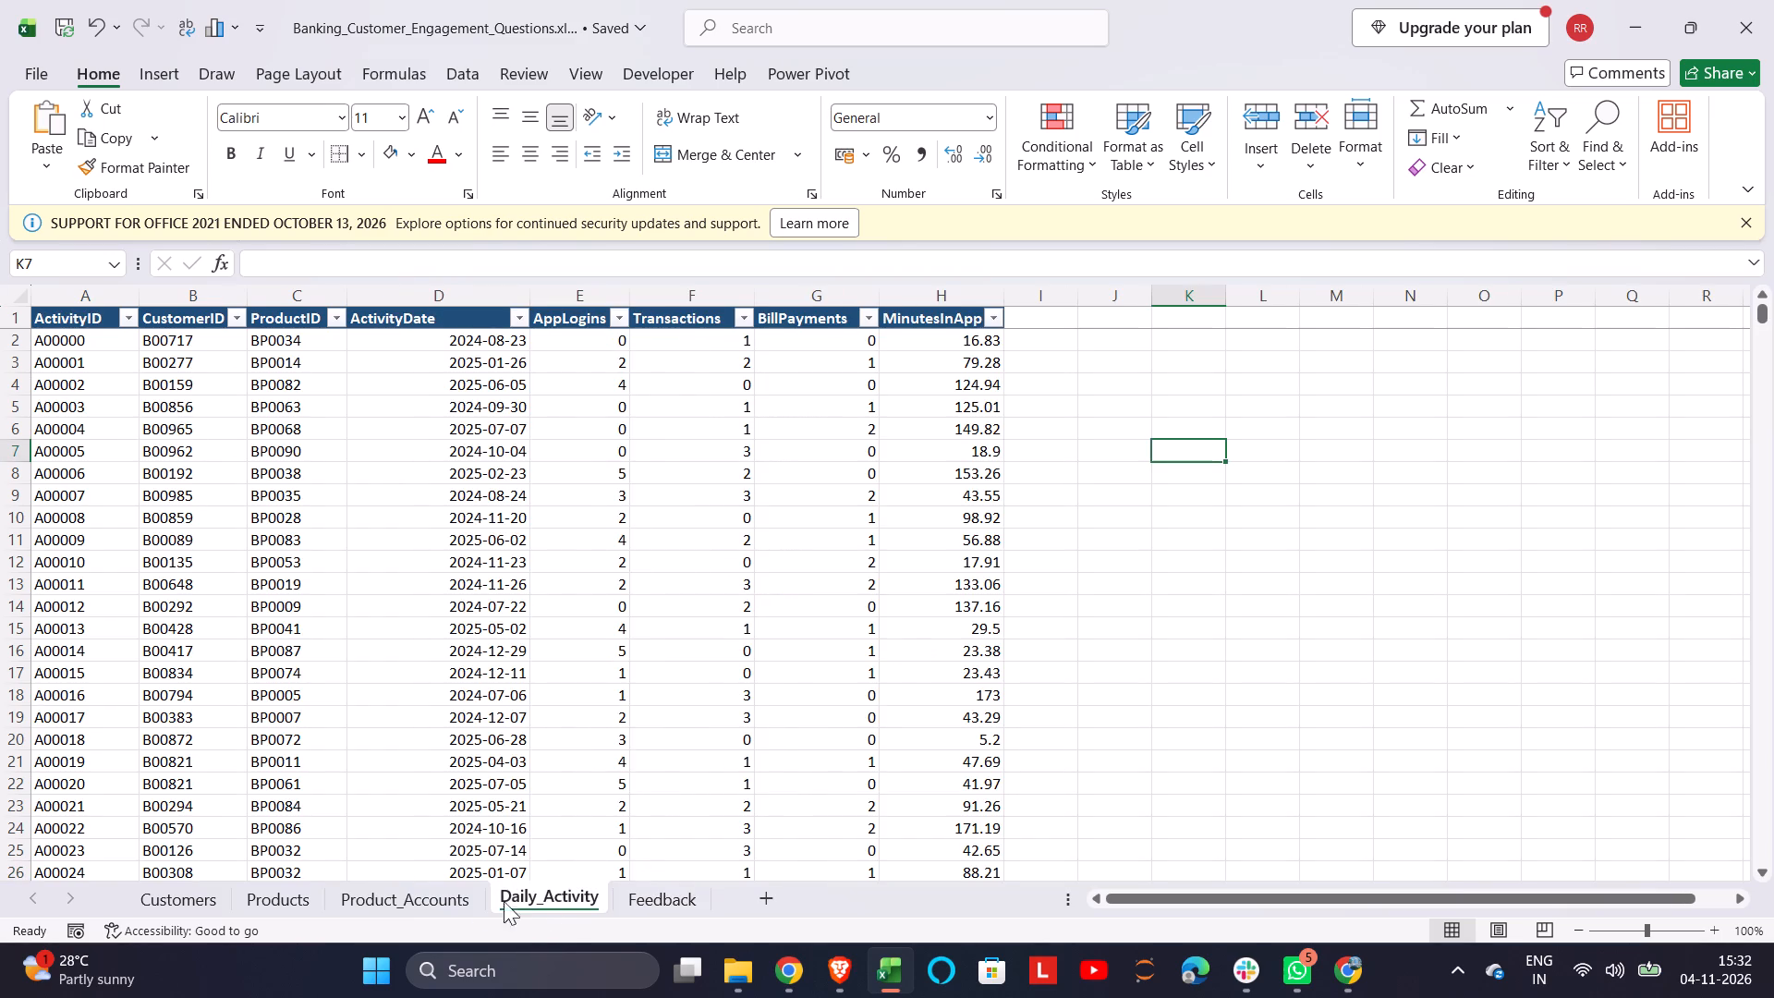
{"action": "left_click", "coordinate": [461, 901]}
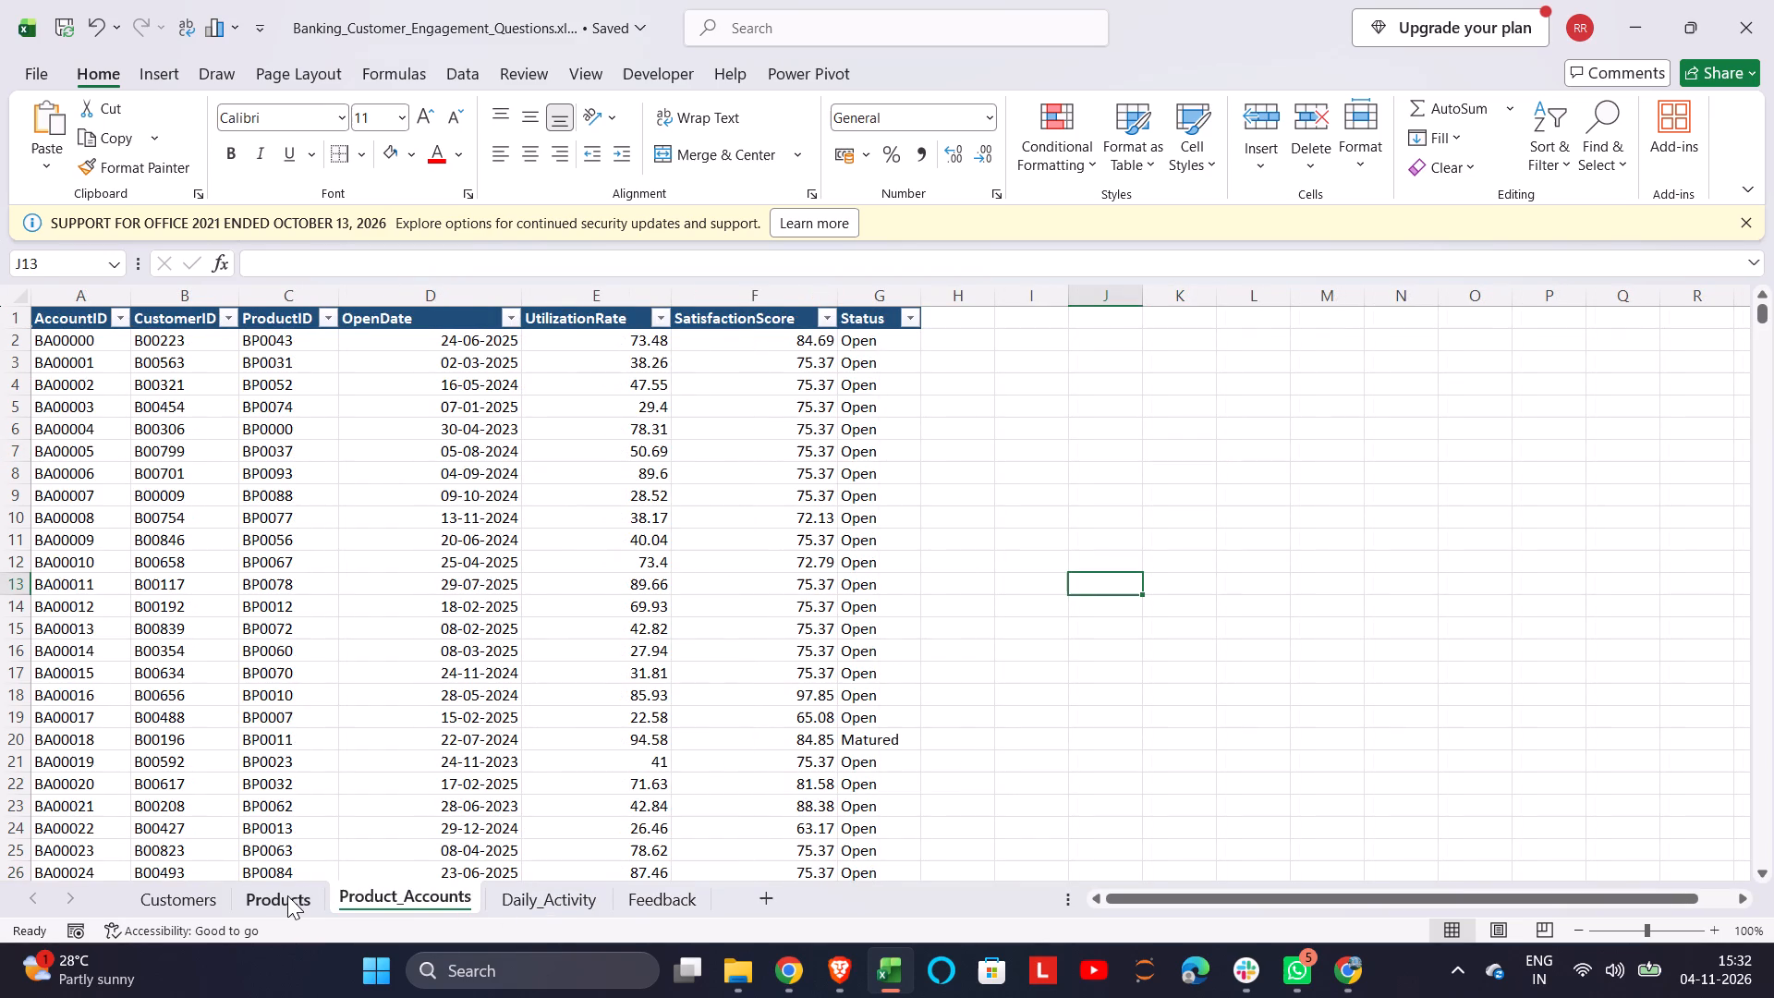
{"action": "left_click", "coordinate": [287, 895]}
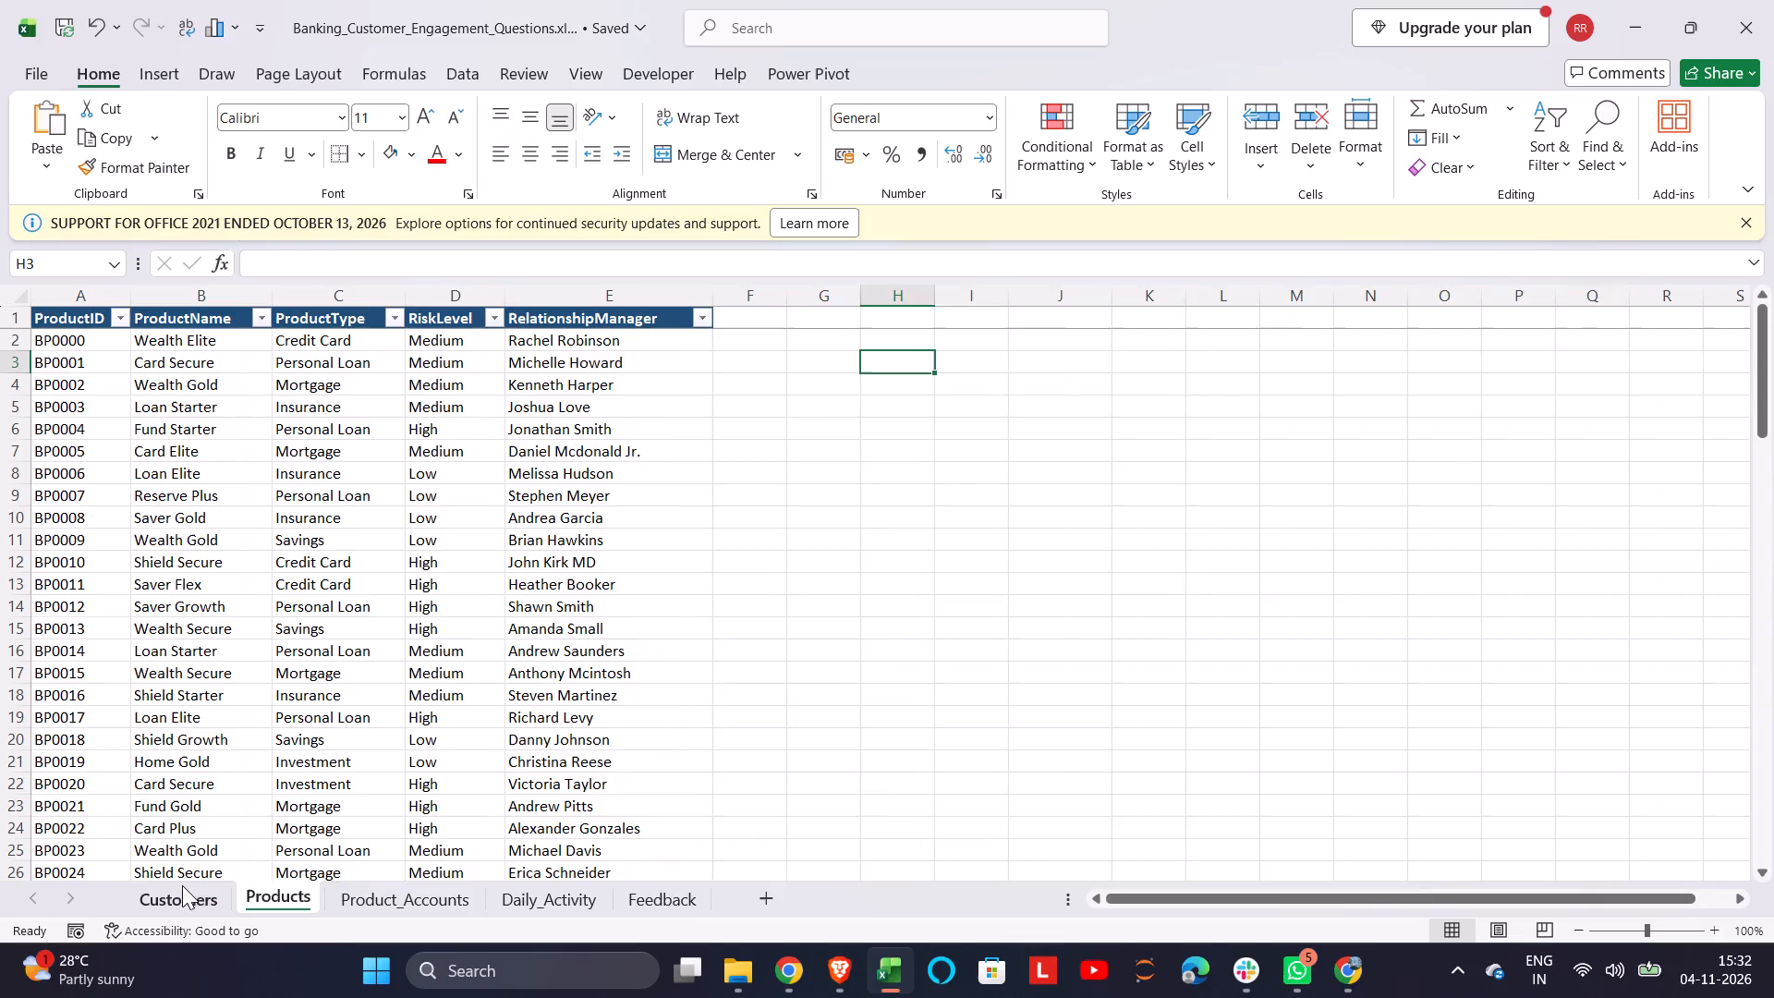
{"action": "scroll", "coordinate": [289, 776], "scroll_direction": "right", "scroll_amount": 2}
{"action": "left_click", "coordinate": [209, 889]}
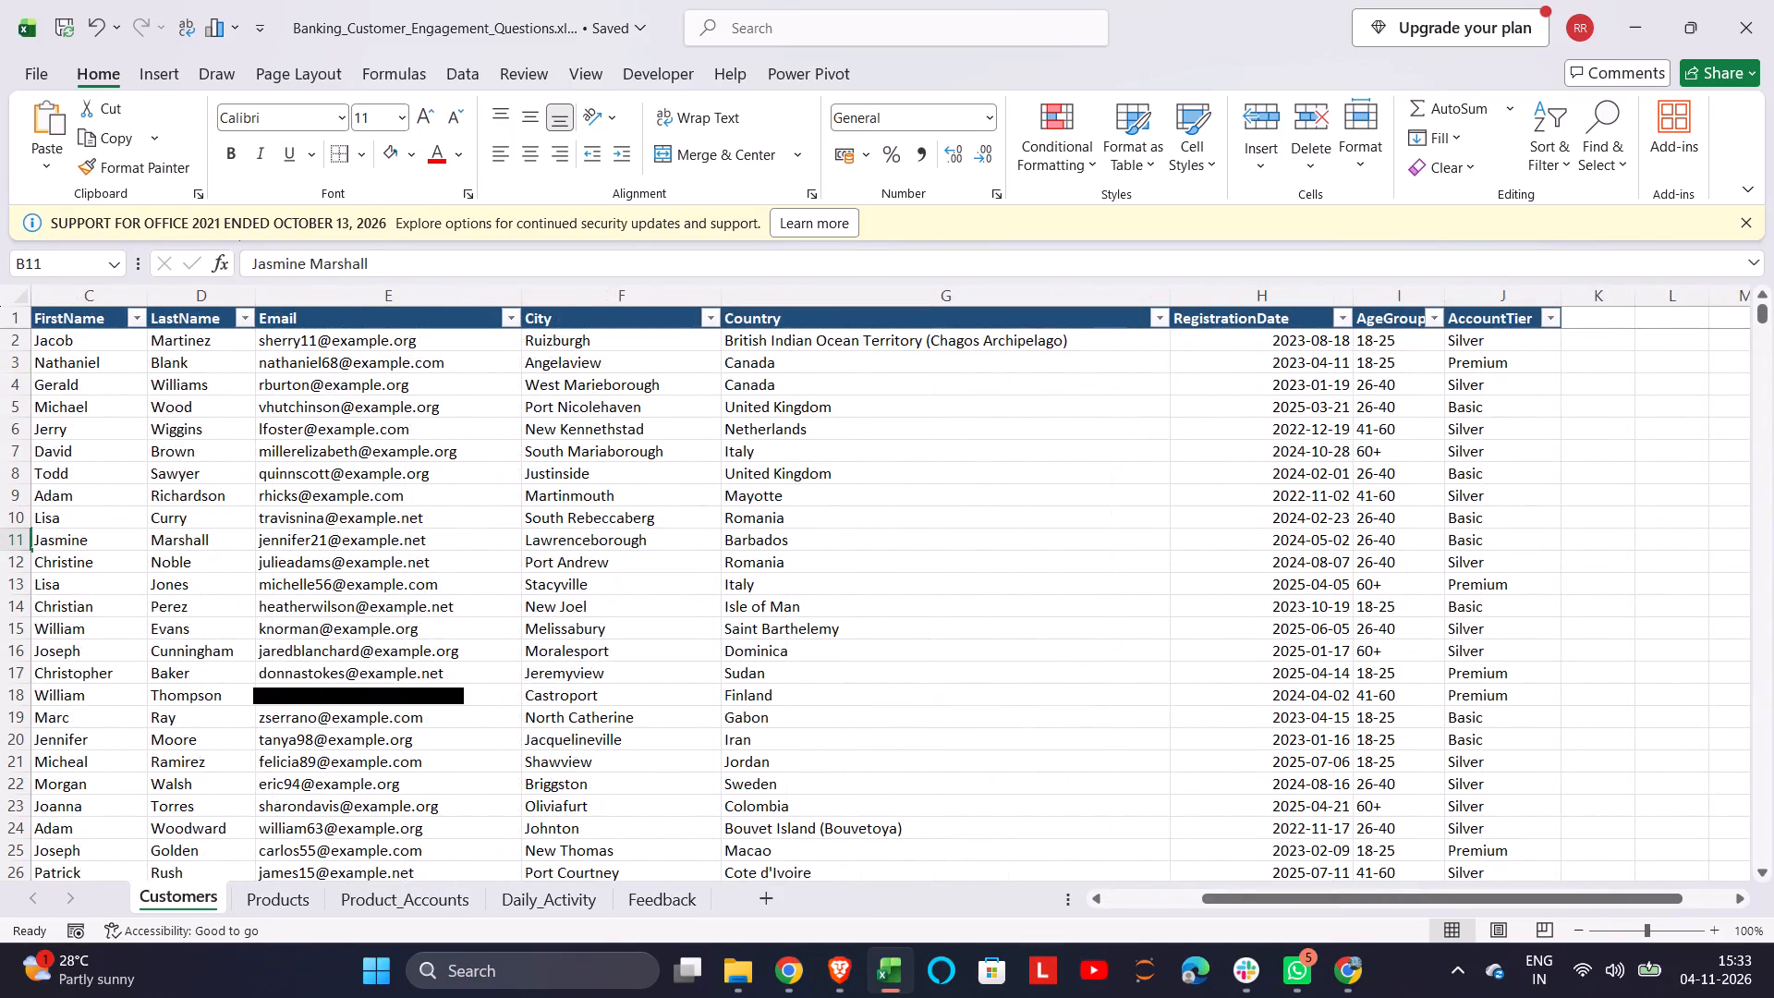
{"action": "scroll", "coordinate": [392, 546], "scroll_direction": "right", "scroll_amount": 3}
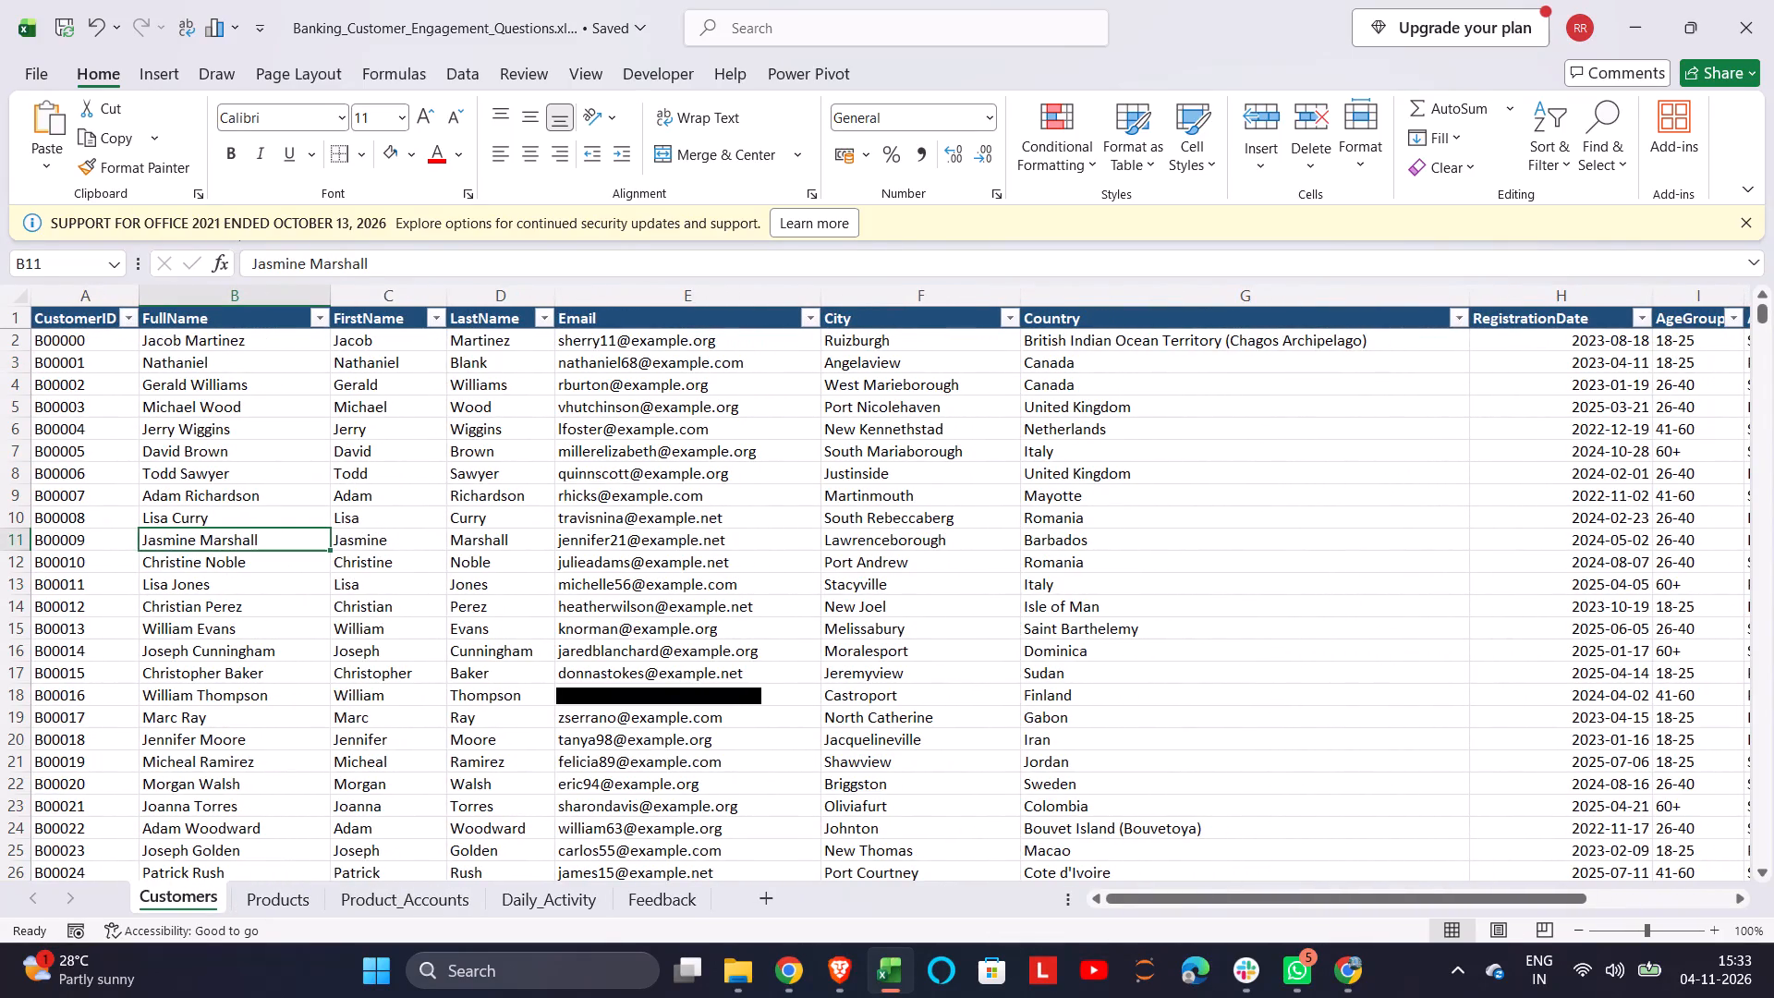
{"action": "left_click", "coordinate": [279, 900]}
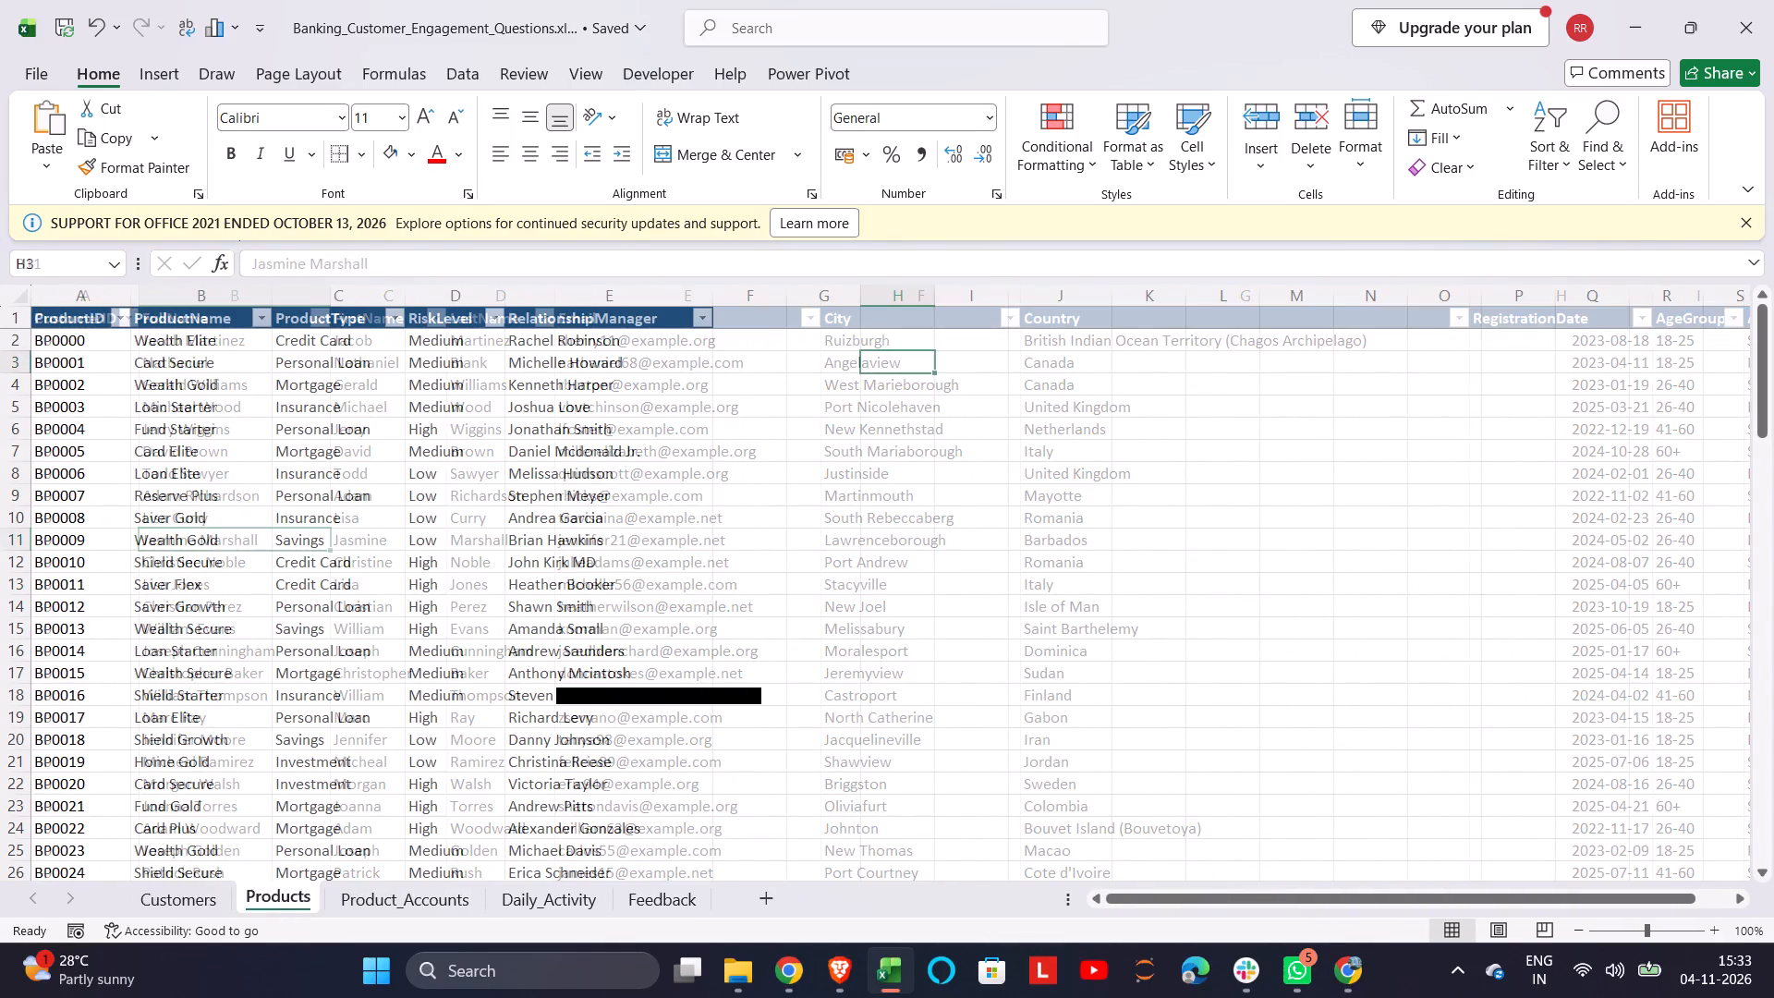
{"action": "left_click", "coordinate": [393, 889]}
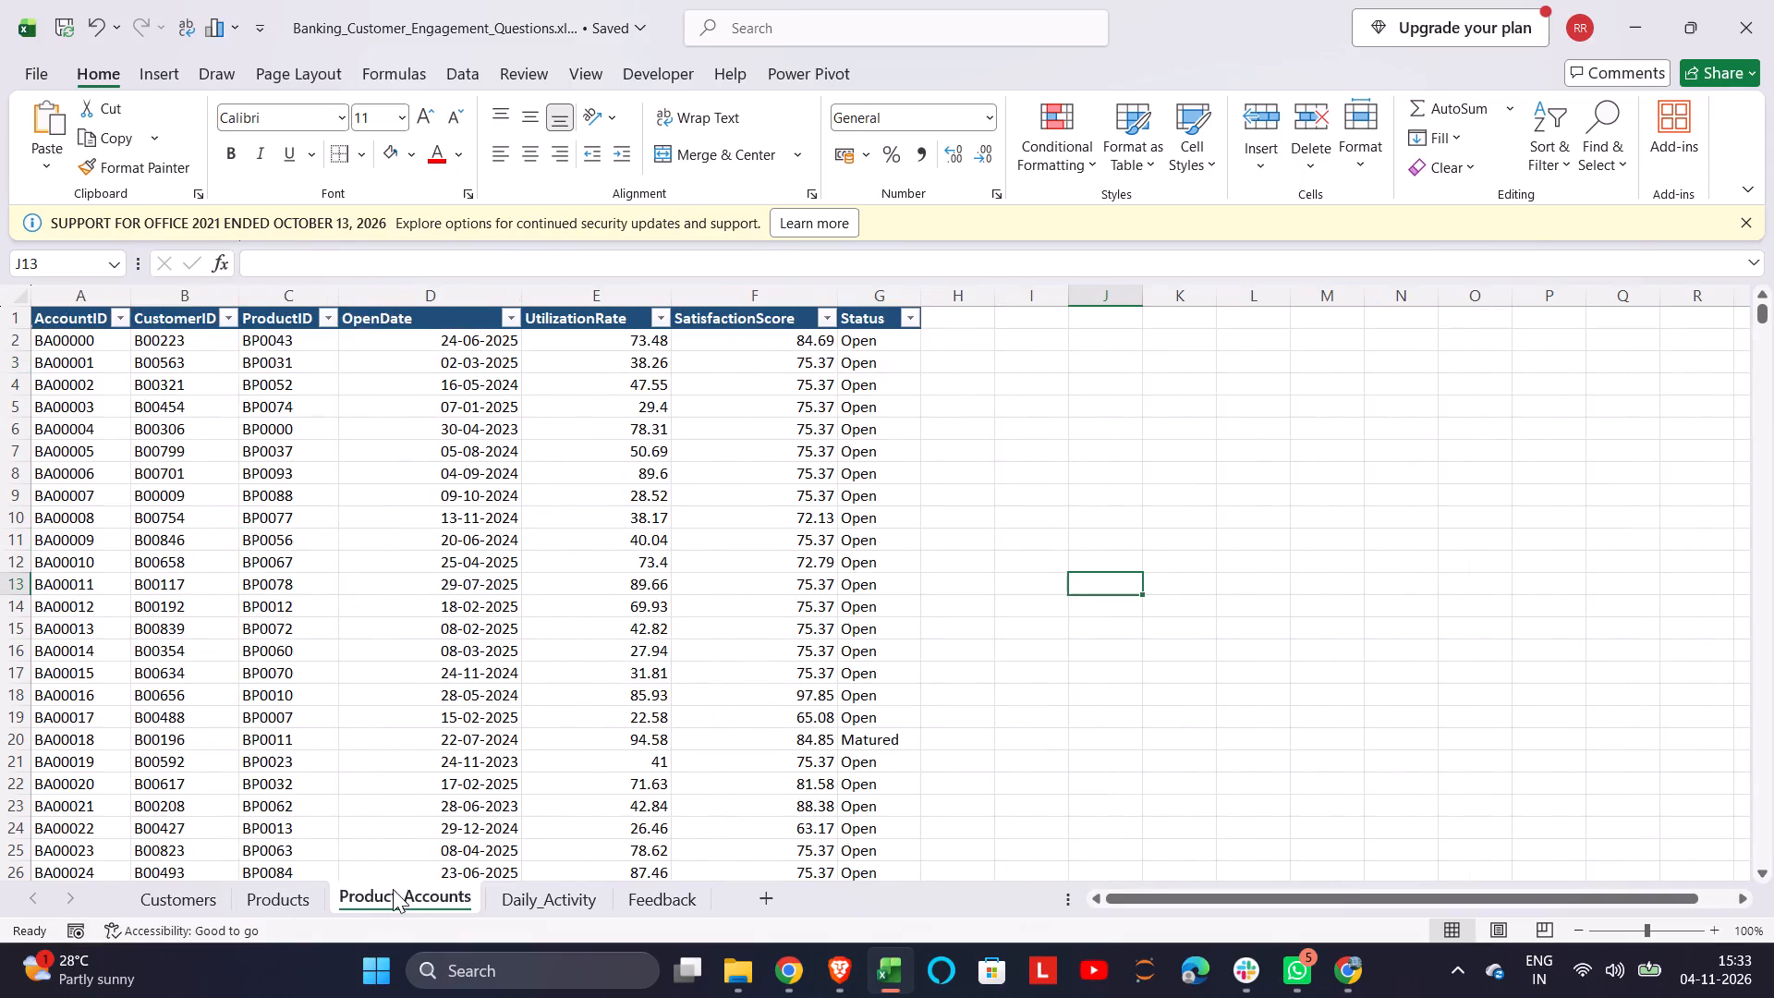
{"action": "left_click", "coordinate": [571, 911]}
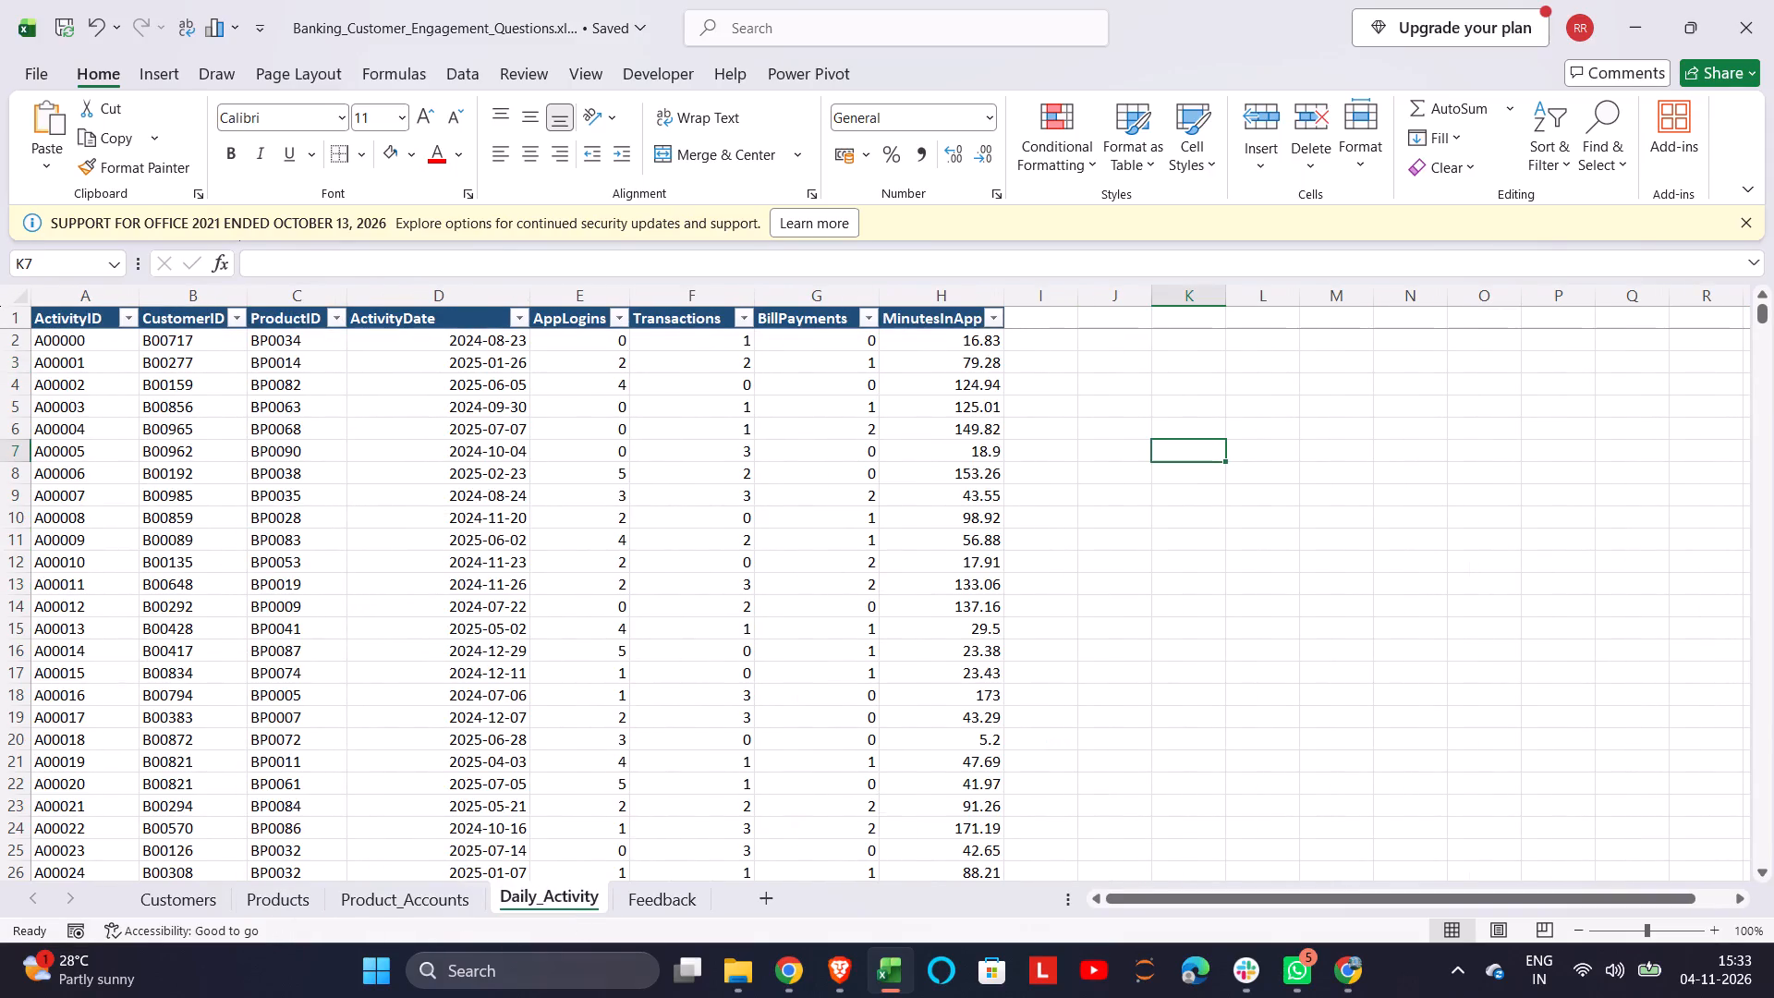
{"action": "left_click", "coordinate": [670, 909]}
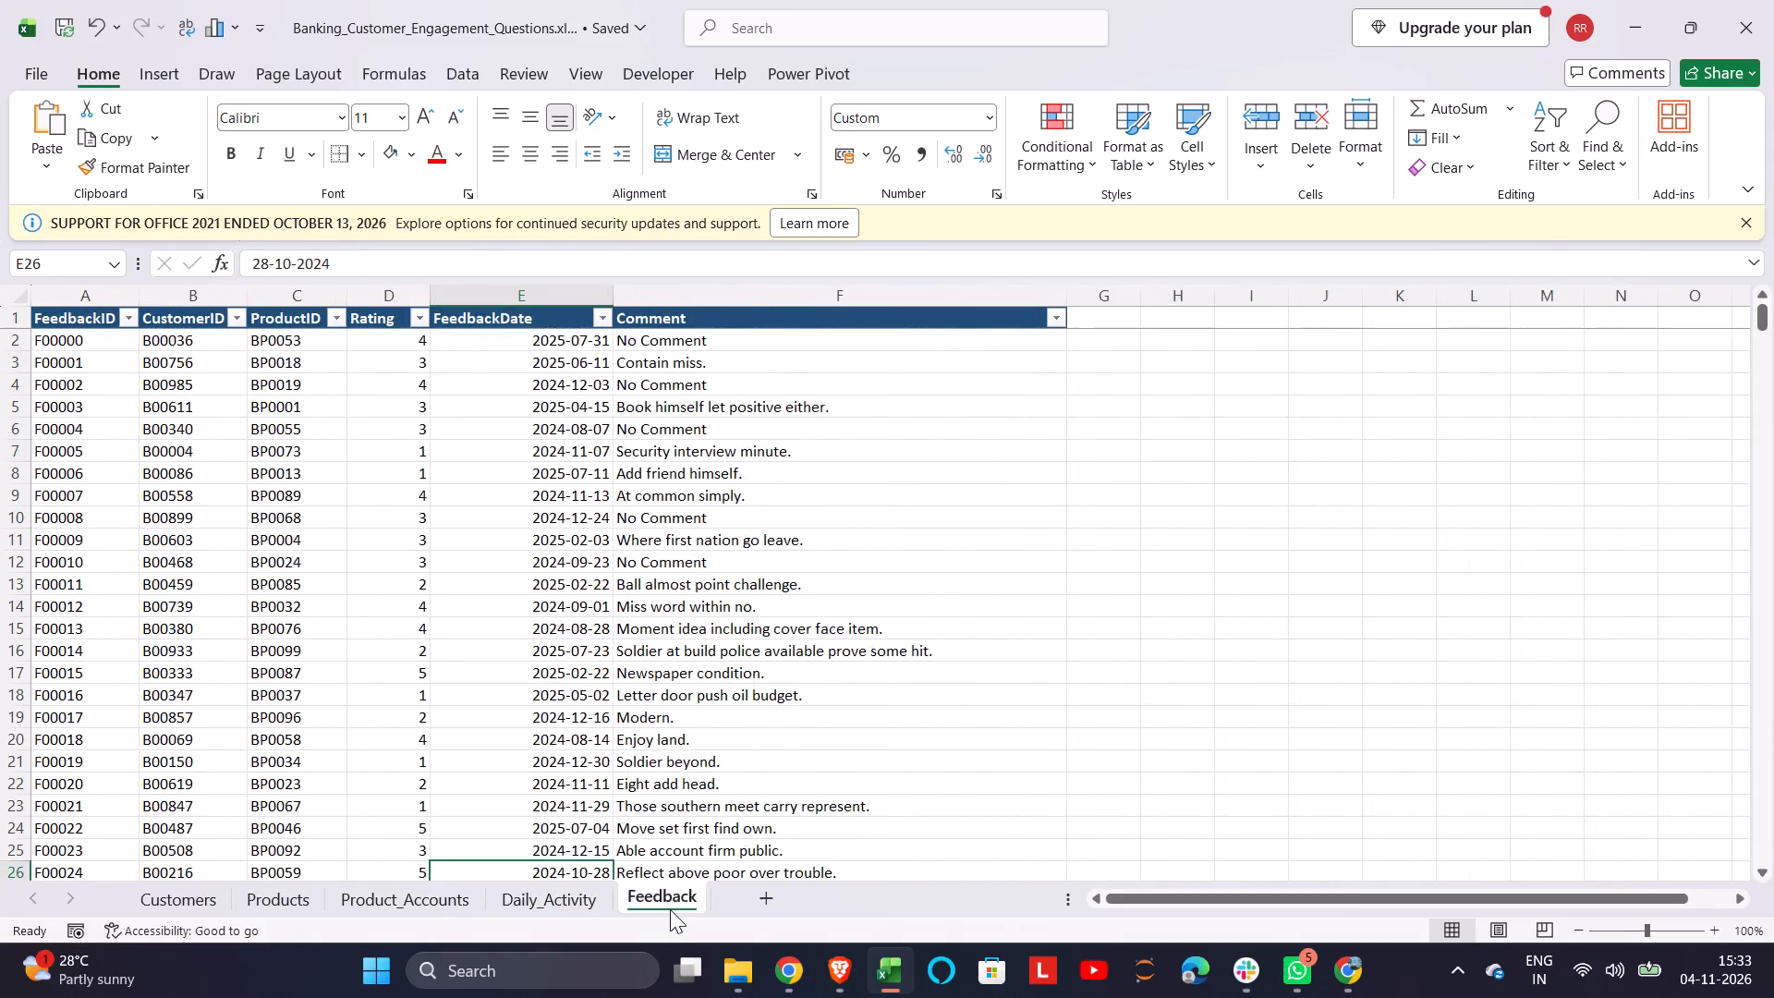
{"action": "left_click", "coordinate": [246, 906]}
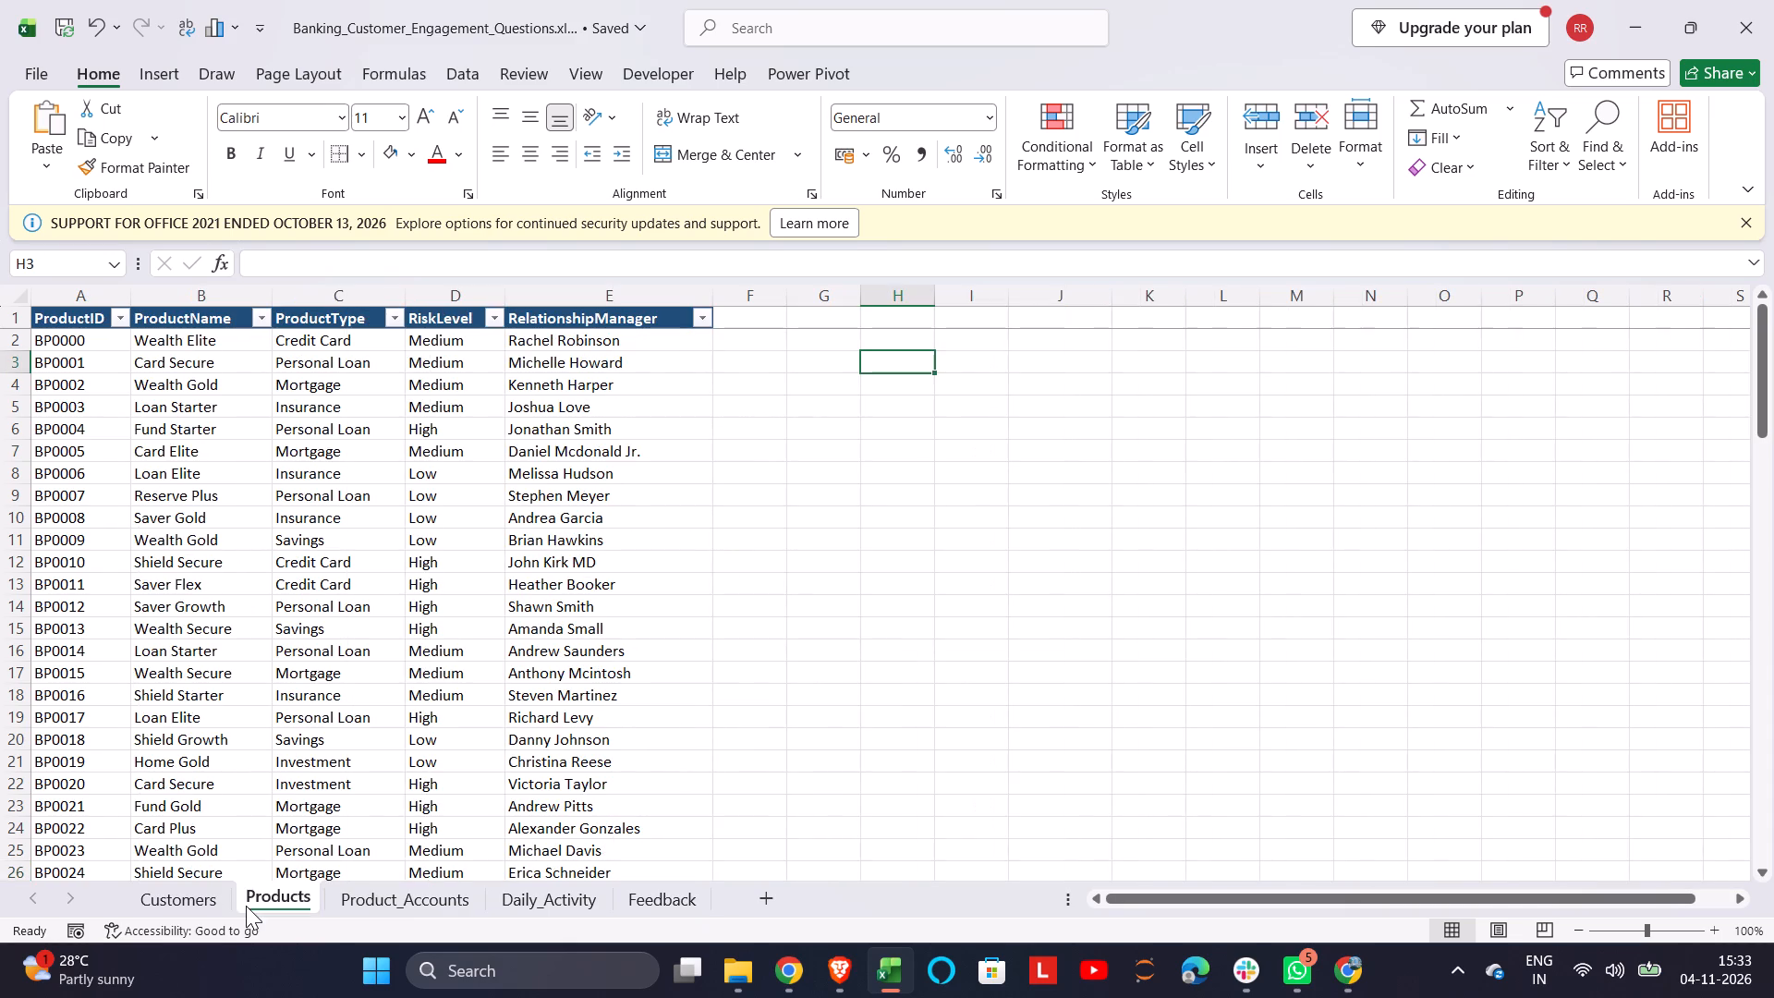
{"action": "double_click", "coordinate": [443, 887]}
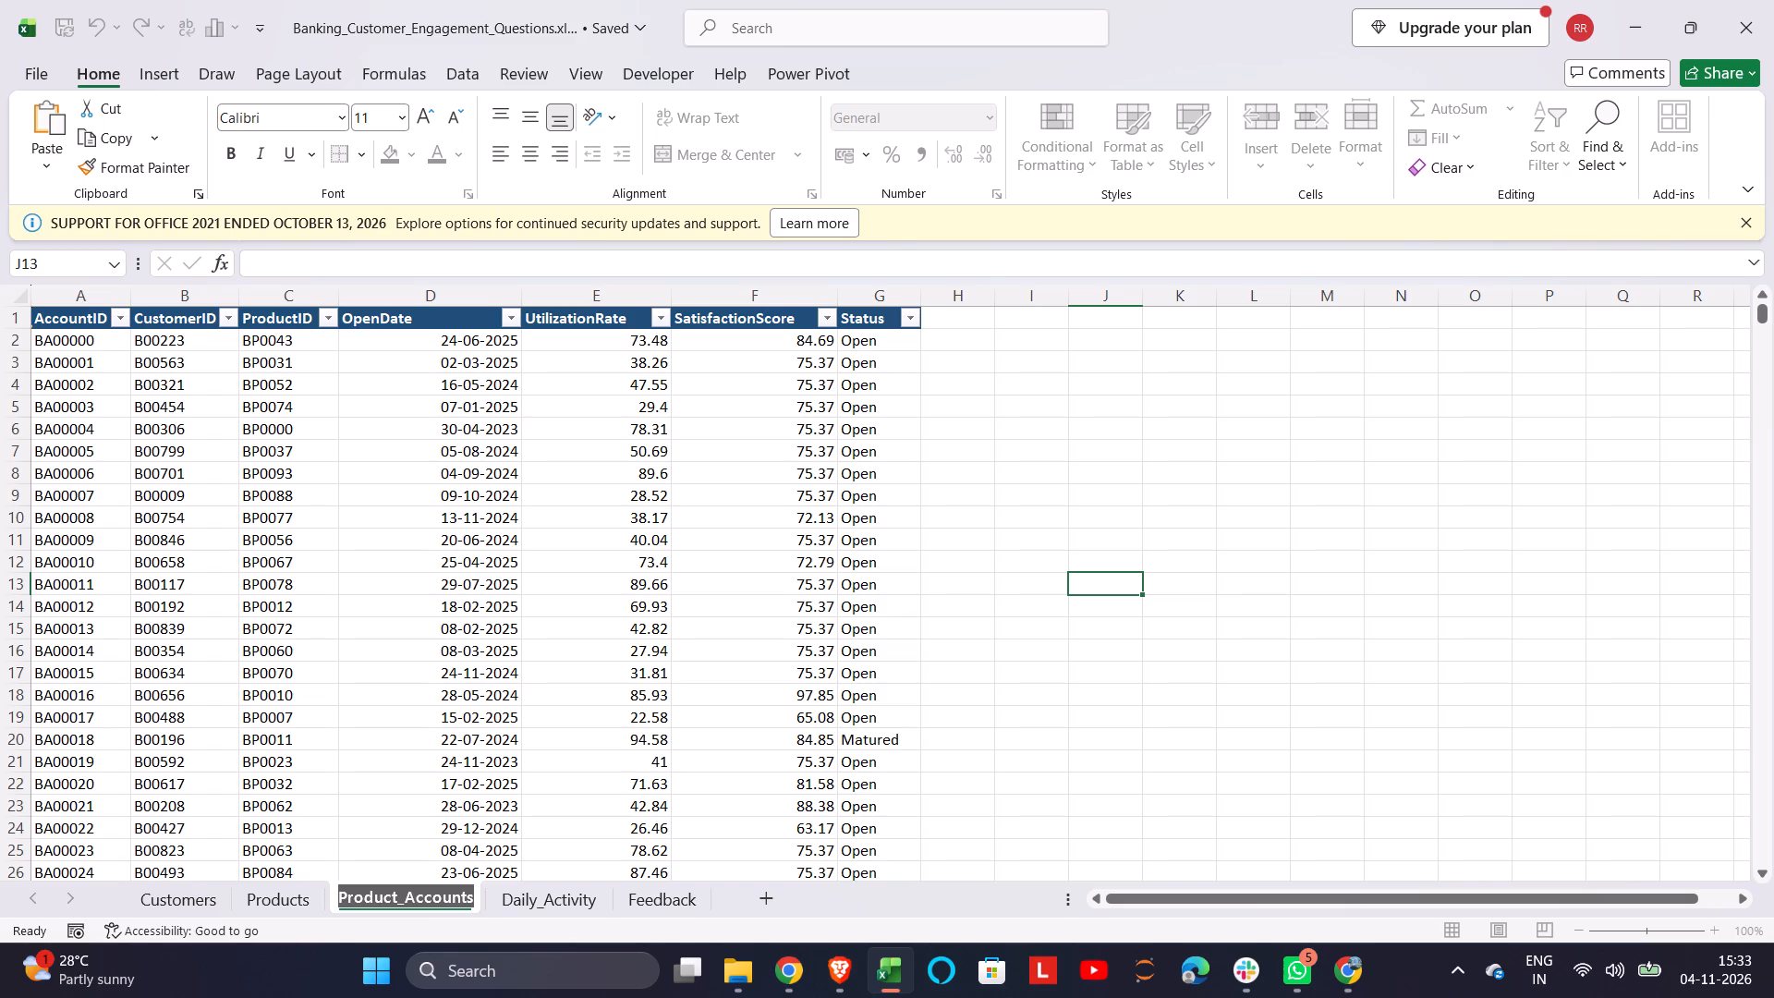
{"action": "left_click", "coordinate": [540, 902]}
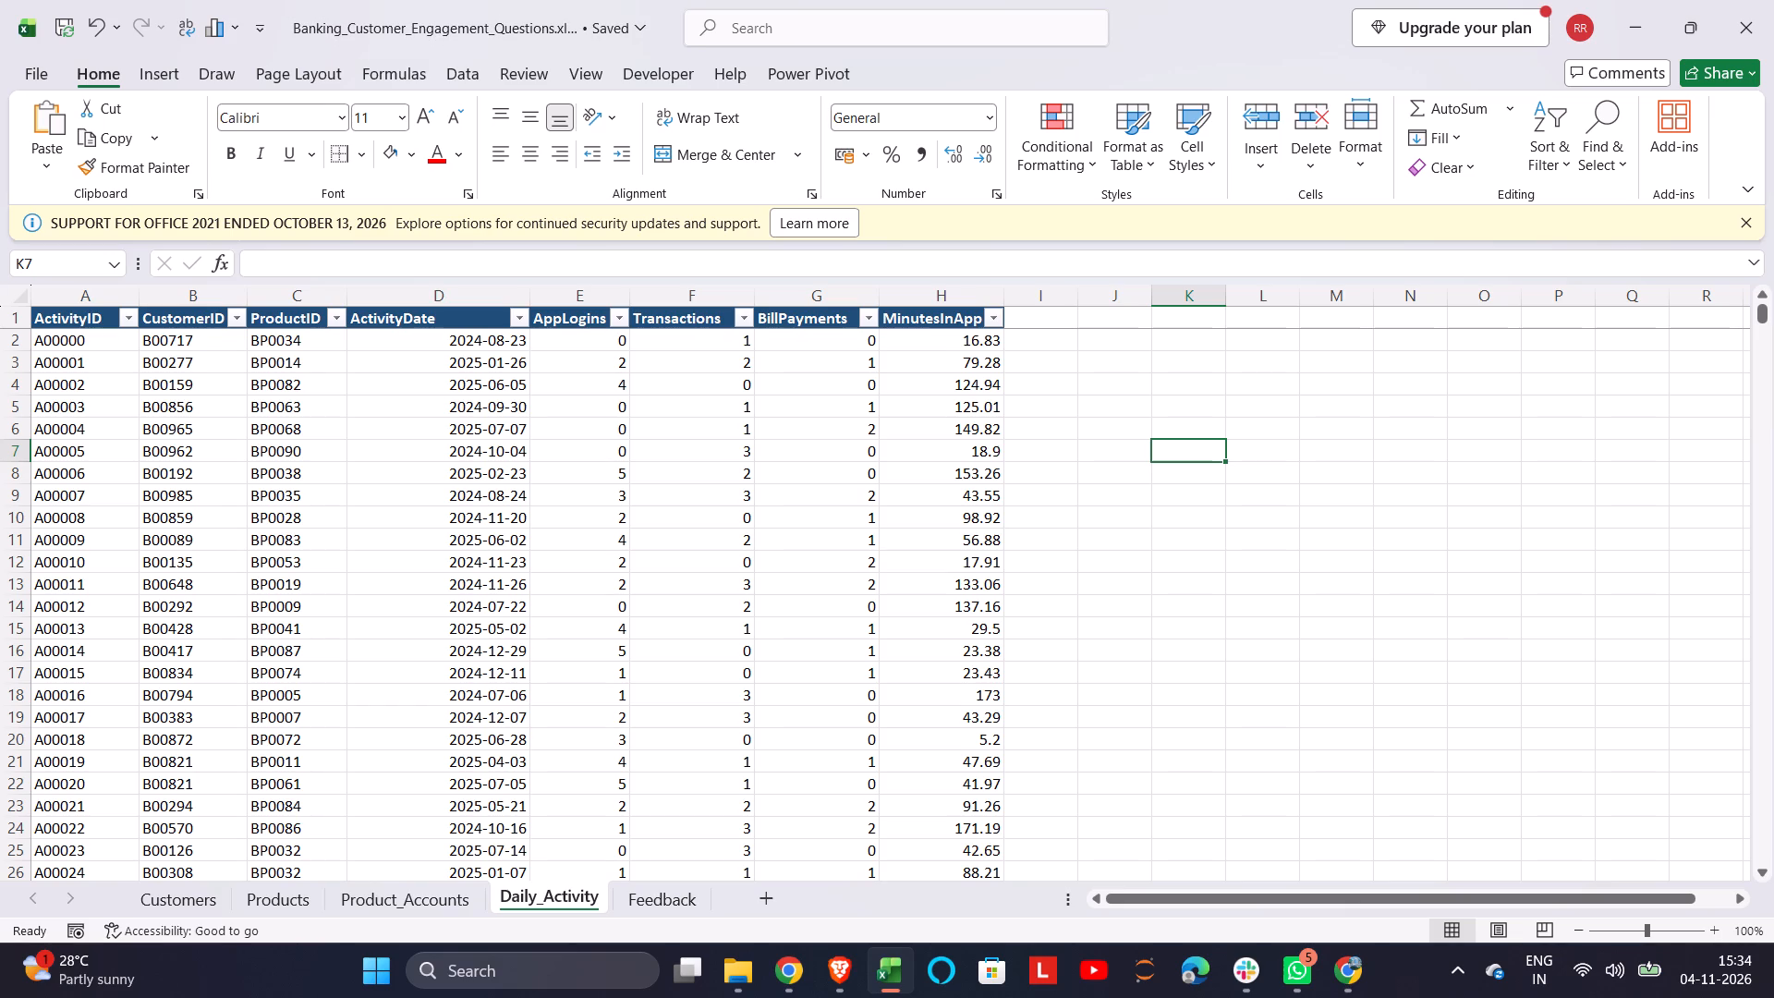